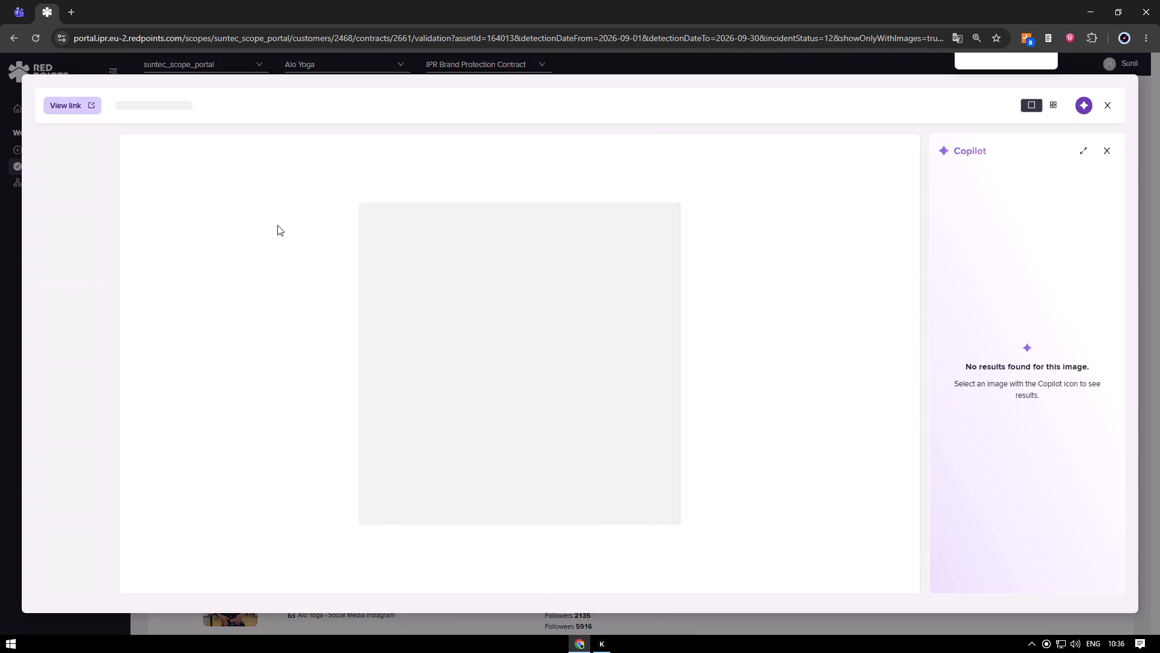
Close the image preview and select the morello_mens Instagram incident in the validation list.
key("Escape")
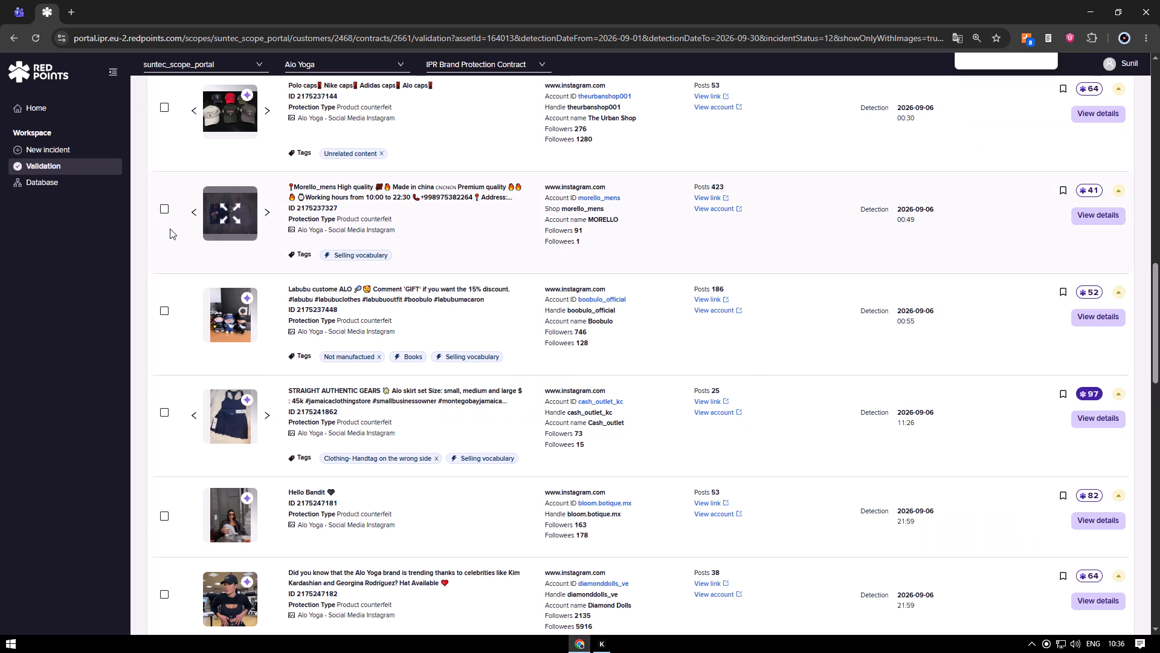
left_click(163, 208)
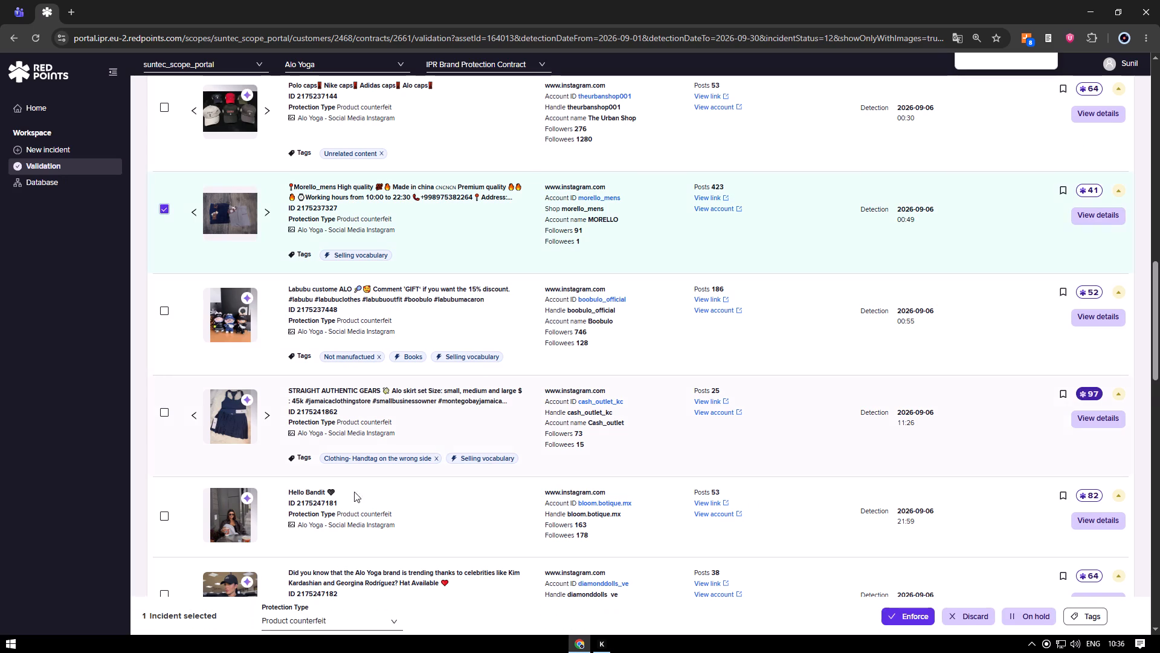
Inspect the full-size image of the "Hello Bandit" incident from bloom.botique.mx, and add that incident to the selection.
left_click(247, 525)
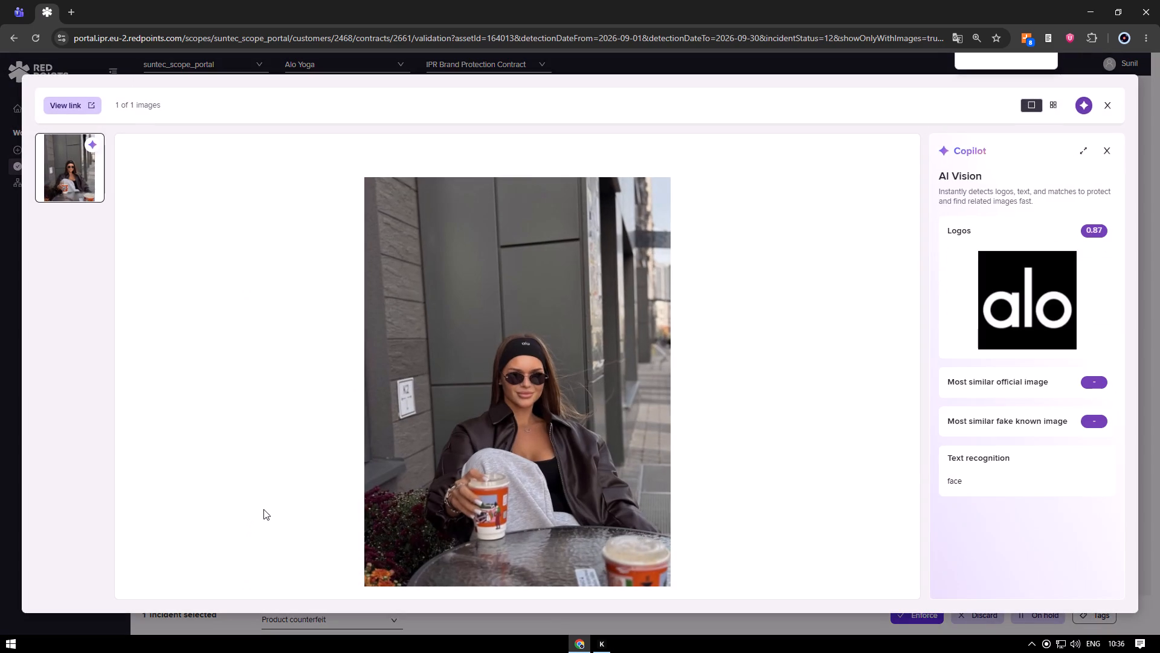
key("Escape")
left_click(164, 521)
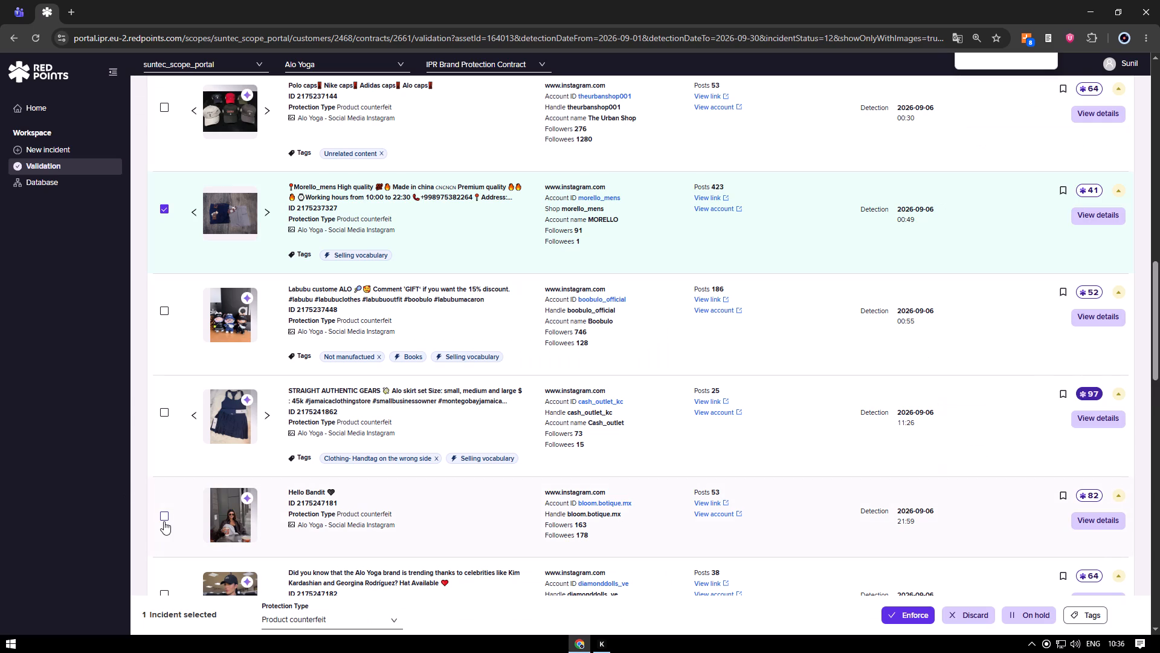
Update the tags of the morello_mens and bloom.botique.mx incidents together, unchecking Selling vocabulary and adding Unrelated content.
scroll(342, 435, "down", 2)
left_click(225, 484)
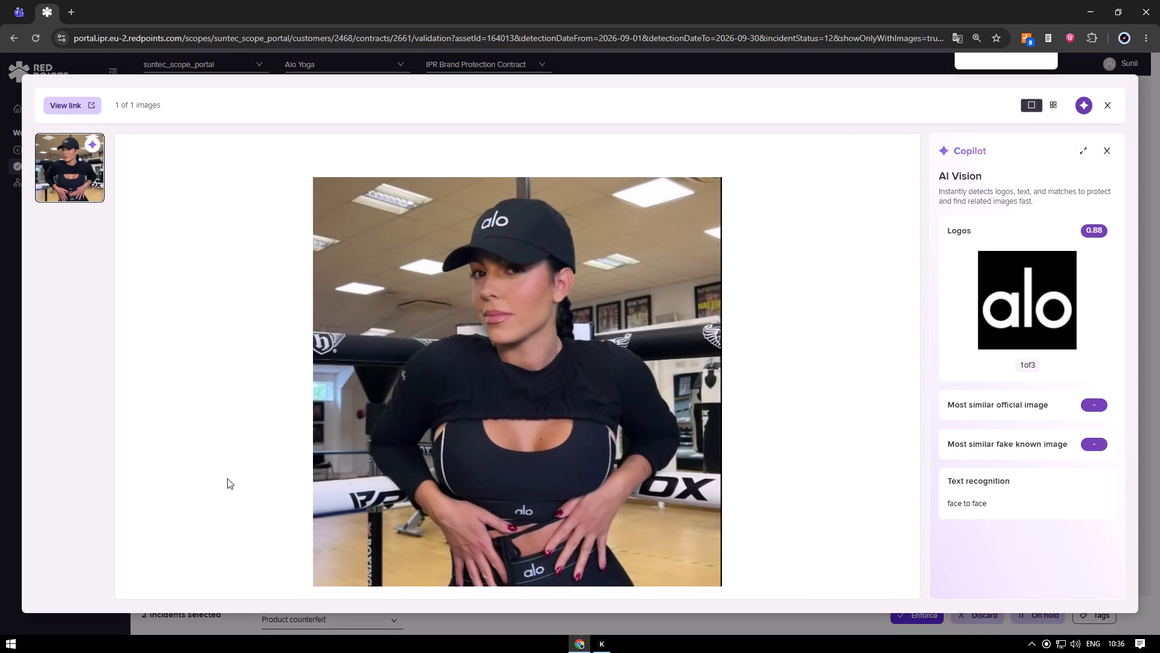
key("Escape")
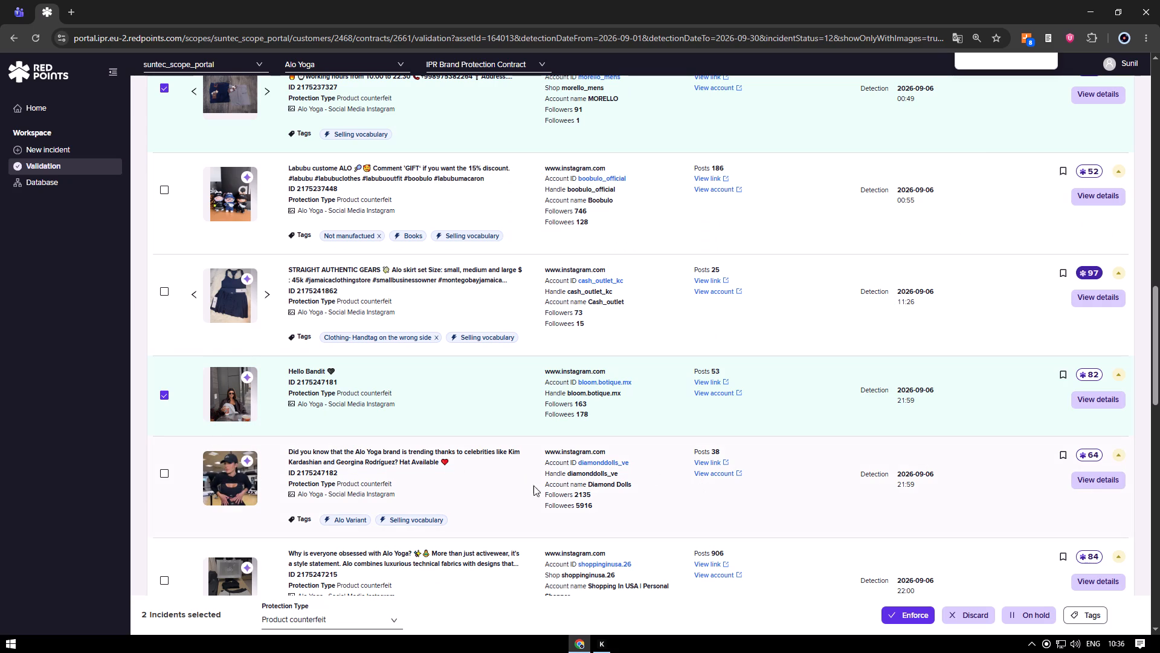
left_click(1069, 617)
double_click(449, 178)
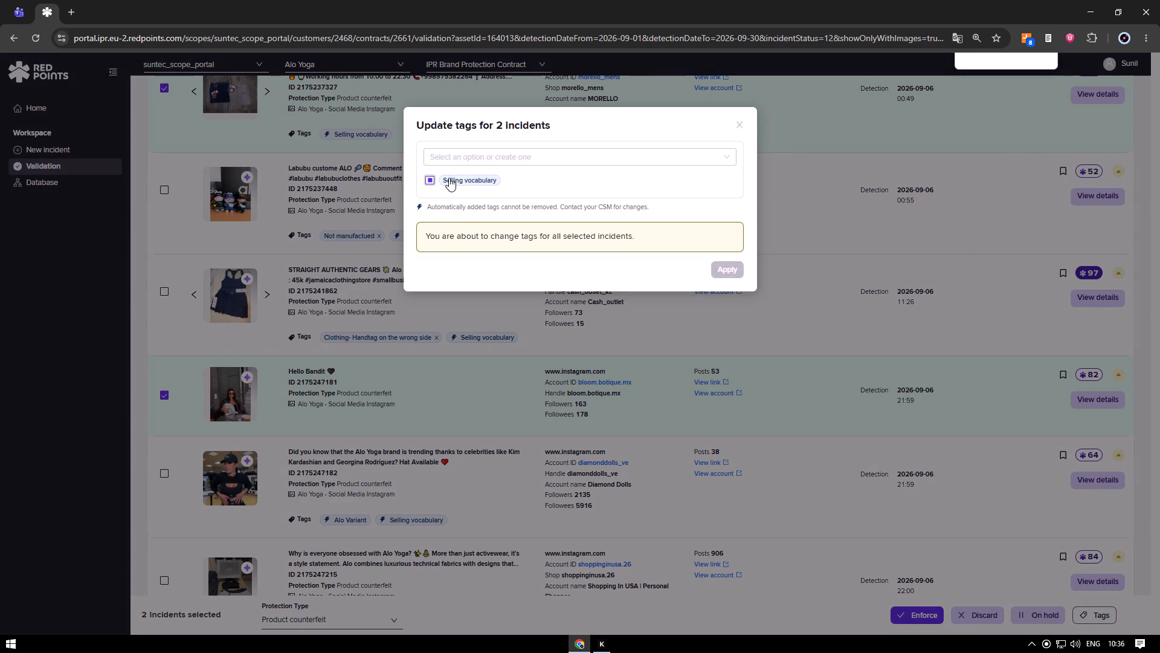
left_click(458, 155)
type("unrel")
key("Up")
key("Return")
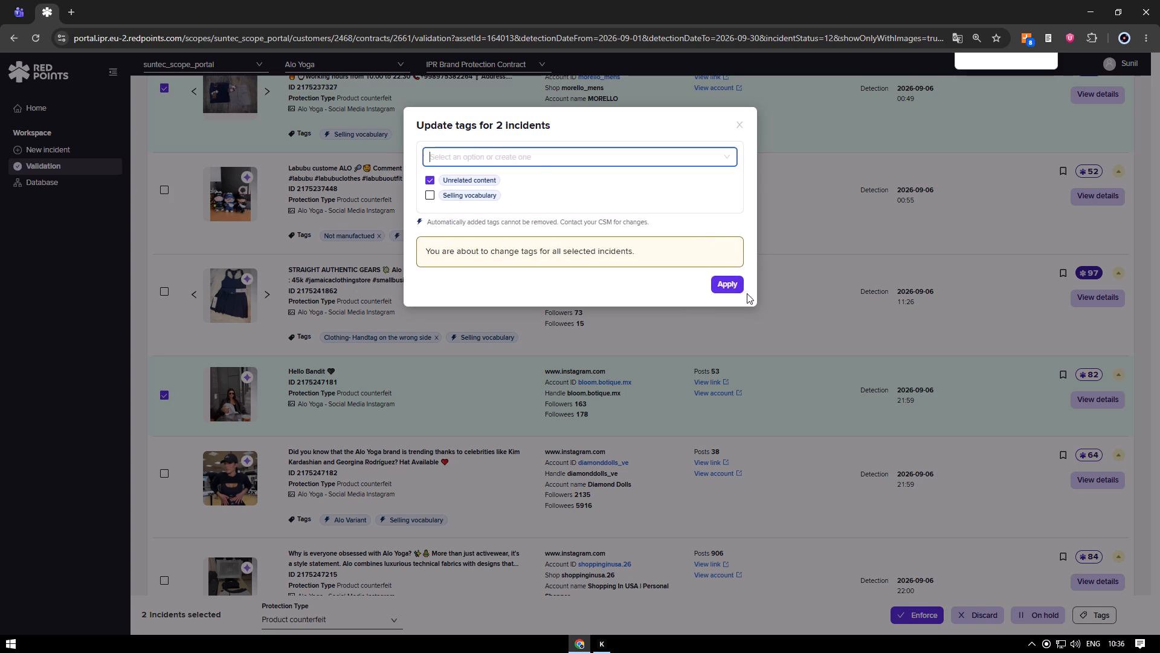
left_click(732, 284)
Raise the browser extension's counter by two and deselect the morello_mens and bloom.botique.mx incidents.
double_click(1030, 34)
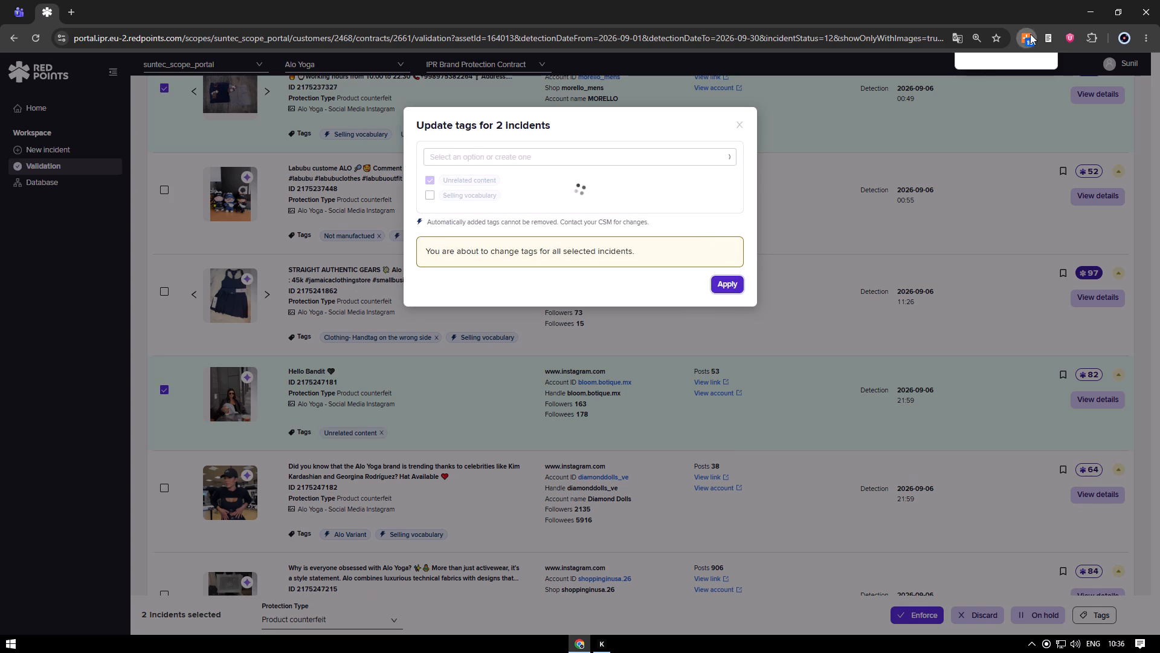
left_click(167, 89)
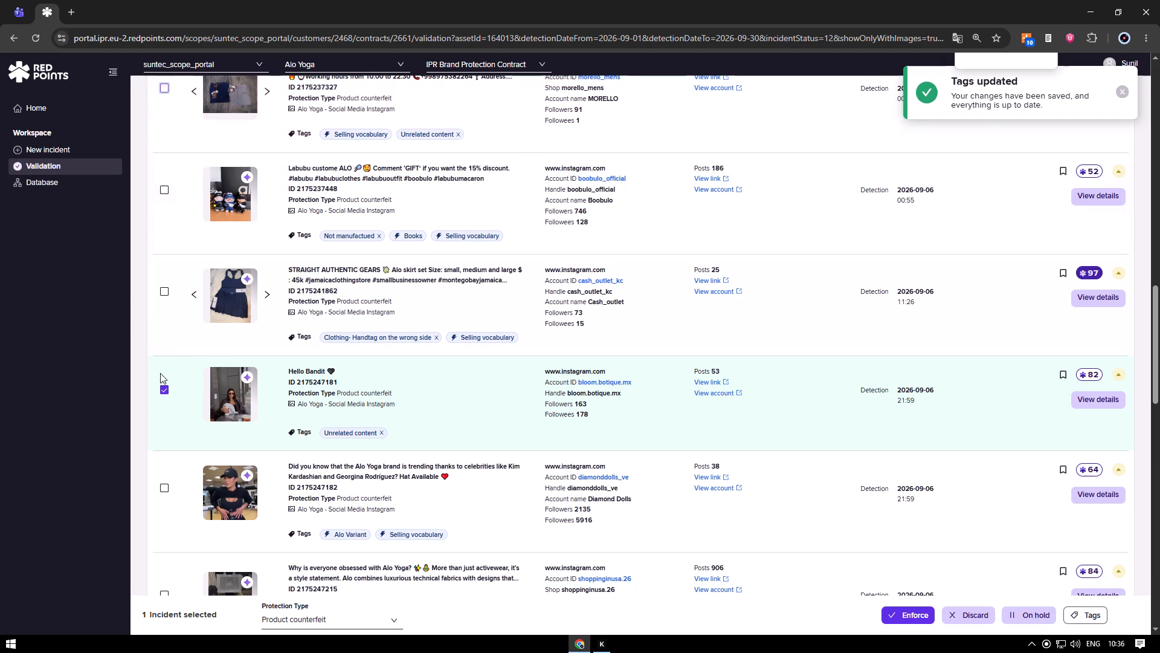
left_click(162, 386)
scroll(190, 337, "down", 3)
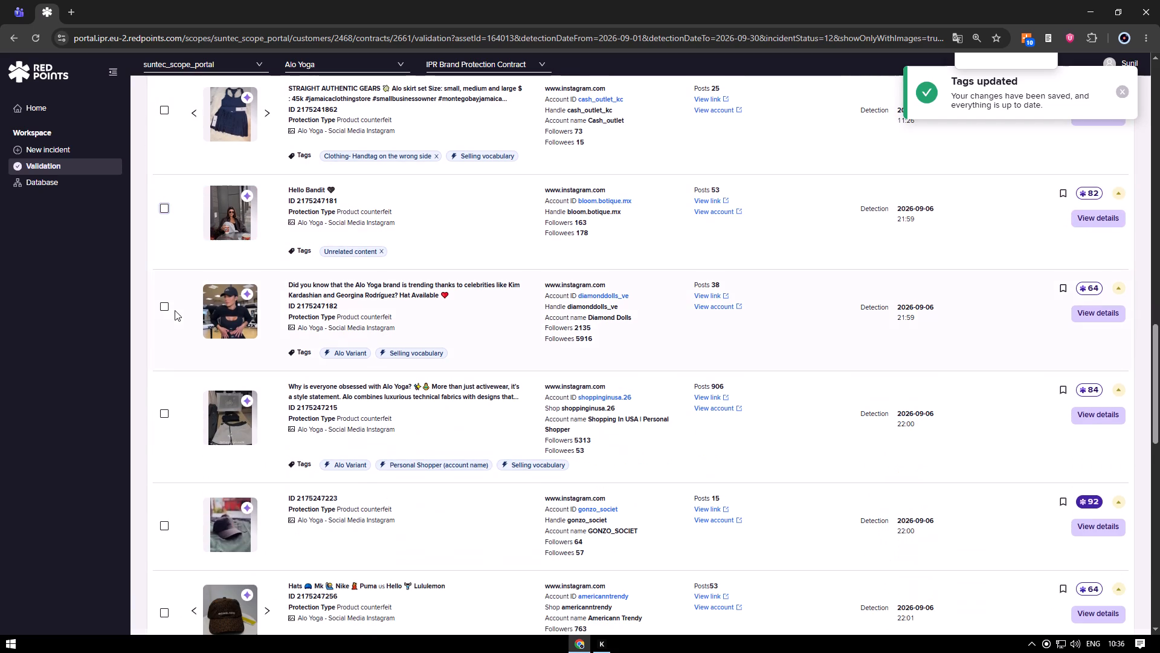
left_click(166, 308)
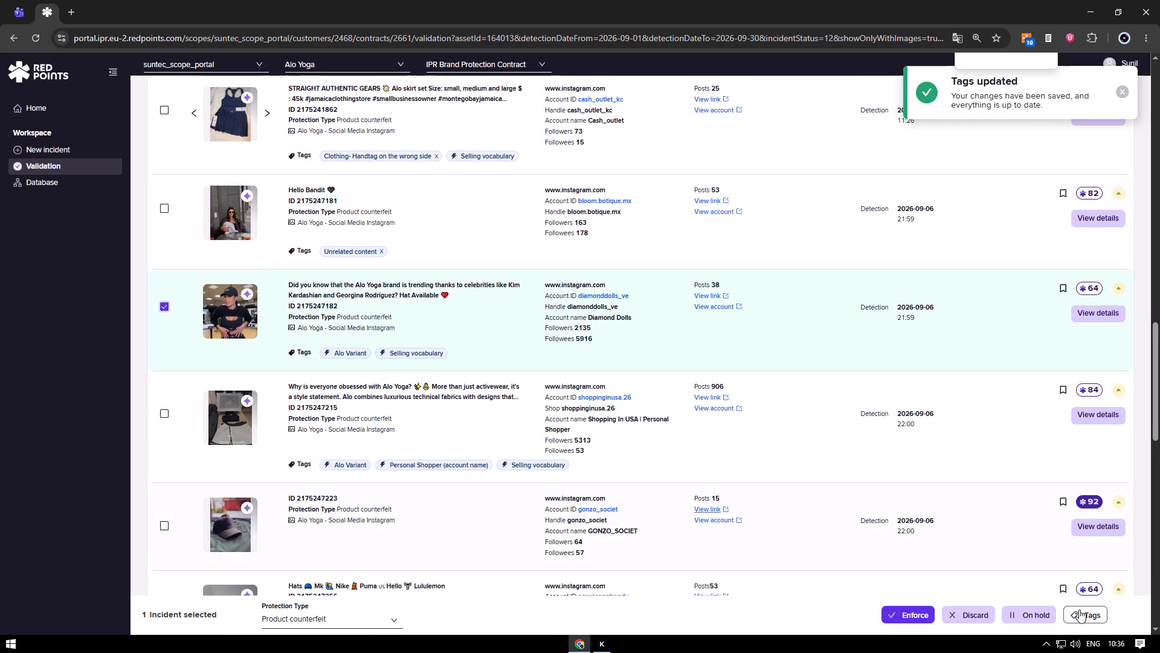
left_click(1100, 615)
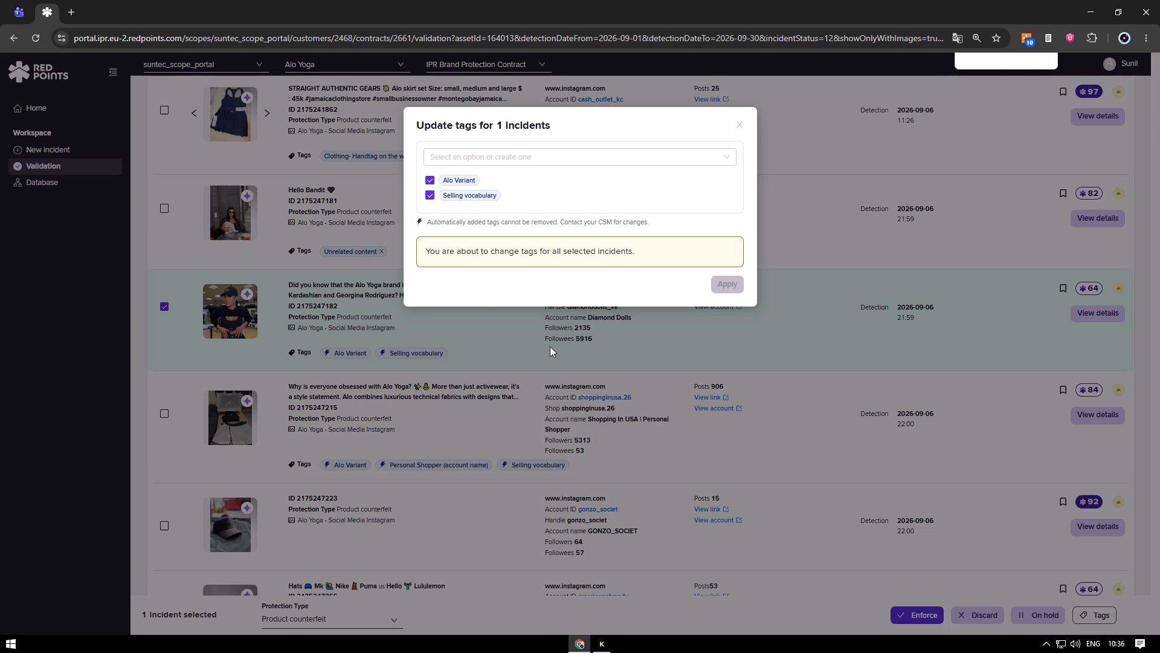
left_click(456, 190)
left_click(455, 183)
left_click(465, 162)
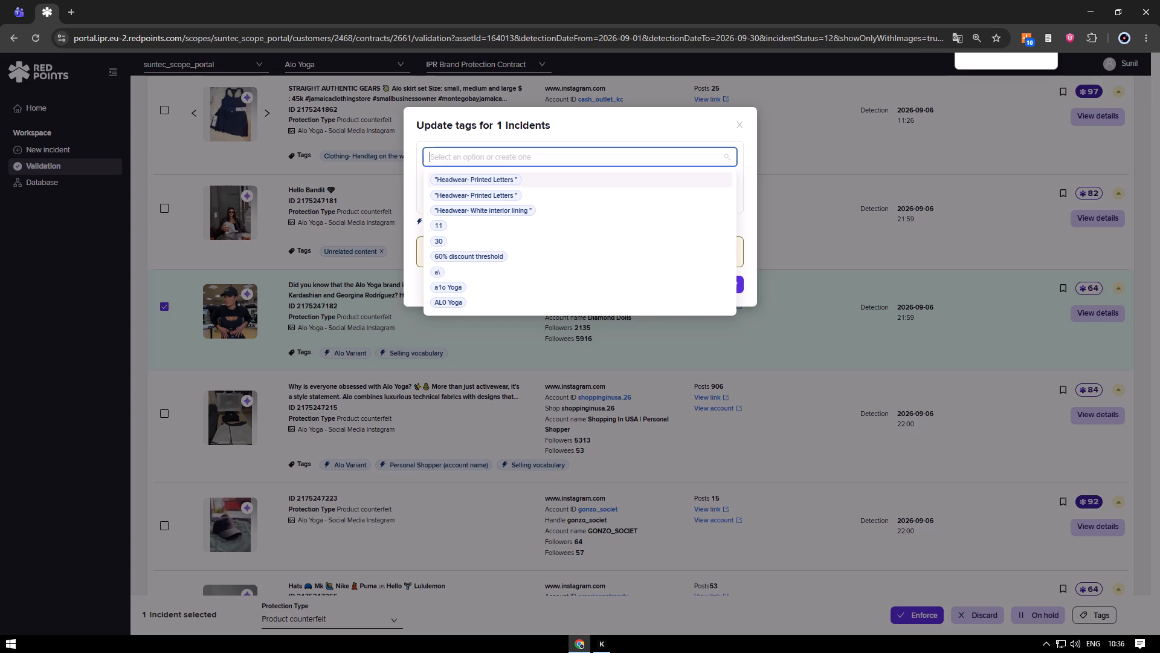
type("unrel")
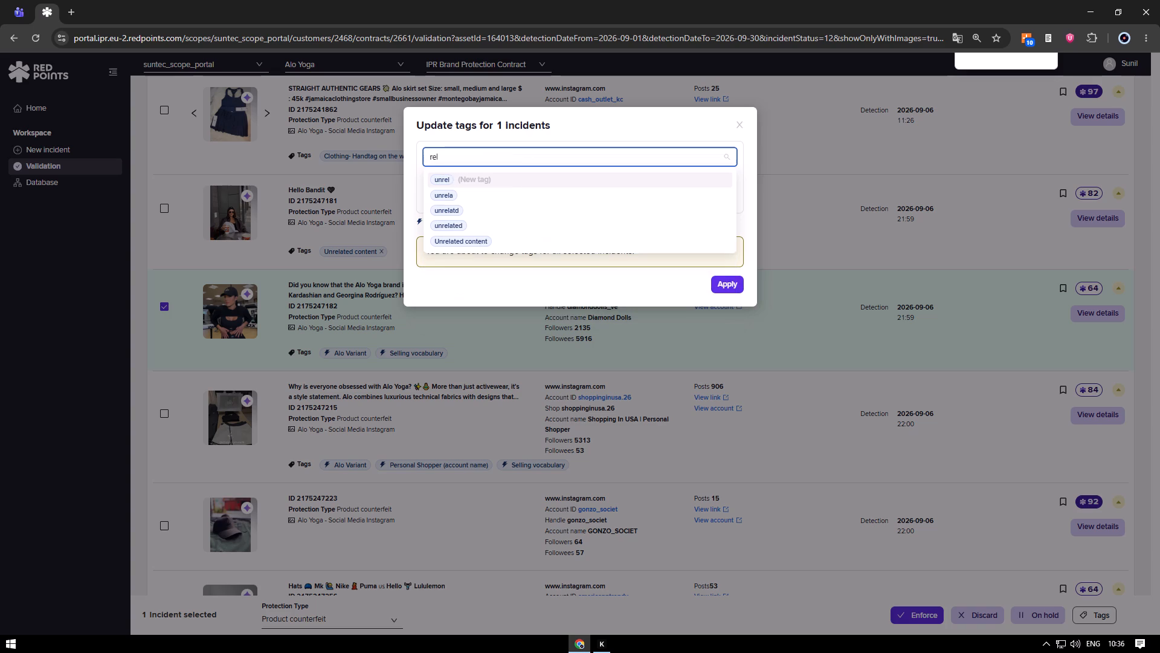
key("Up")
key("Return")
left_click(730, 299)
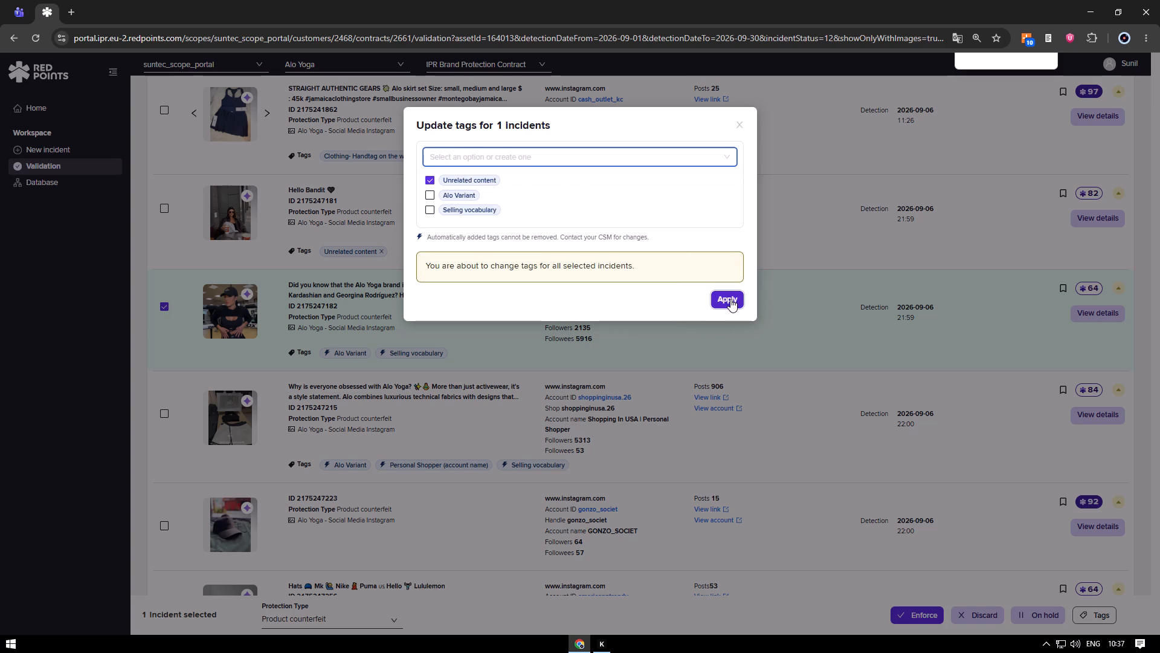
Raise the browser extension's counter by one and deselect the diamonddolls_ve incident.
left_click(1020, 42)
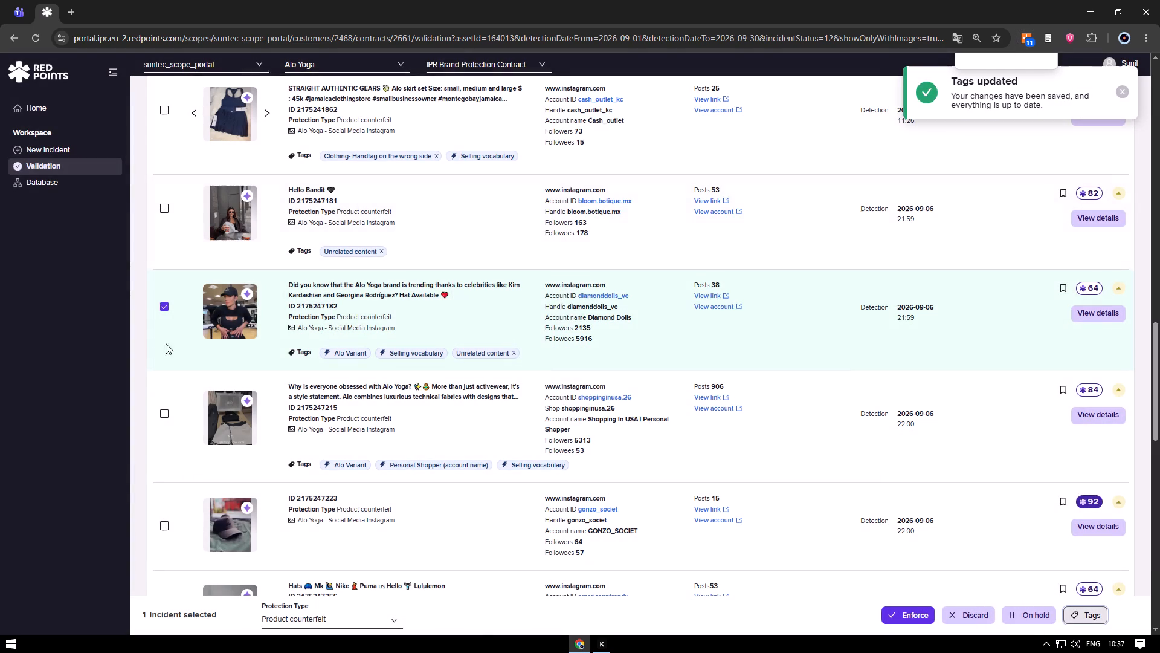
left_click(162, 306)
Examine the shoppinginusa.26 incident's image, its Instagram post with the caption translated, and the account's profile, closing both Instagram pages when finished.
scroll(218, 362, "down", 1)
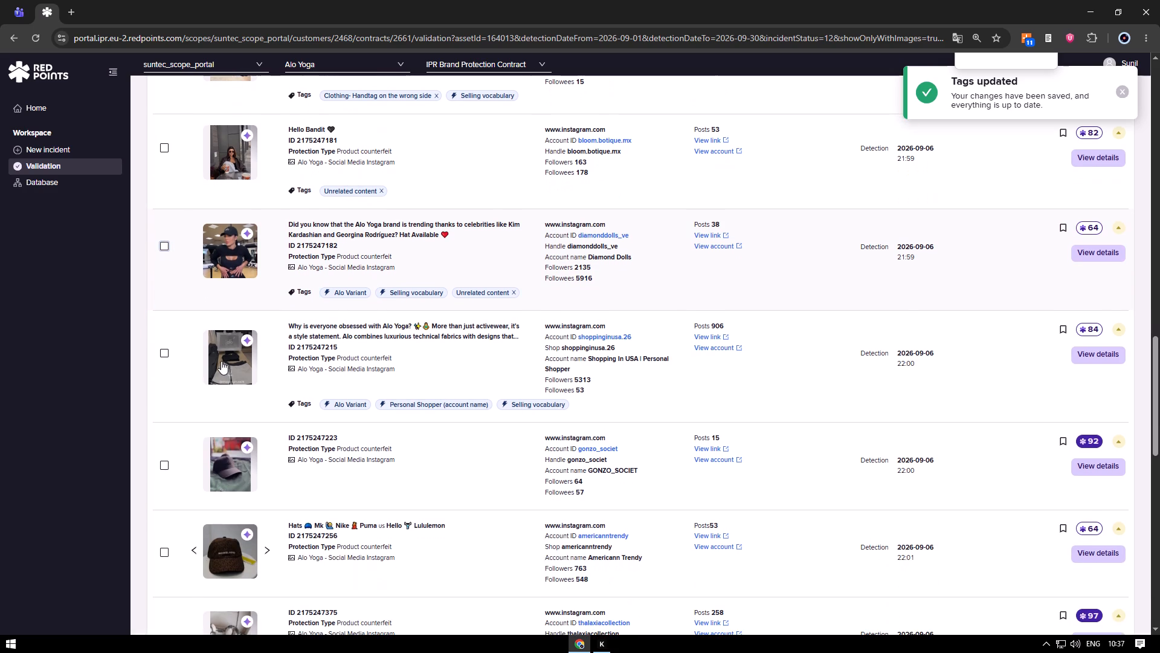
left_click(224, 357)
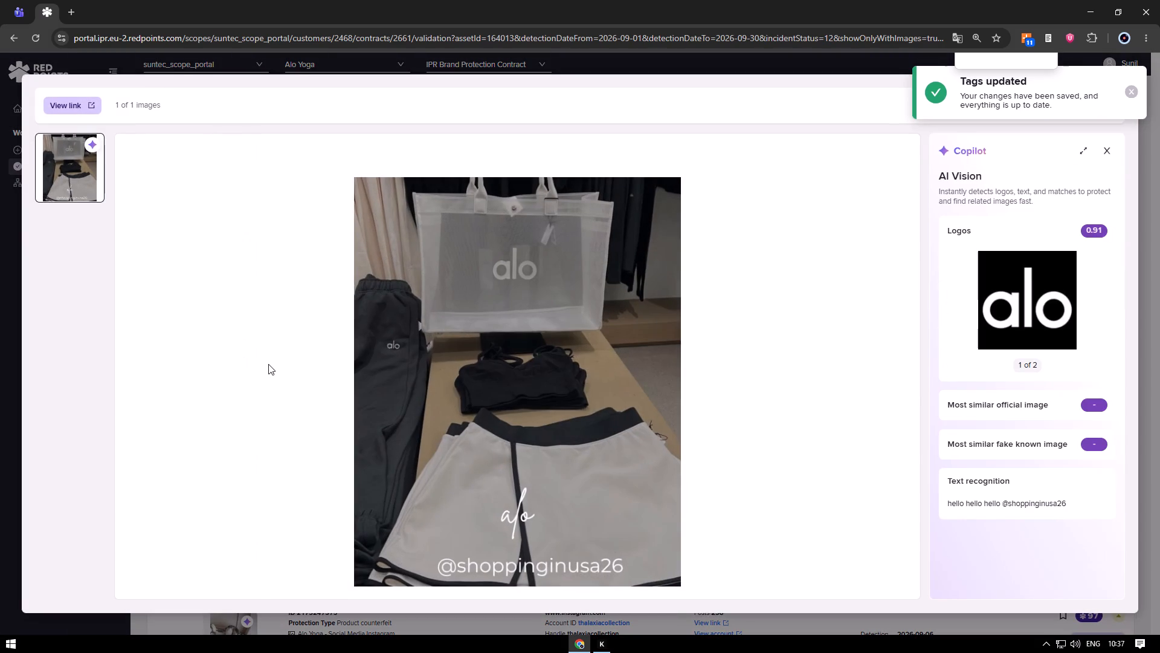
key("Escape")
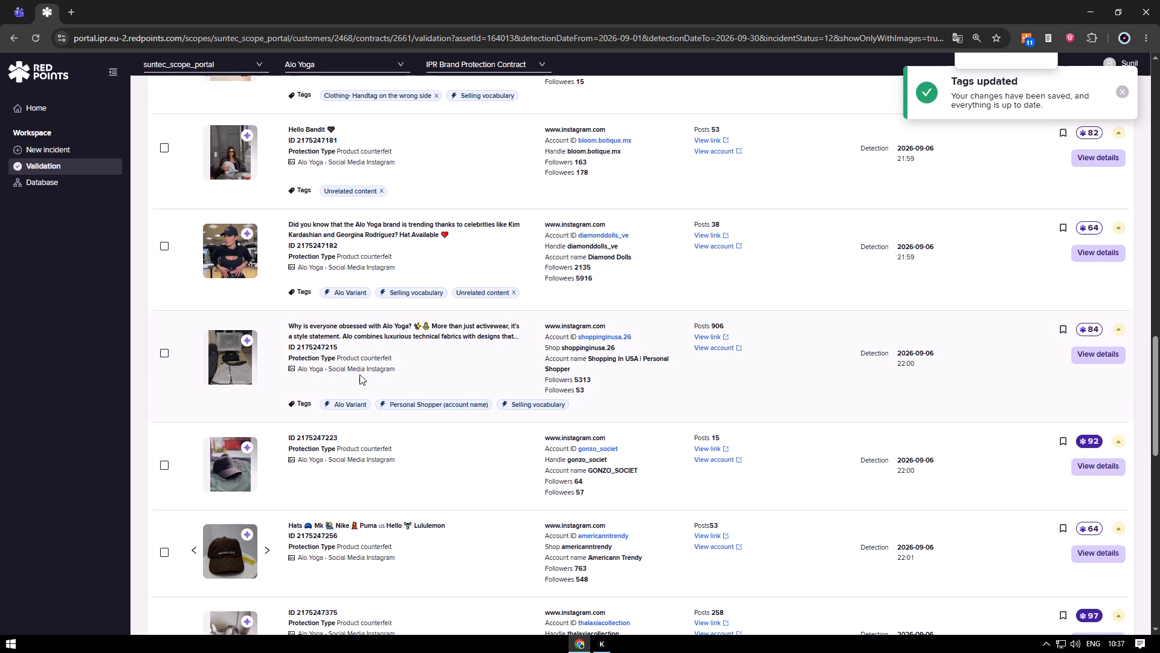
left_click(714, 340)
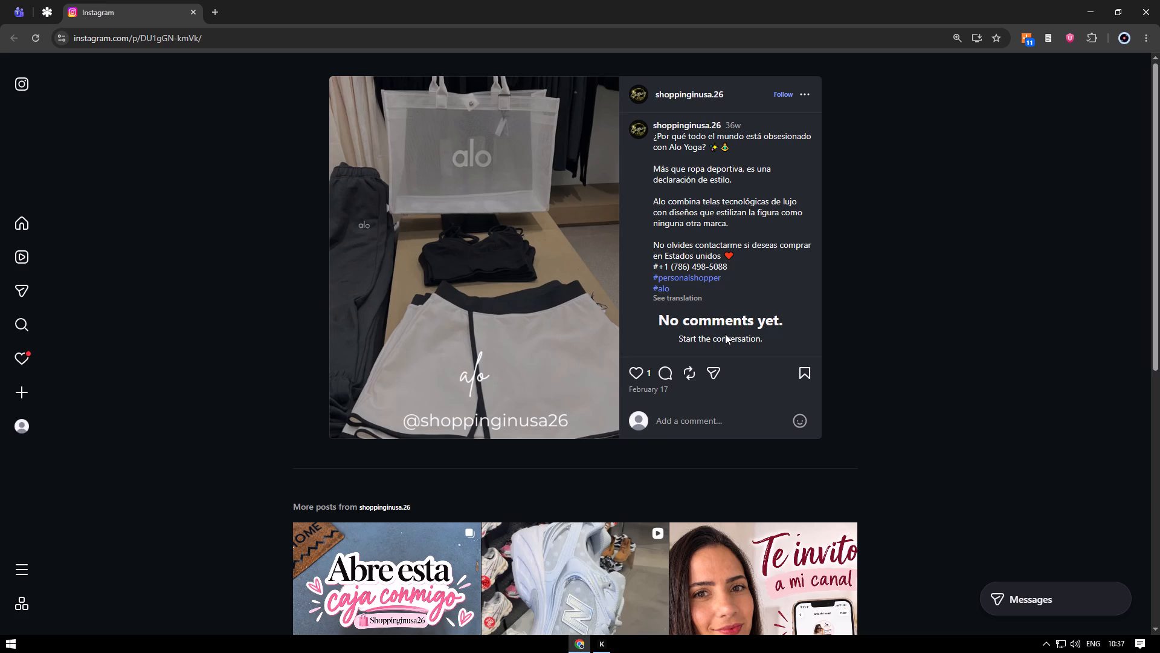
middle_click(697, 97)
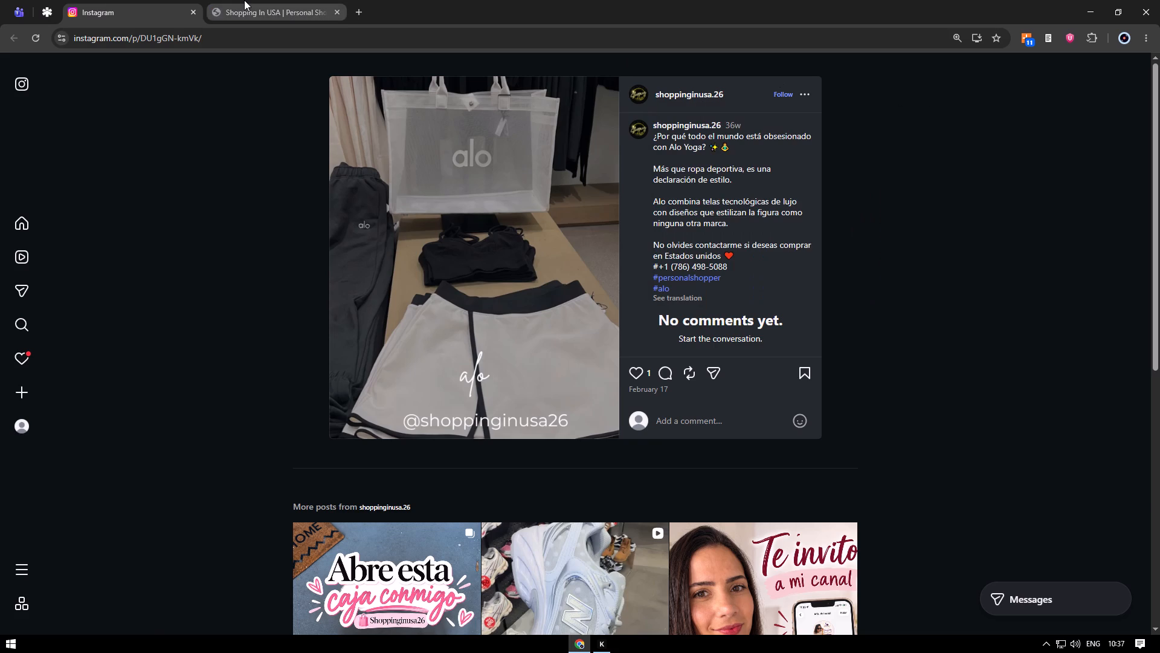
left_click(244, 0)
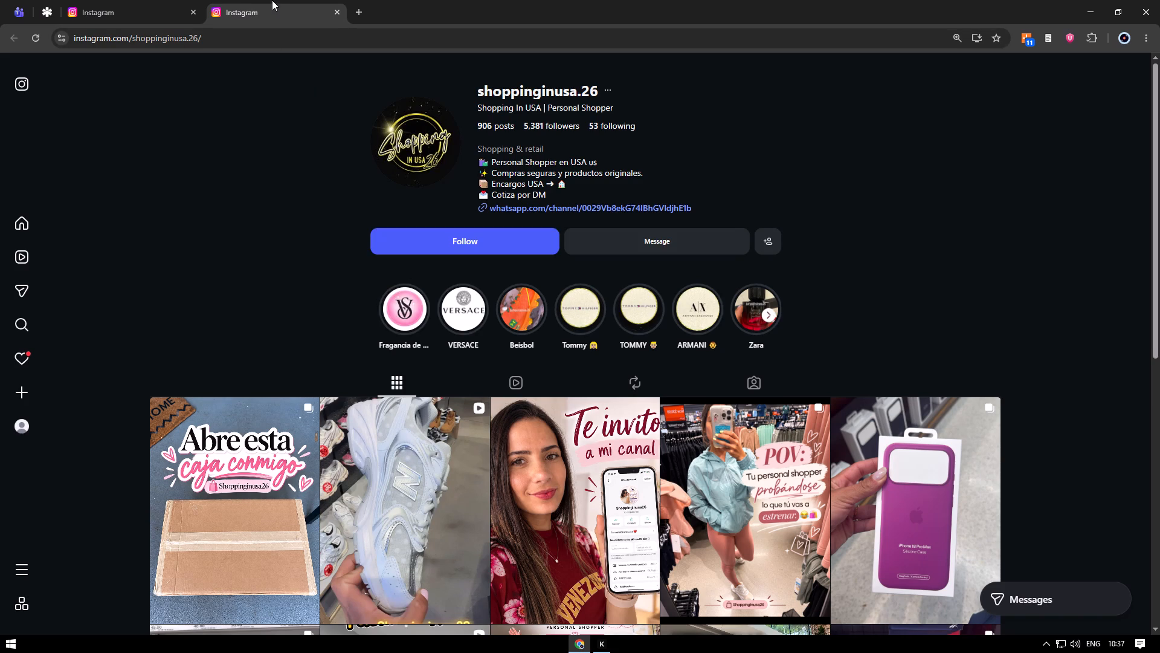
left_click(130, 0)
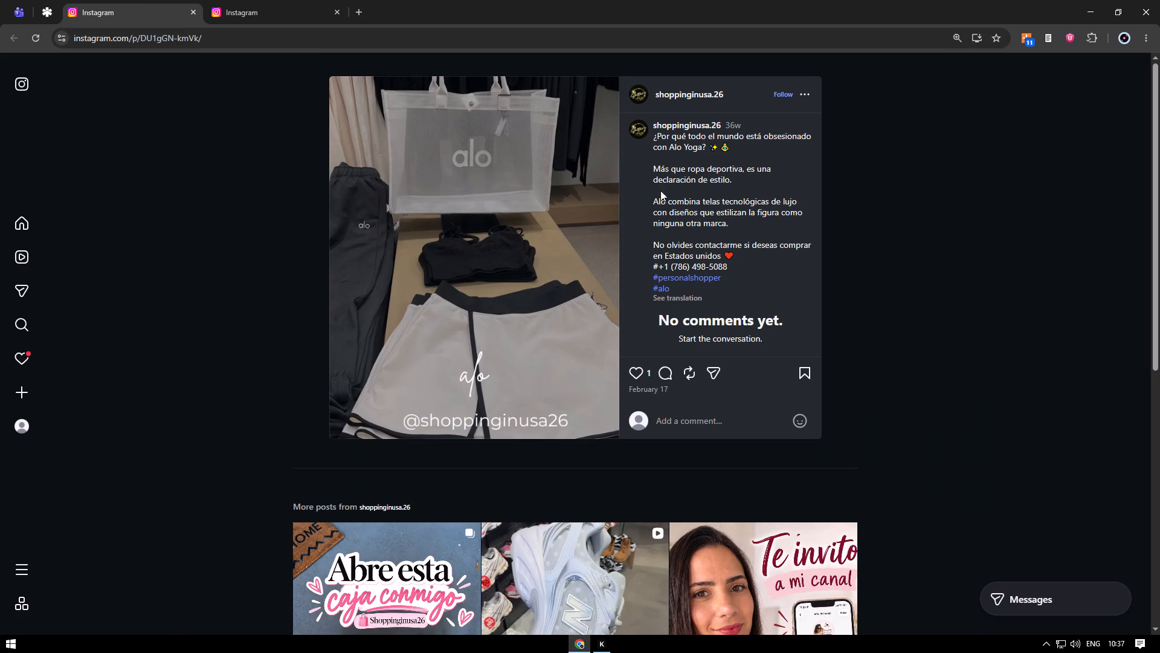
left_click(675, 297)
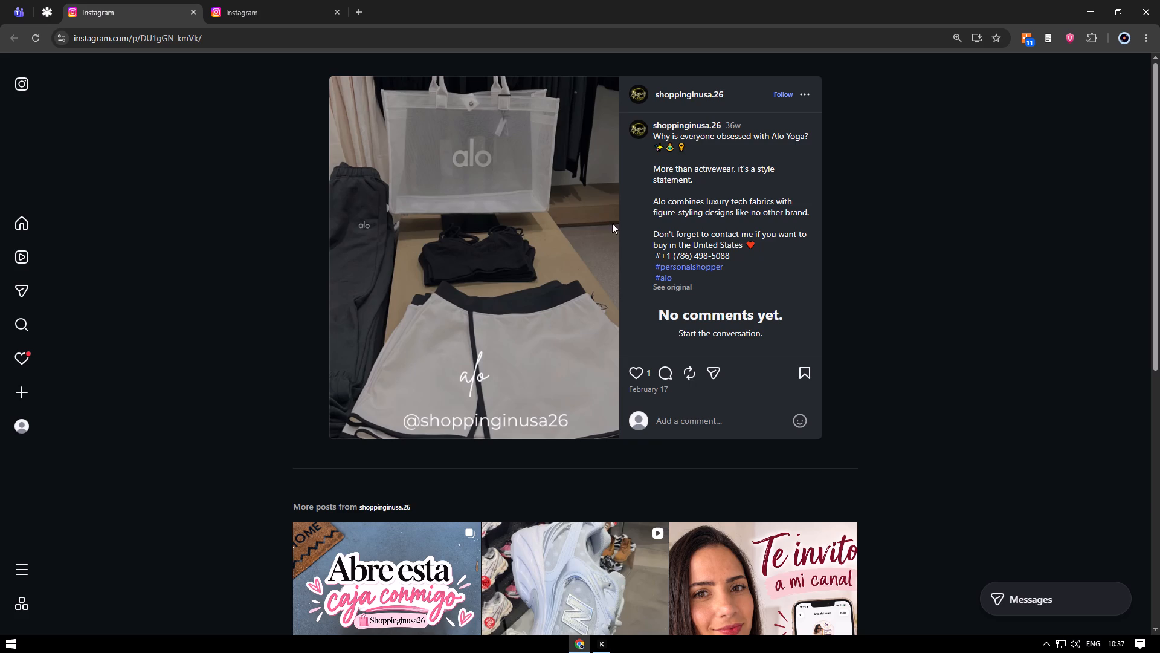
middle_click(108, 1)
middle_click(108, 1)
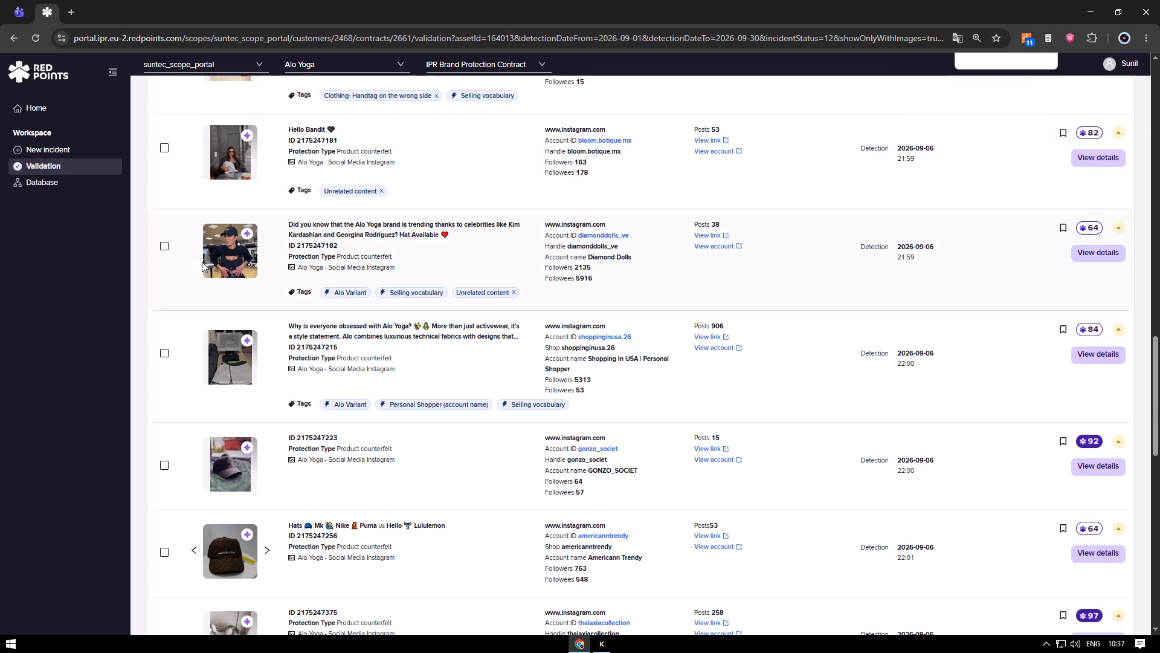
left_click(165, 356)
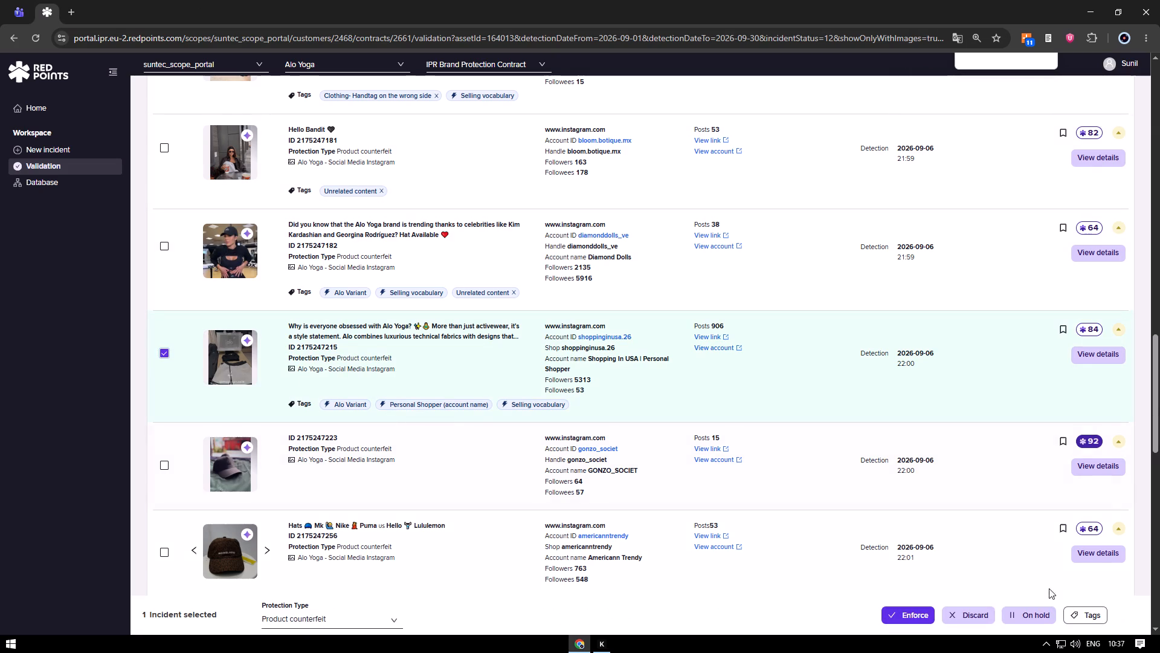
left_click(1084, 610)
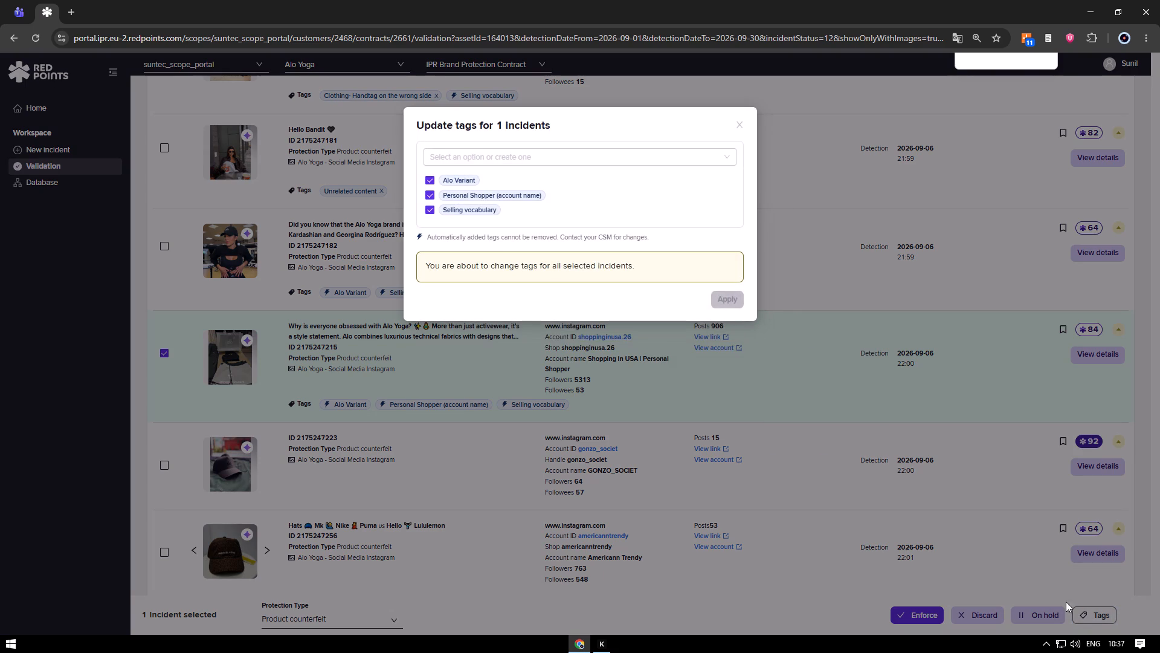
left_click(460, 210)
left_click(457, 180)
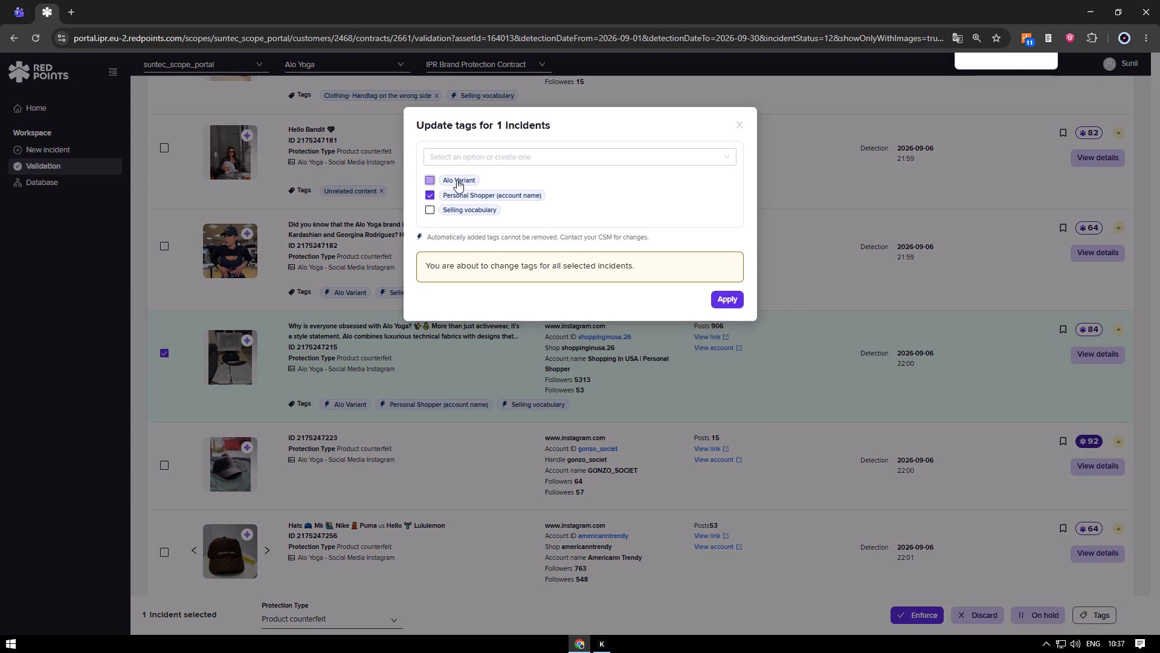
left_click(499, 149)
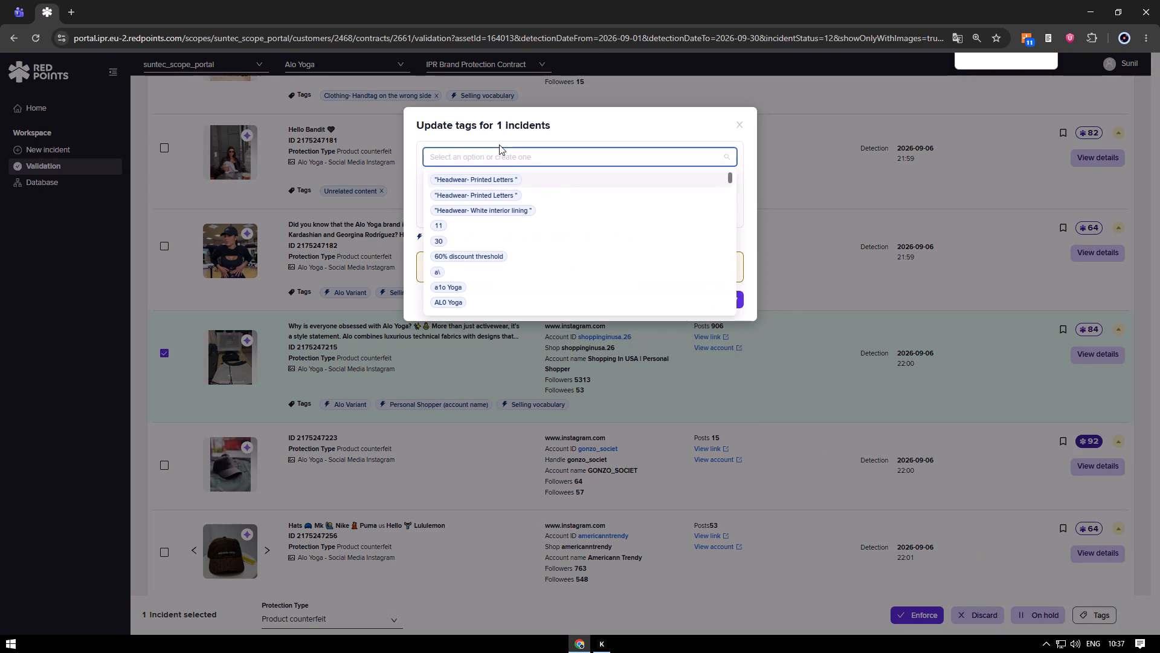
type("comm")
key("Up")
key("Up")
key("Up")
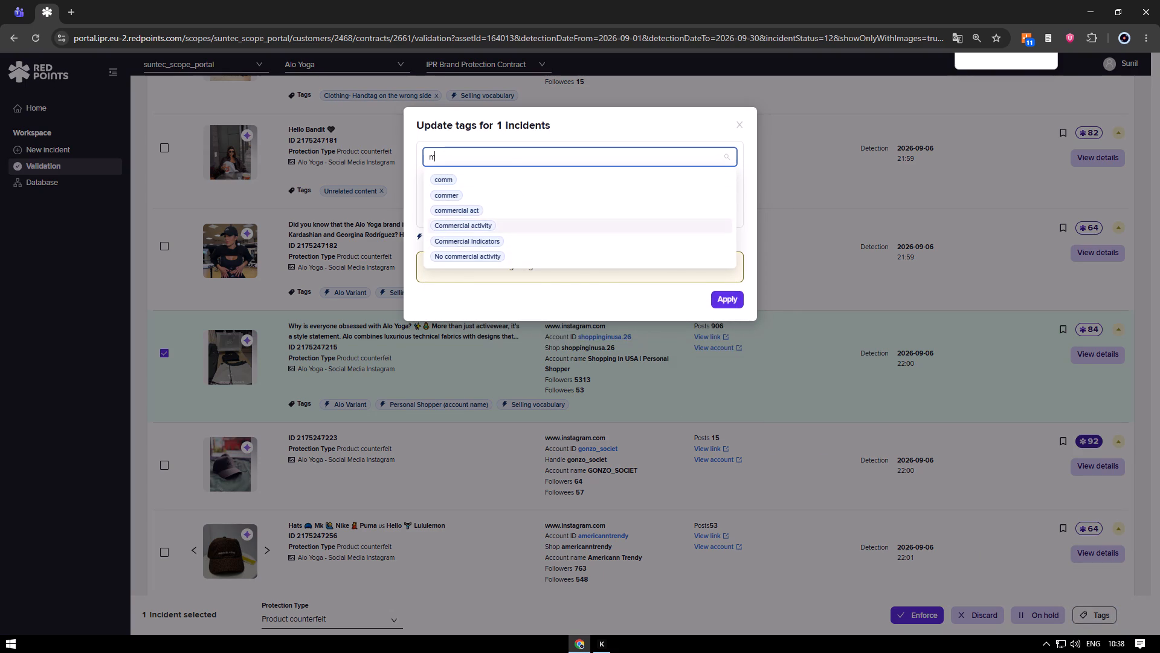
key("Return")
left_click(734, 311)
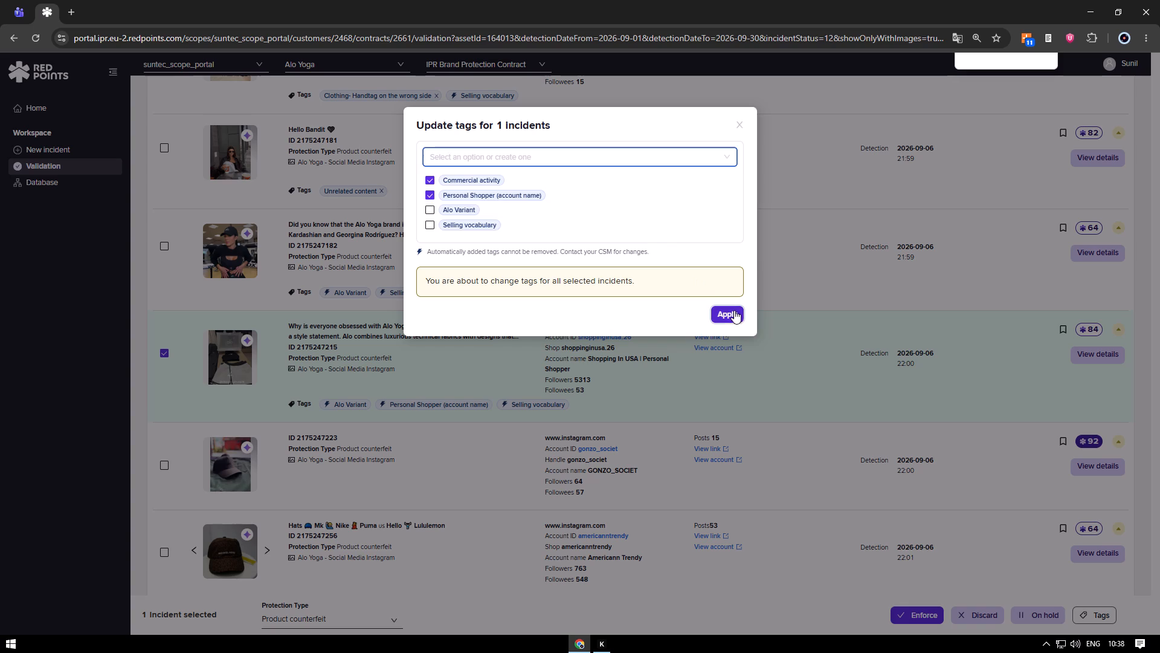
left_click(1031, 41)
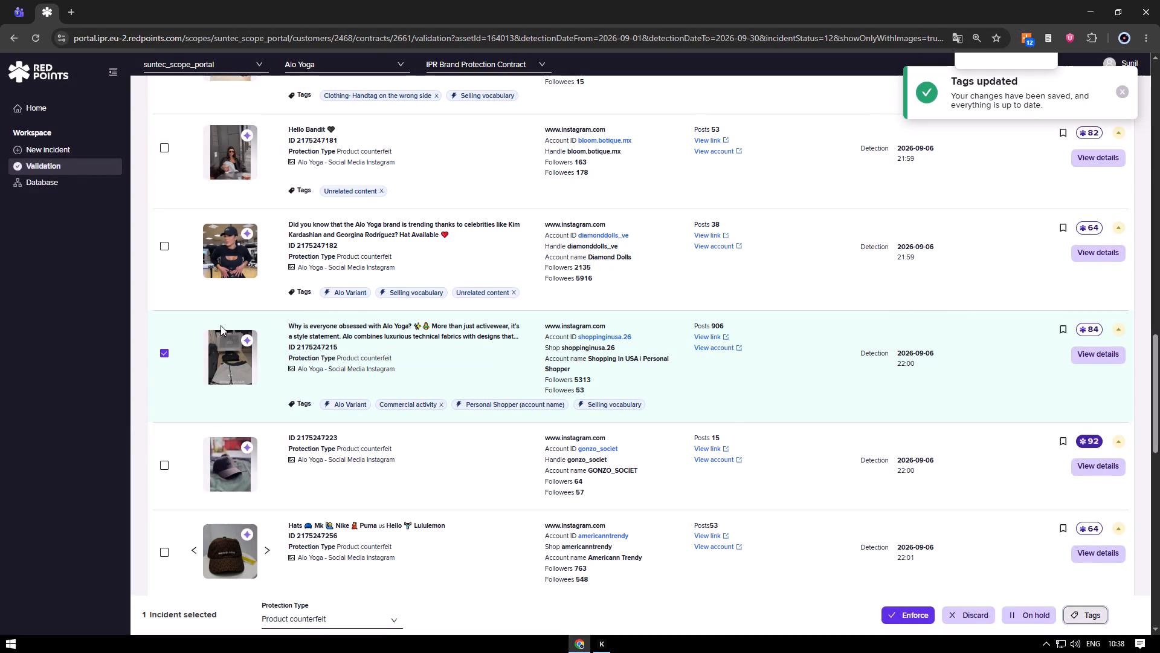
left_click(165, 356)
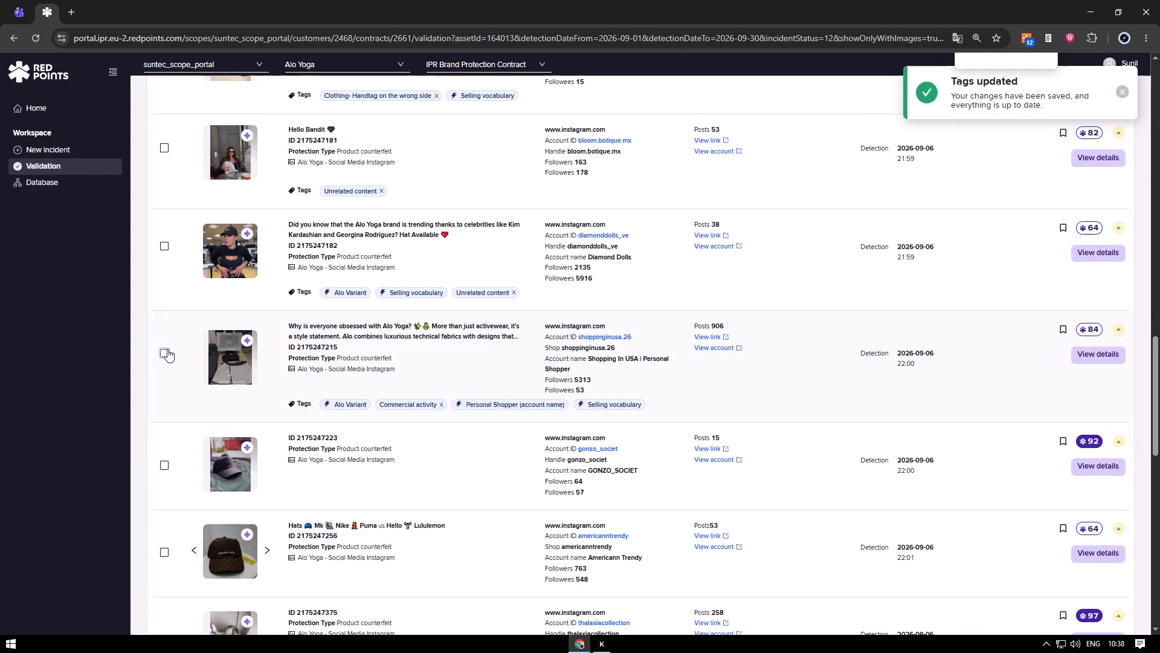
left_click(227, 460)
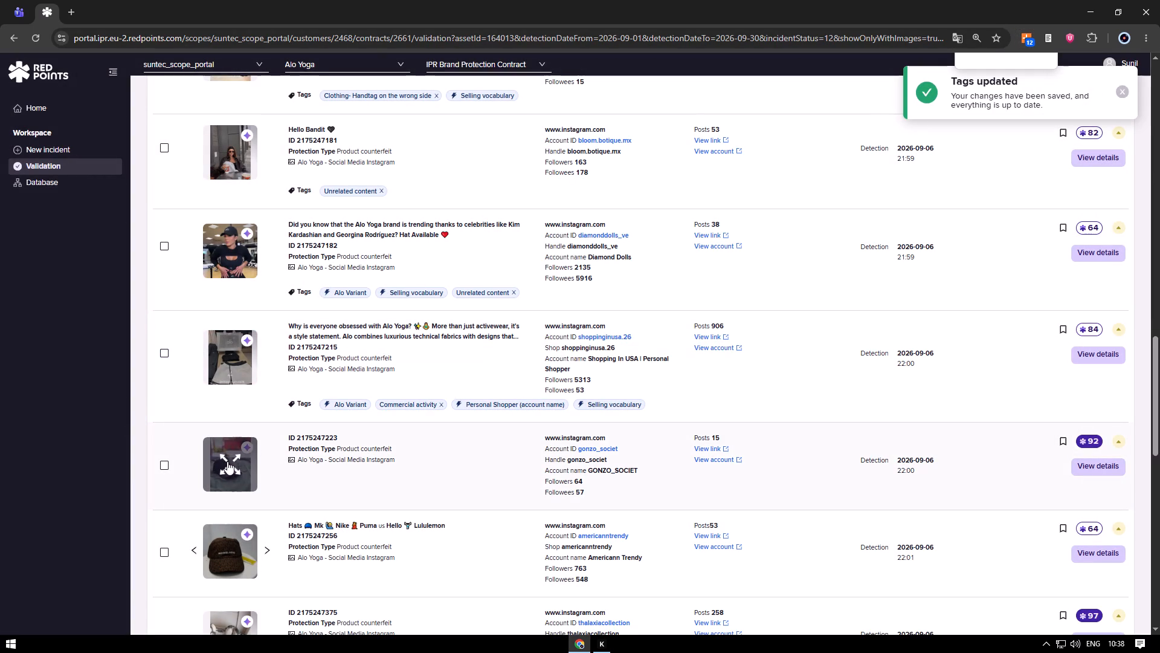
left_click(0, 425)
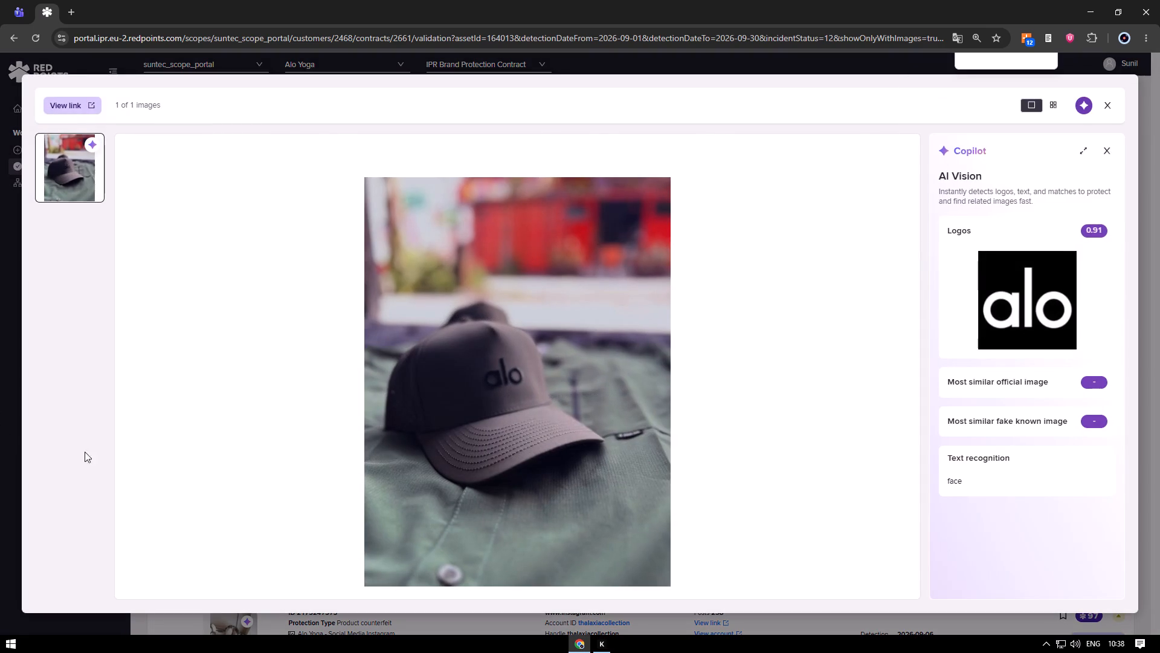
left_click(213, 549)
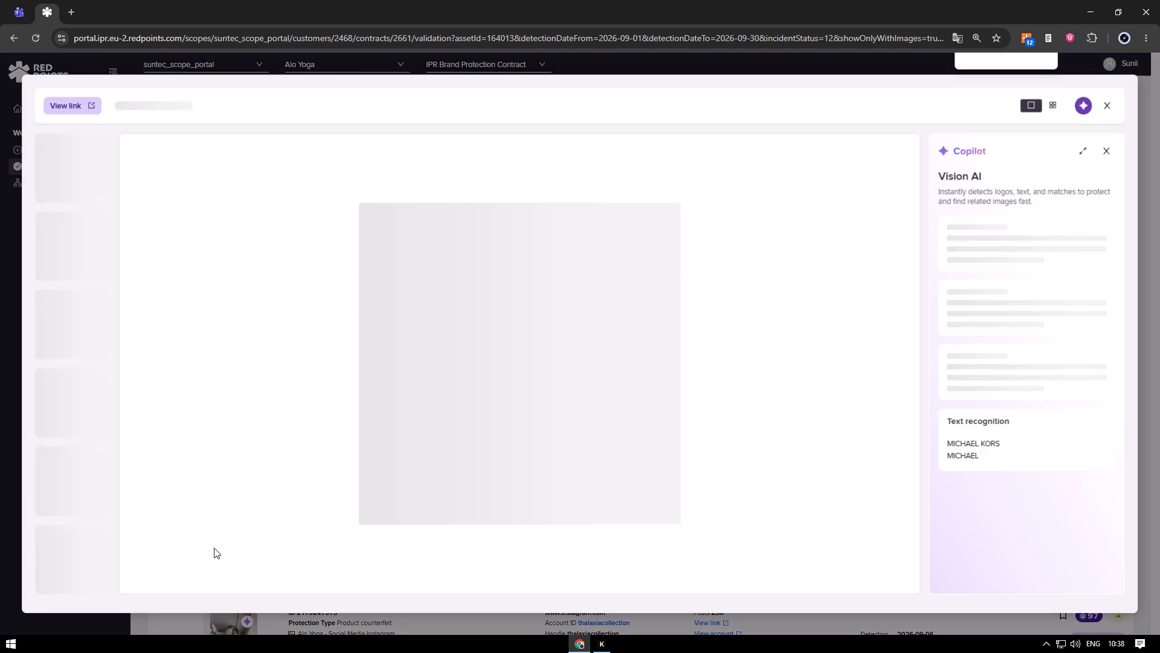
left_click(0, 453)
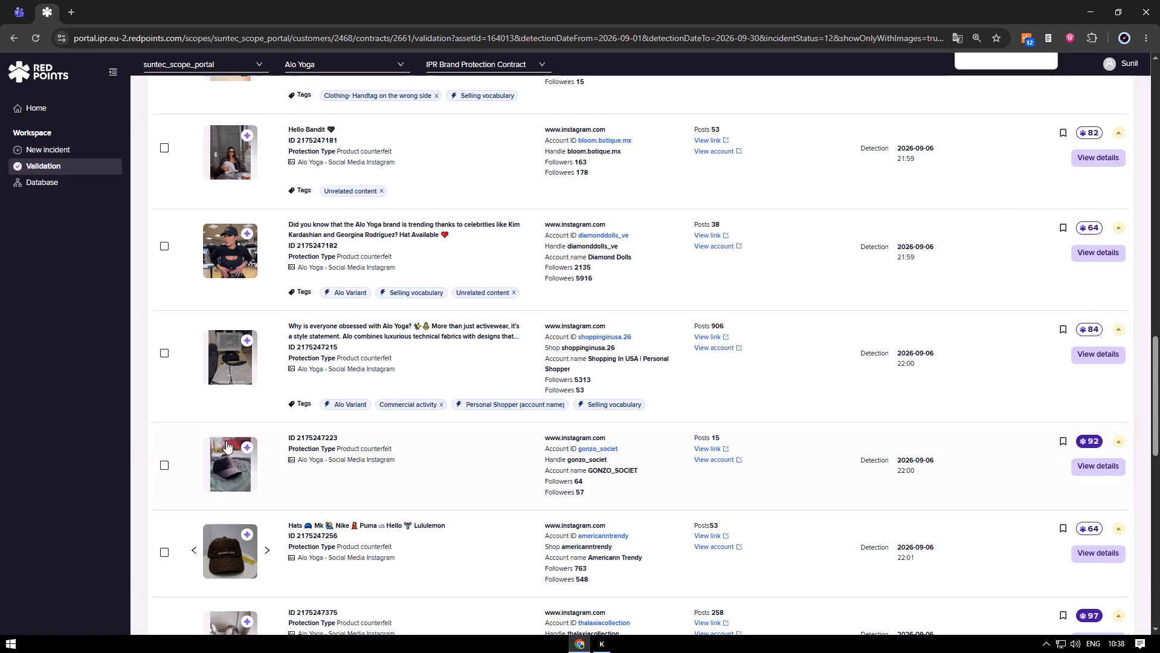
left_click(169, 467)
left_click(167, 553)
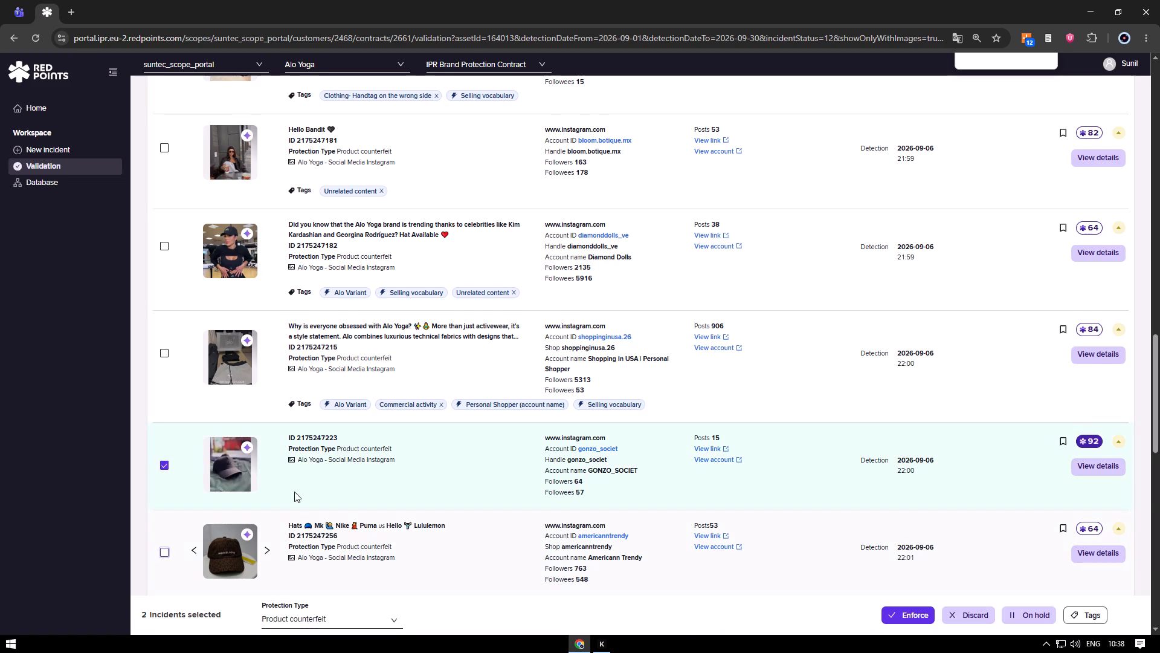
scroll(304, 487, "down", 4)
left_click(225, 389)
left_click(0, 435)
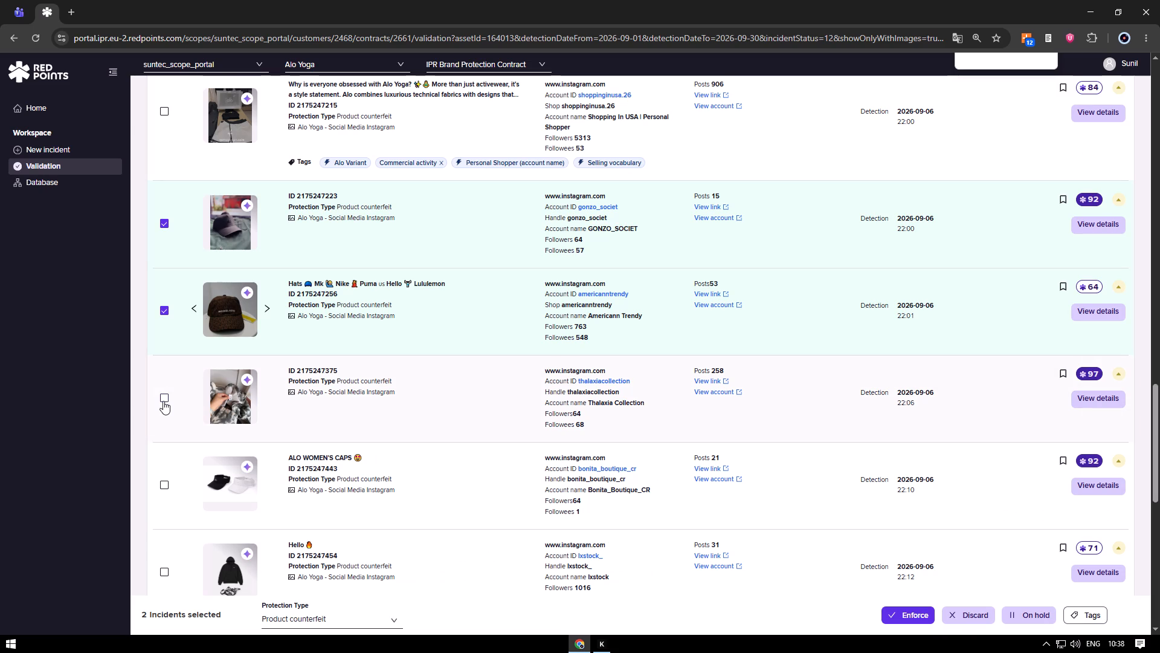
left_click(163, 400)
left_click(1084, 611)
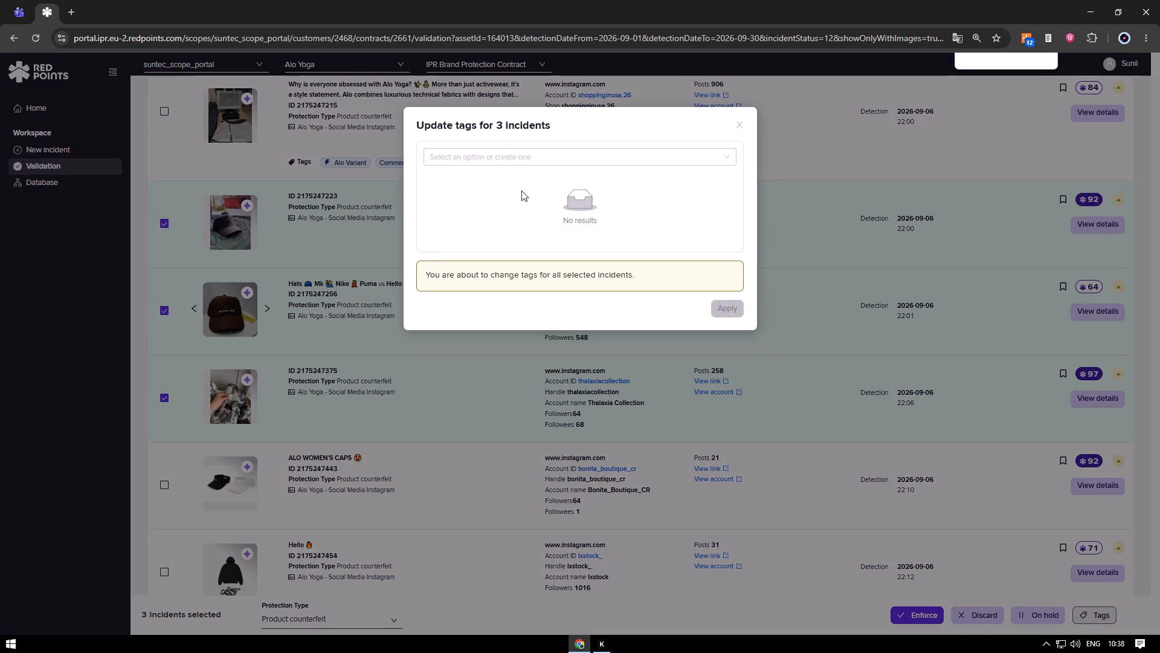
left_click(475, 158)
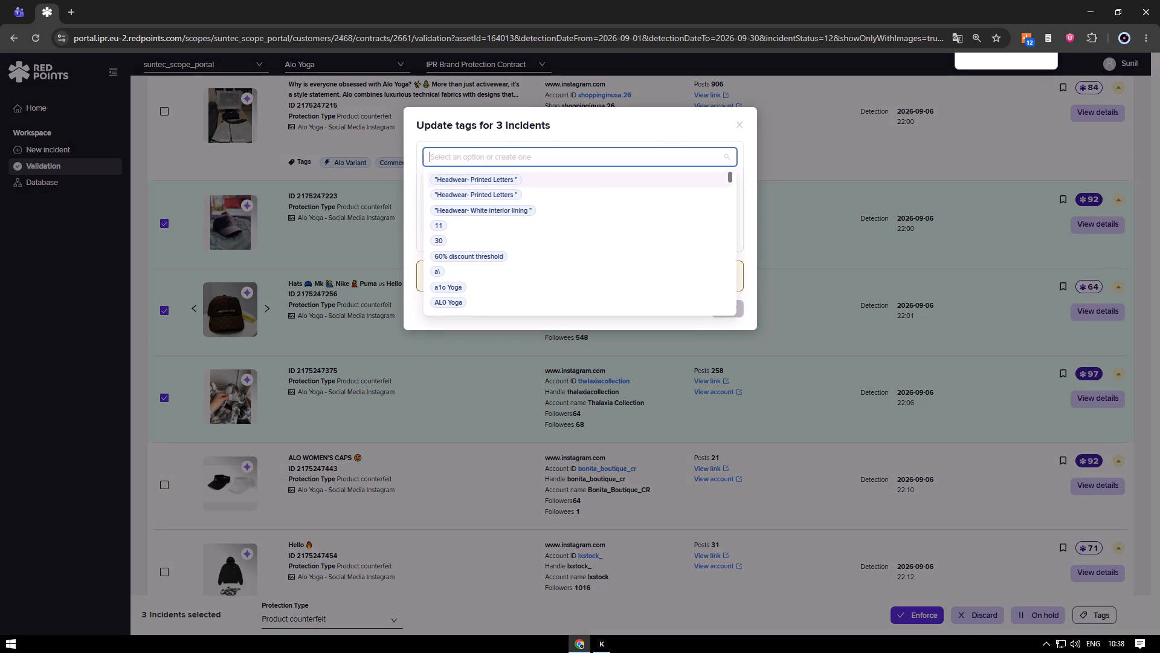
type("unrel")
key("Up")
key("Return")
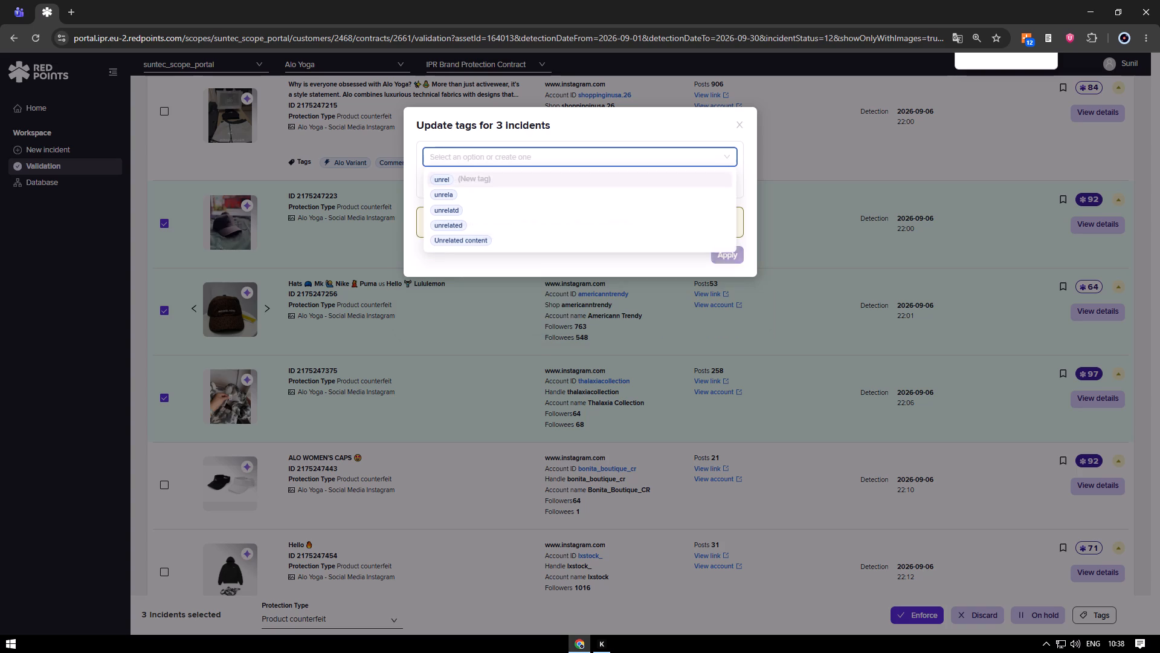
left_click(720, 258)
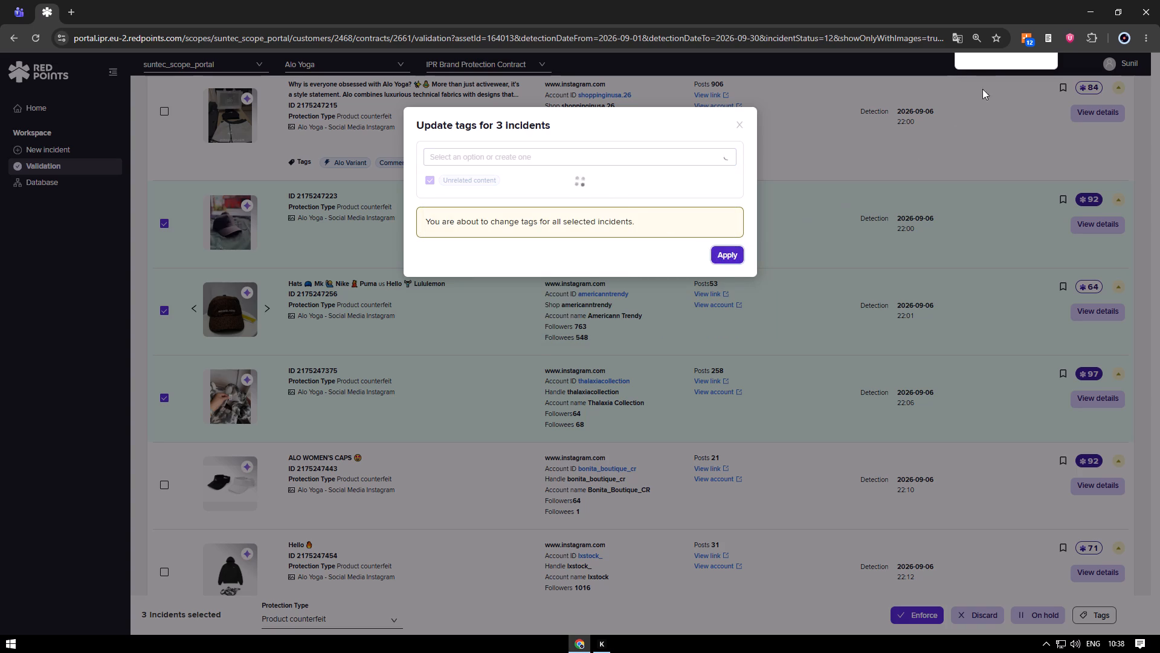
triple_click(1022, 42)
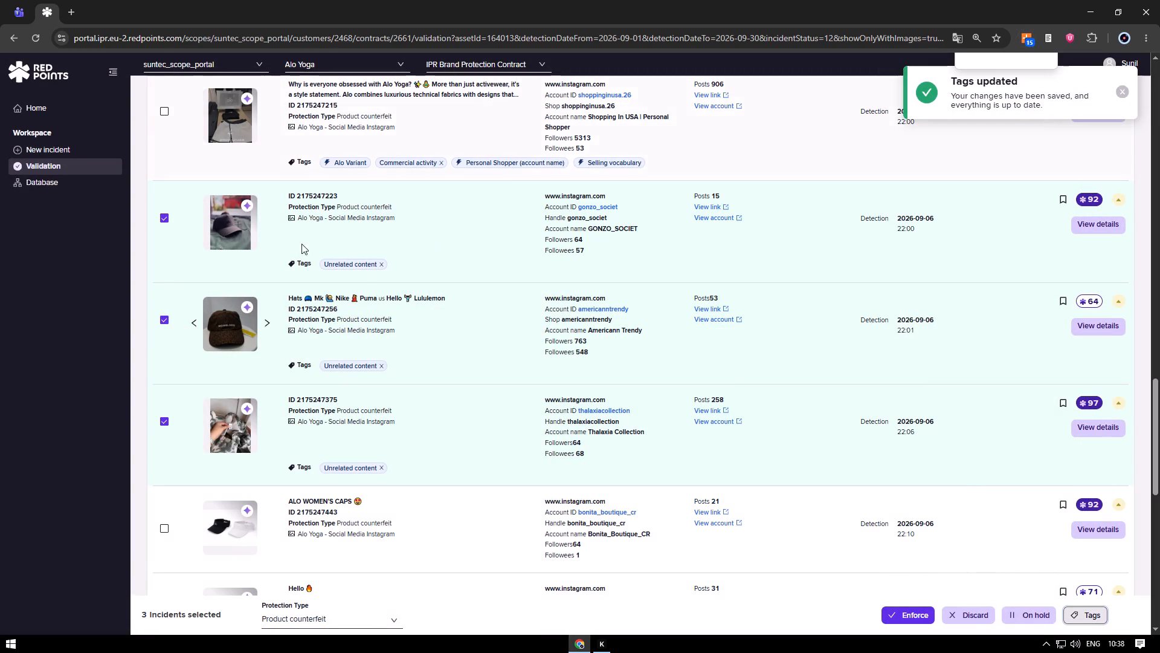
left_click(166, 219)
left_click(163, 320)
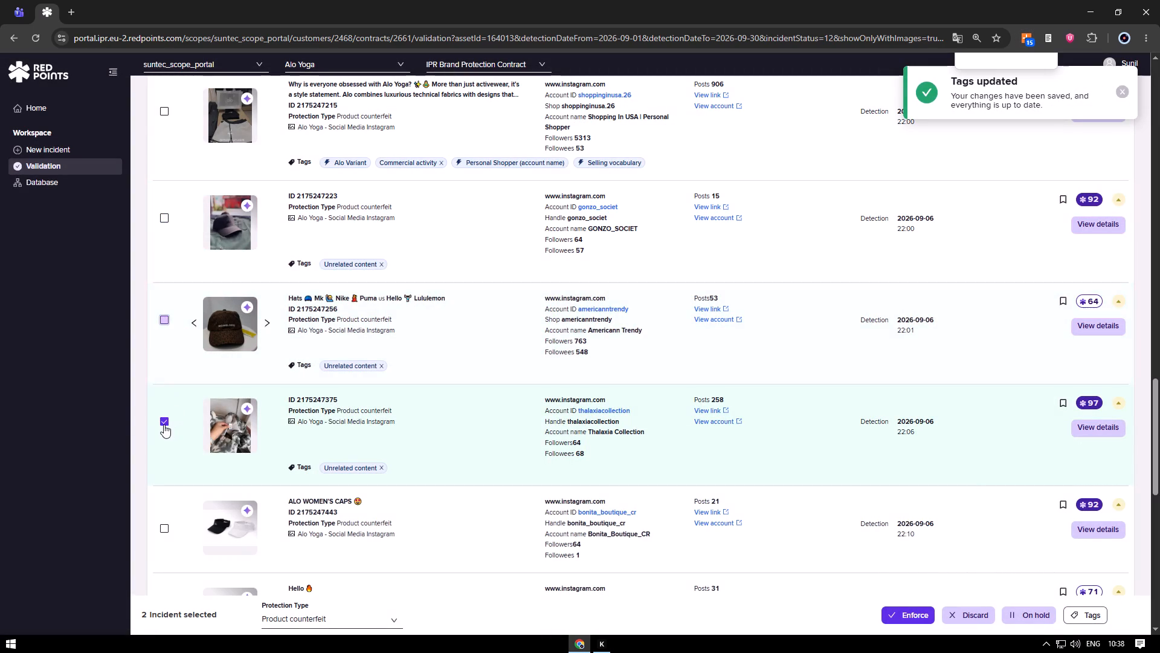
left_click(164, 425)
Check the ALO WOMEN'S CAPS image and tag that bonita_boutique_cr incident "Headwear - No inner padding and extends beyond the ear".
scroll(239, 363, "down", 3)
left_click(240, 342)
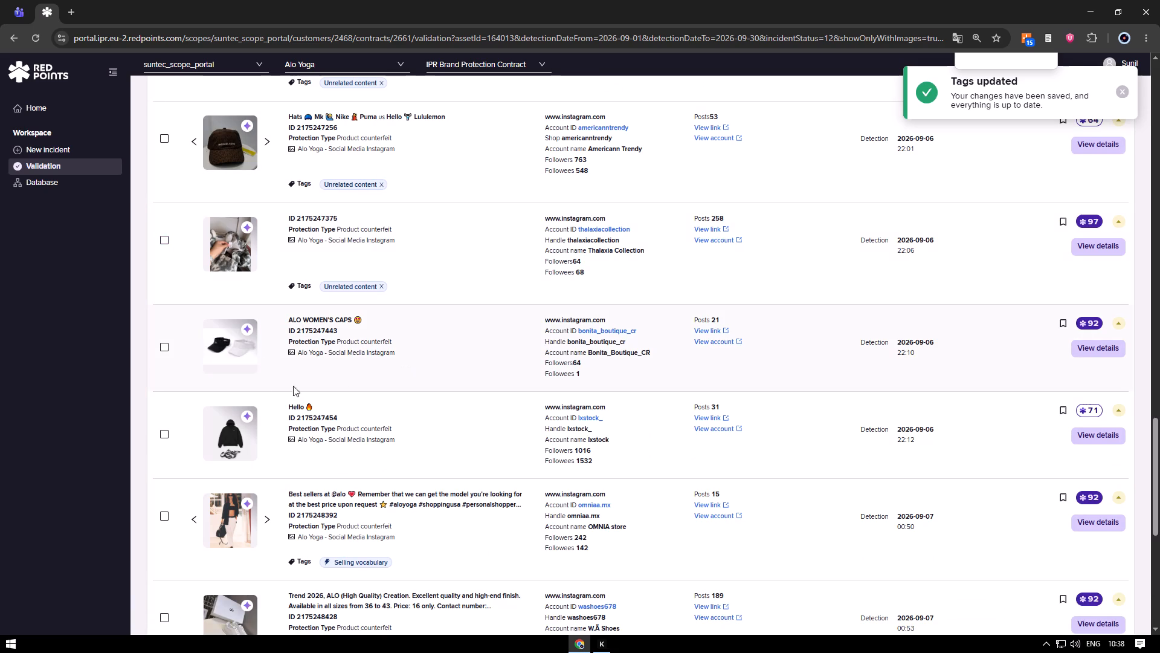
left_click(213, 363)
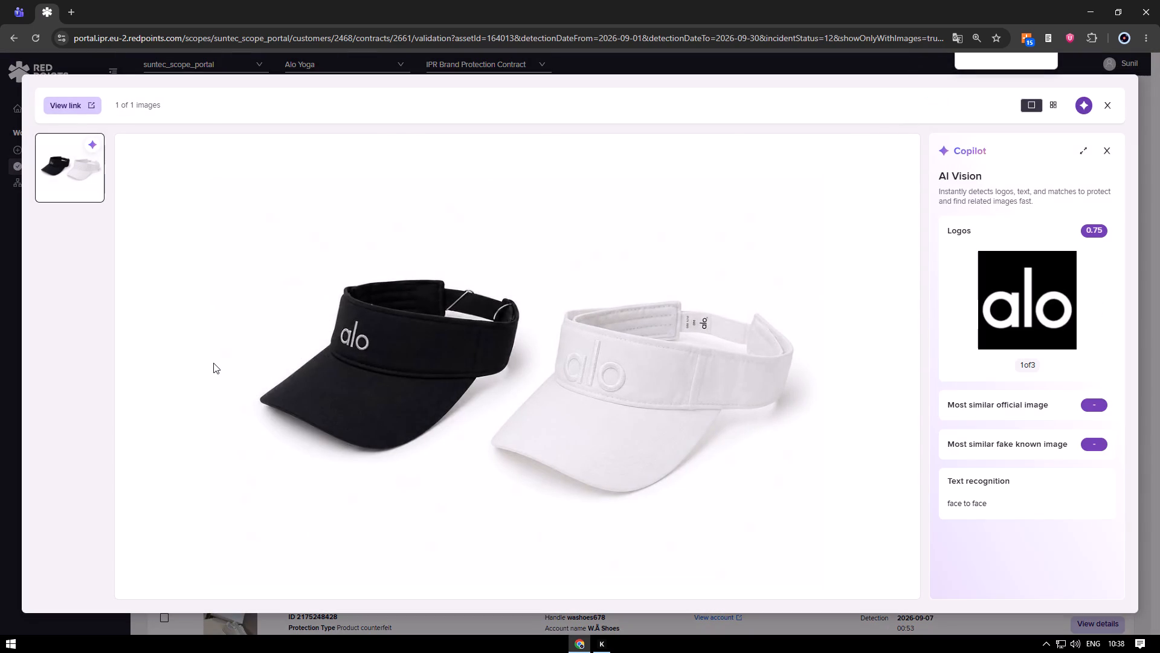
key("Escape")
left_click(164, 348)
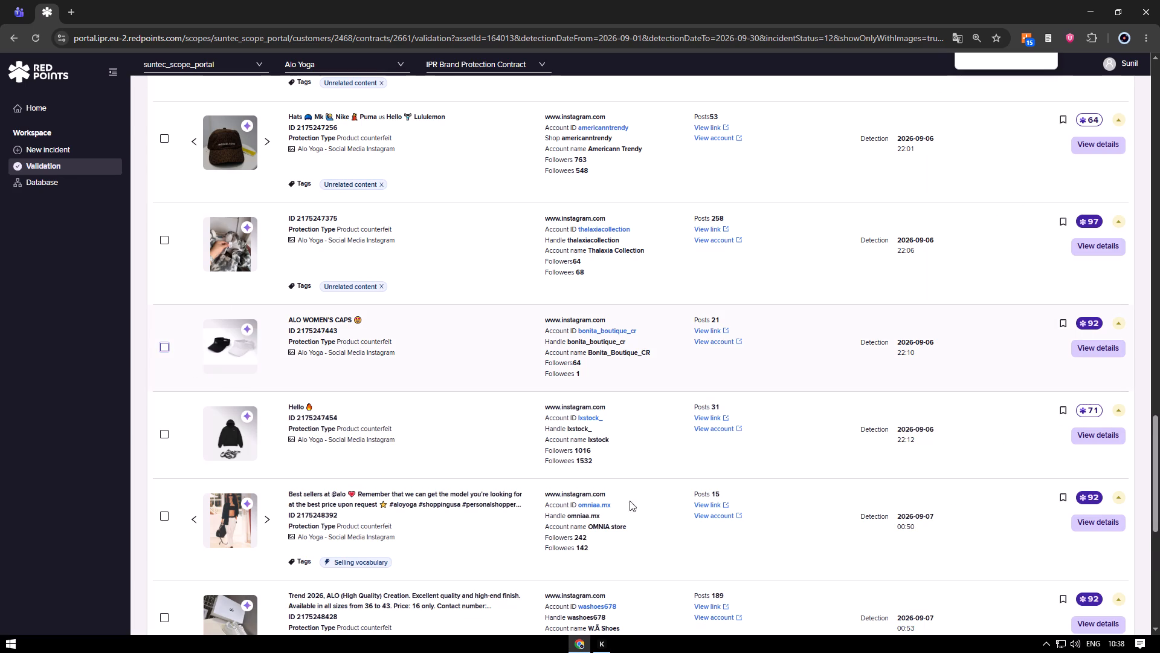
left_click(1081, 615)
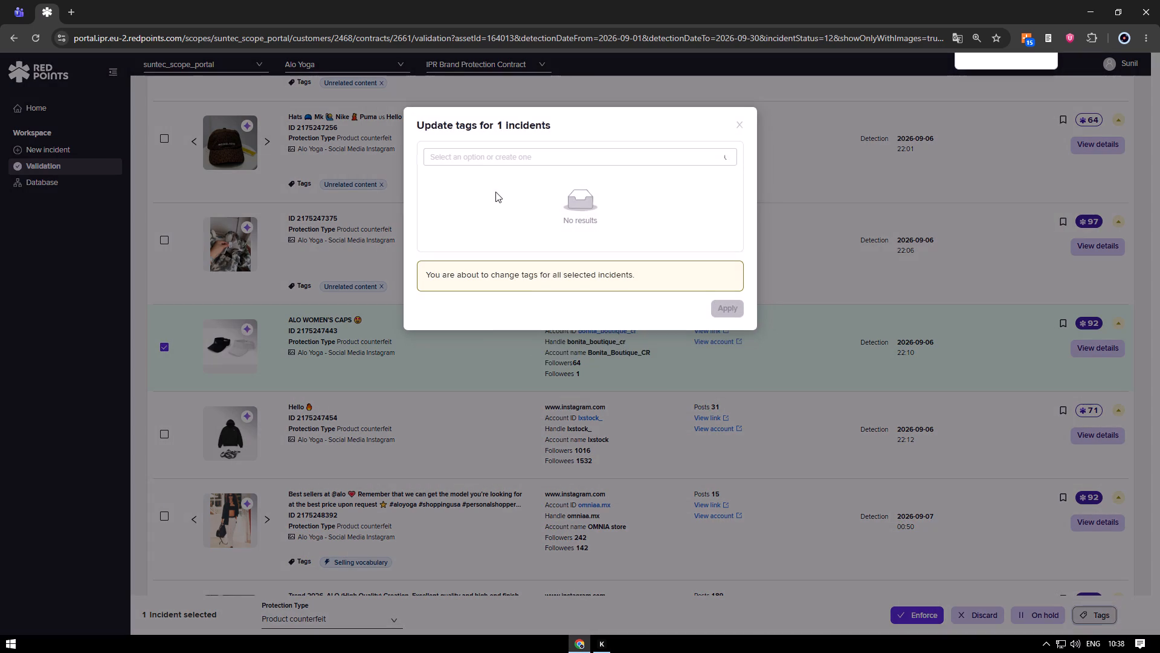
left_click(473, 160)
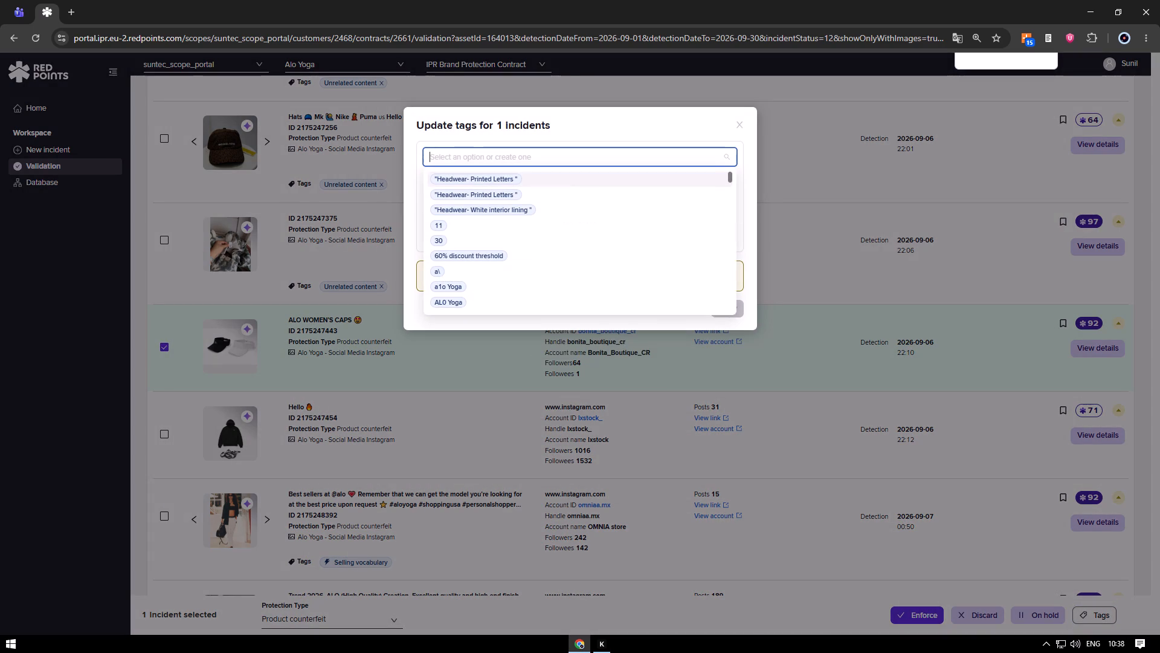
type("beyond")
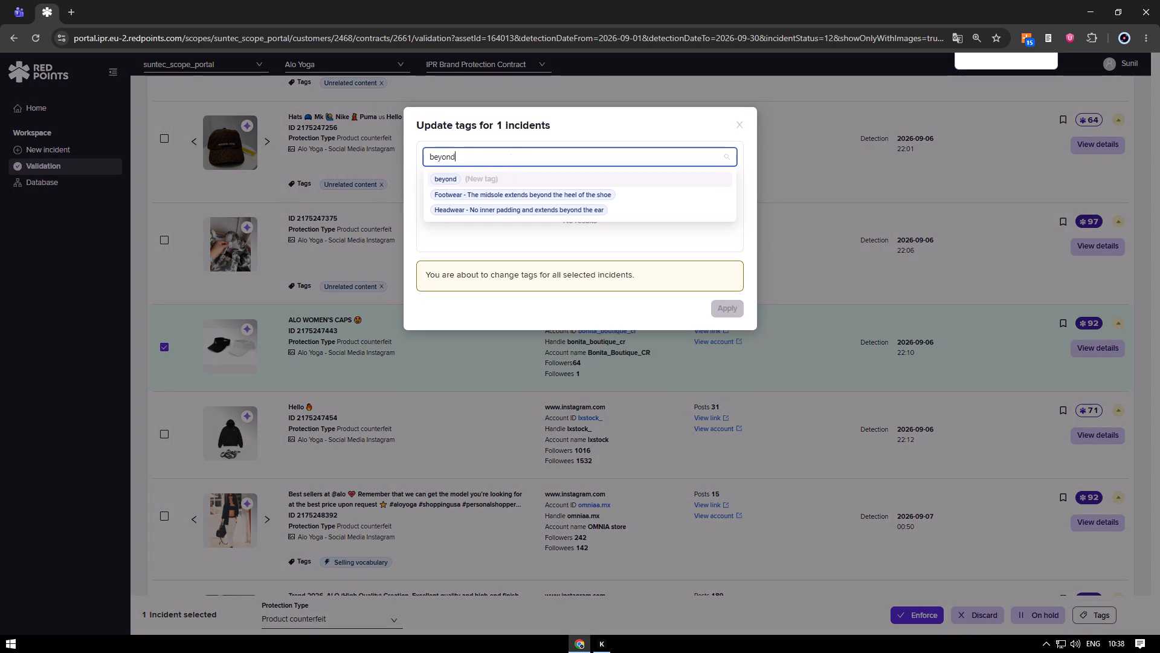
key("Down")
key("Down")
key("Down")
key("Up")
key("Return")
left_click(735, 252)
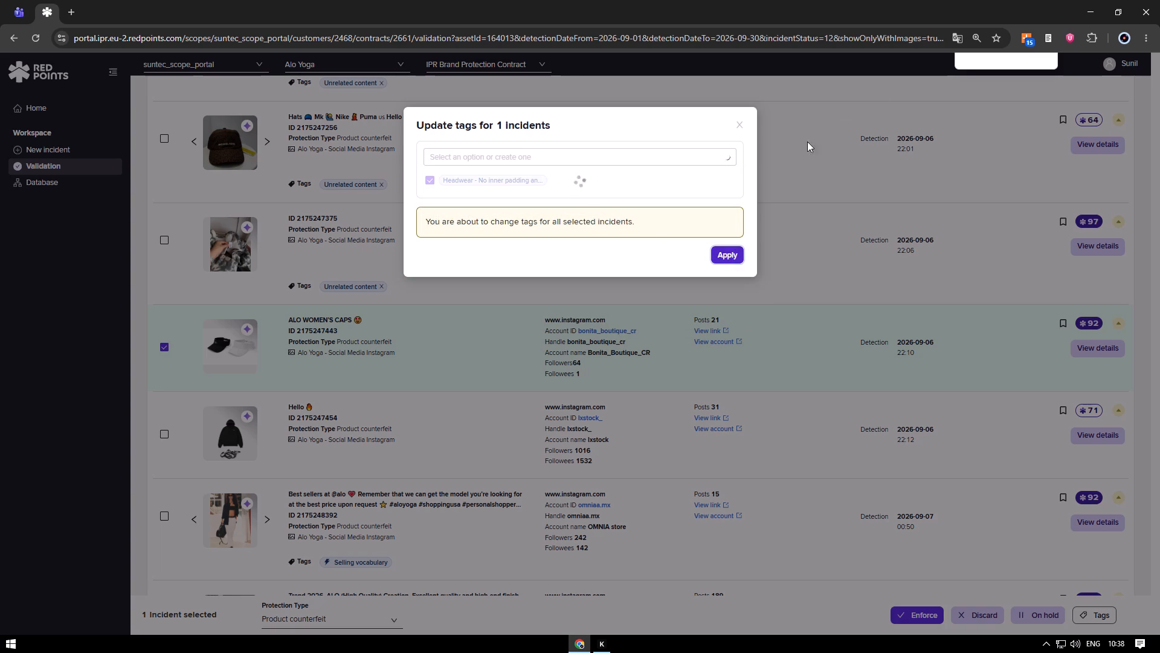
Raise the browser extension's counter by one and deselect the bonita_boutique_cr incident.
left_click(1025, 36)
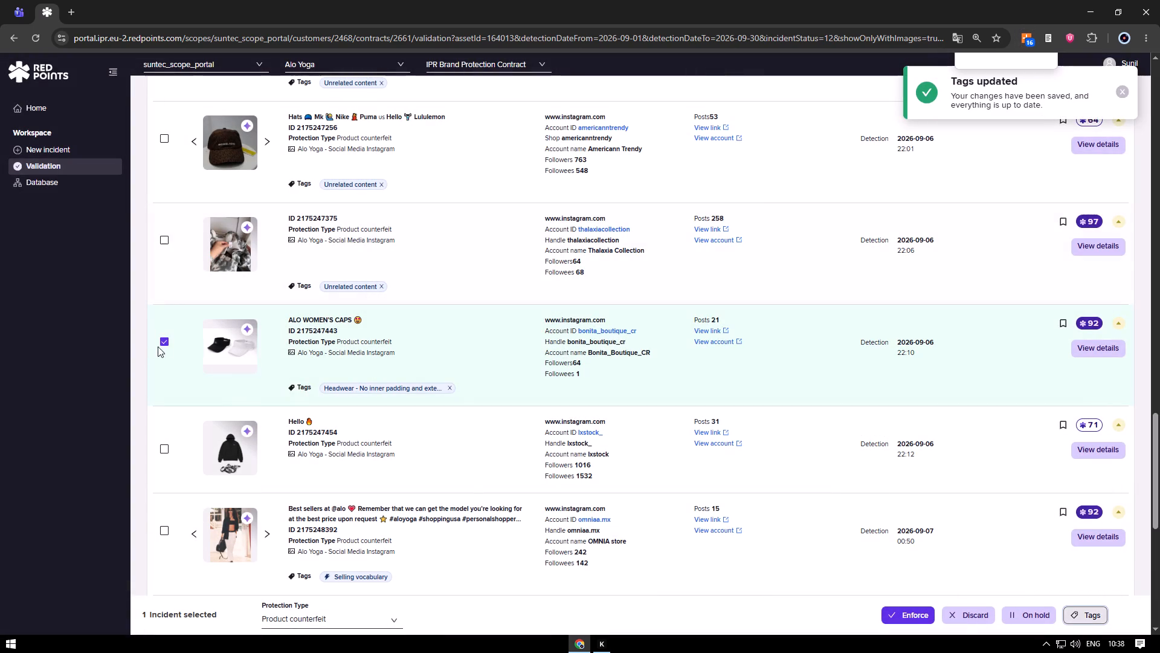
left_click(166, 338)
scroll(302, 417, "down", 2)
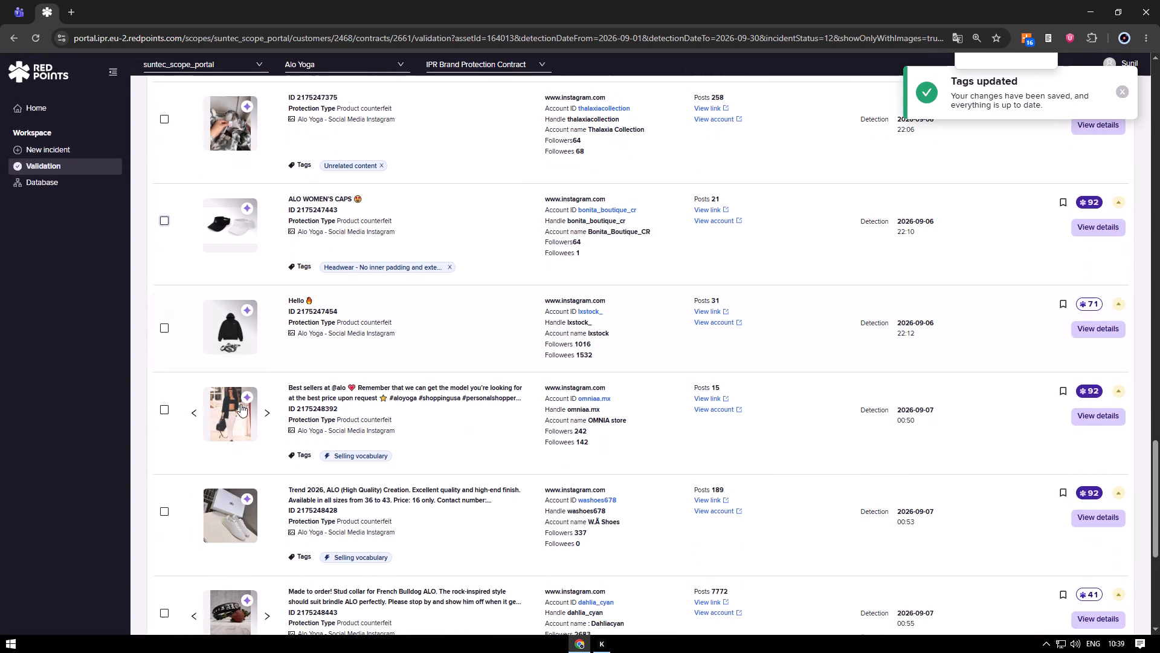
left_click(162, 326)
left_click(222, 327)
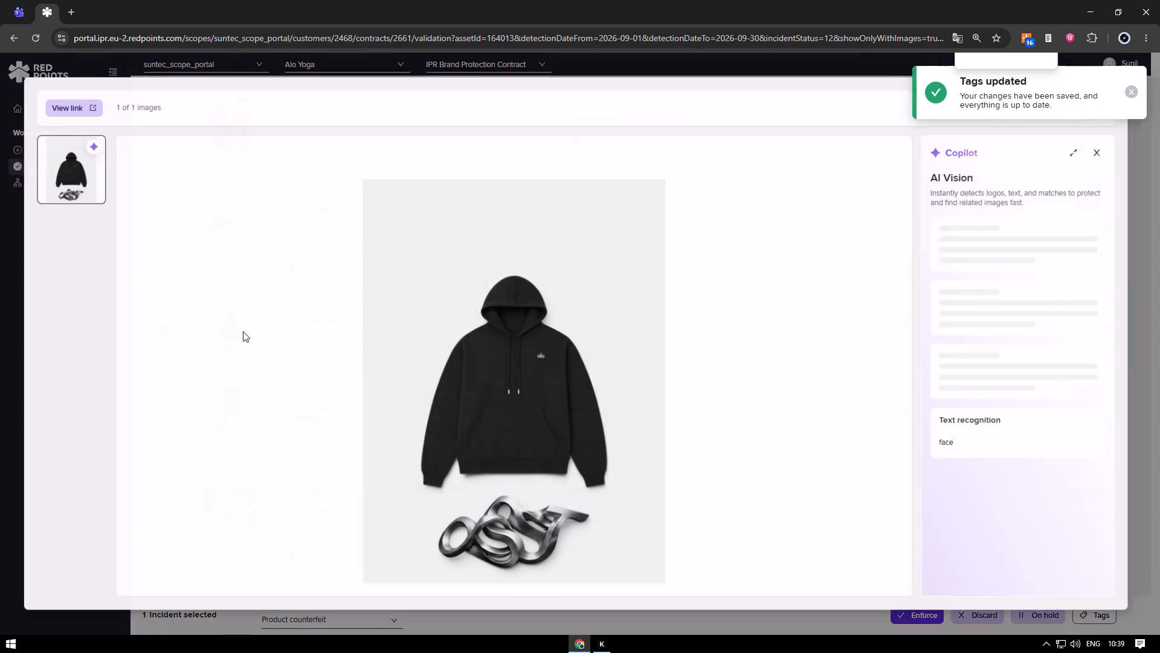
key("Escape")
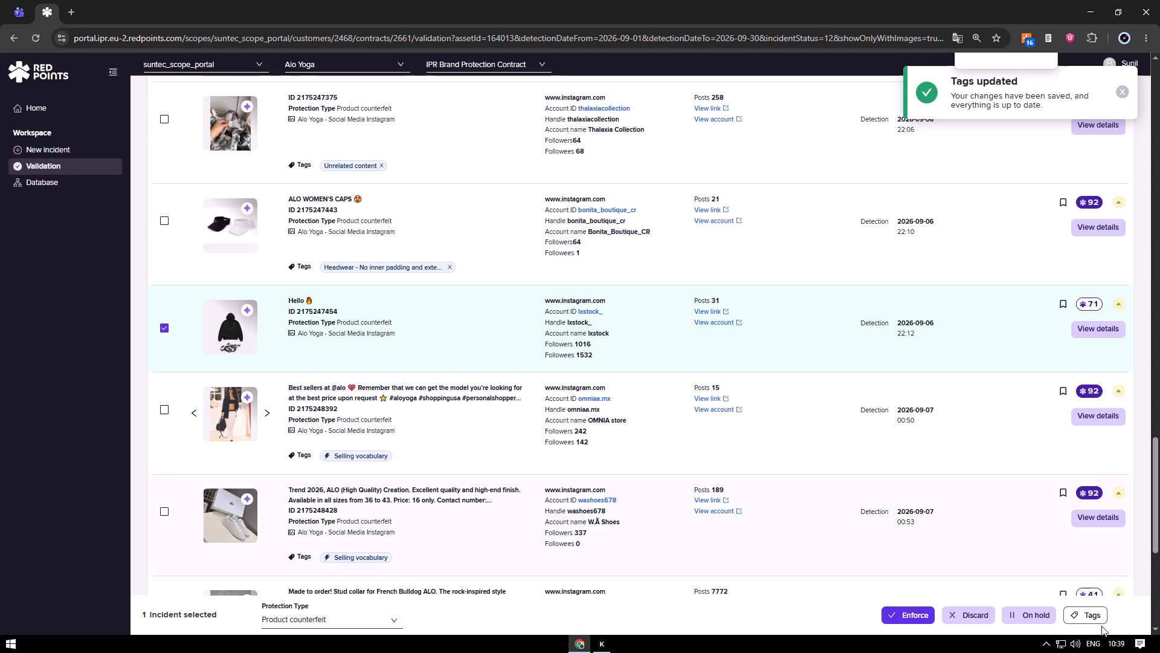
left_click(1097, 619)
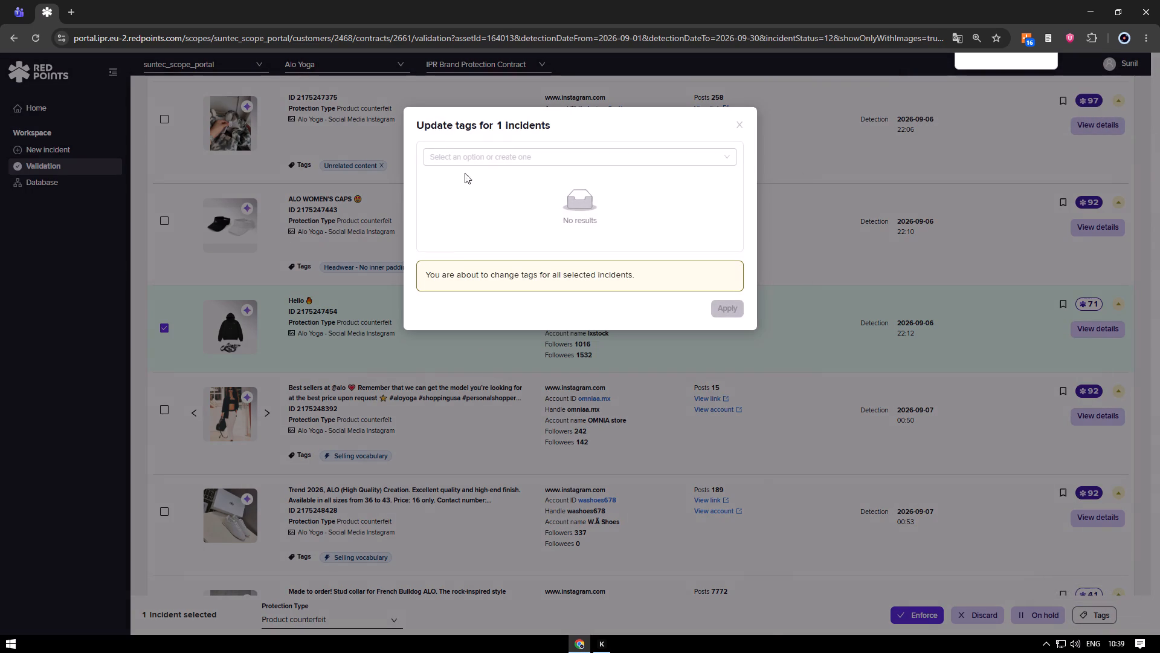
left_click(471, 161)
type("unrel")
key("Up")
key("Return")
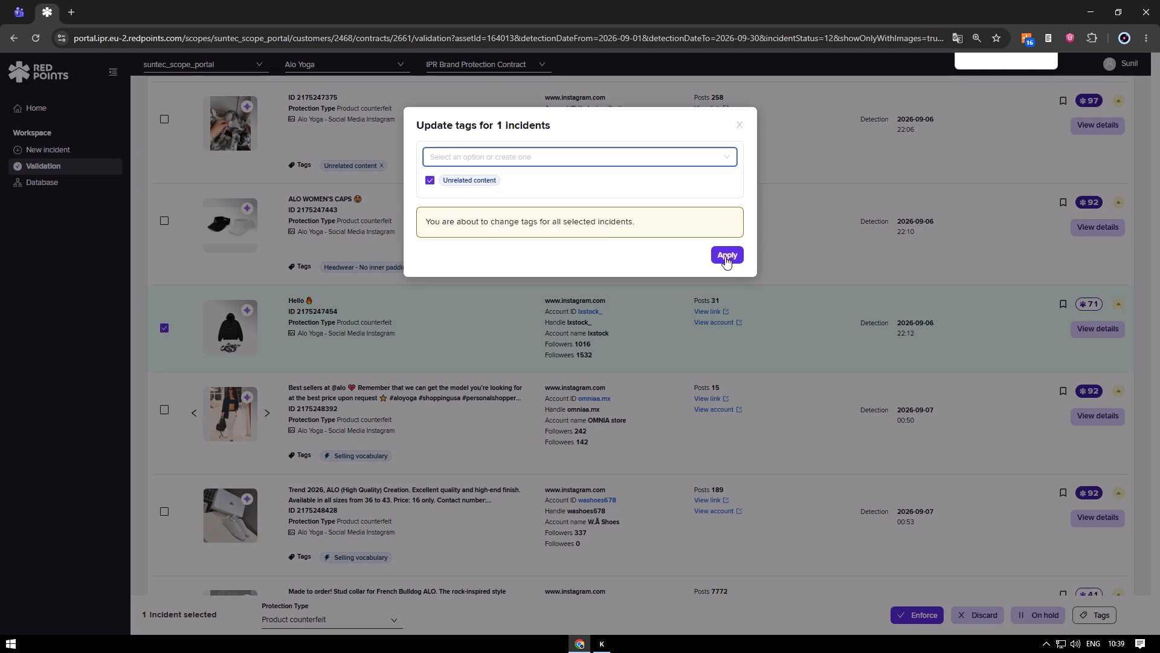
left_click(729, 261)
Raise the browser extension's counter by one and deselect the lxstock_ incident.
left_click(1033, 38)
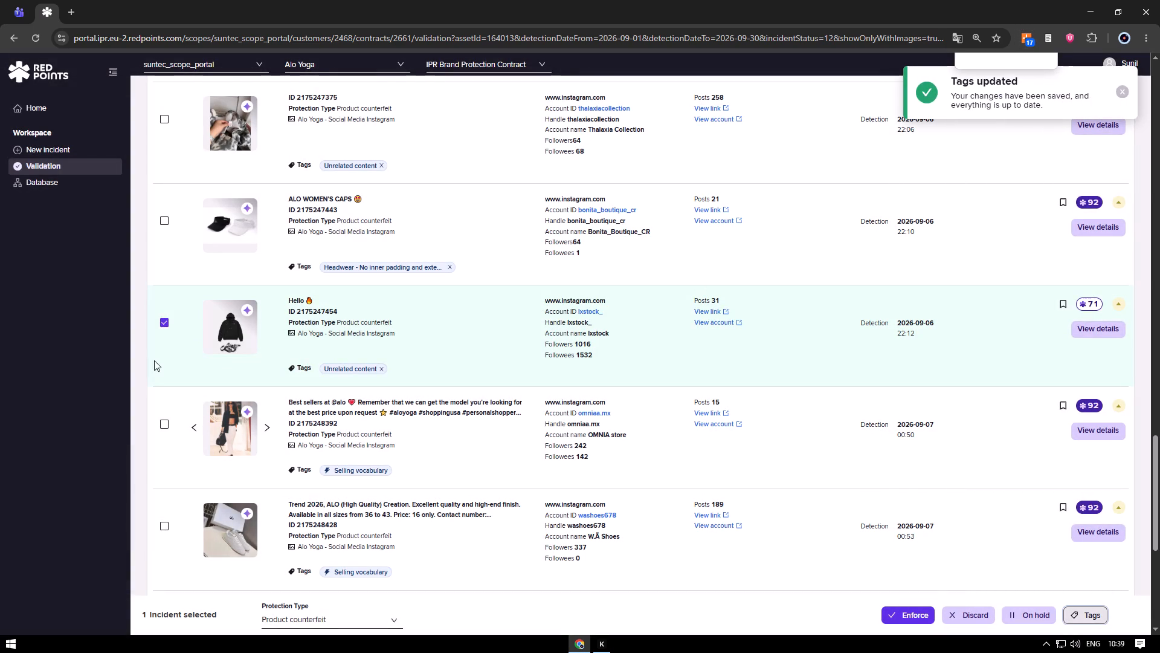
left_click(162, 324)
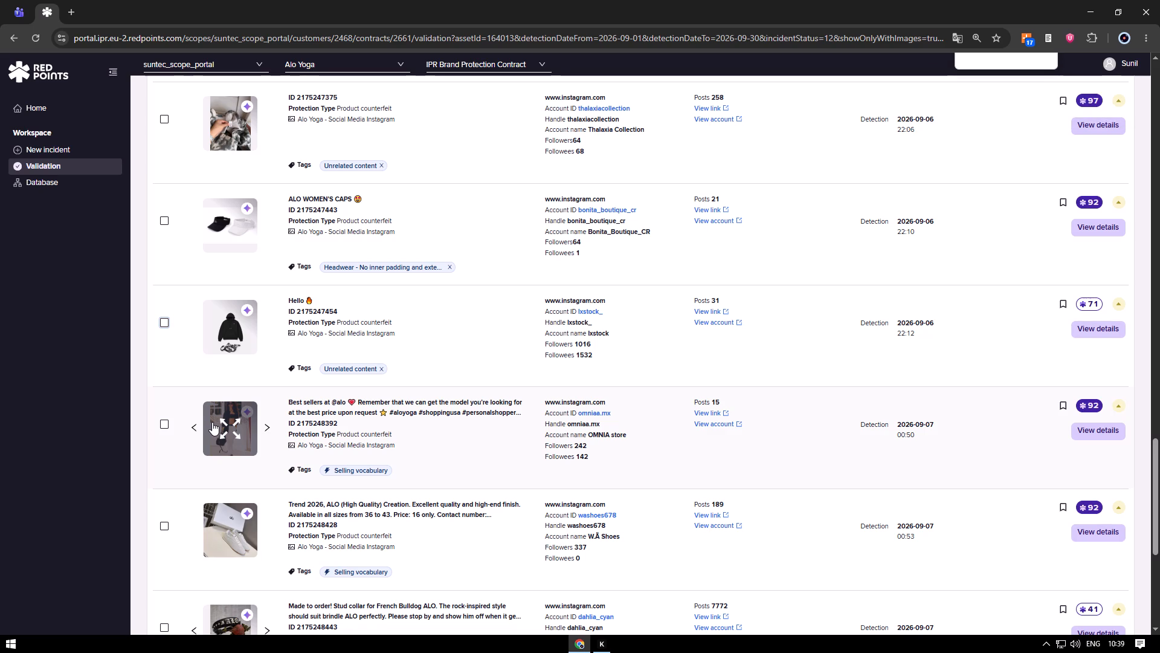
Check the omniaa.mx incident's images, then untick Selling vocabulary in its tags and apply the Commercial activity tag.
left_click(233, 417)
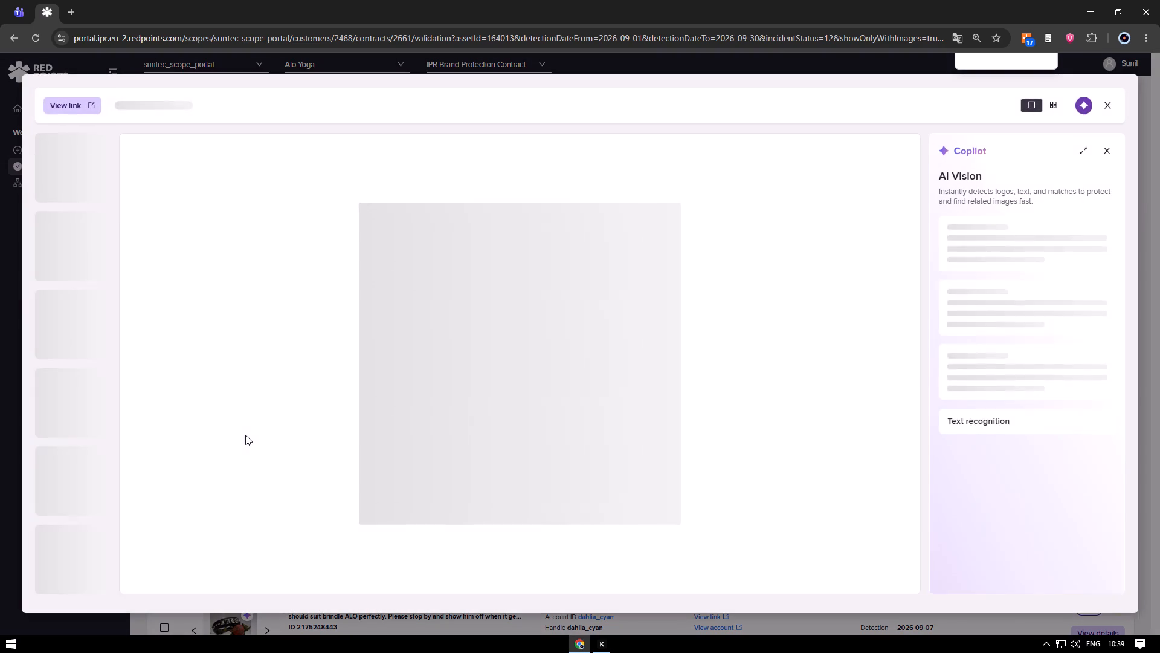
key("Escape")
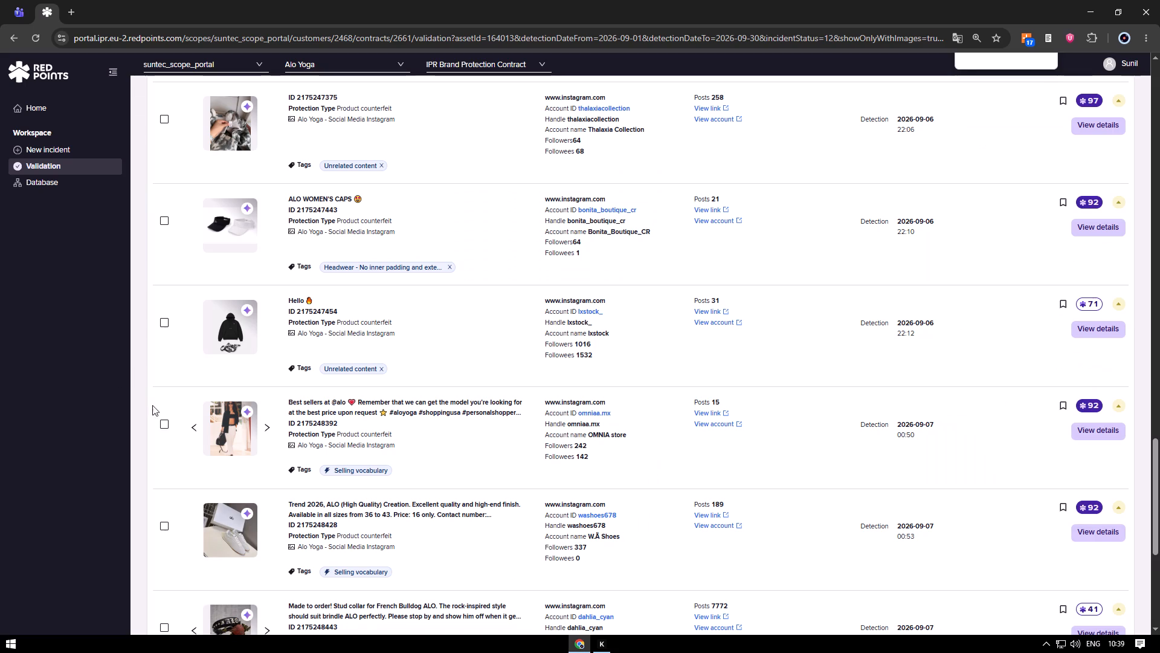
left_click(163, 426)
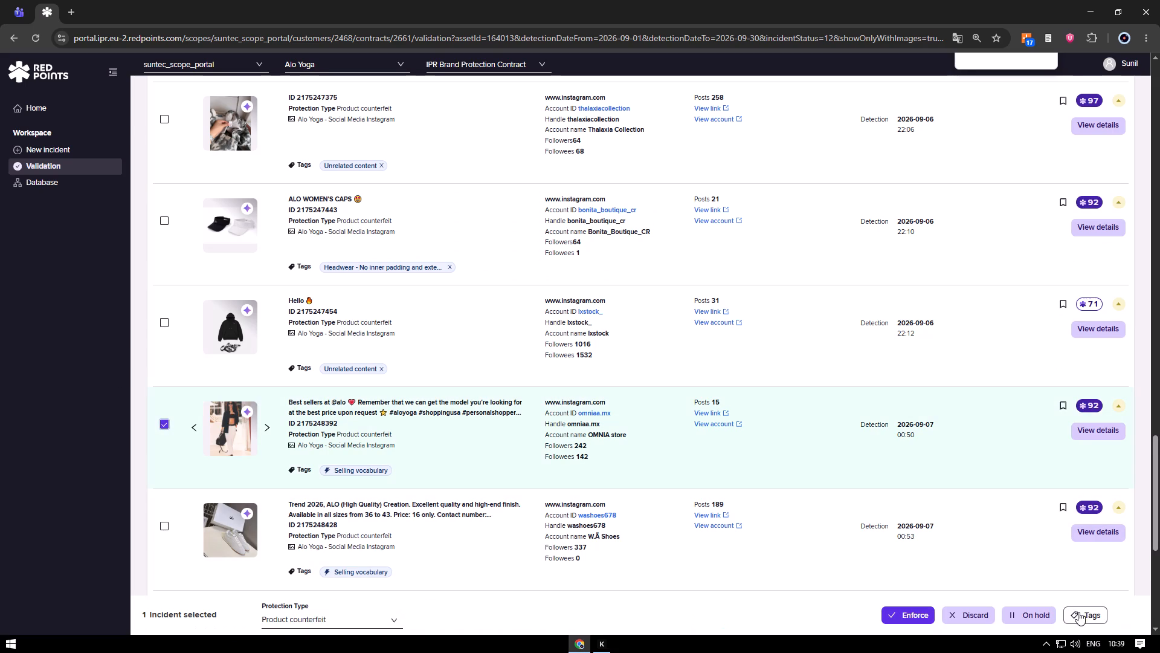
left_click(1078, 612)
left_click(451, 181)
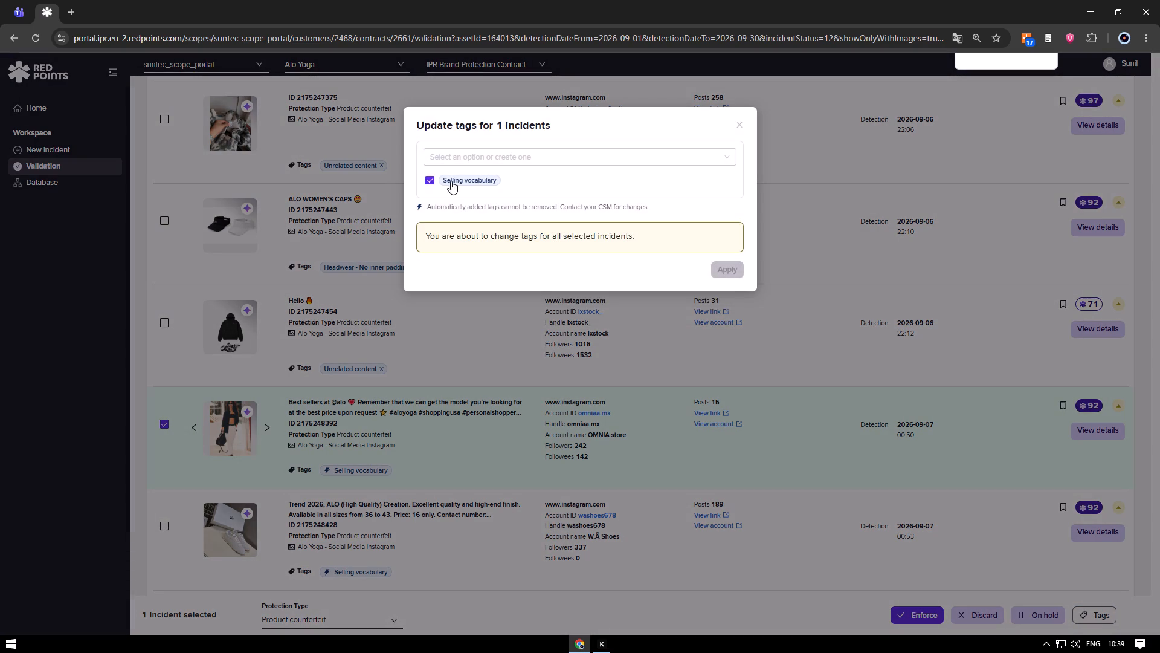
left_click(457, 154)
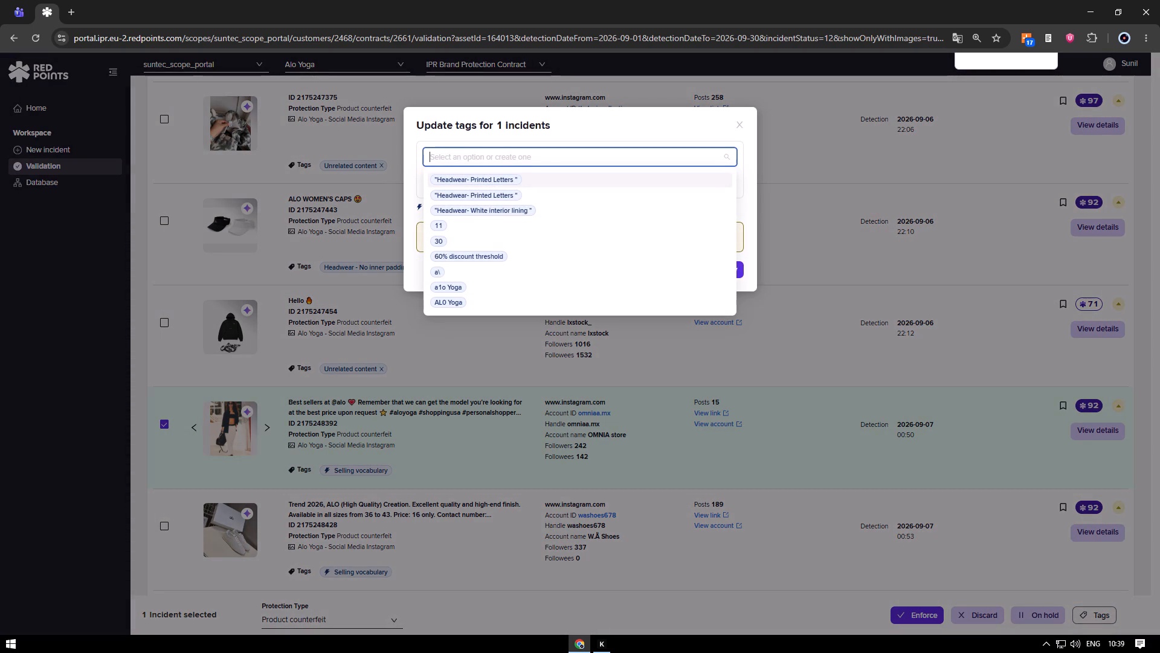
type("comm")
key("Down")
key("Down")
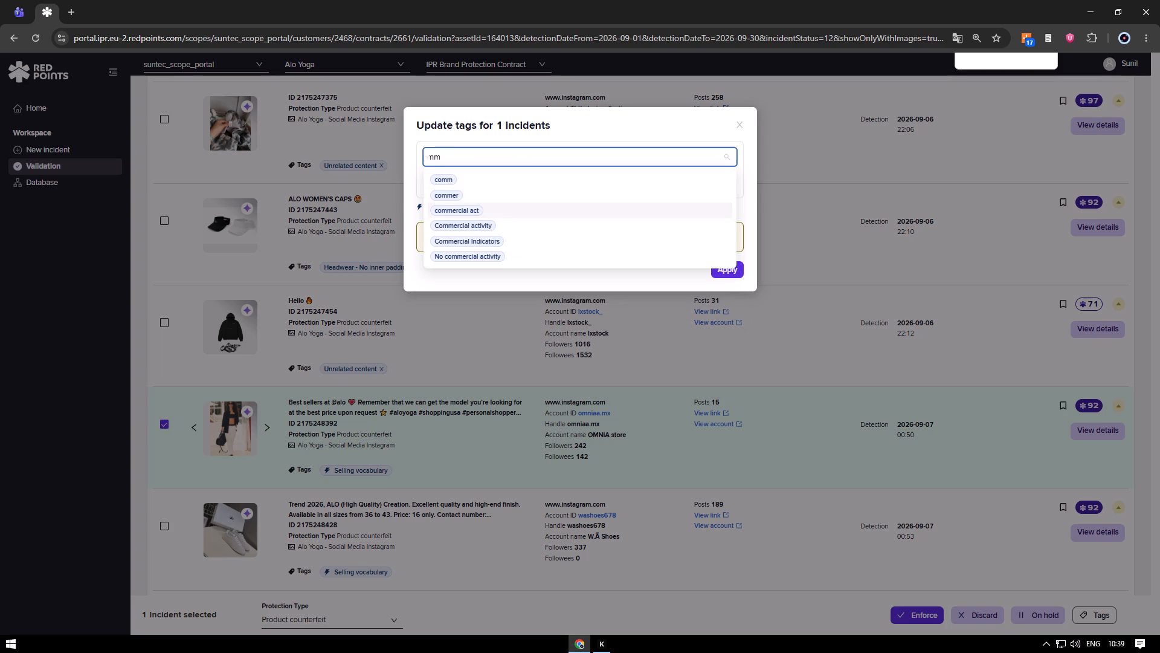
key("Down")
key("Return")
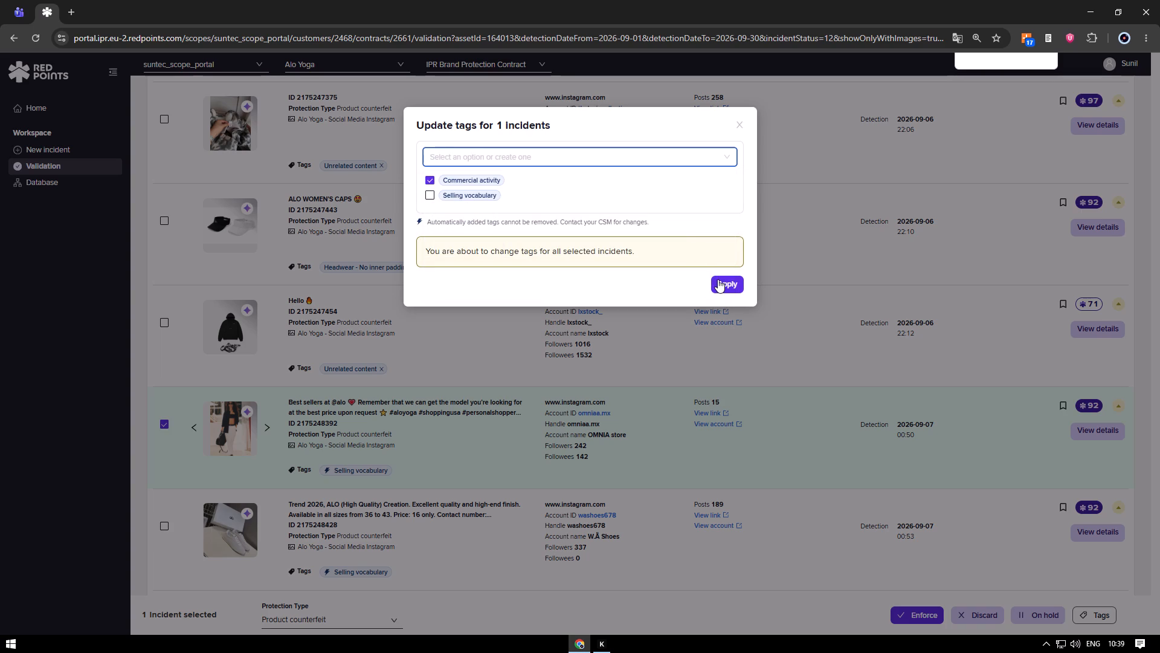
left_click(718, 279)
Raise the browser extension's counter by one and deselect the omniaa.mx incident.
left_click(1029, 38)
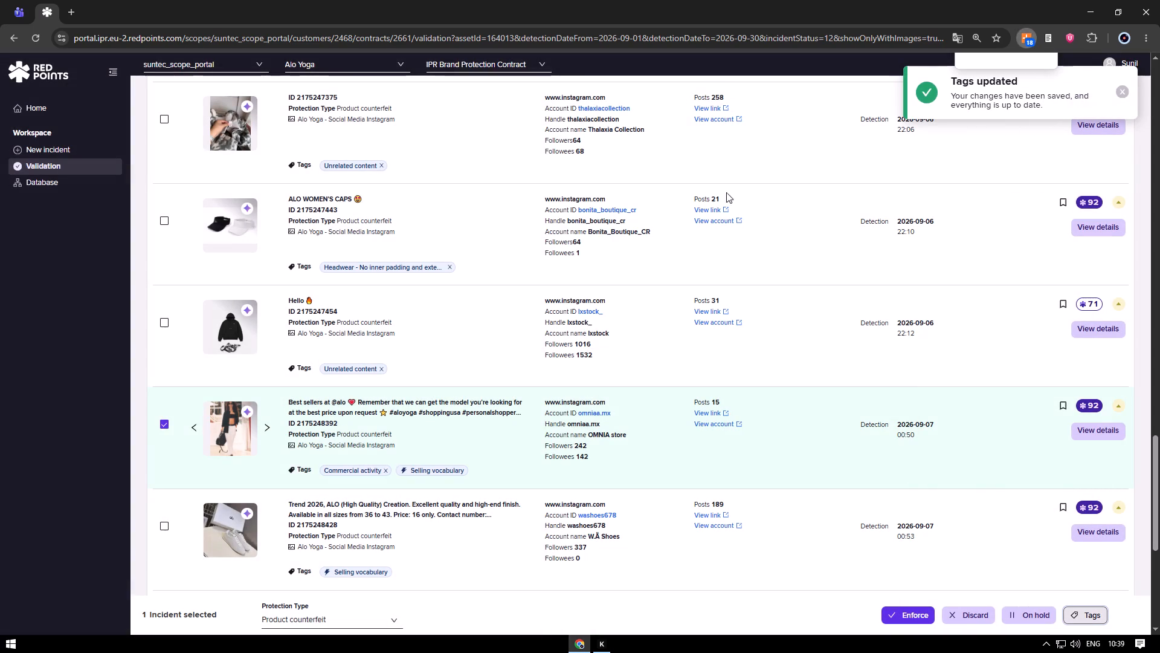
left_click(161, 425)
scroll(196, 393, "down", 2)
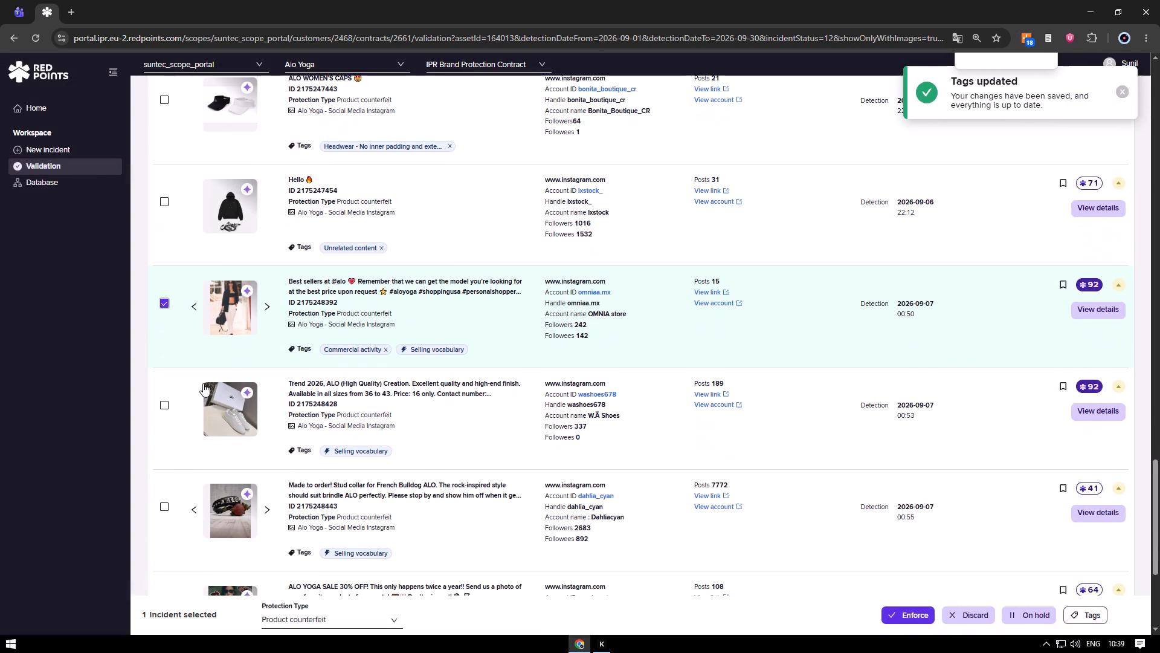
left_click(165, 407)
left_click(224, 419)
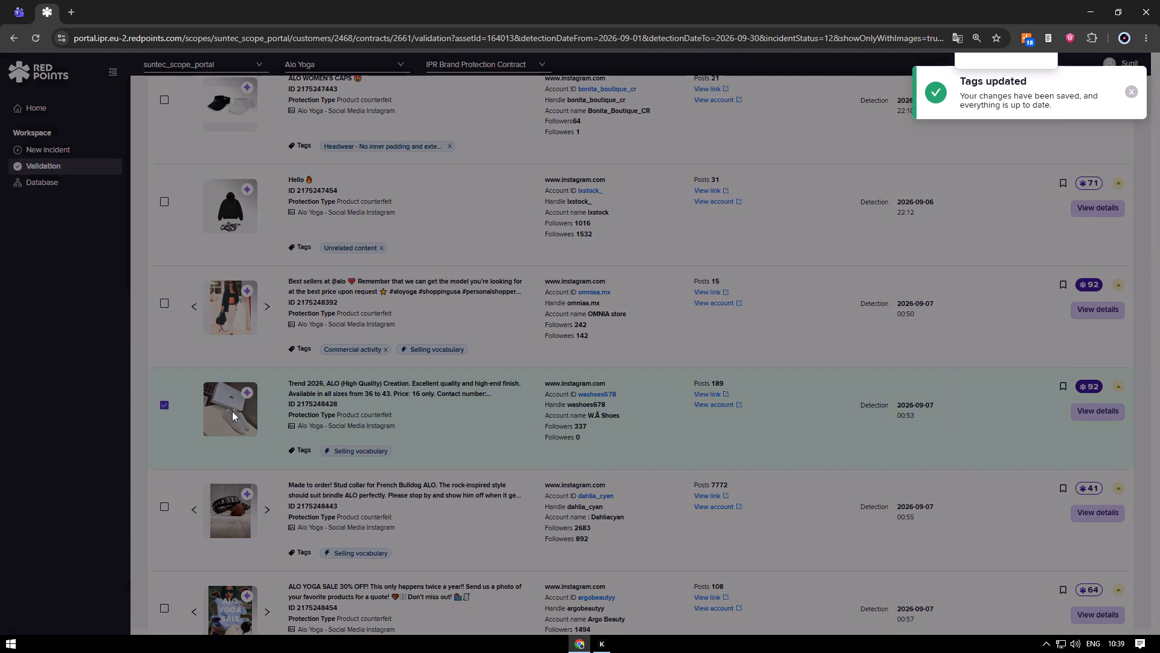
key("Escape")
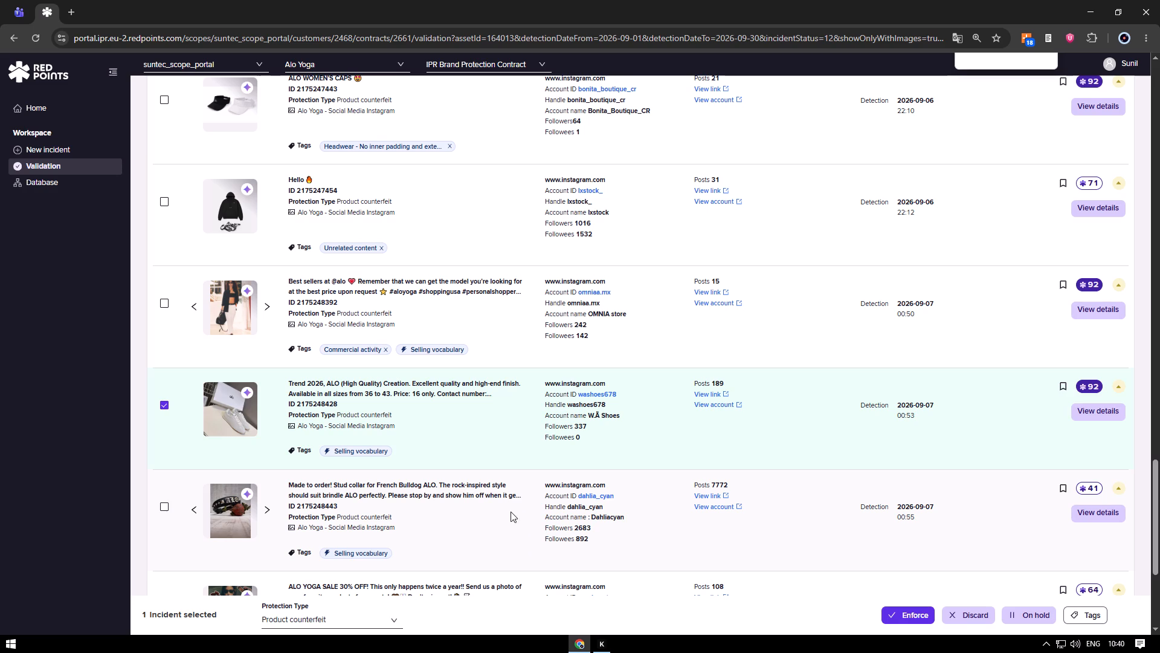
left_click(1077, 619)
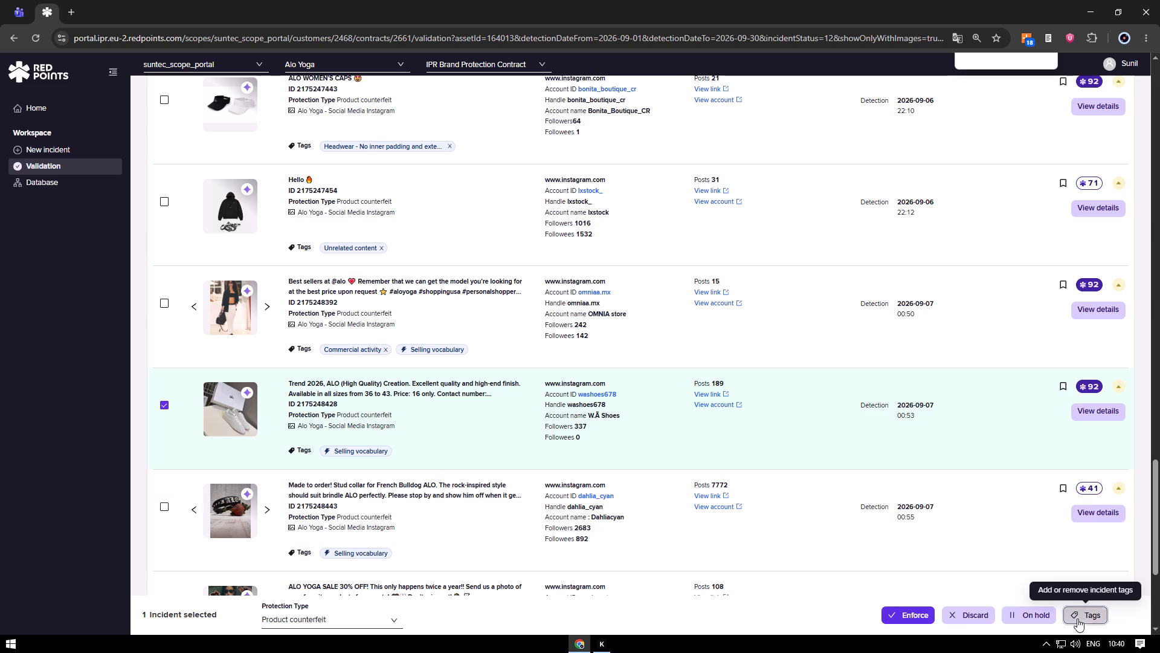
left_click(473, 177)
left_click(484, 161)
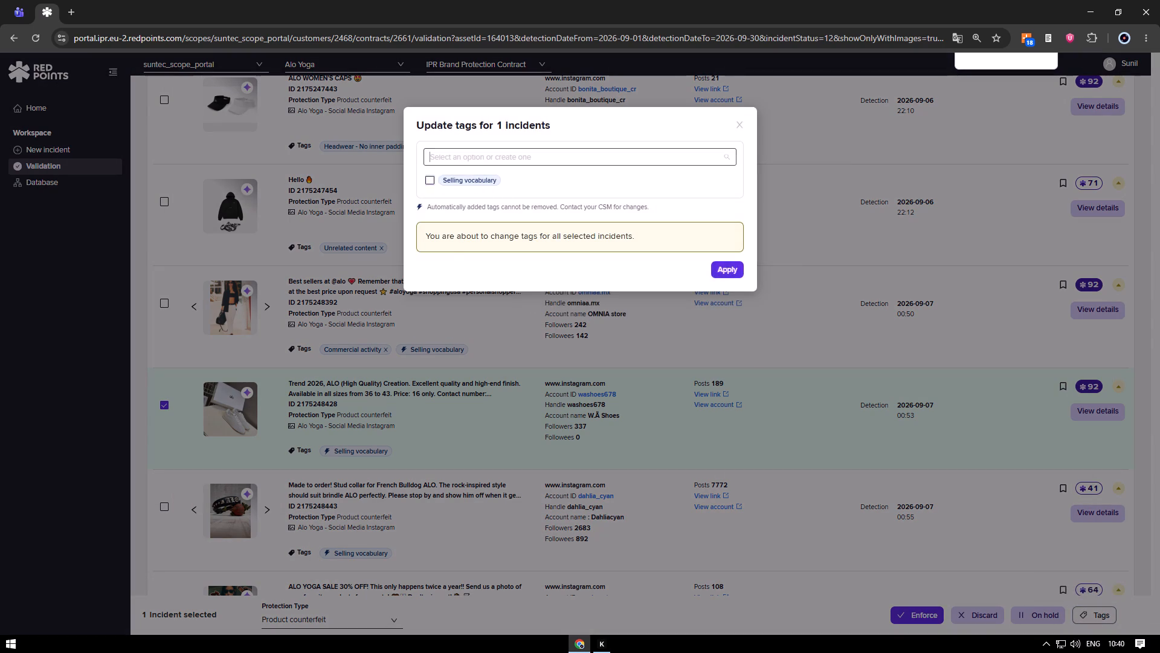
type("comm")
key("Down")
key("Down")
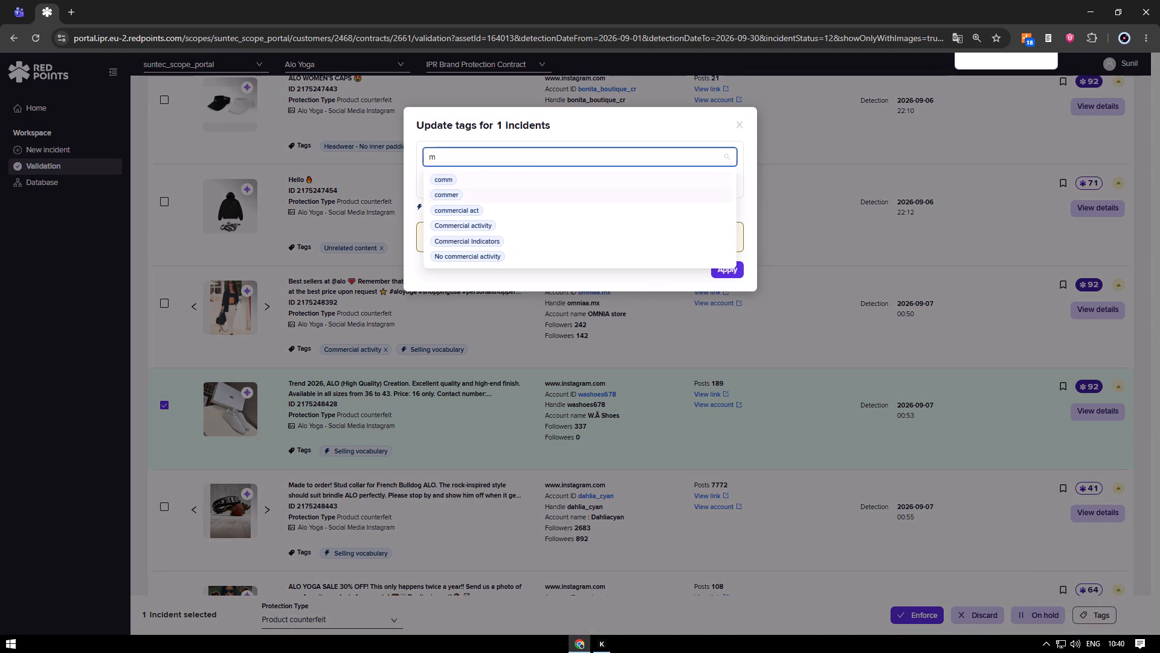
key("Down")
key("Return")
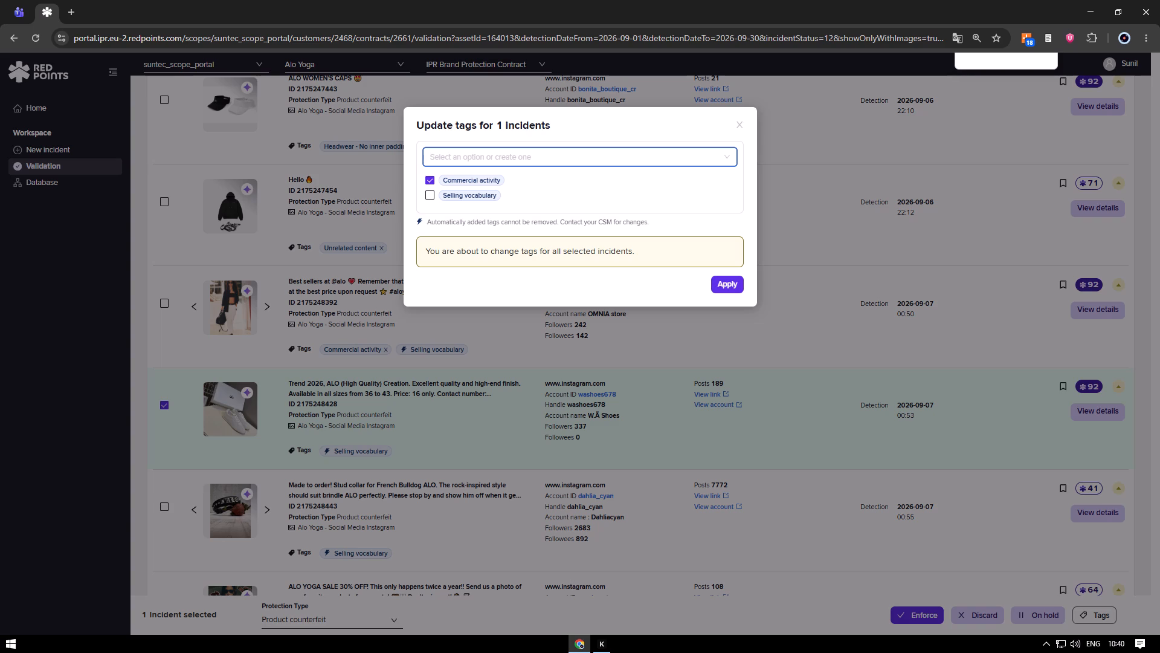
left_click(718, 286)
left_click(1025, 34)
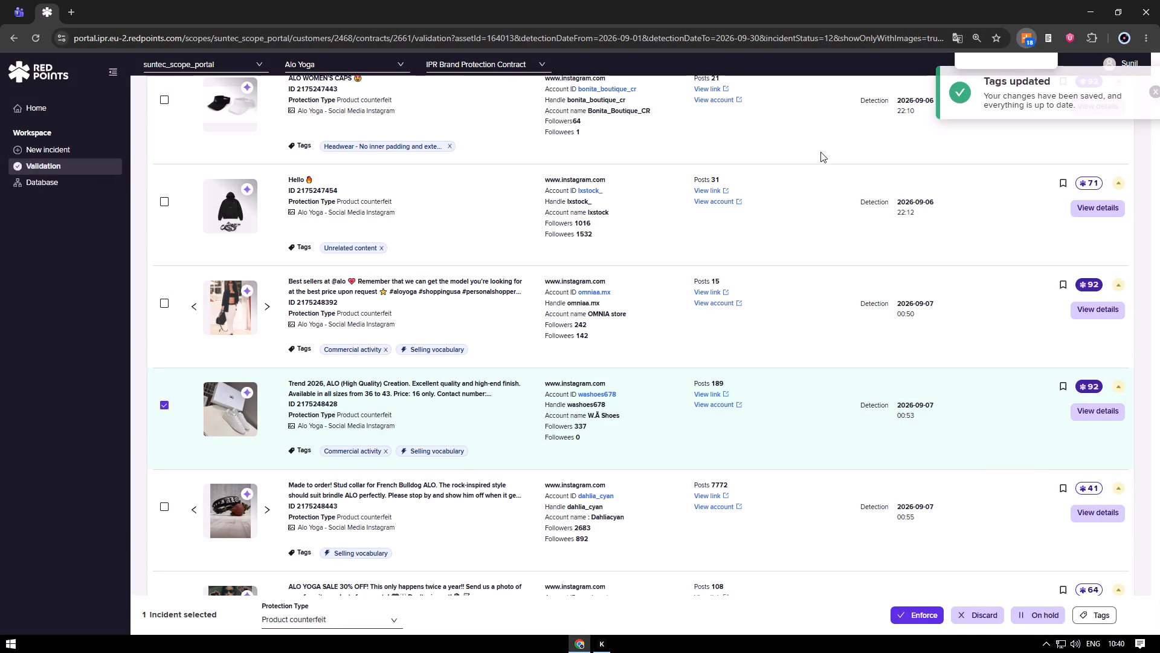
left_click(164, 404)
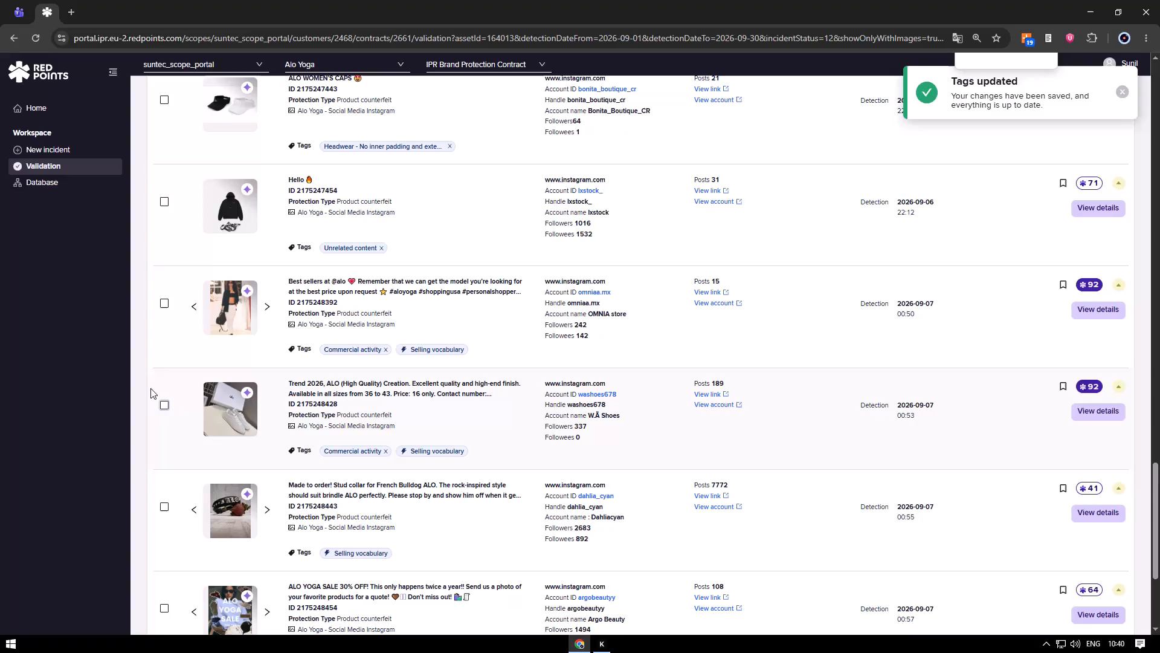
Check the stud collar images of the dahlia_cyan incident, then untick Selling vocabulary in its tags and apply the Unrelated content tag.
left_click(237, 502)
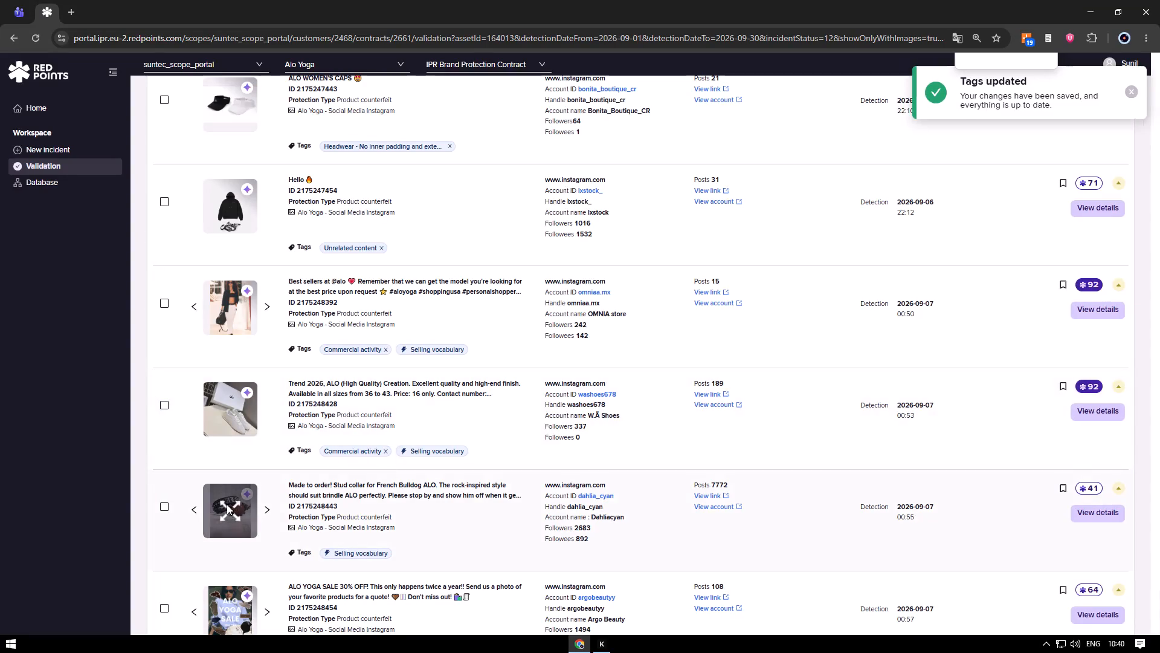
key("Escape")
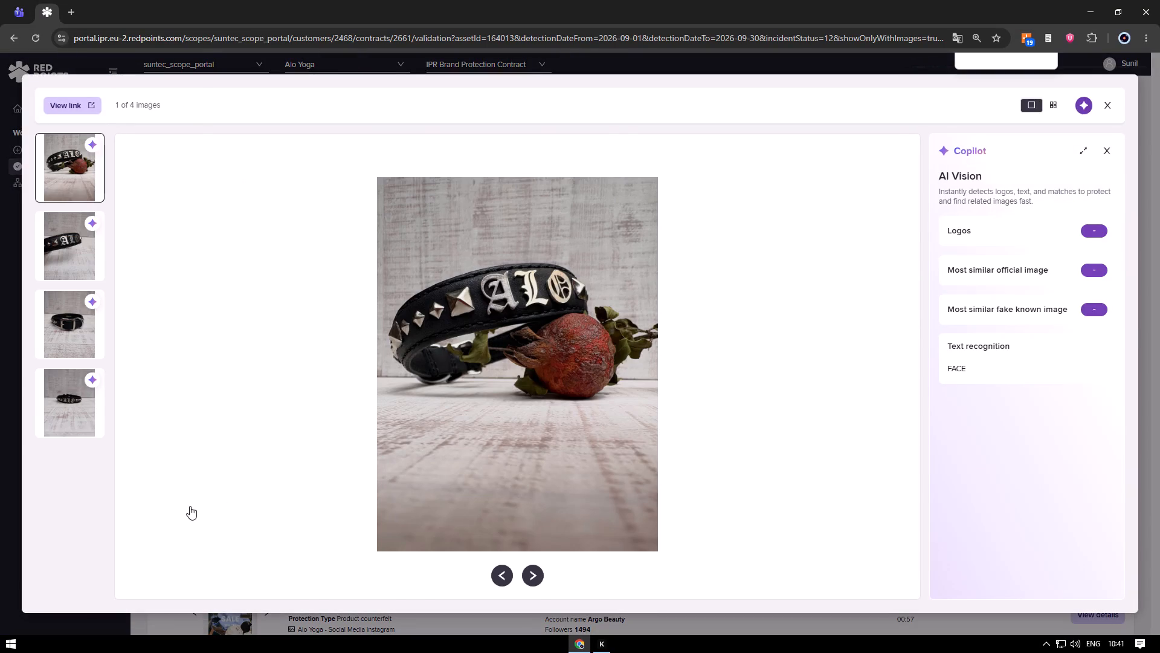
left_click(168, 509)
scroll(170, 505, "down", 1)
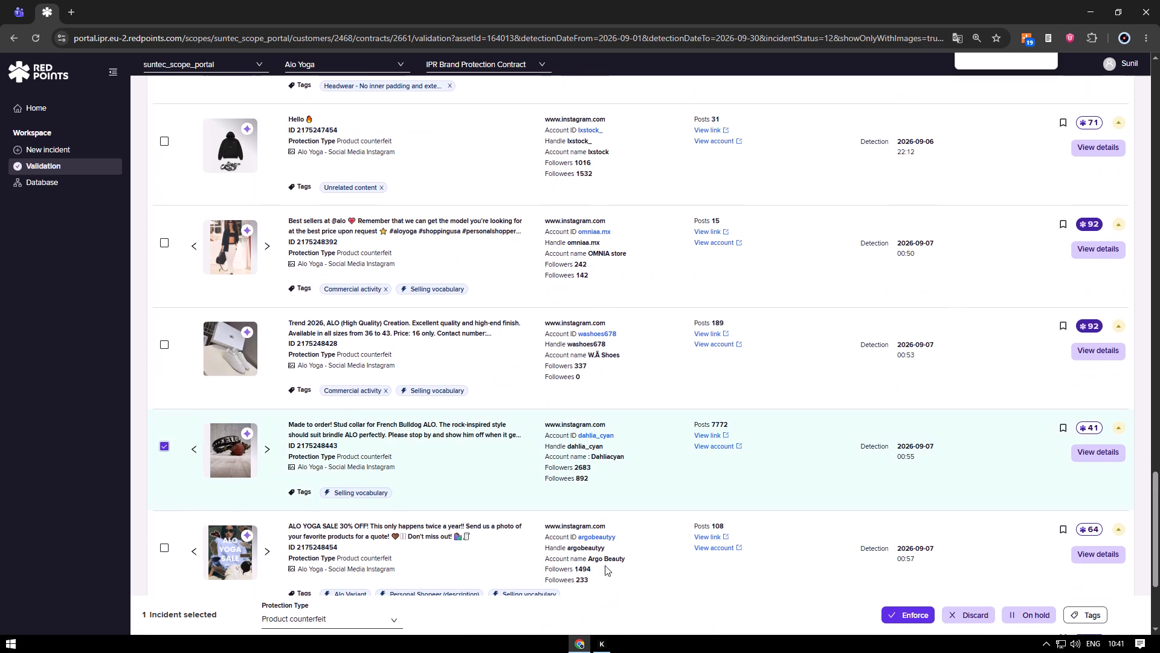
left_click(1073, 614)
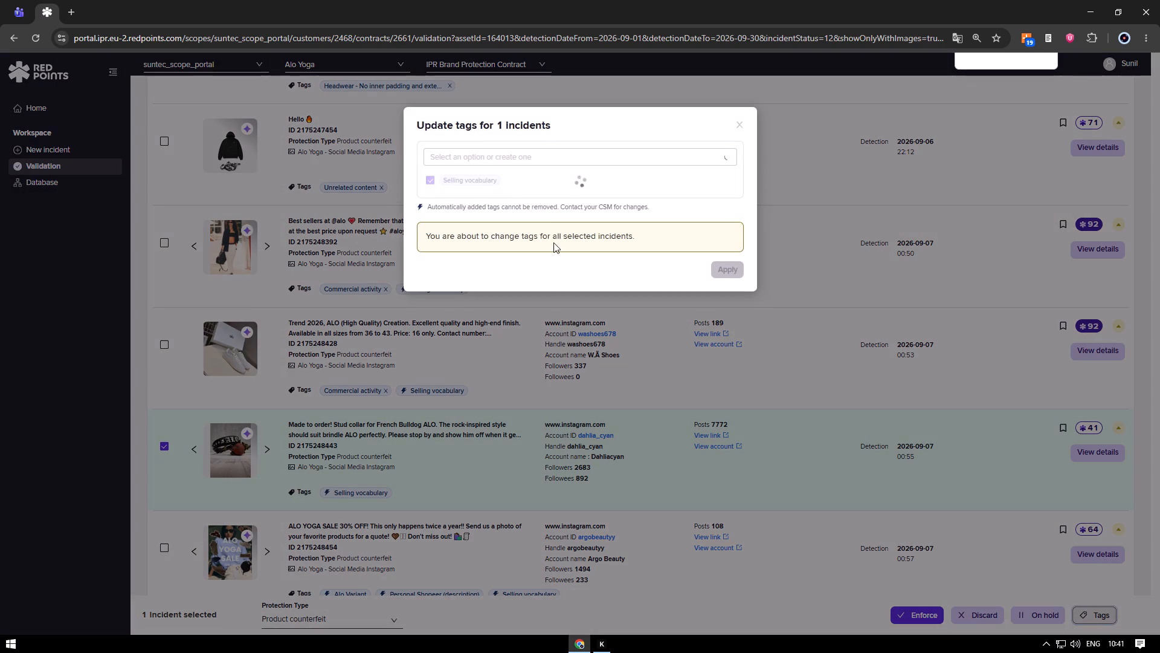
left_click(486, 177)
left_click(497, 157)
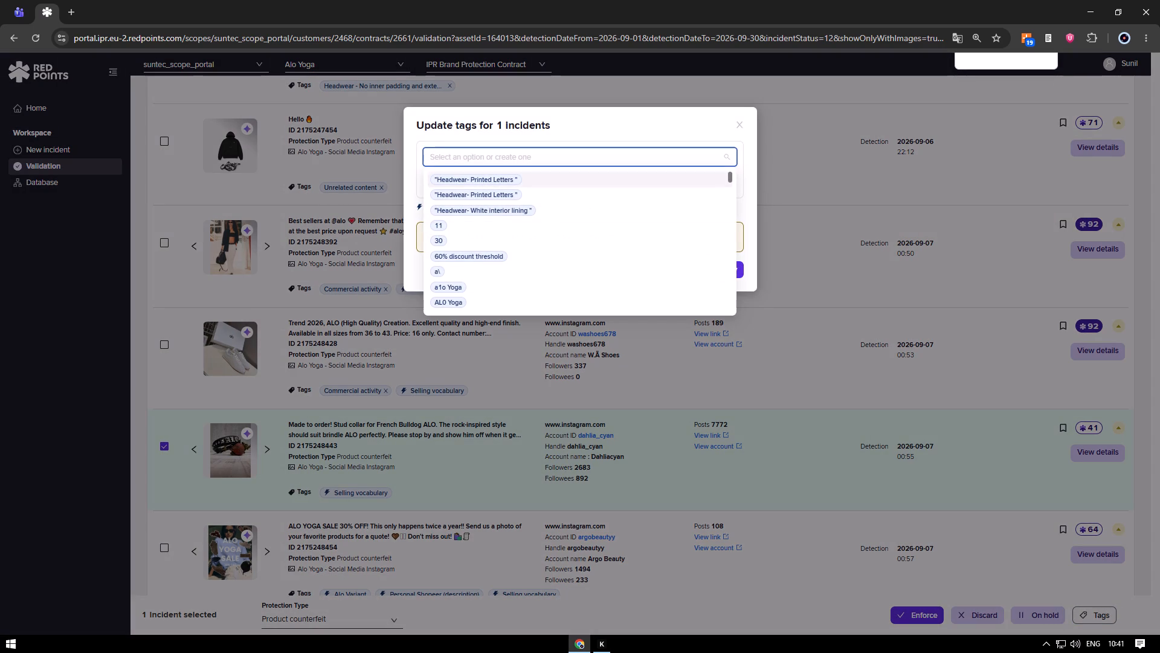
type("unrel")
key("Up")
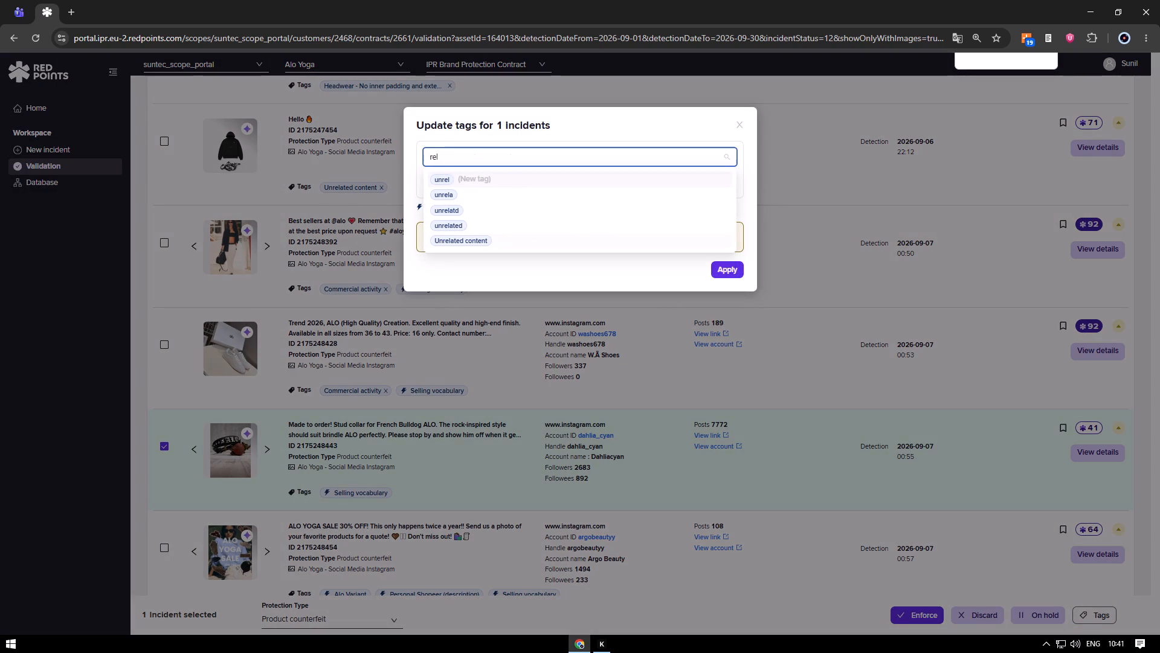
key("Return")
scroll(497, 157, "up", 1)
left_click(721, 295)
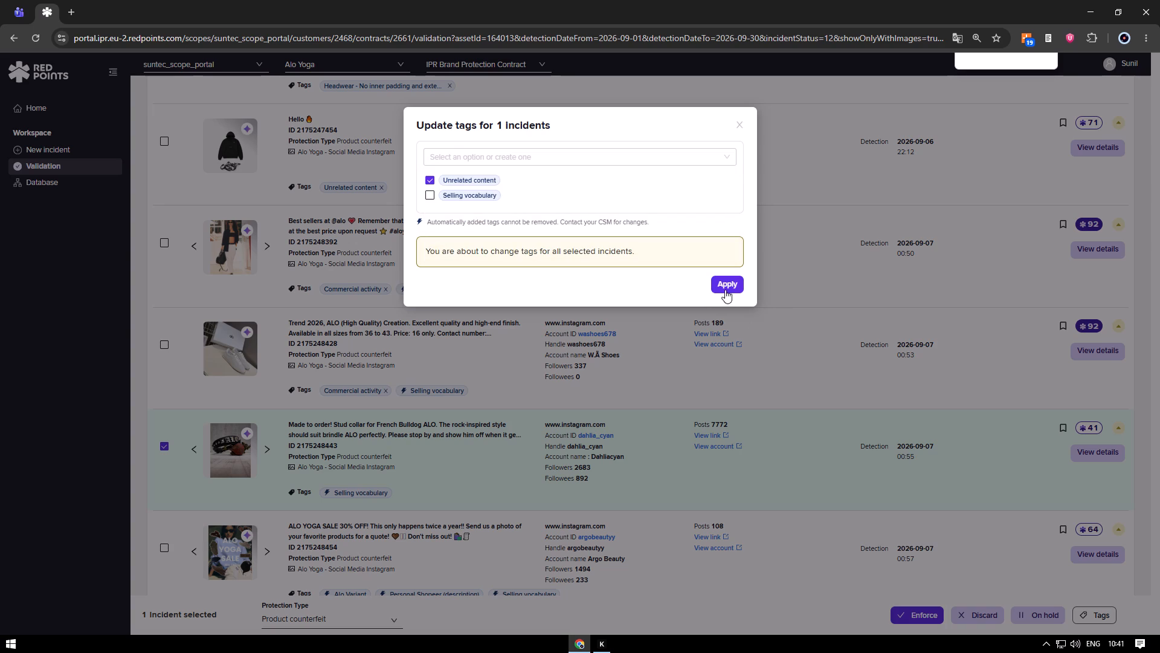
left_click(725, 290)
Raise the browser extension's counter by one and deselect the dahlia_cyan incident.
left_click(1026, 36)
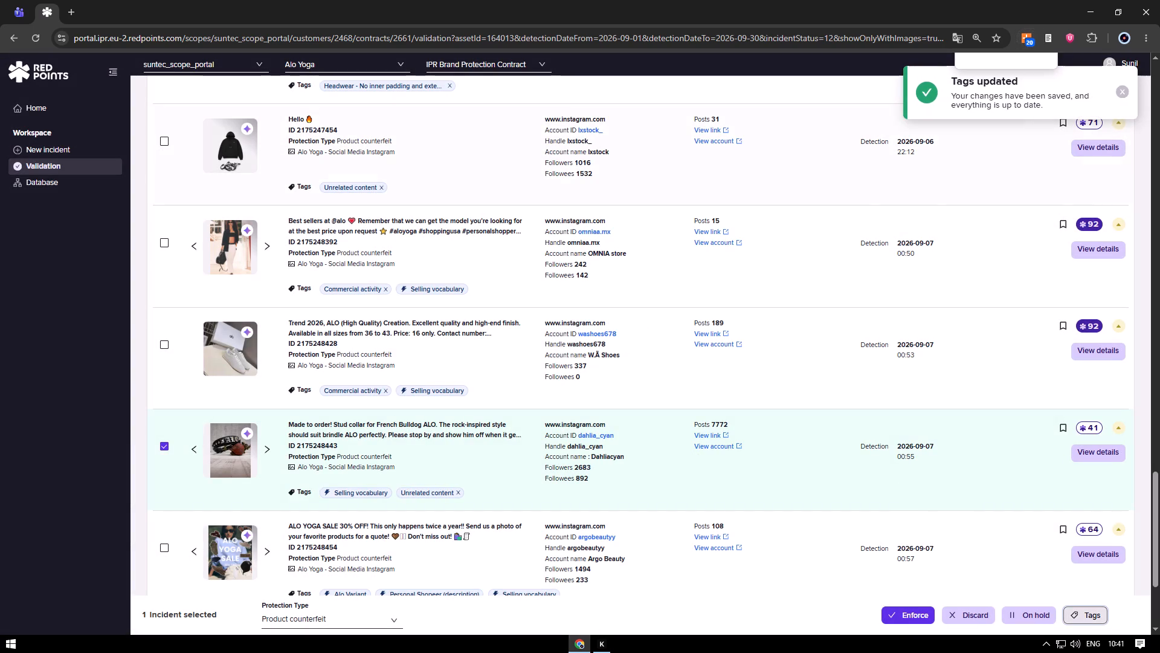
left_click(166, 446)
Select the argobeautyy incident, check the blue set images of the labelfind incident, and add it to the selection.
scroll(184, 522, "down", 3)
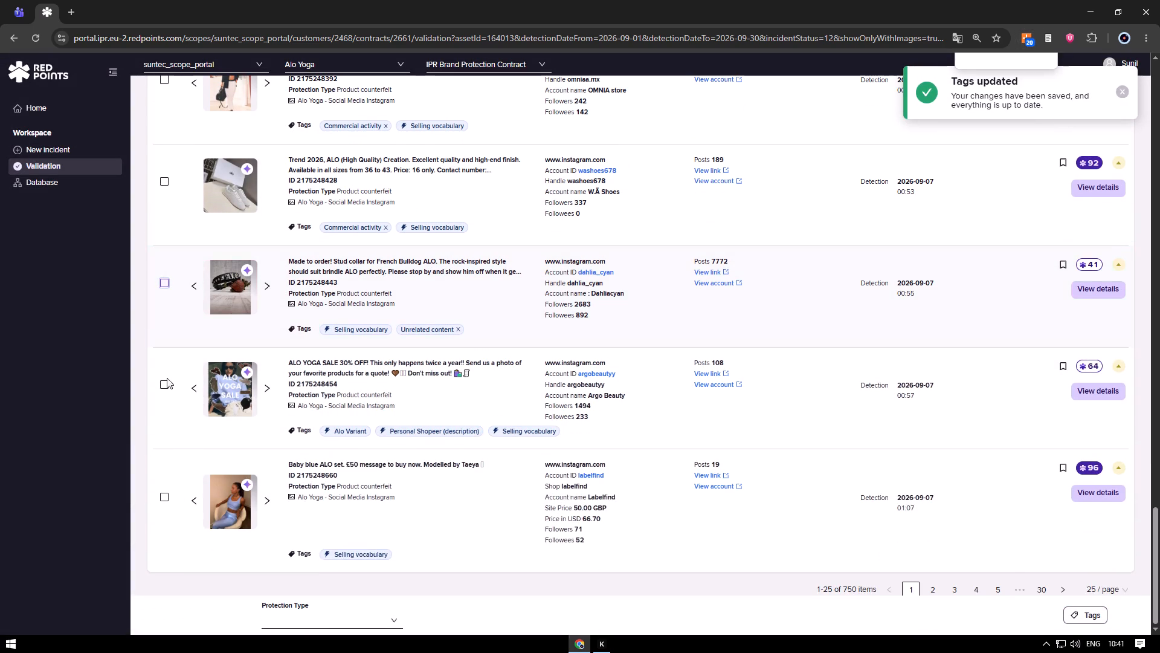
left_click(164, 387)
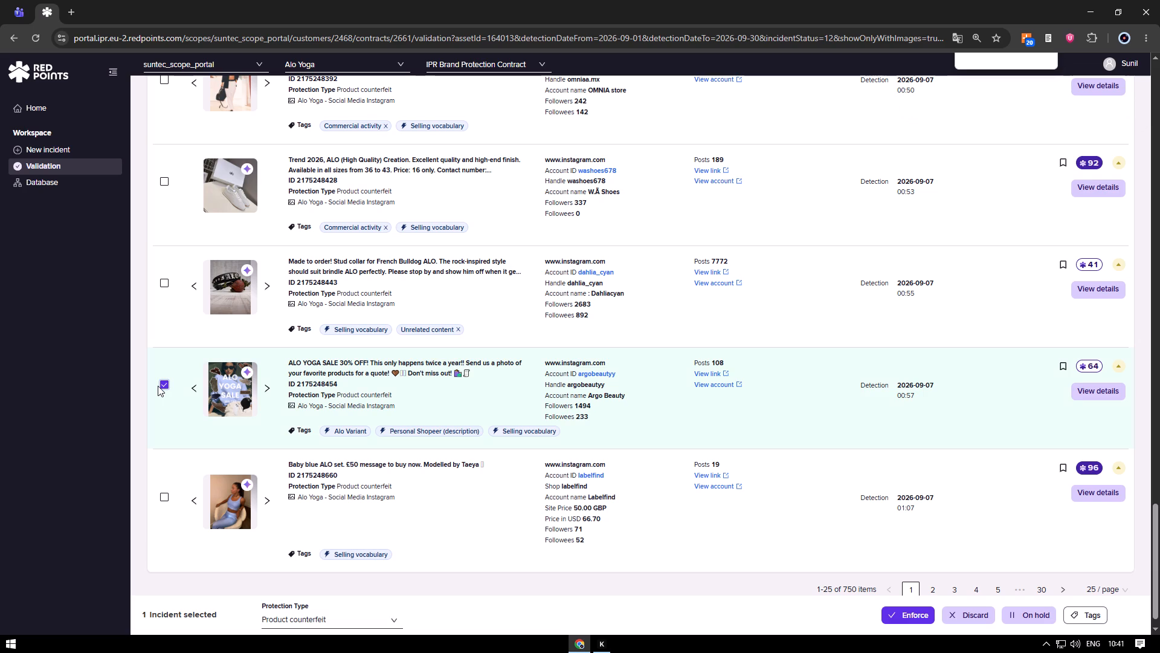
scroll(158, 386, "up", 1)
scroll(385, 484, "down", 2)
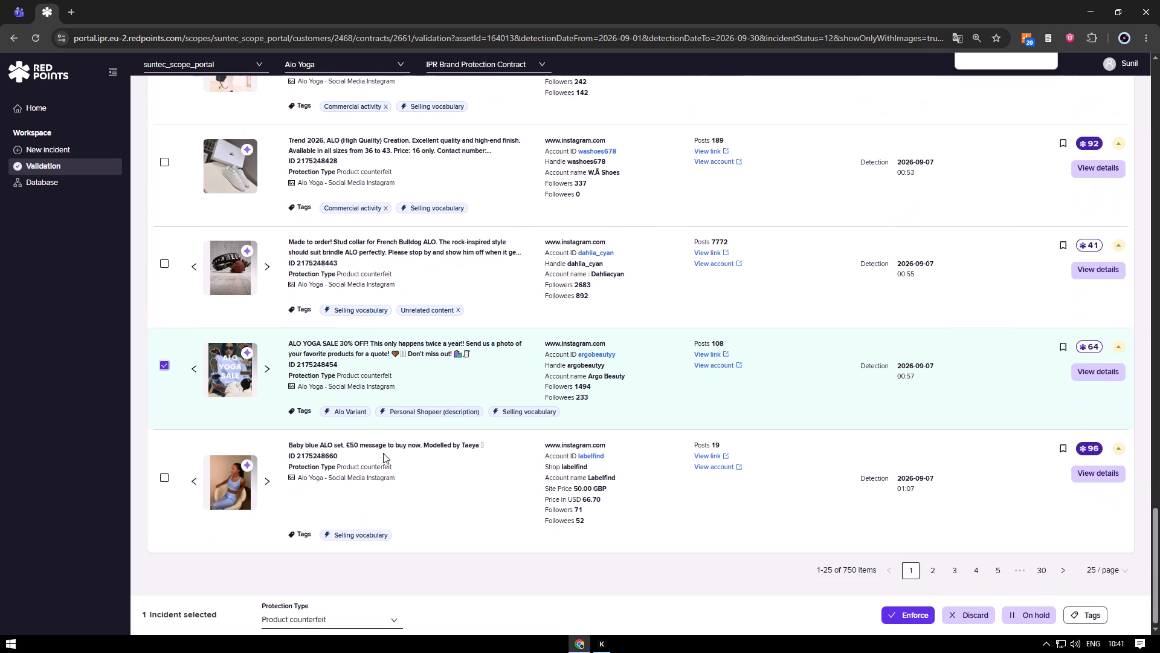
left_click(248, 492)
key("Escape")
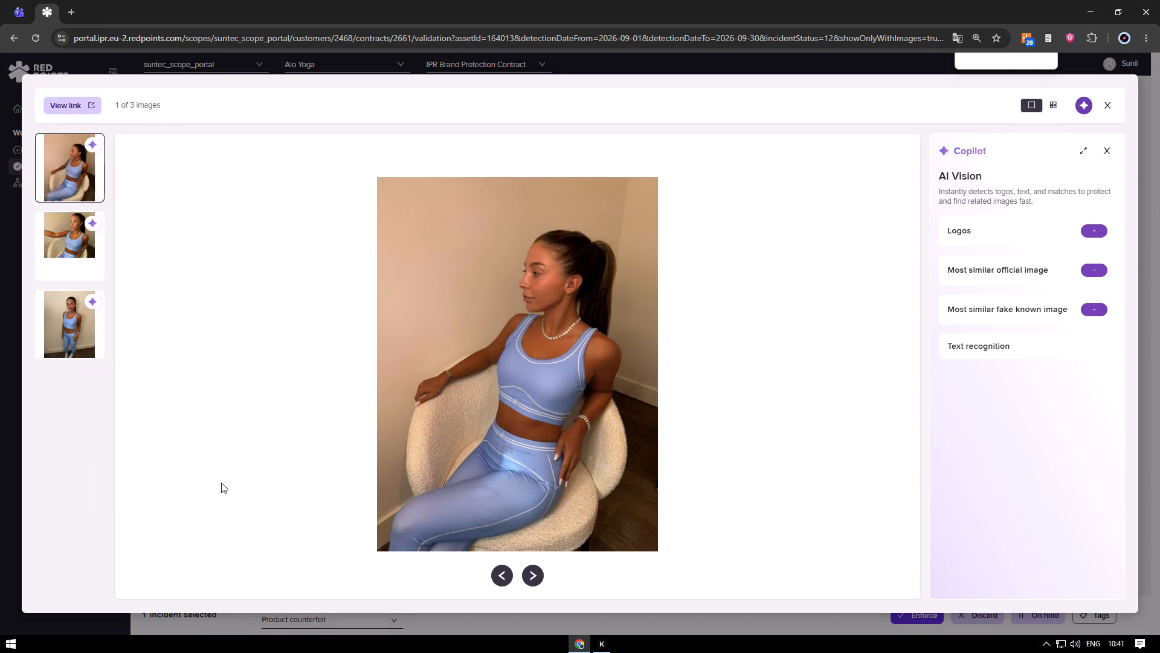
left_click(161, 475)
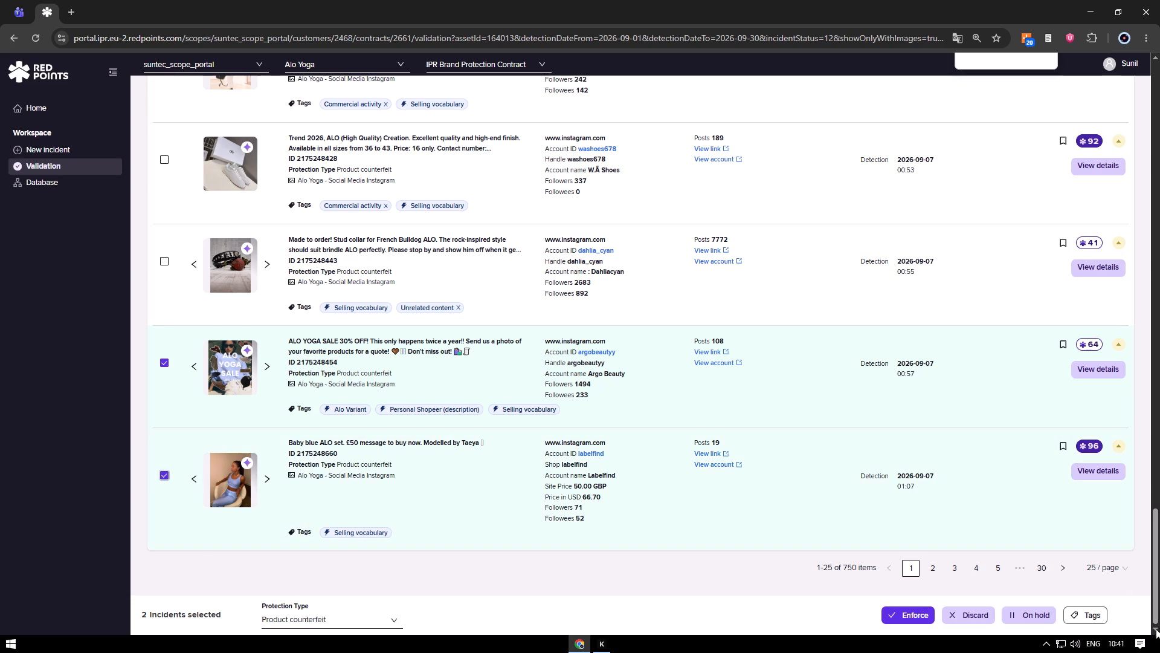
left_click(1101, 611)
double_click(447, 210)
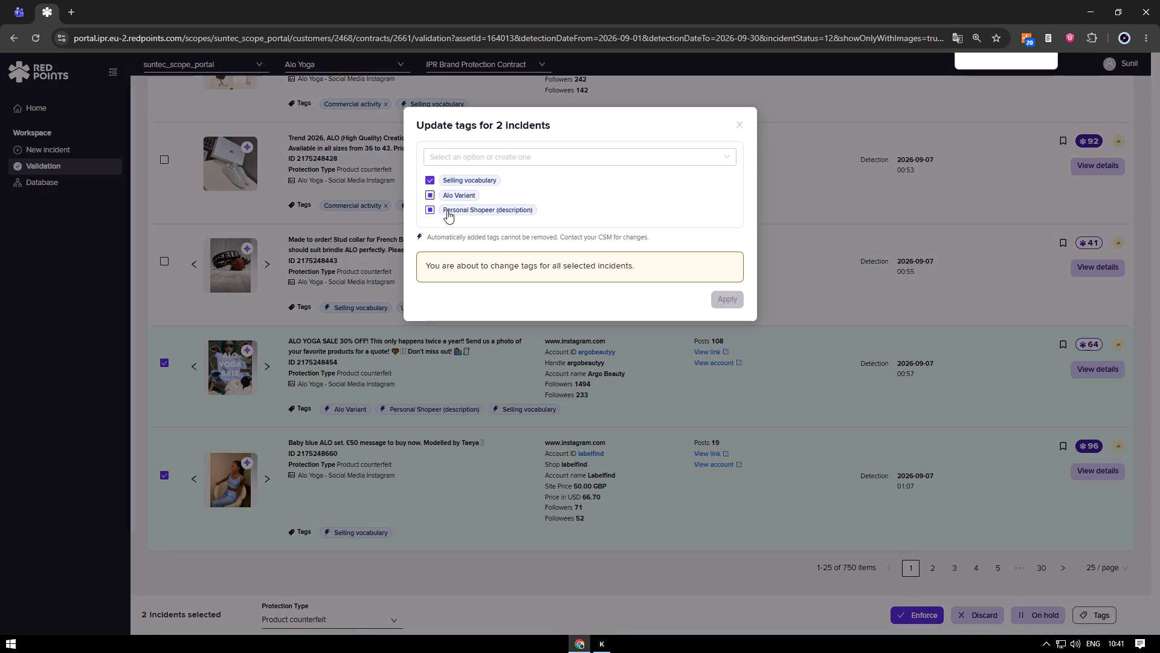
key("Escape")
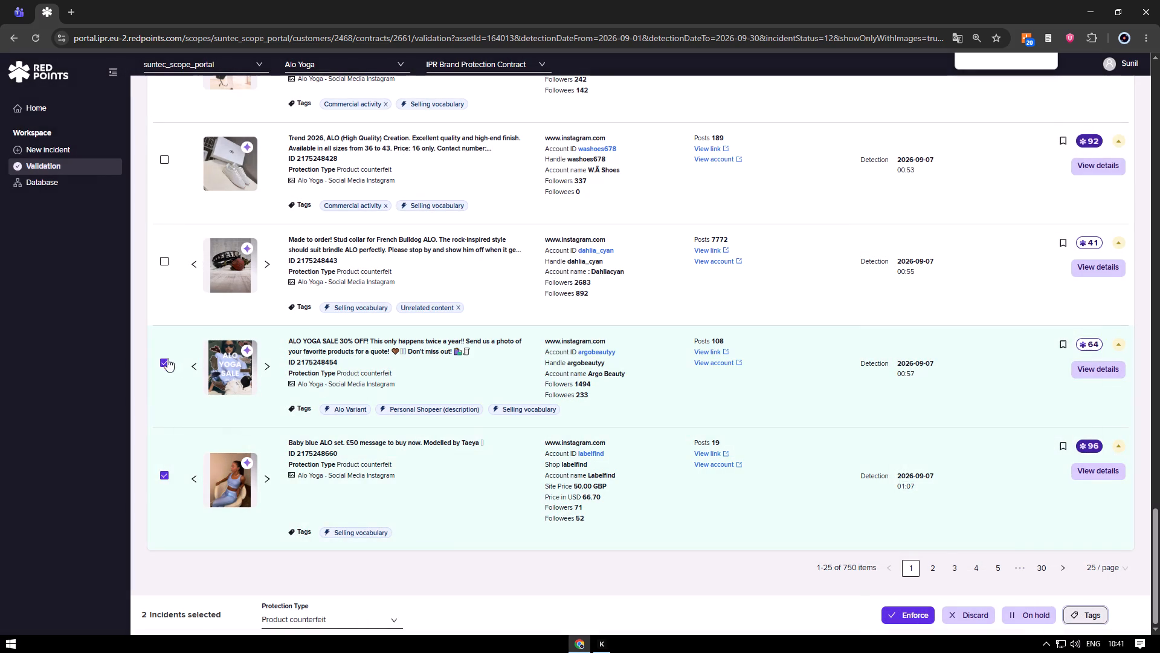
left_click(161, 360)
left_click(1081, 610)
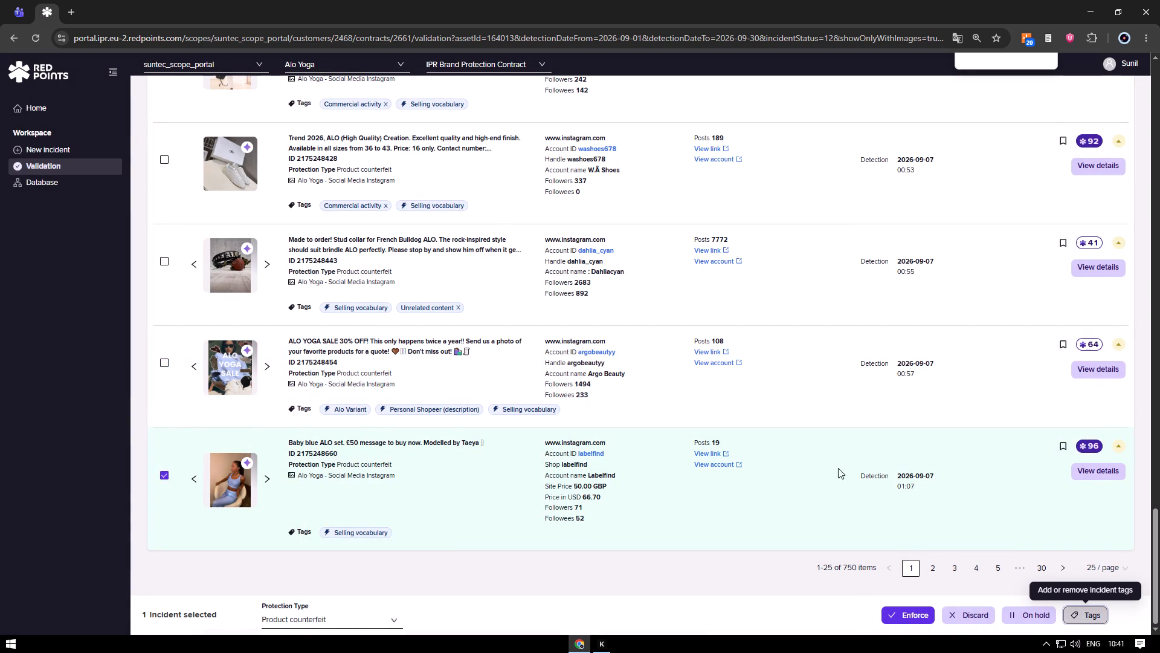
left_click(458, 178)
left_click(468, 160)
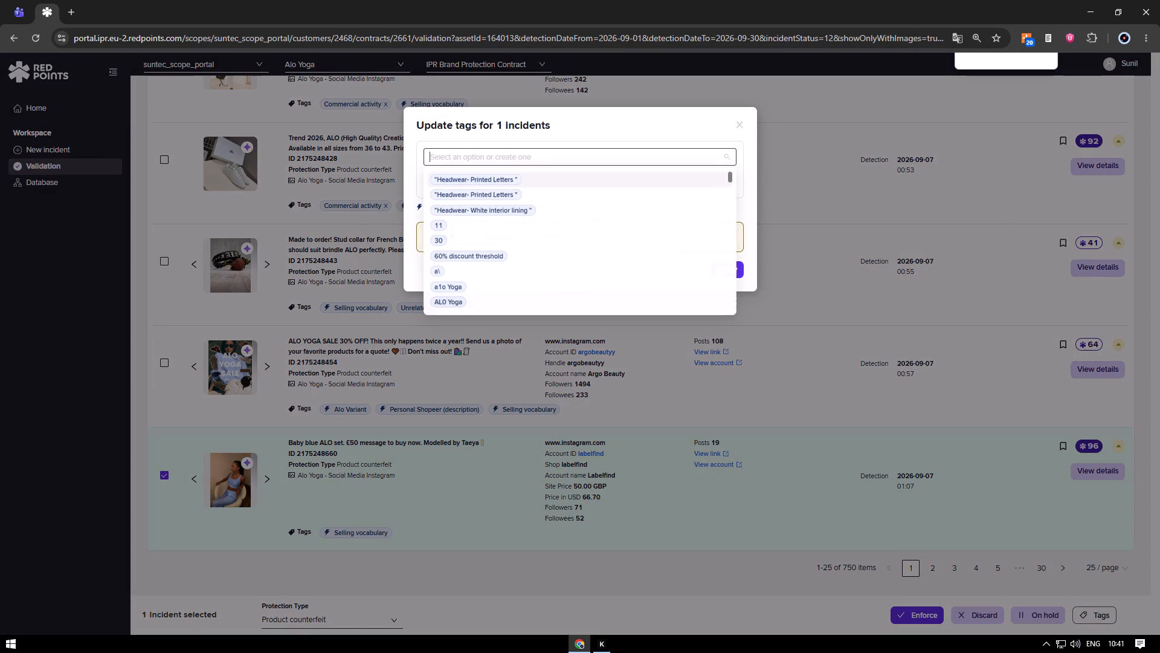
type("comm")
key("Down")
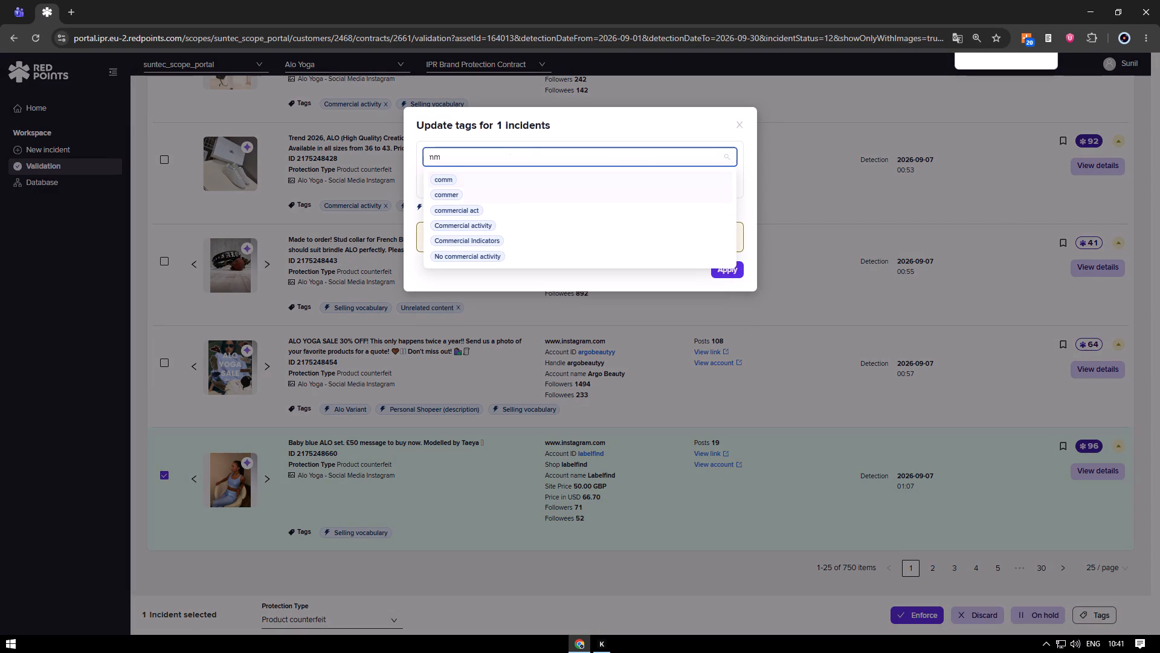
key("Down")
key("Down")
key("Return")
left_click(735, 285)
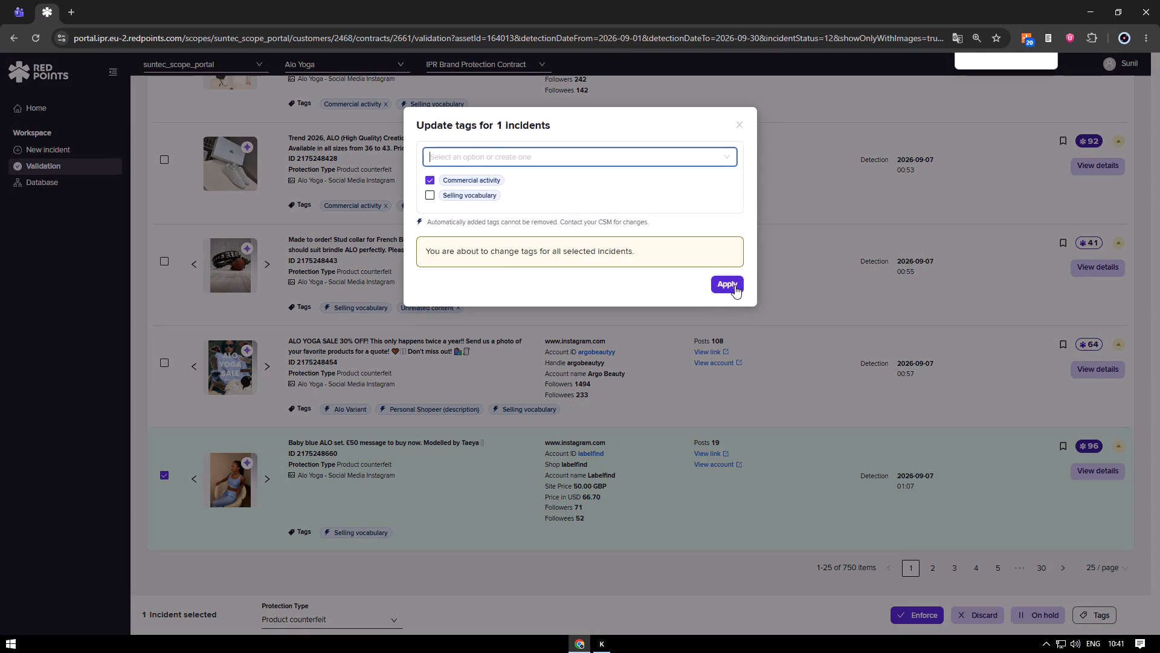
Raise the browser extension's counter by one and deselect the labelfind incident.
left_click(1031, 33)
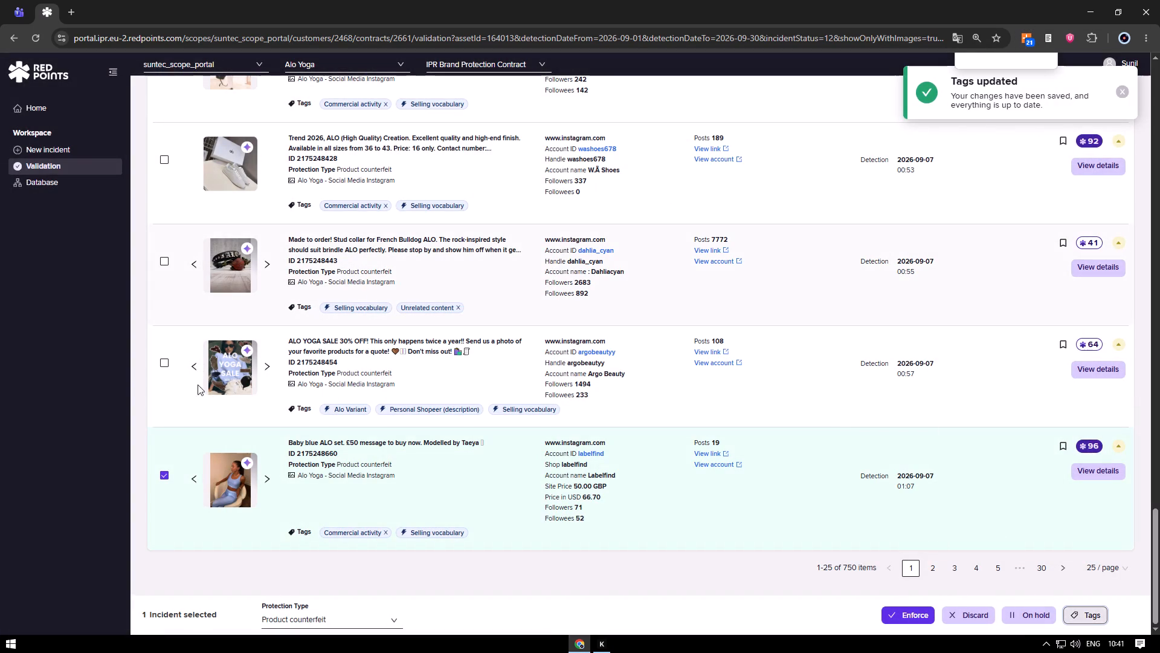
left_click(165, 475)
left_click(165, 367)
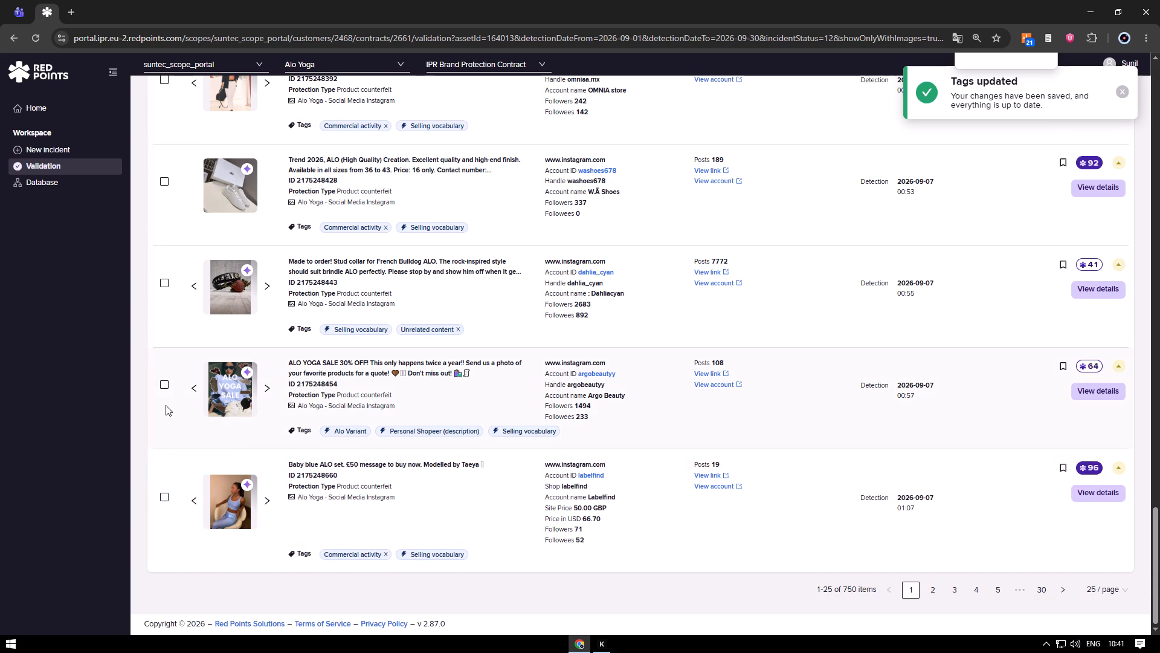
left_click(163, 388)
left_click(1083, 623)
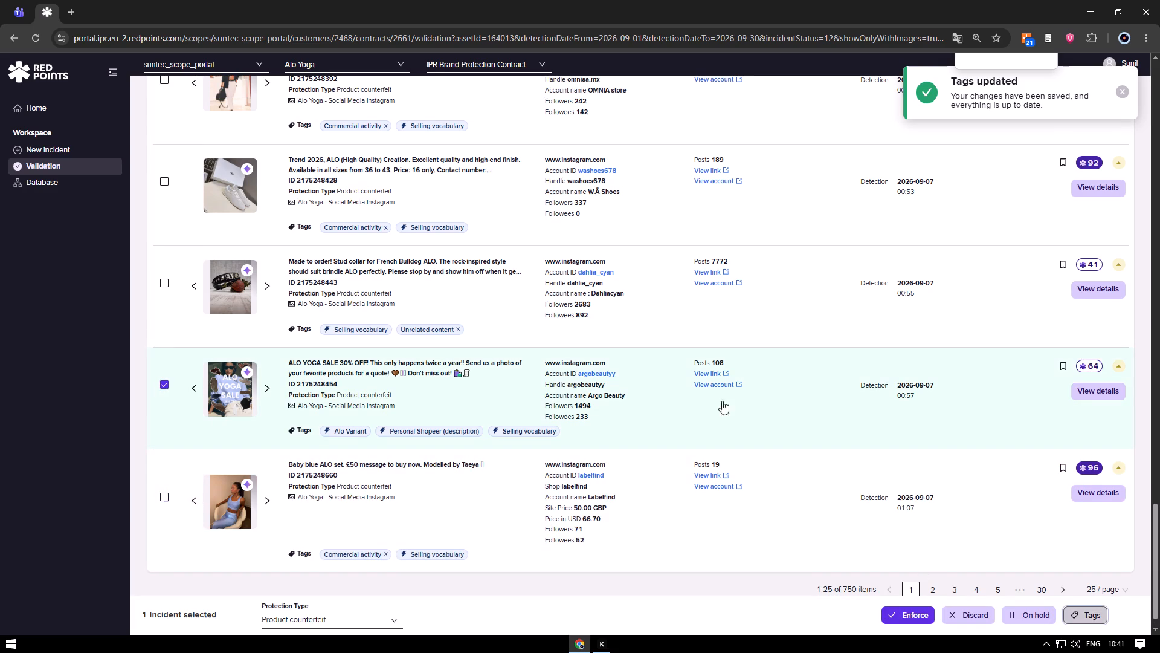
left_click(456, 209)
left_click(454, 180)
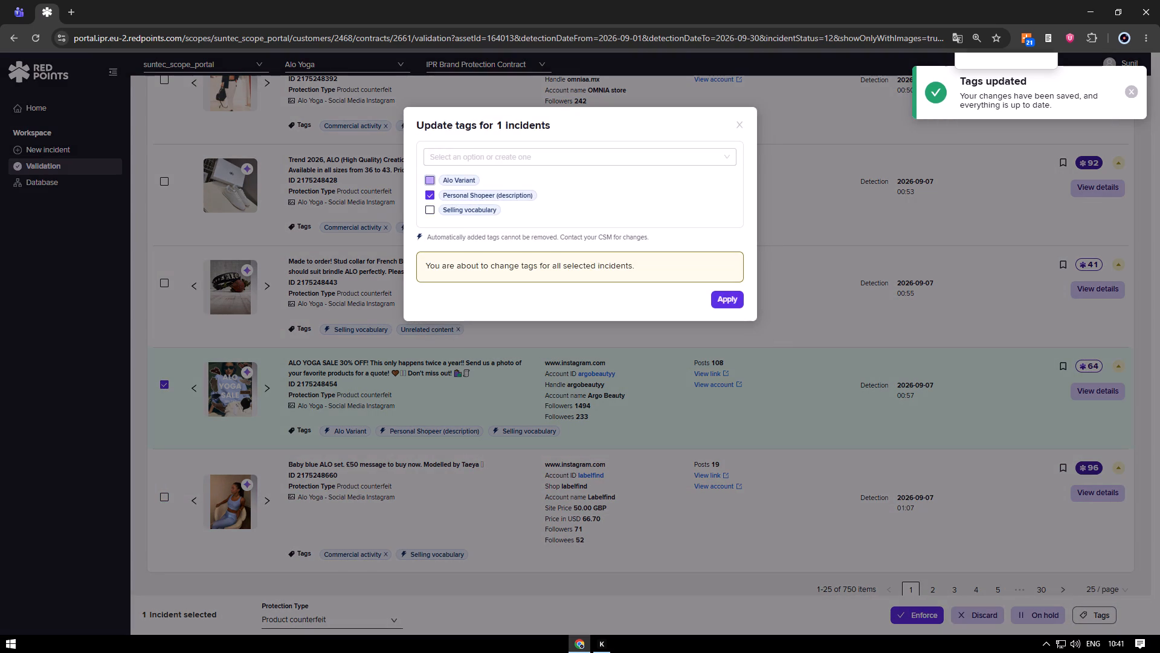
left_click(459, 162)
type("comm")
key("Down")
key("Down")
key("Down")
key("Return")
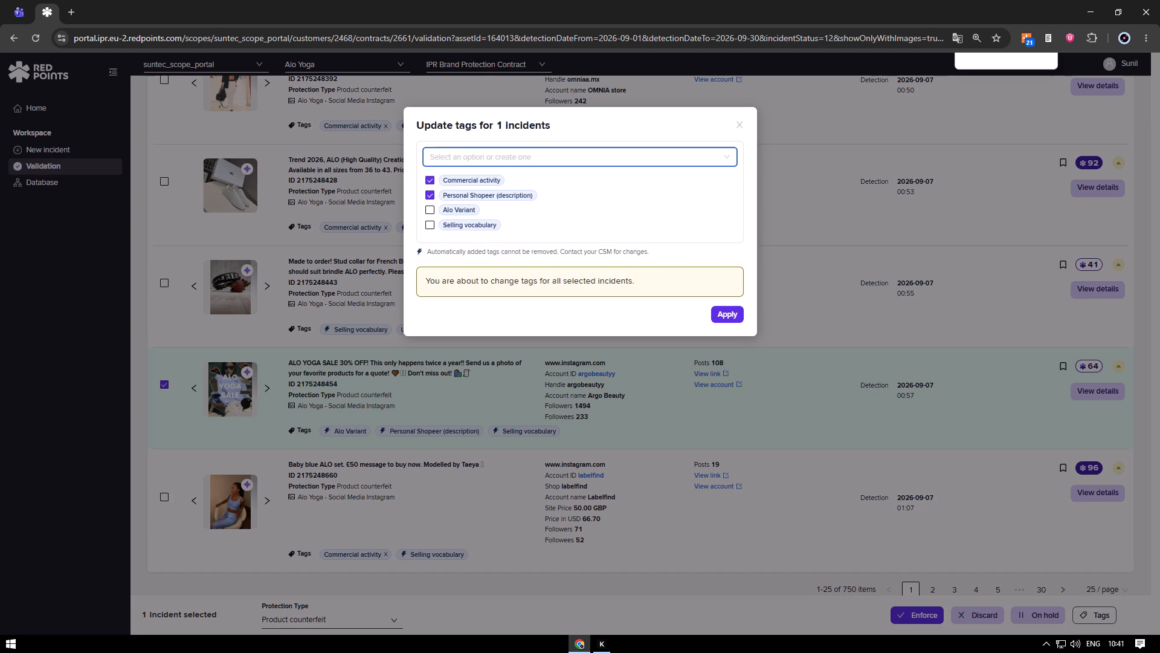
left_click(727, 313)
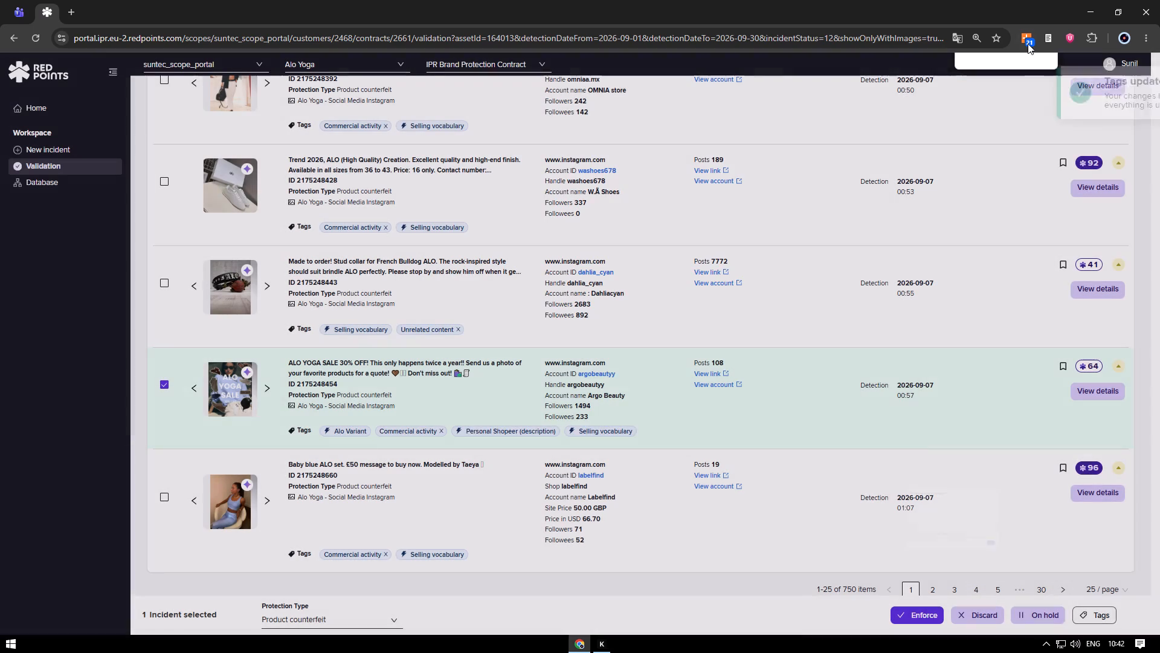
Raise the browser extension's counter by one and deselect the argobeautyy incident.
left_click(1028, 44)
left_click(166, 387)
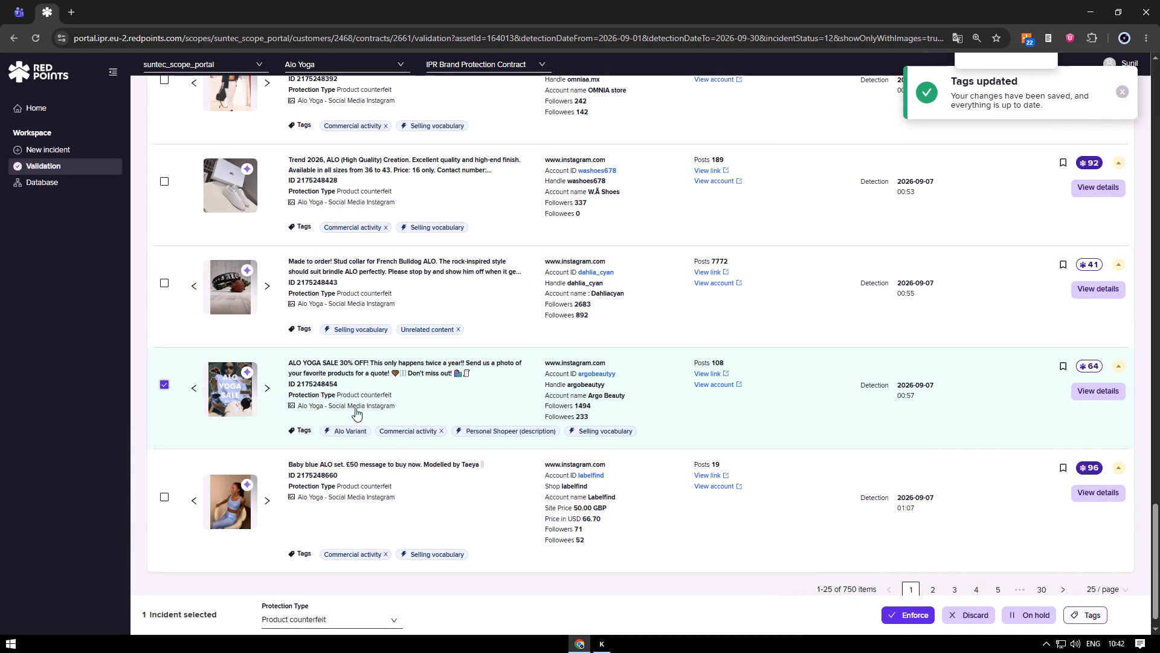
Go to page 2 of the incident list and dismiss the tag update notification.
left_click(929, 593)
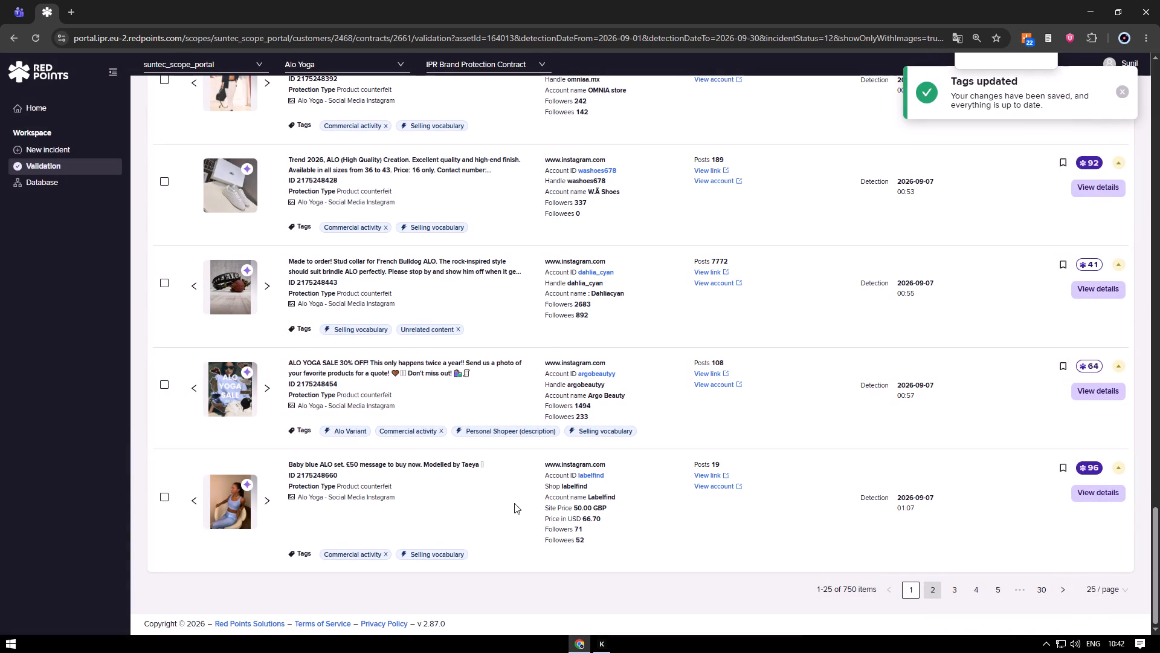
scroll(514, 502, "down", 2)
scroll(547, 541, "up", 5)
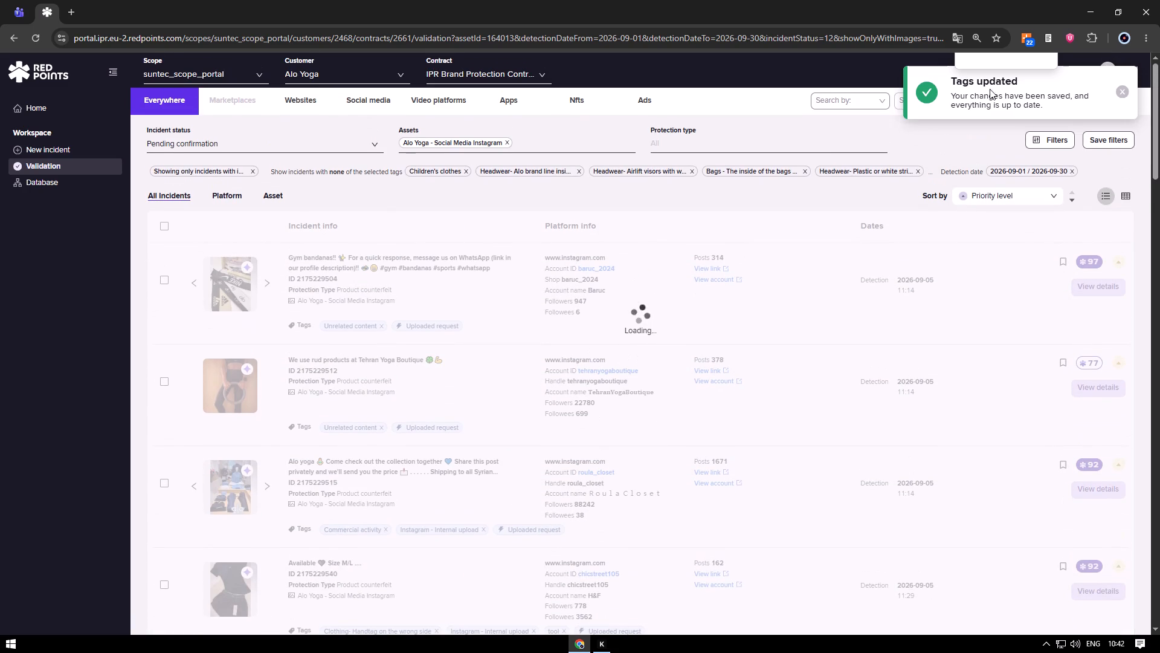
left_click(1122, 93)
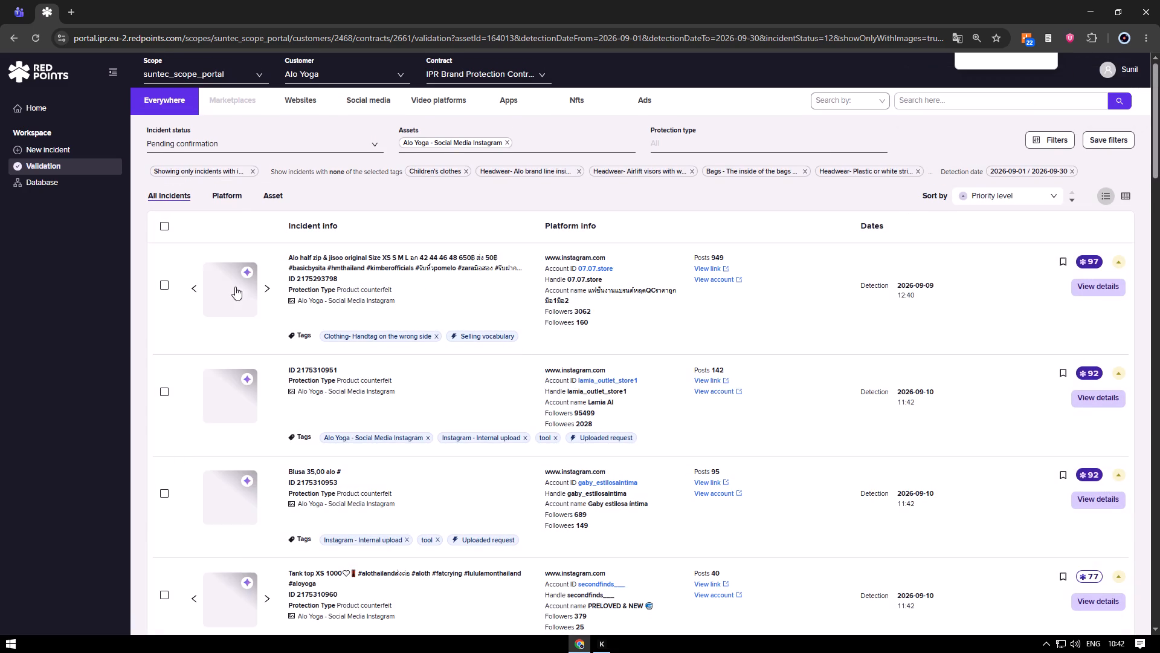
Check the half-zip images of the 07.07.store incident, remove its Clothing- Handtag on the wrong side tag, and select it.
left_click(233, 285)
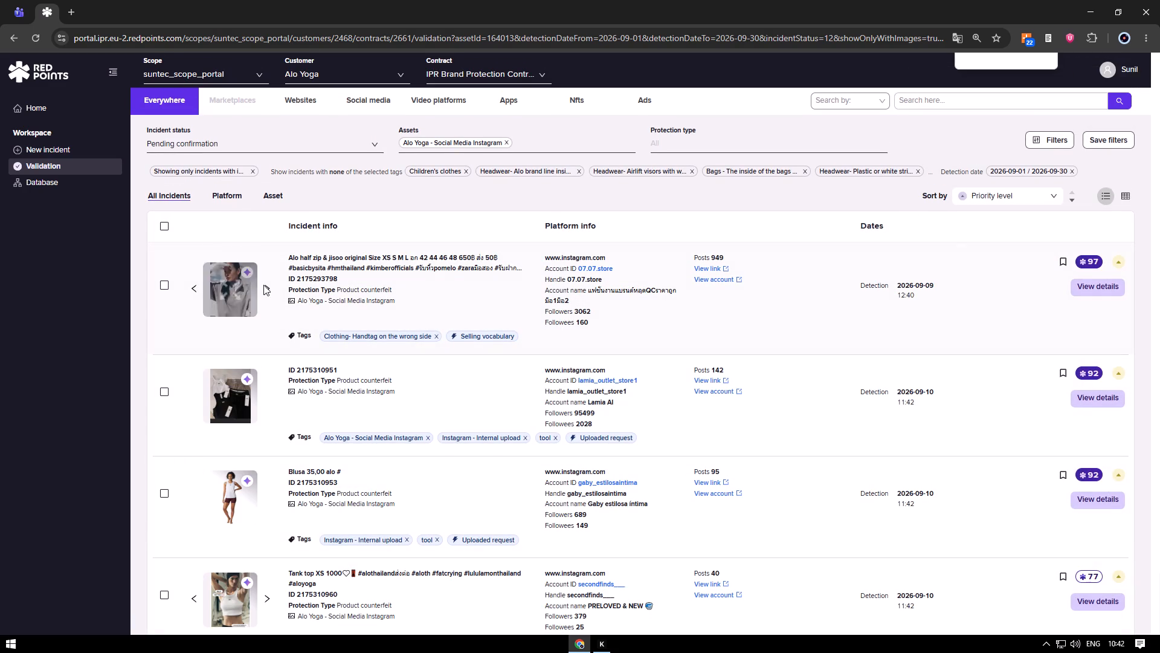
key("Escape")
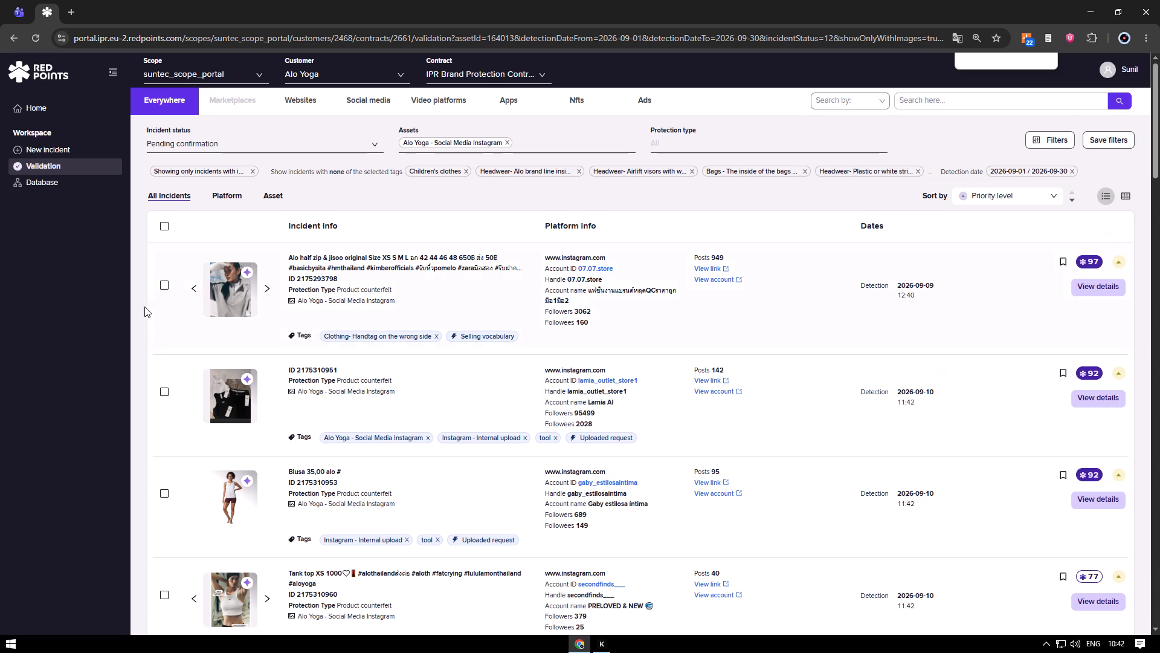
left_click(225, 291)
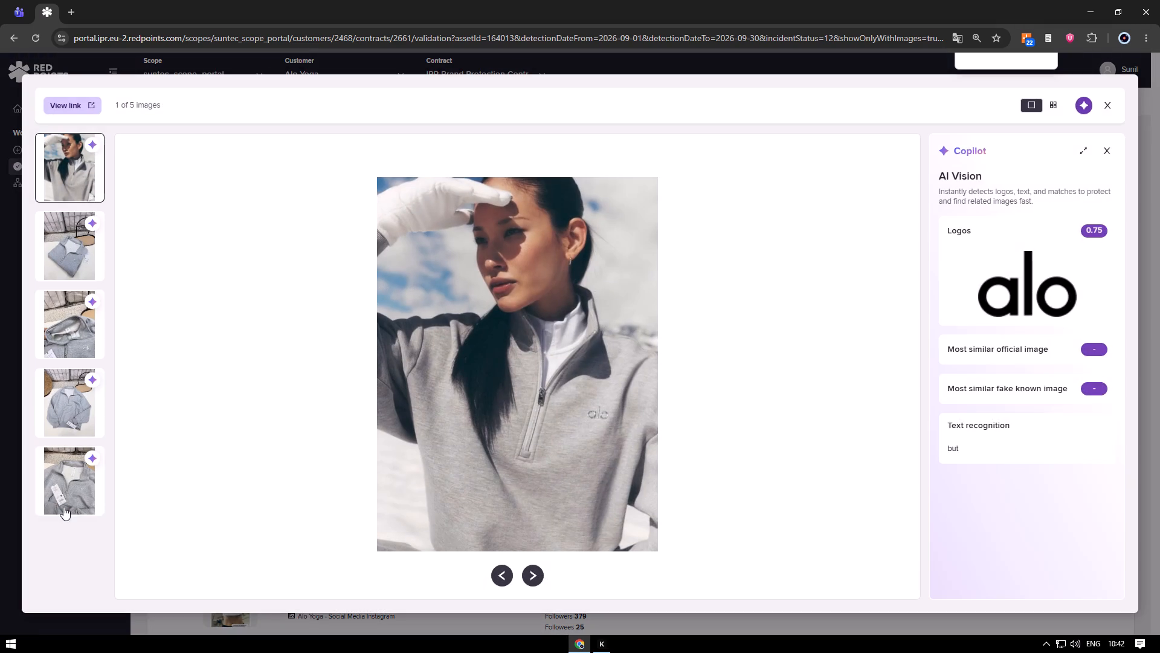
left_click(63, 502)
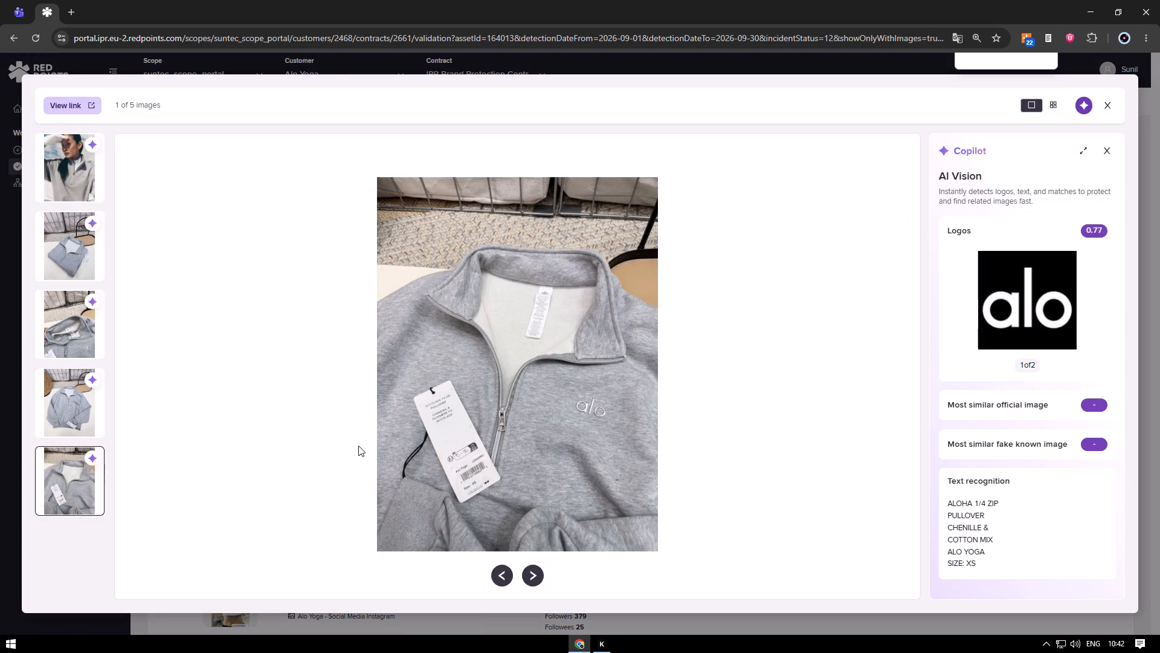
key("Escape")
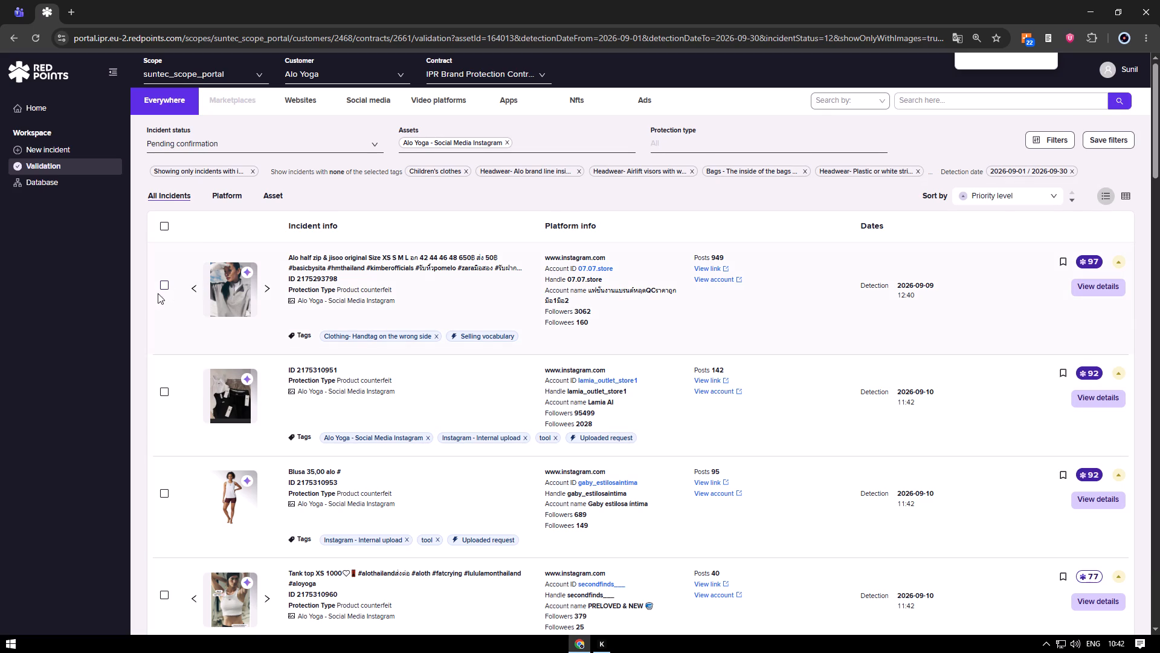
left_click(435, 336)
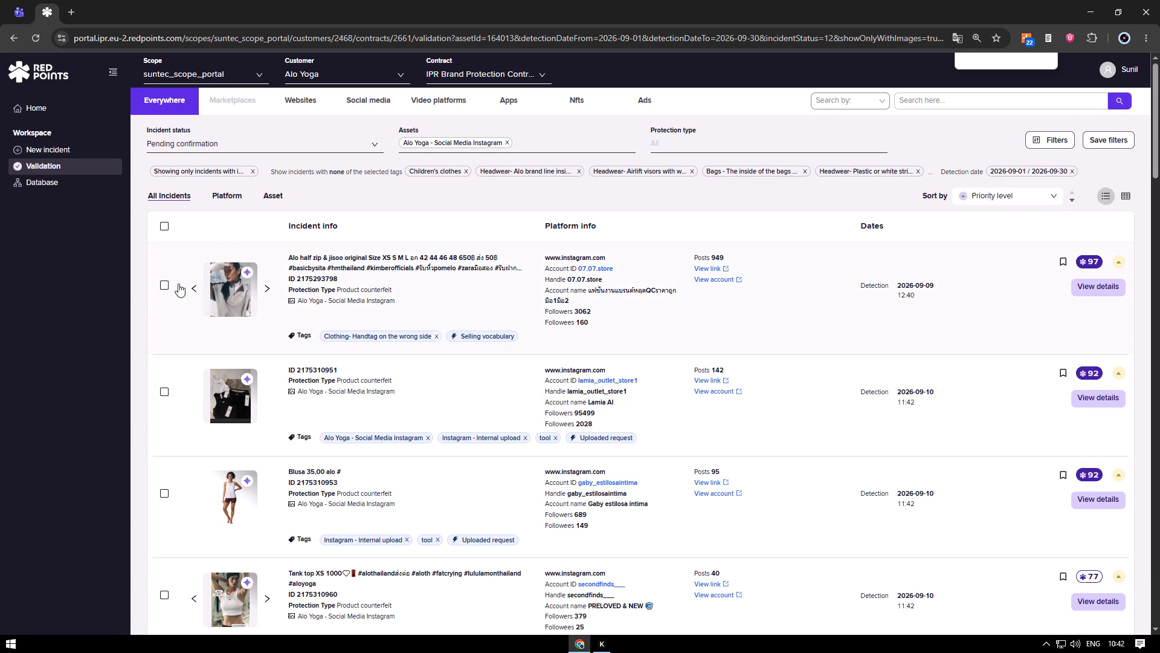
left_click(165, 283)
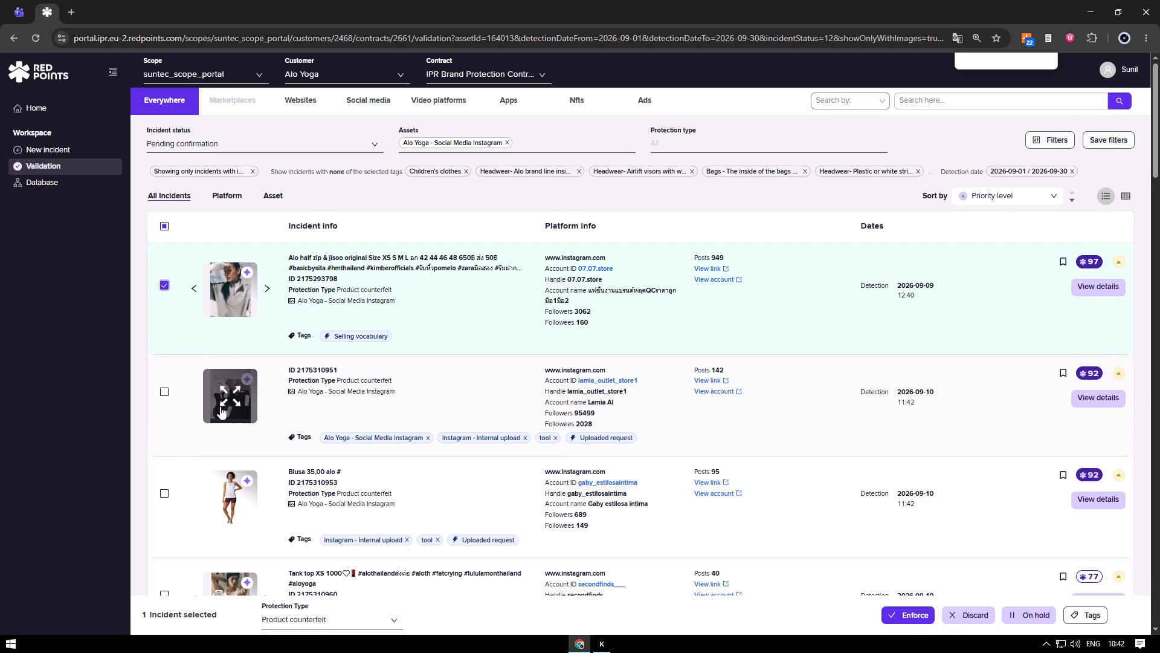
left_click(223, 406)
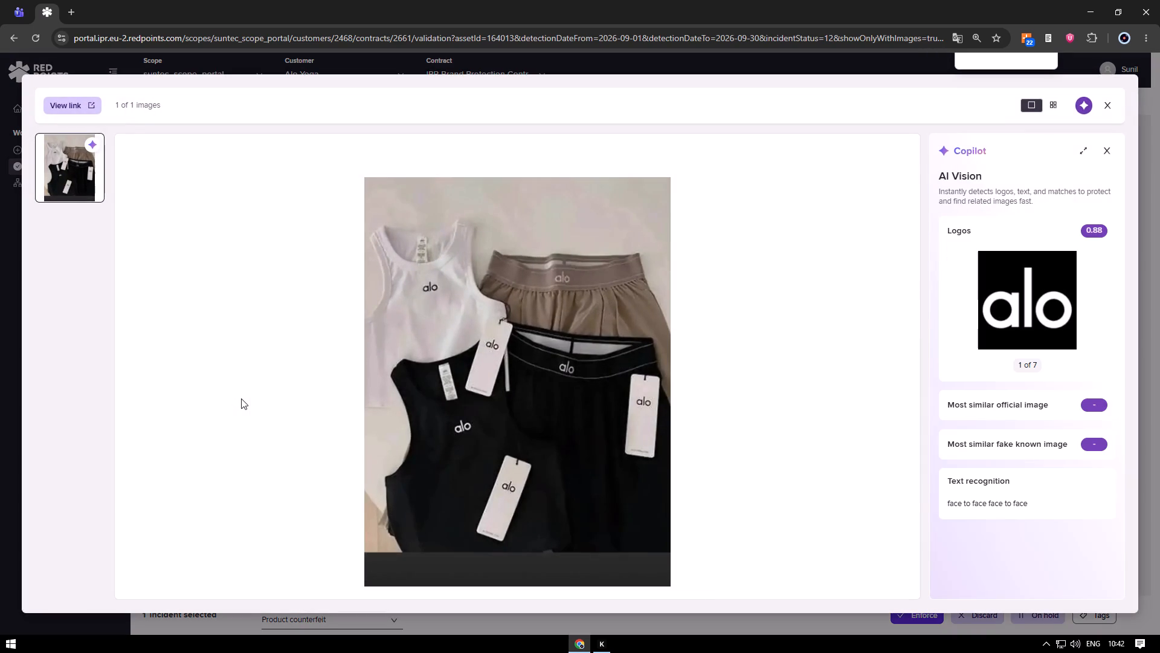
key("Escape")
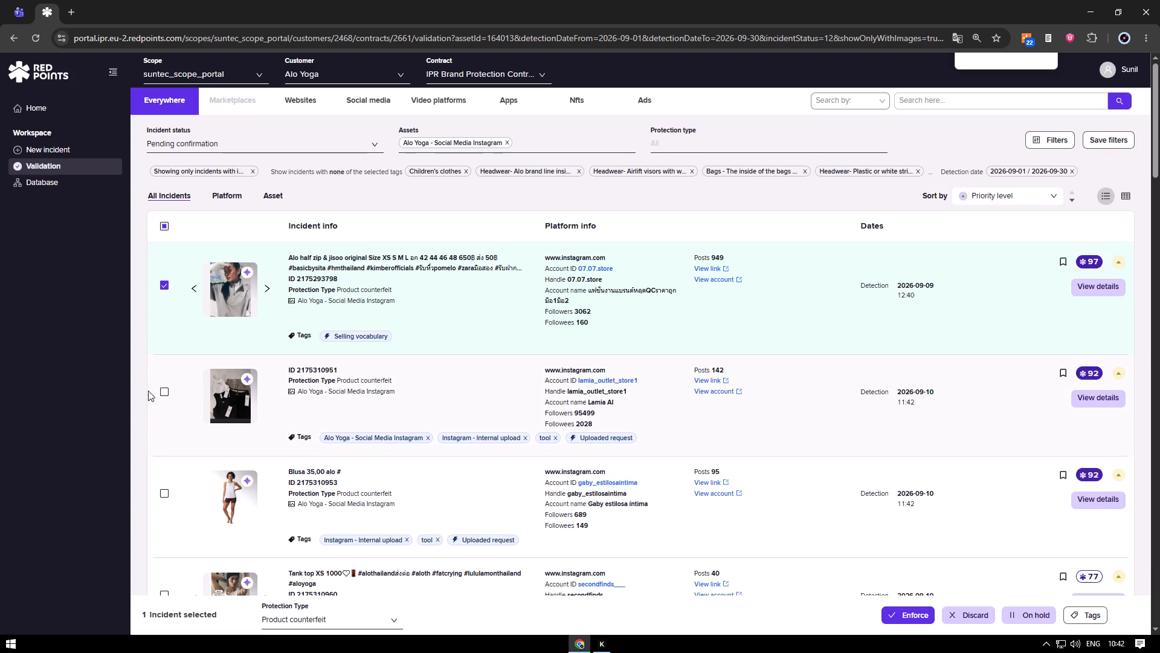
left_click(163, 392)
left_click(165, 494)
left_click(246, 493)
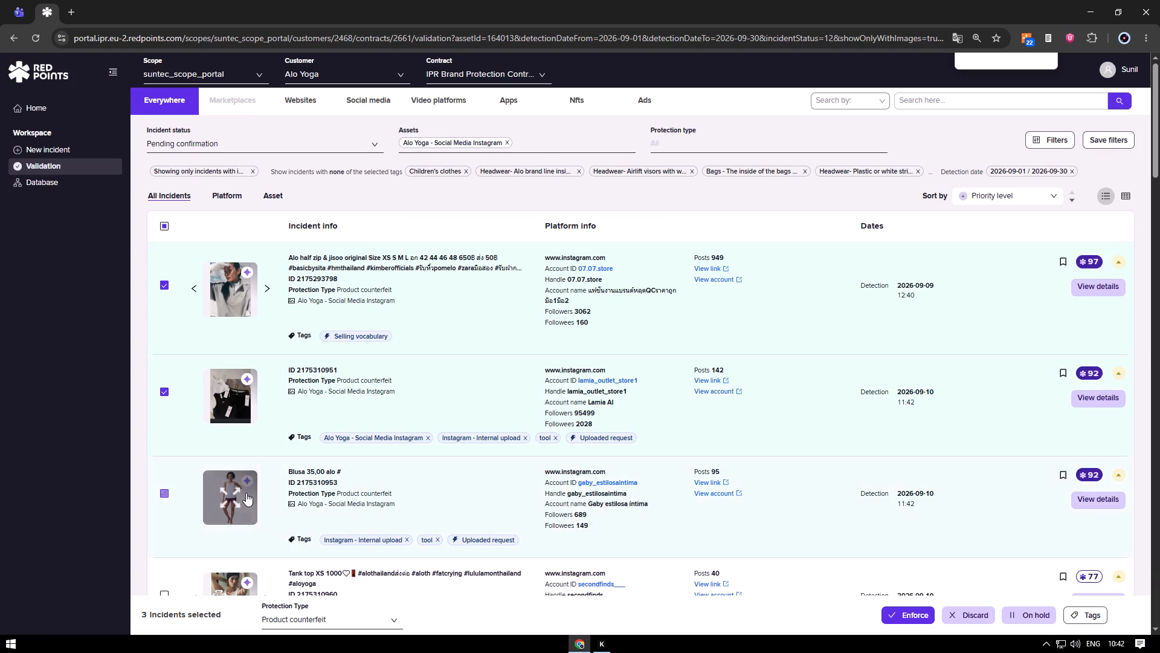
key("Escape")
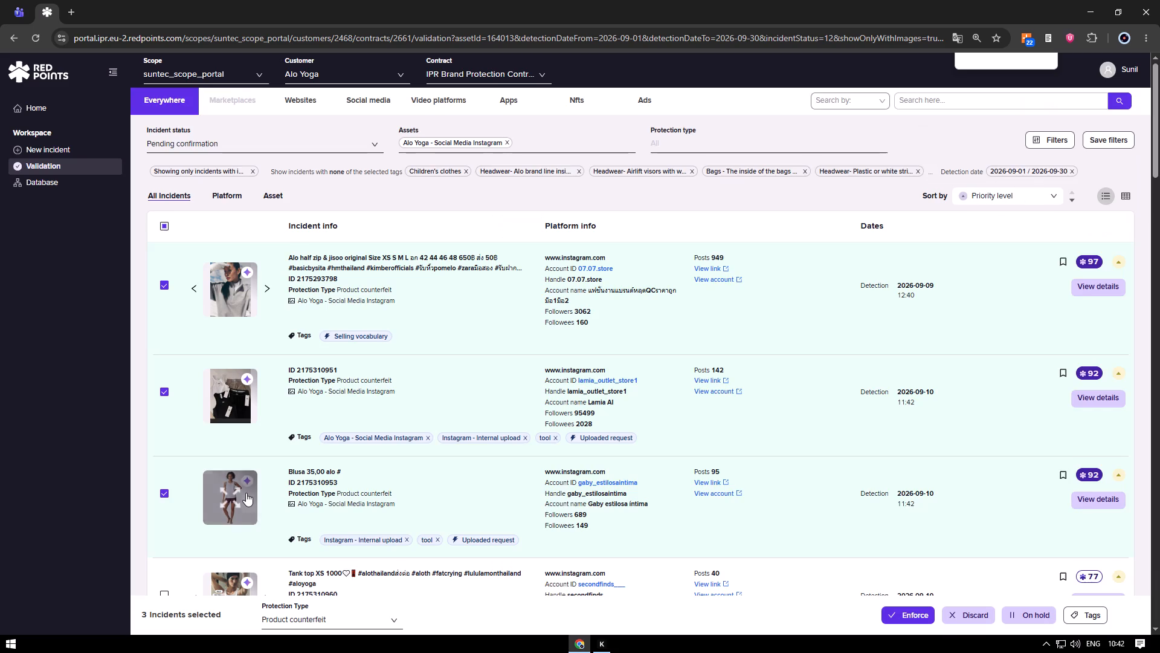
scroll(246, 493, "down", 2)
left_click(242, 493)
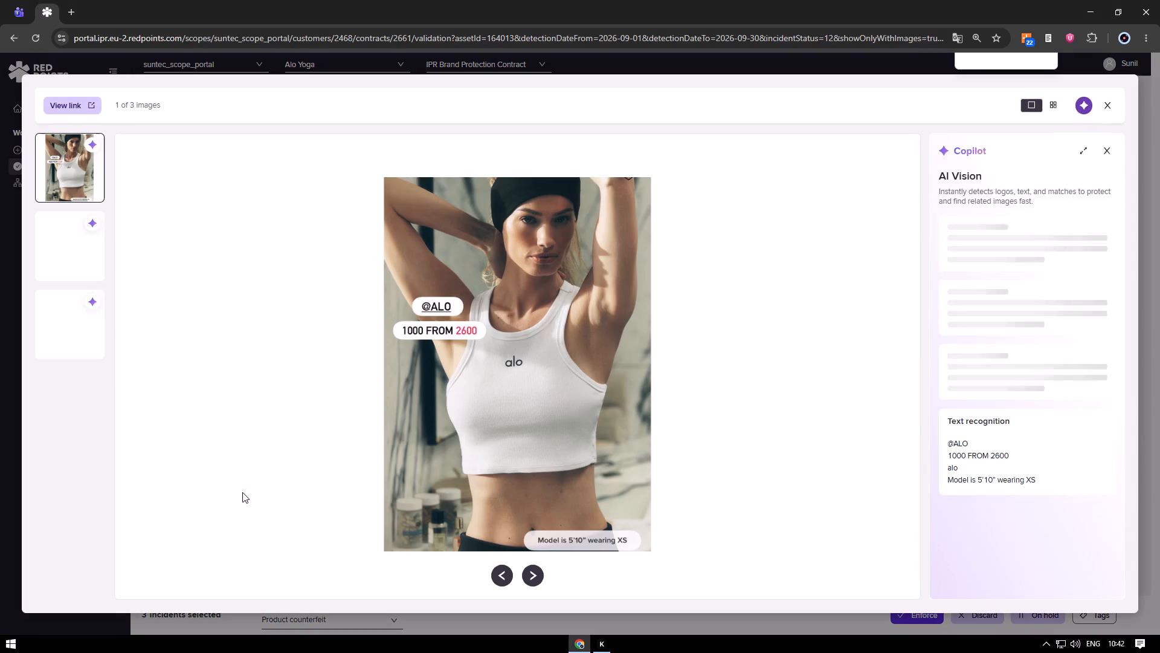
key("Escape")
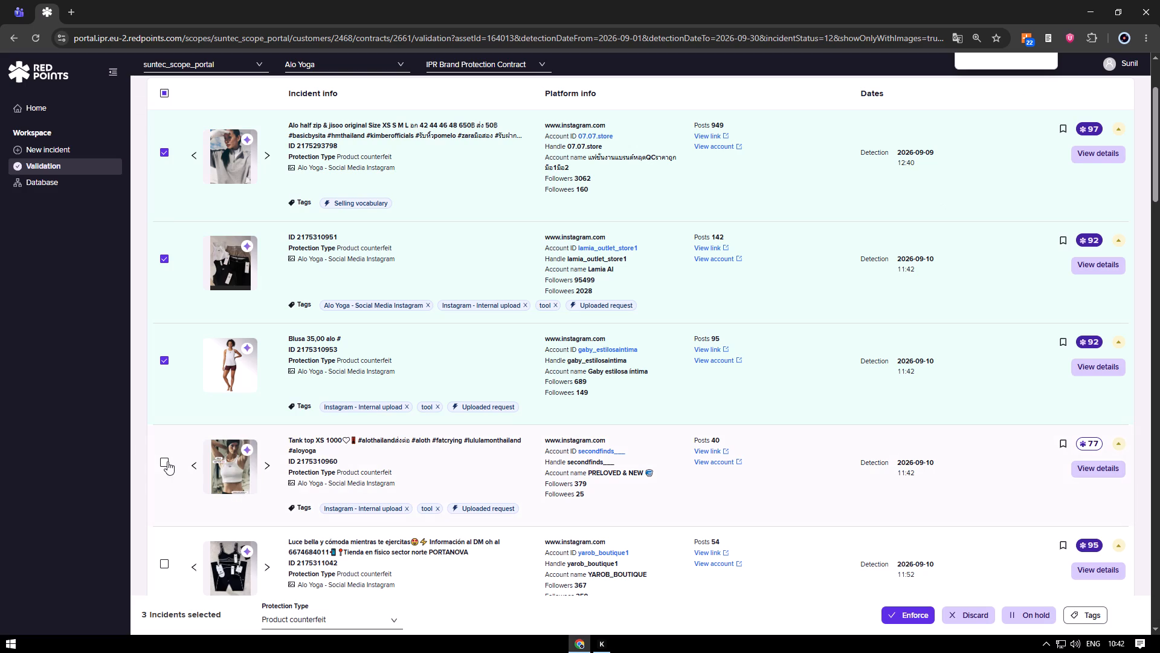
left_click(160, 458)
Check the yarob_boutique1 images and add the yarob_boutique1, elite_sportshubie and _luxe_inspired incidents to the selection.
scroll(160, 458, "down", 2)
left_click(231, 463)
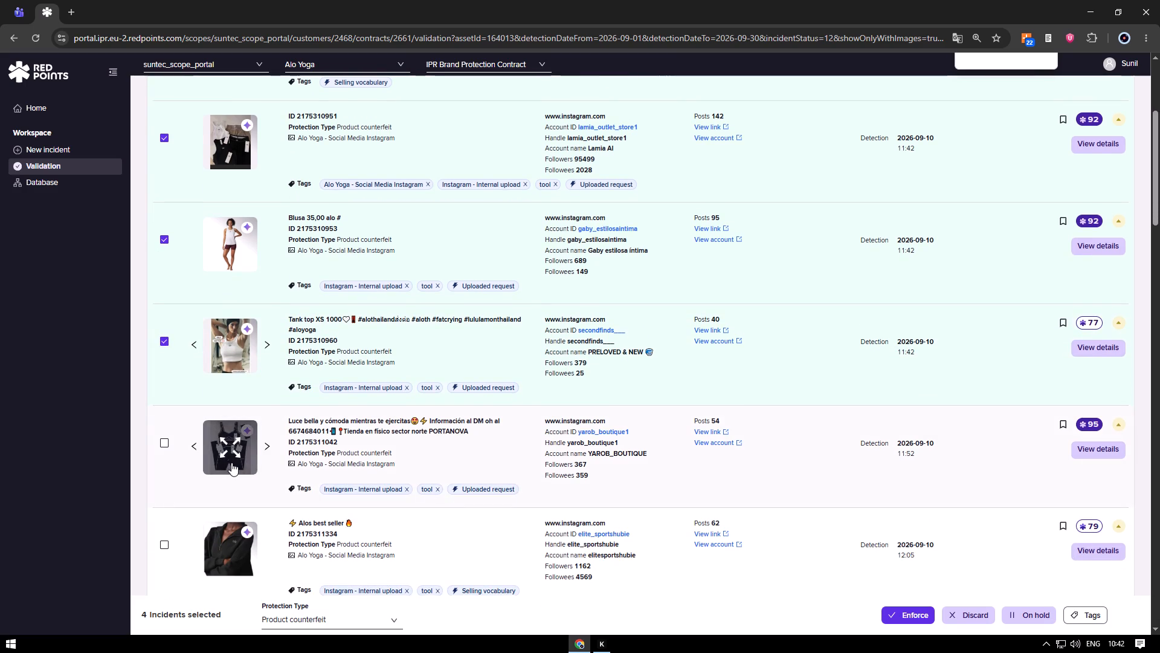
key("Escape")
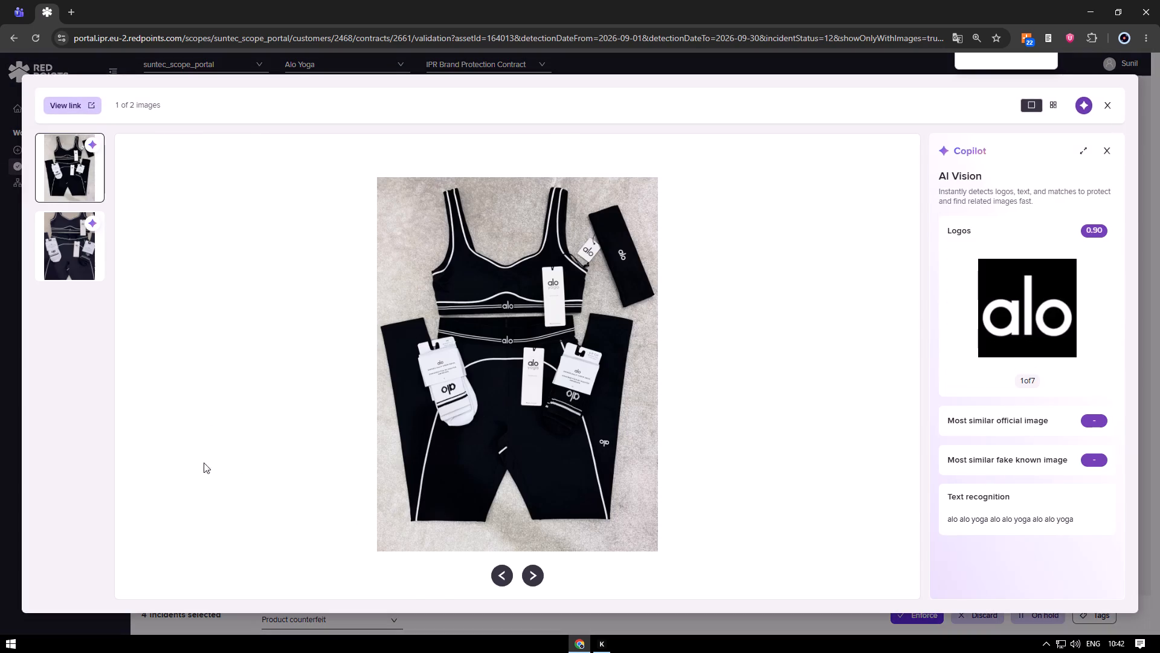
left_click(162, 444)
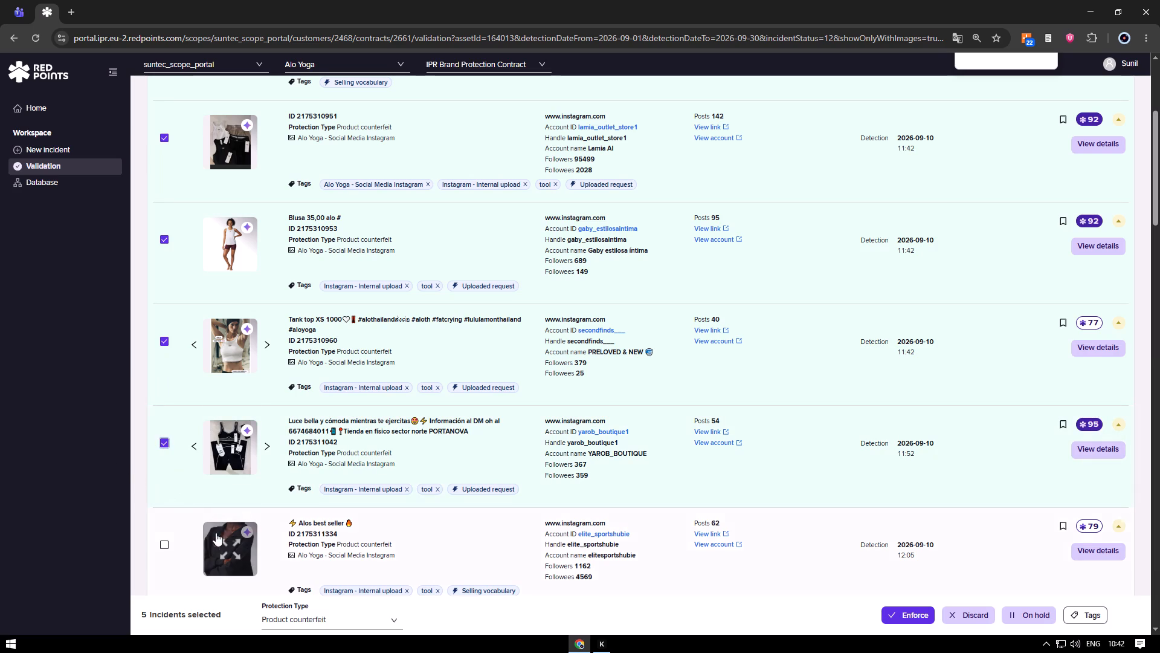
left_click(159, 545)
scroll(252, 497, "down", 3)
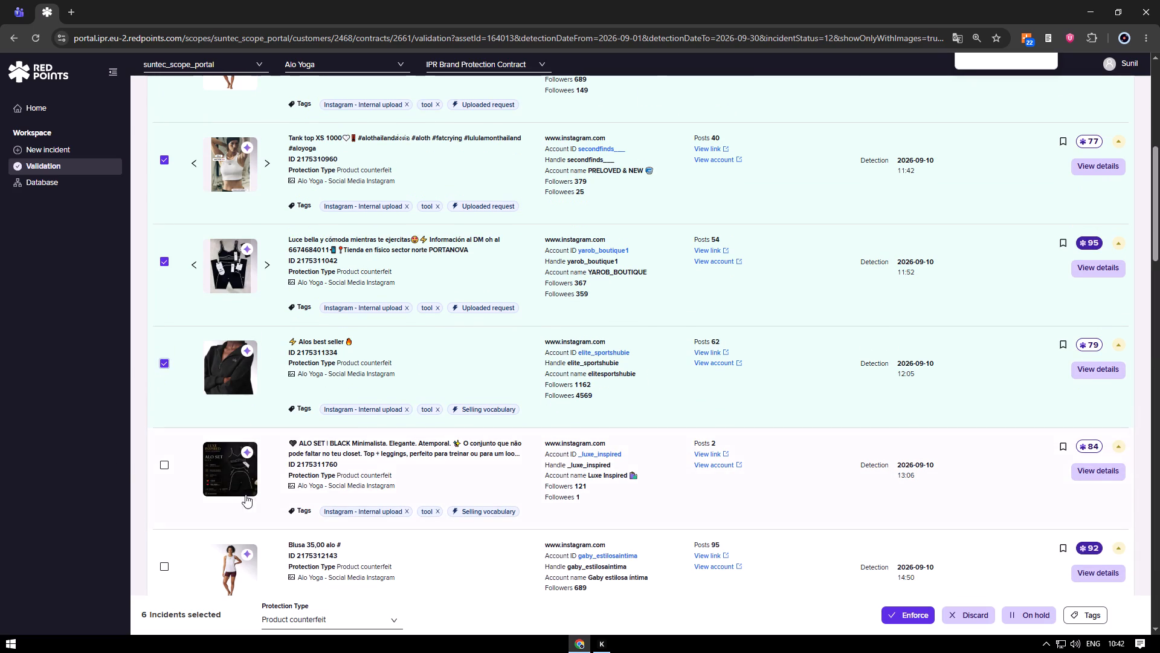
left_click(163, 467)
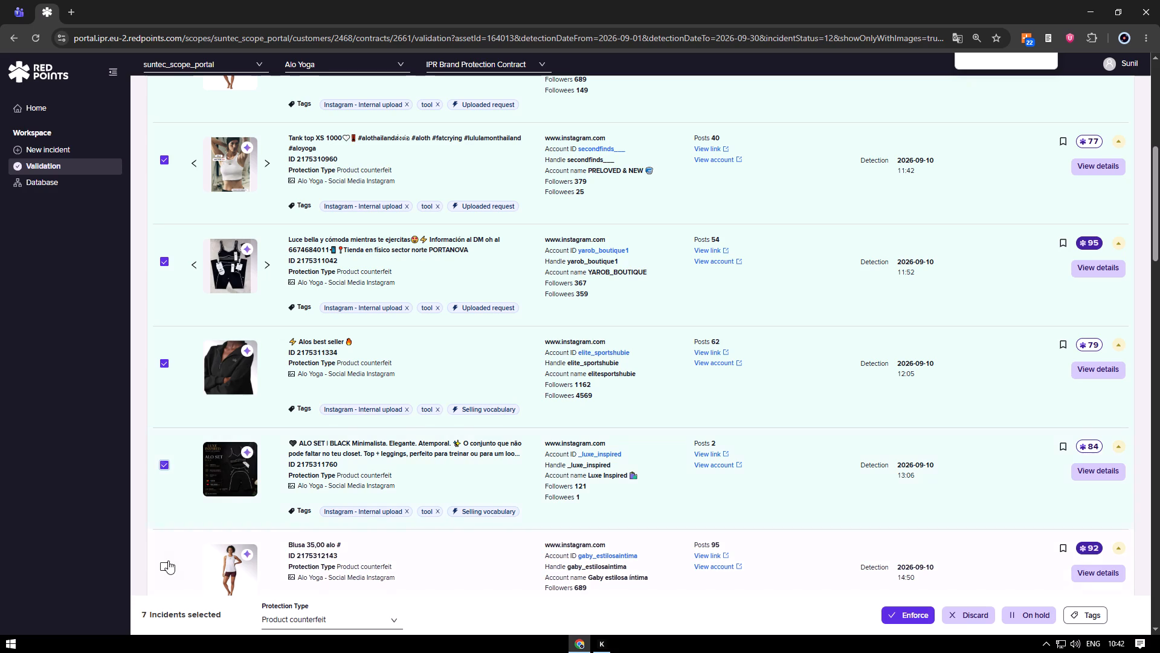
left_click(166, 564)
scroll(231, 522, "down", 3)
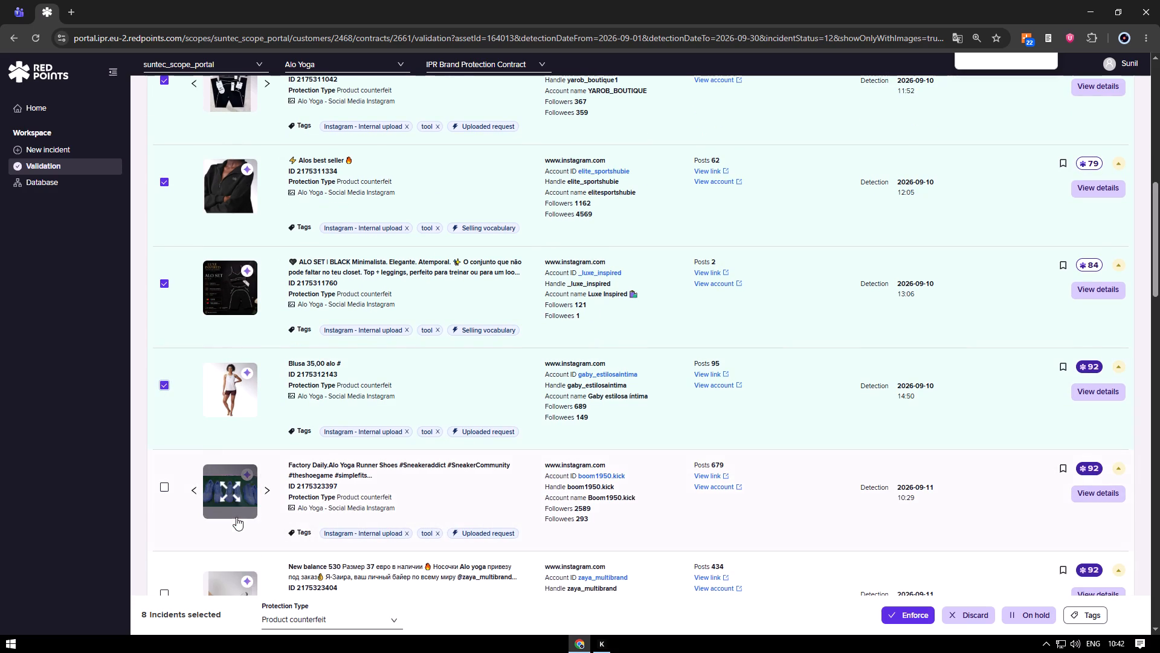
left_click(216, 493)
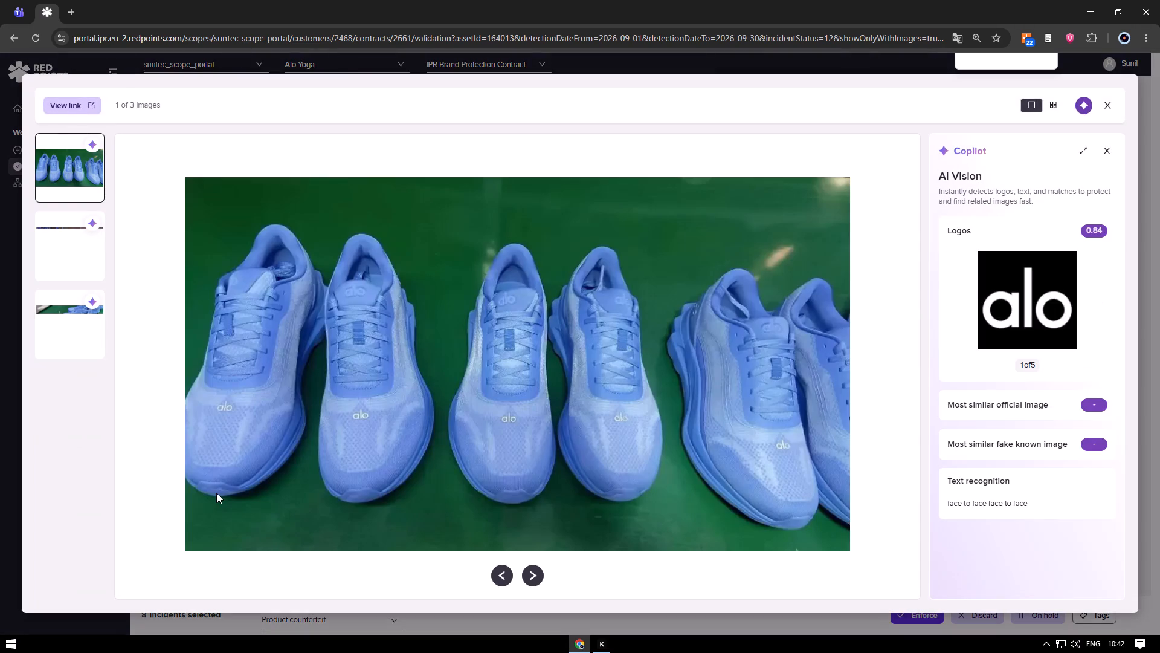
key("Escape")
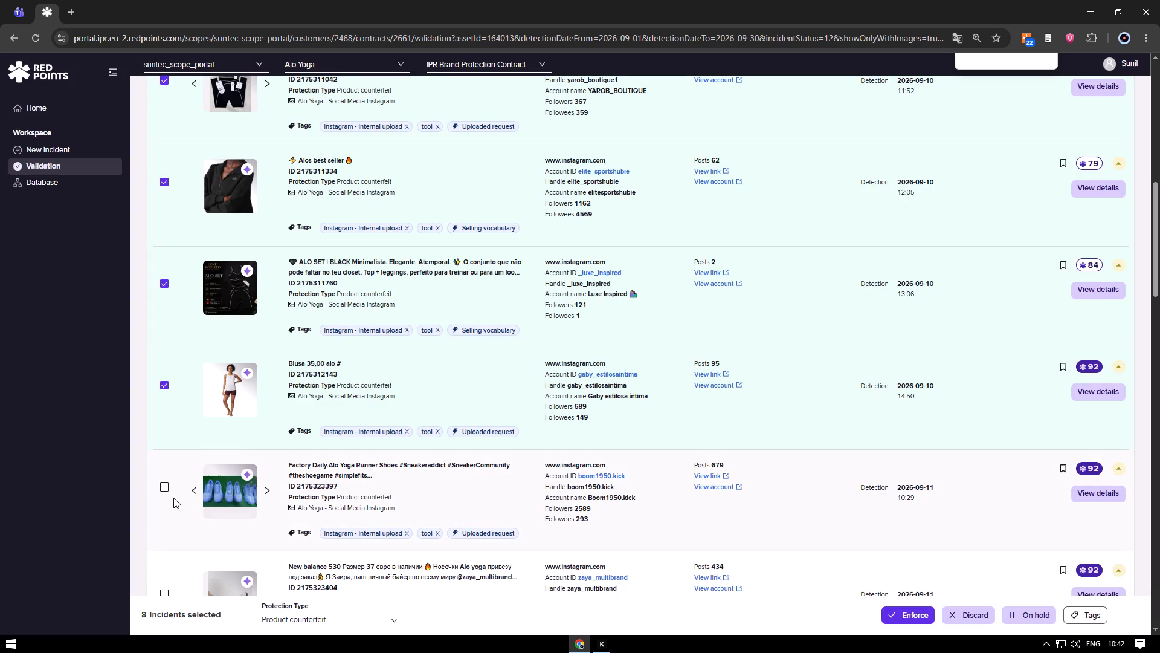
left_click(162, 489)
Check the image of the zaya_multibrand incident.
scroll(327, 495, "down", 2)
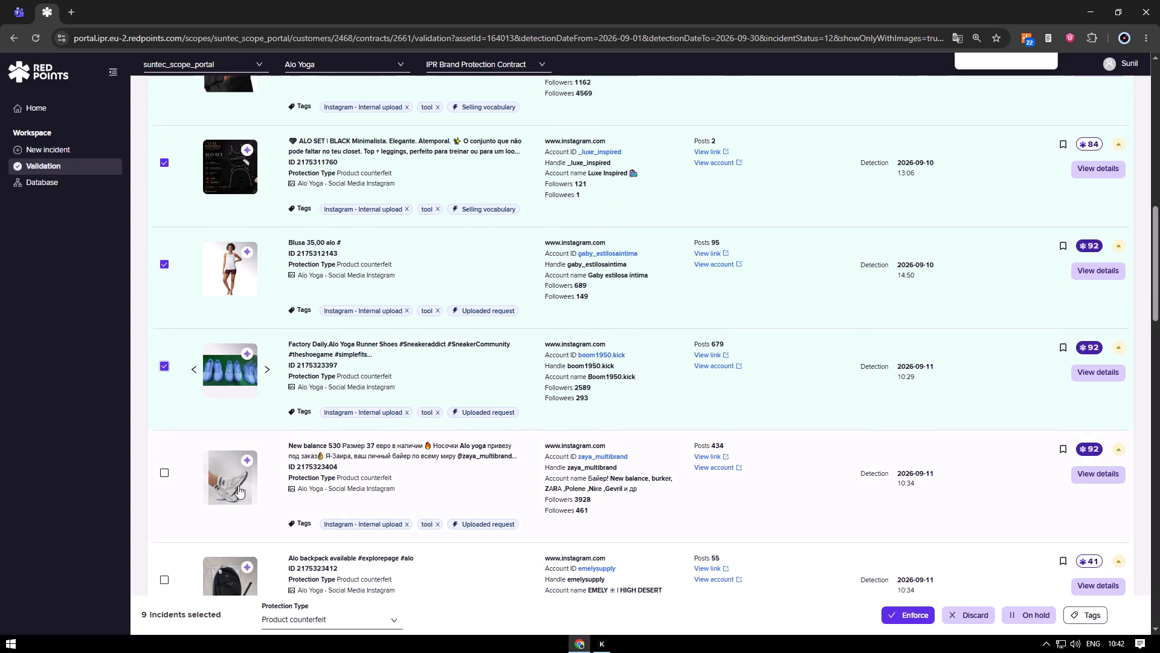
left_click(225, 480)
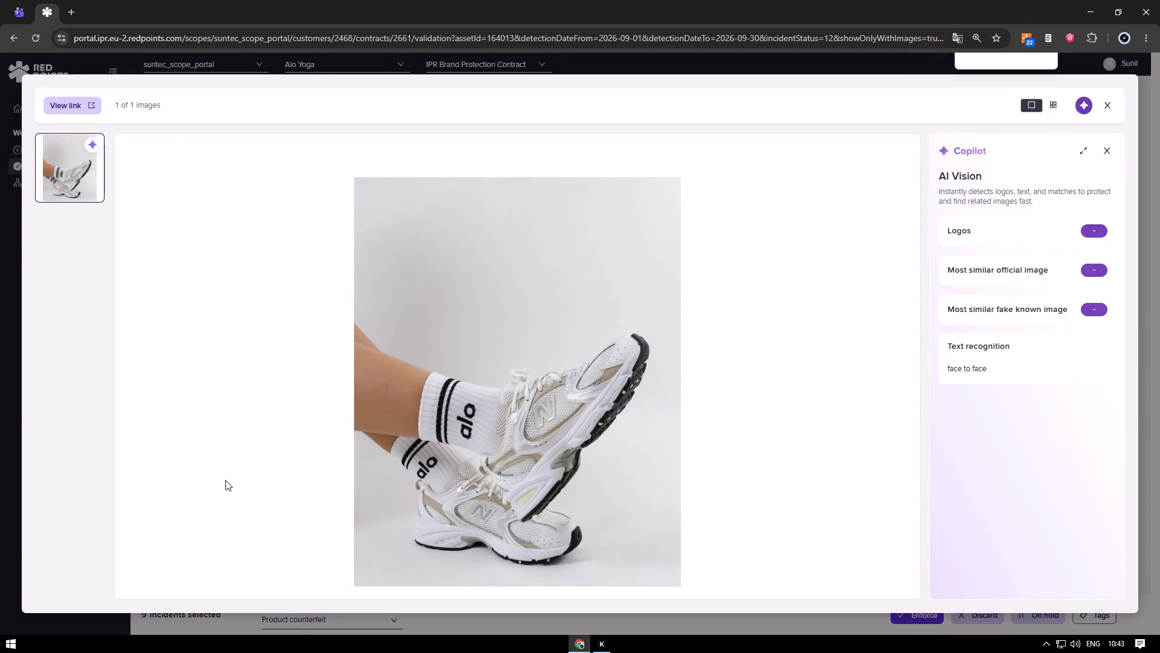
key("Escape")
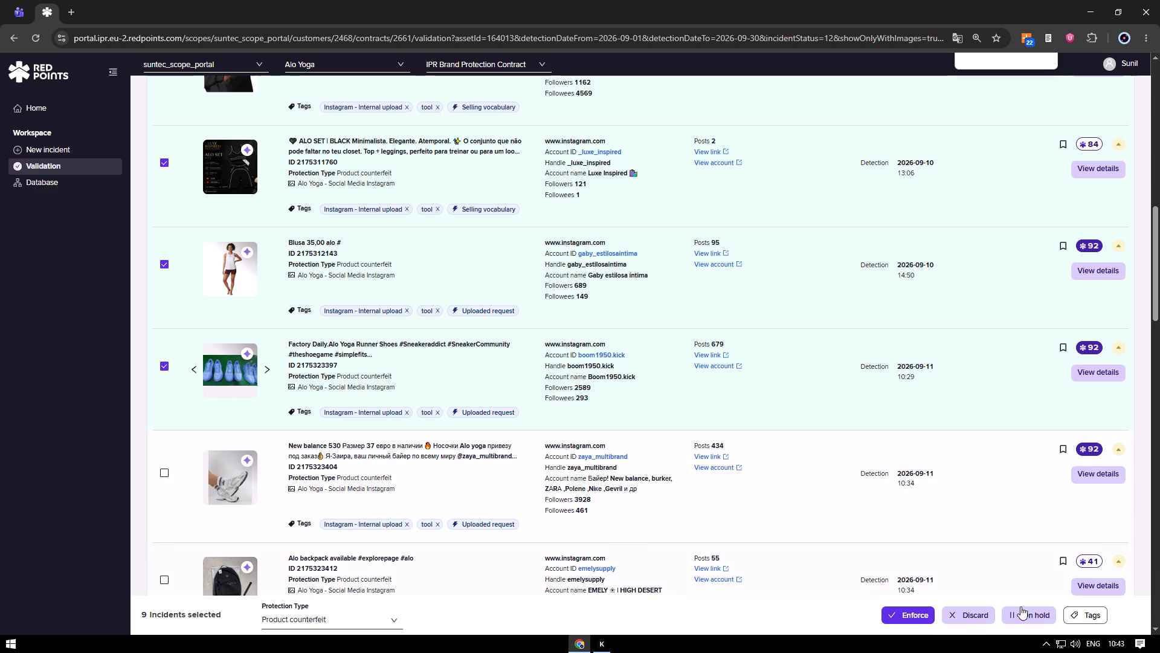
Open the tag update for the selected incidents and clear Uploaded request, tool, Selling vocabulary, Instagram - Internal upload and Alo Yoga - Social Media Instagram.
left_click(1090, 616)
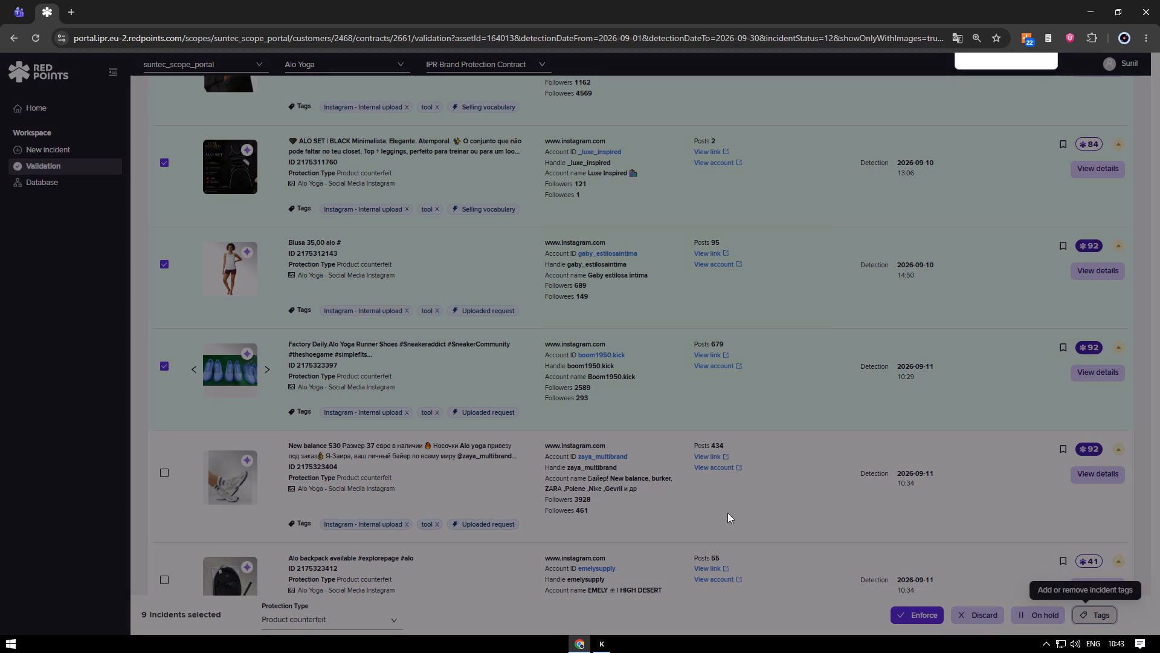
double_click(453, 244)
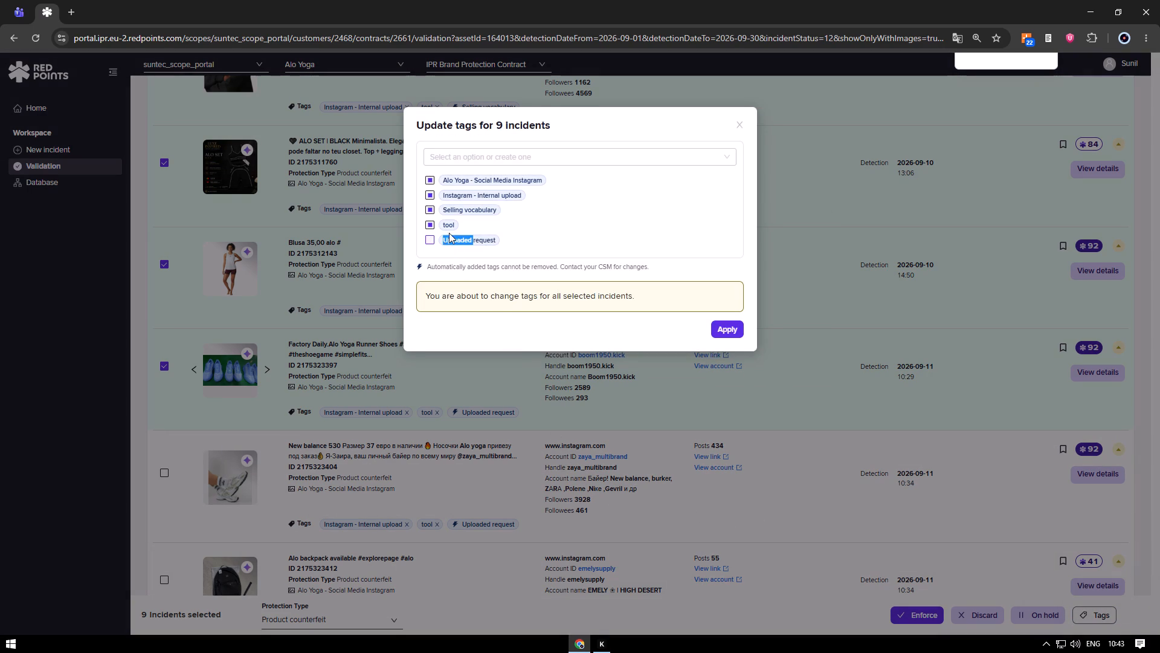
double_click(448, 227)
double_click(447, 210)
double_click(446, 197)
double_click(445, 175)
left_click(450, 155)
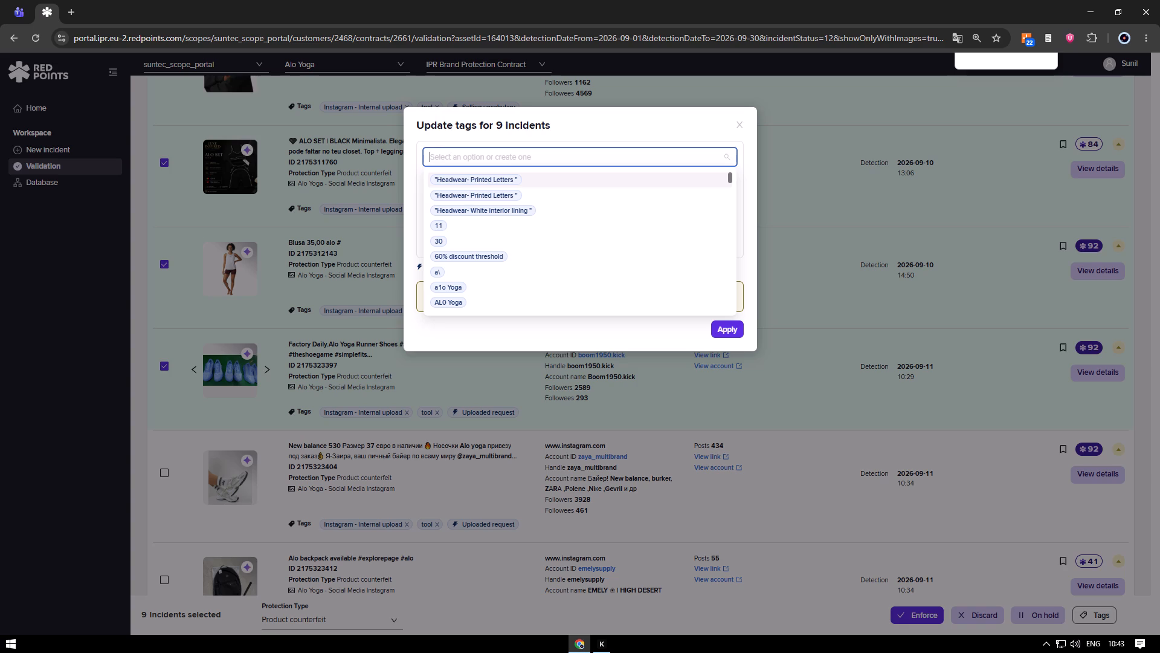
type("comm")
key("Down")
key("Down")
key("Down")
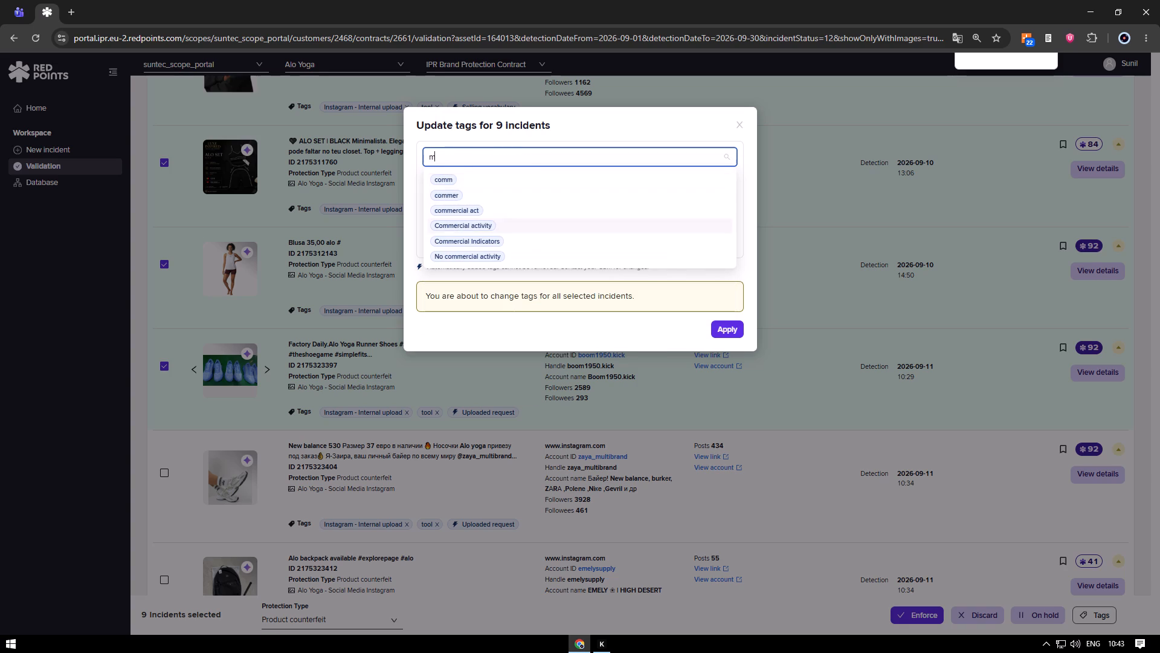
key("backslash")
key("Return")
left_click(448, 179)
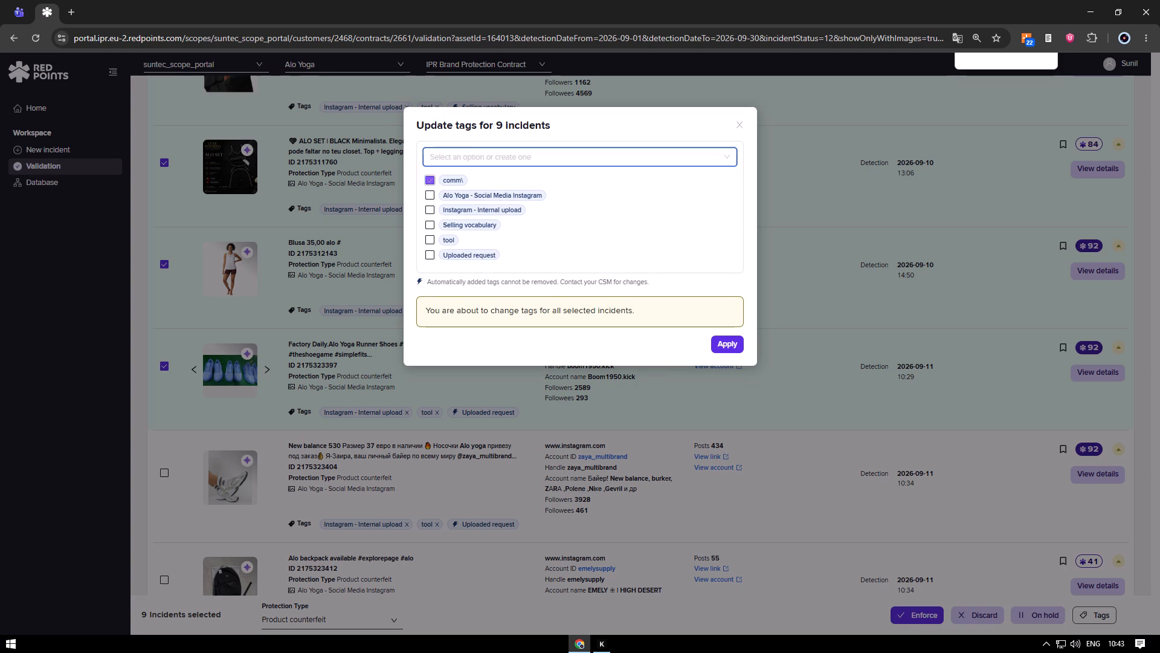
Add the existing Commercial activity tag to the tag update for the selected incidents.
left_click(469, 152)
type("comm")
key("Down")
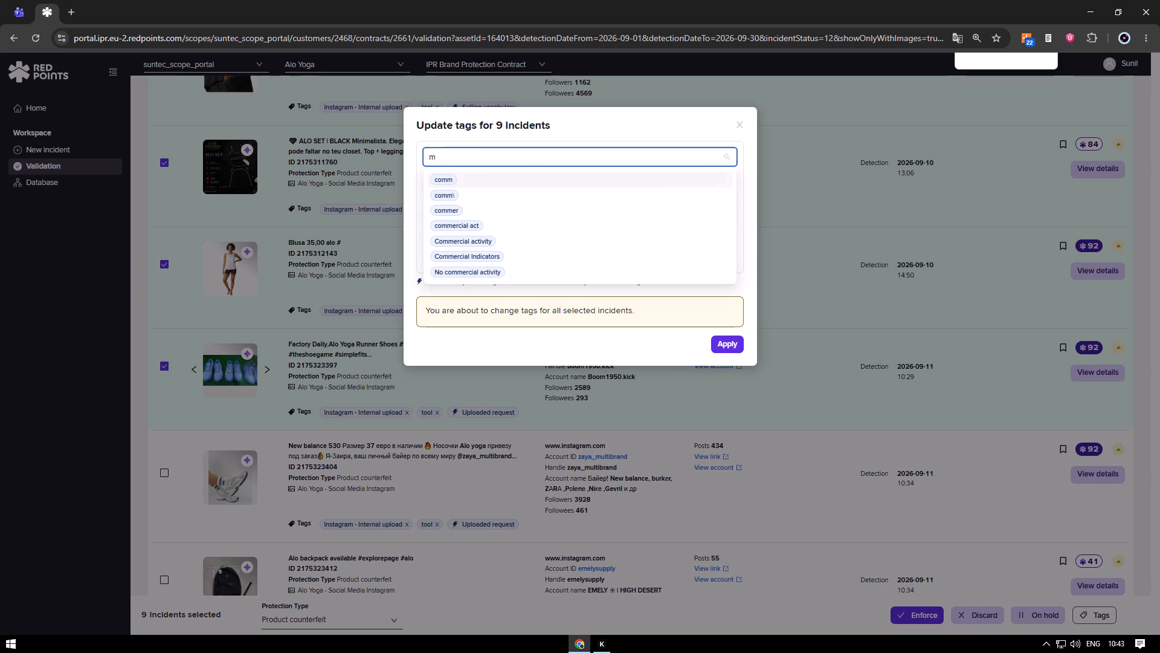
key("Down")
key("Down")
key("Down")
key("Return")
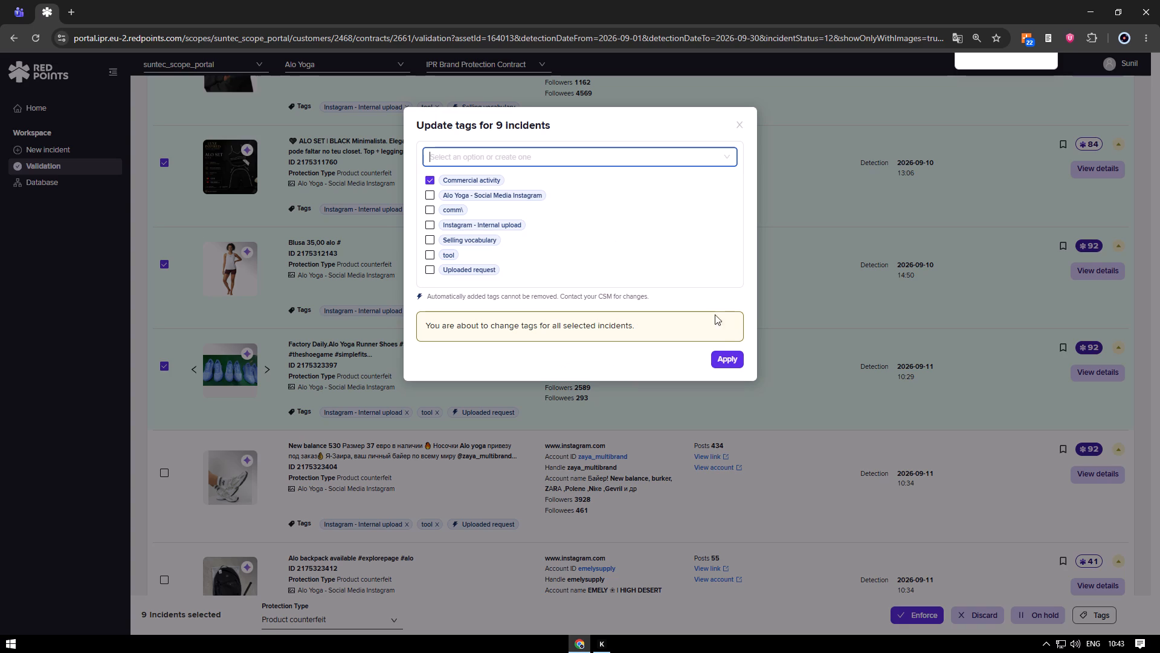
Apply the tag update with only Commercial activity ticked to the nine selected incidents.
left_click(735, 363)
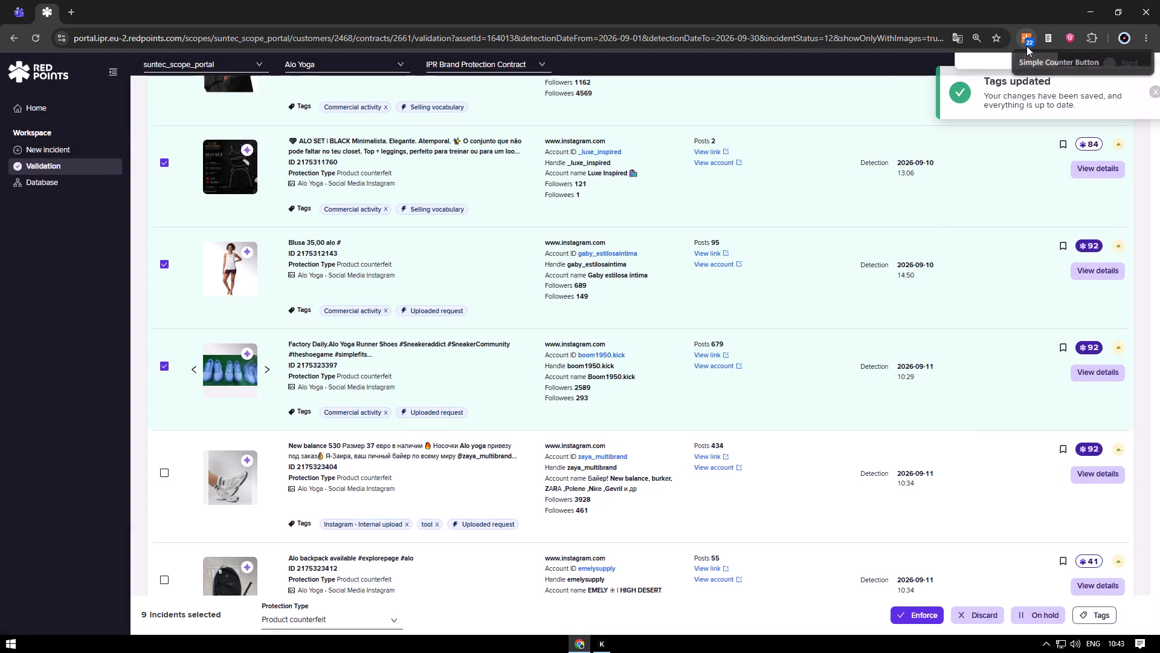
Raise the browser extension's counter by nine and deselect all incidents.
triple_click(1026, 46)
triple_click(1026, 46)
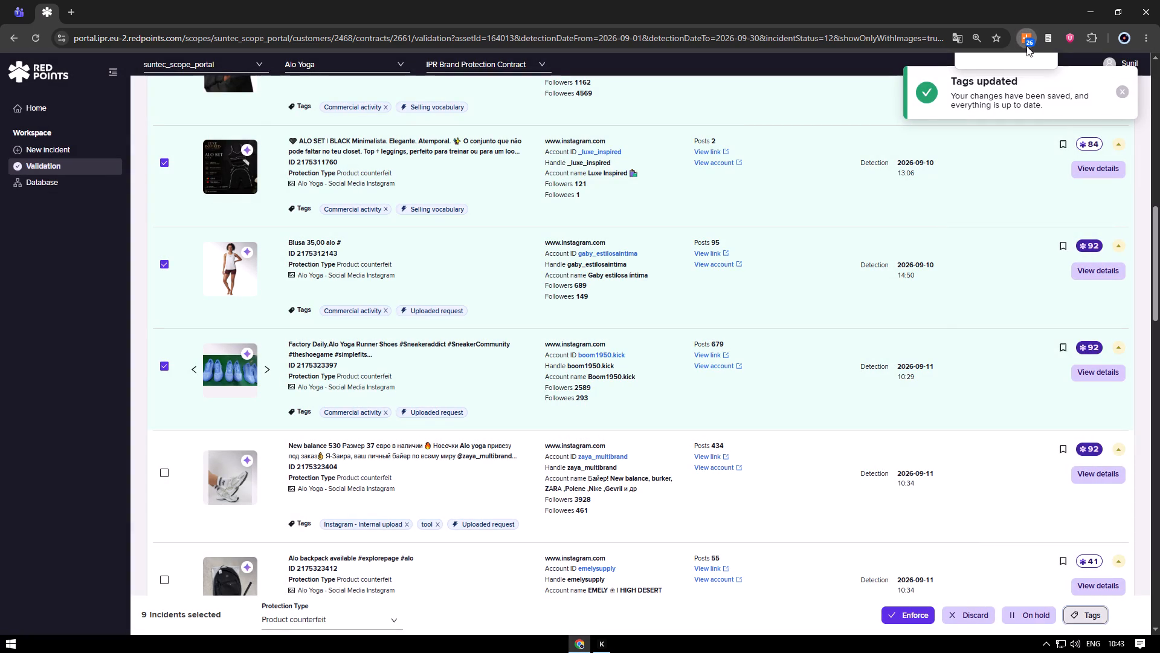
double_click(1026, 46)
left_click(1026, 46)
scroll(515, 460, "up", 13)
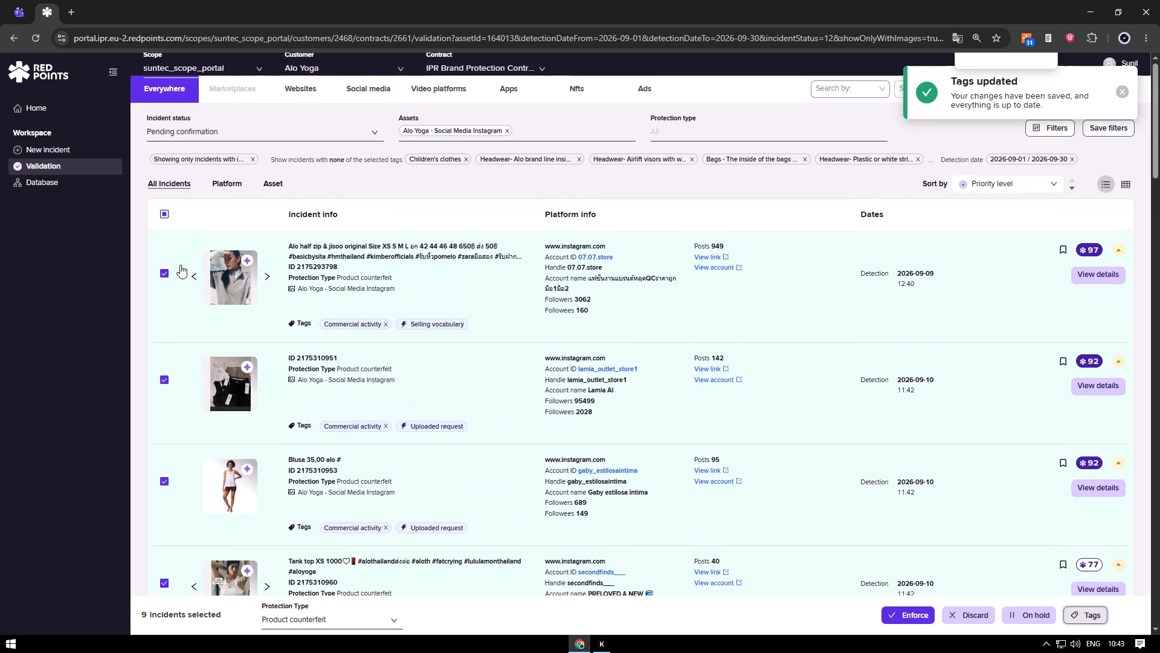
double_click(167, 230)
Select the zaya_multibrand New balance 530 incident and replace its Instagram - Internal upload and tool tags with Unrelated content.
scroll(373, 394, "down", 12)
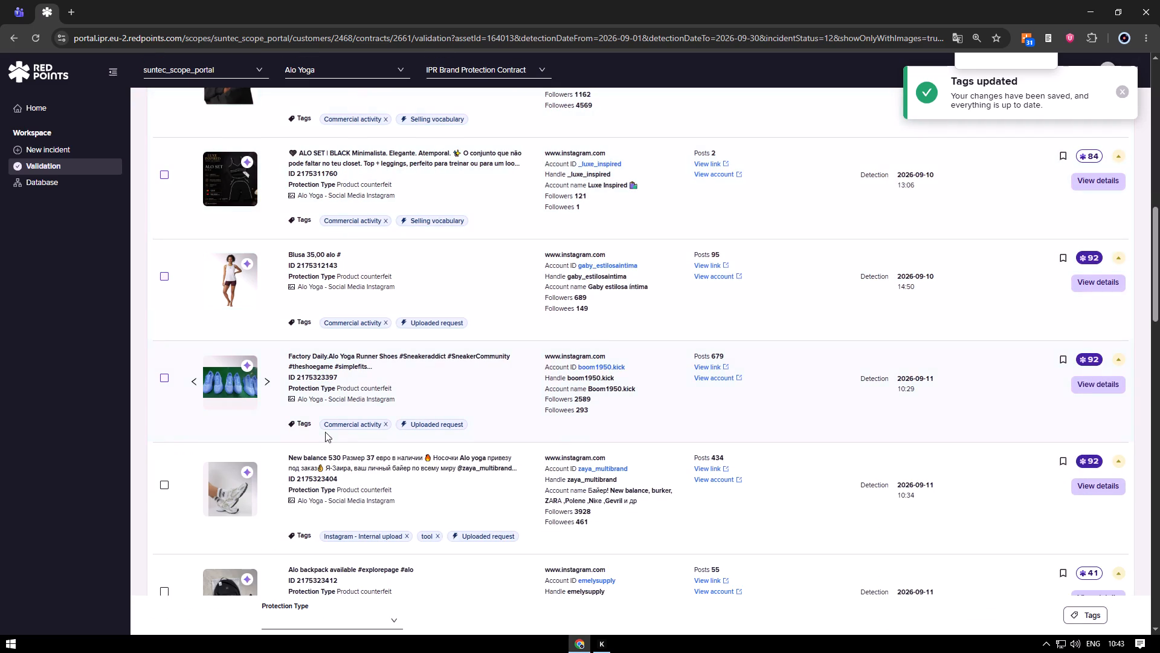
left_click(165, 470)
scroll(428, 537, "down", 2)
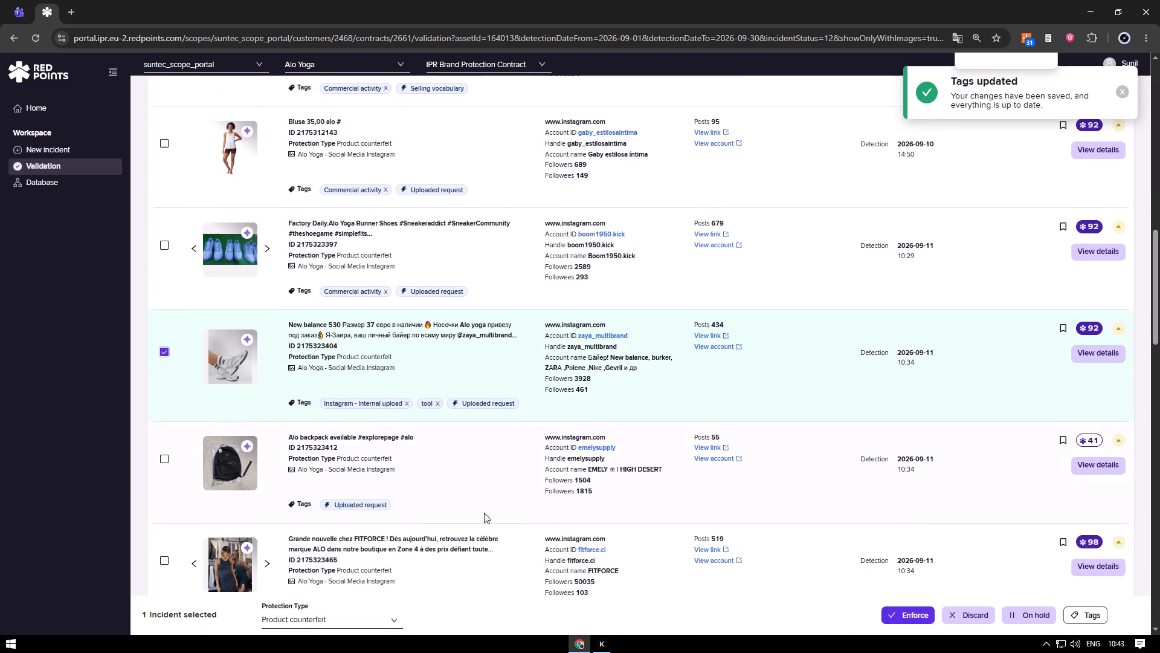
left_click(219, 473)
key("Escape")
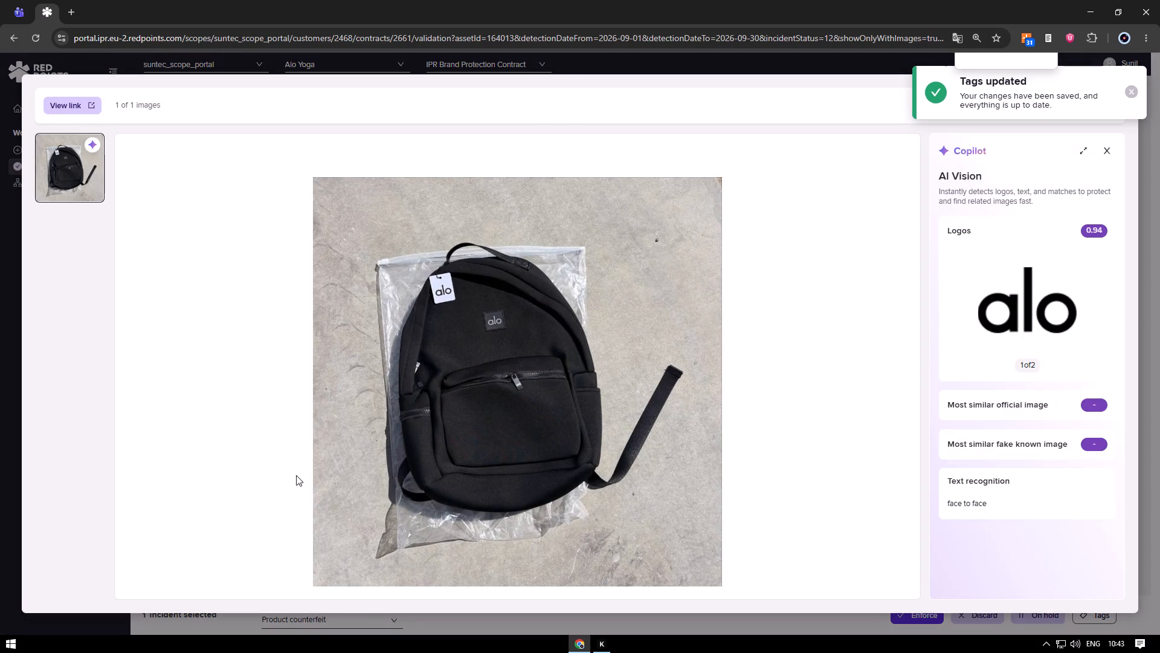
left_click(1093, 618)
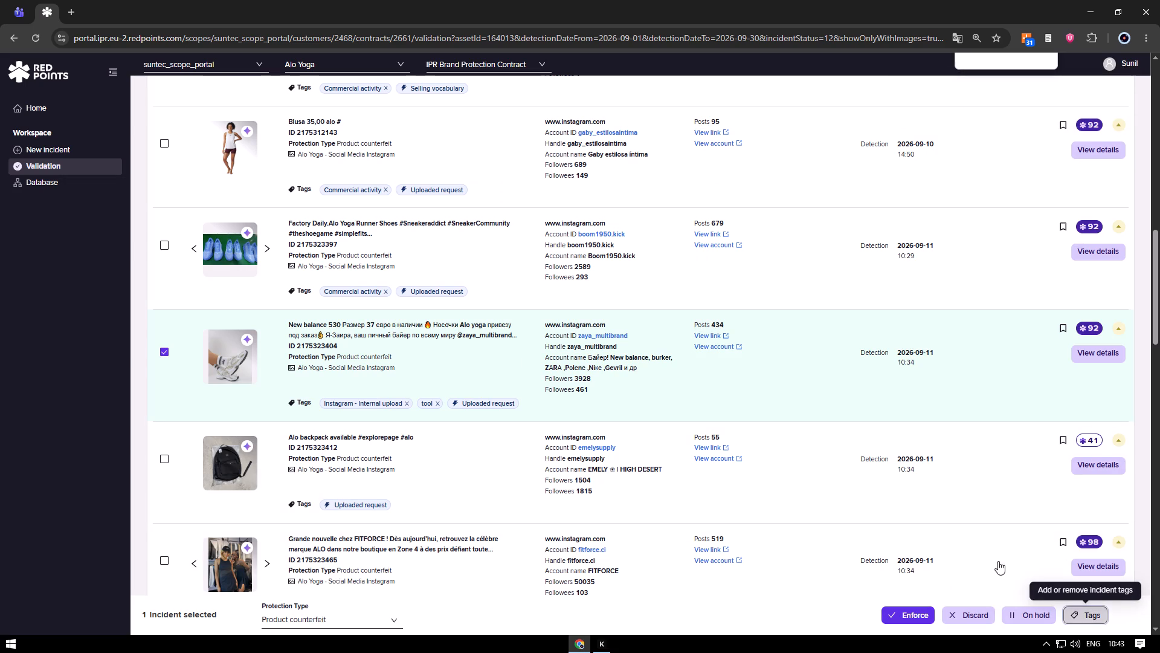
left_click(452, 215)
left_click(454, 193)
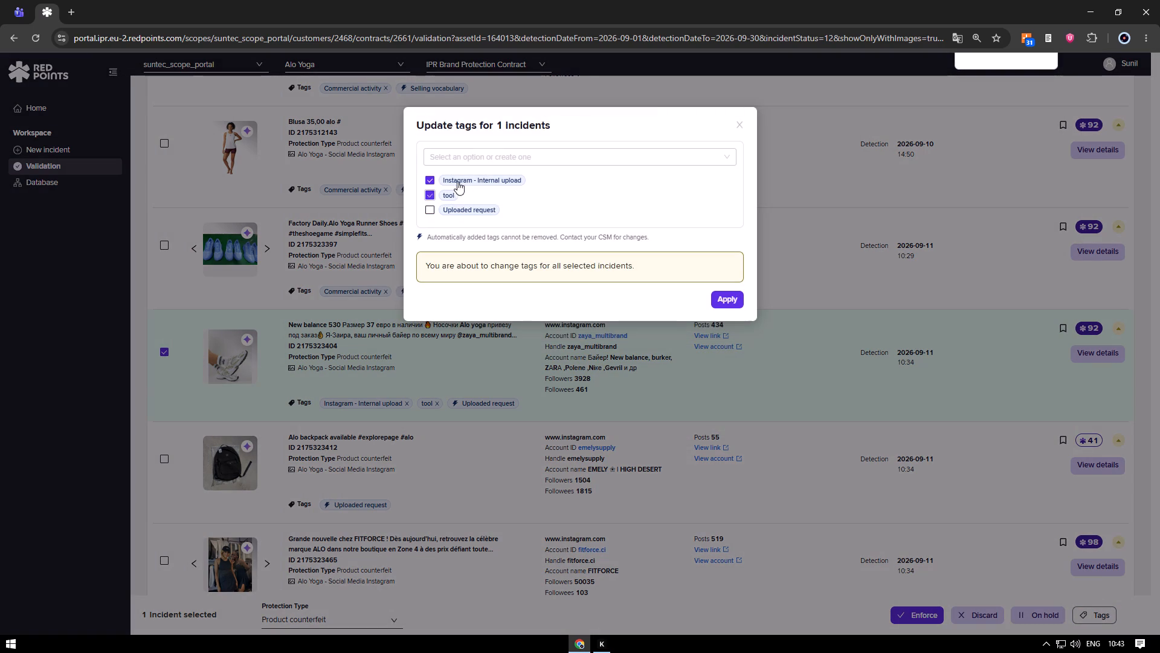
left_click(460, 178)
left_click(469, 149)
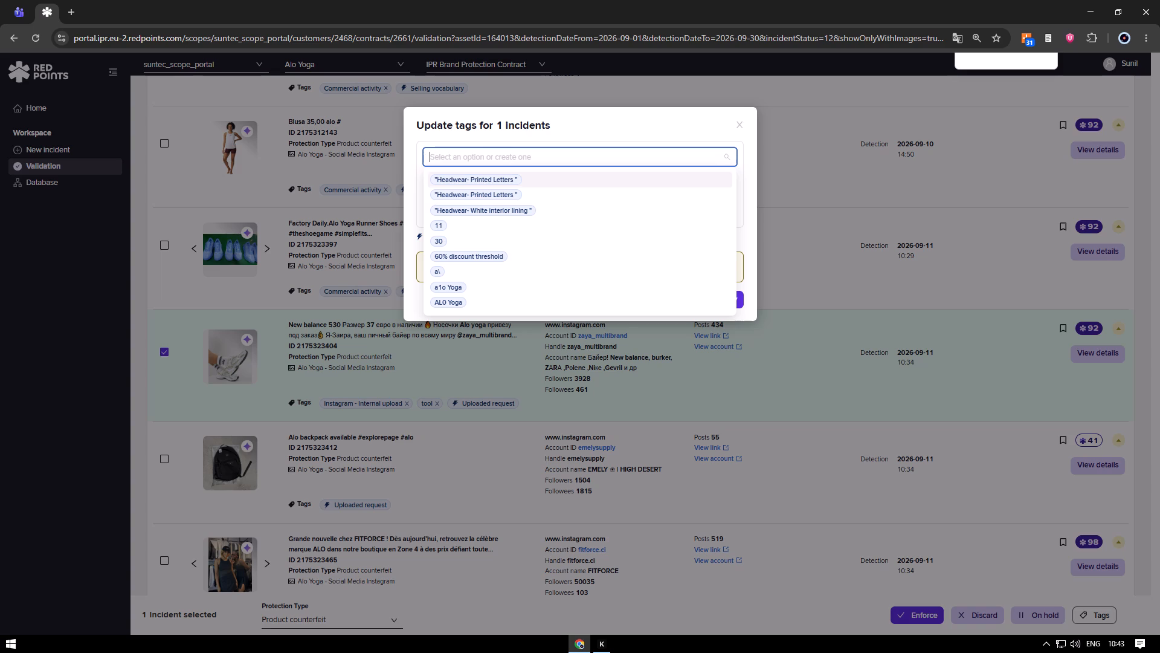
type("unrel")
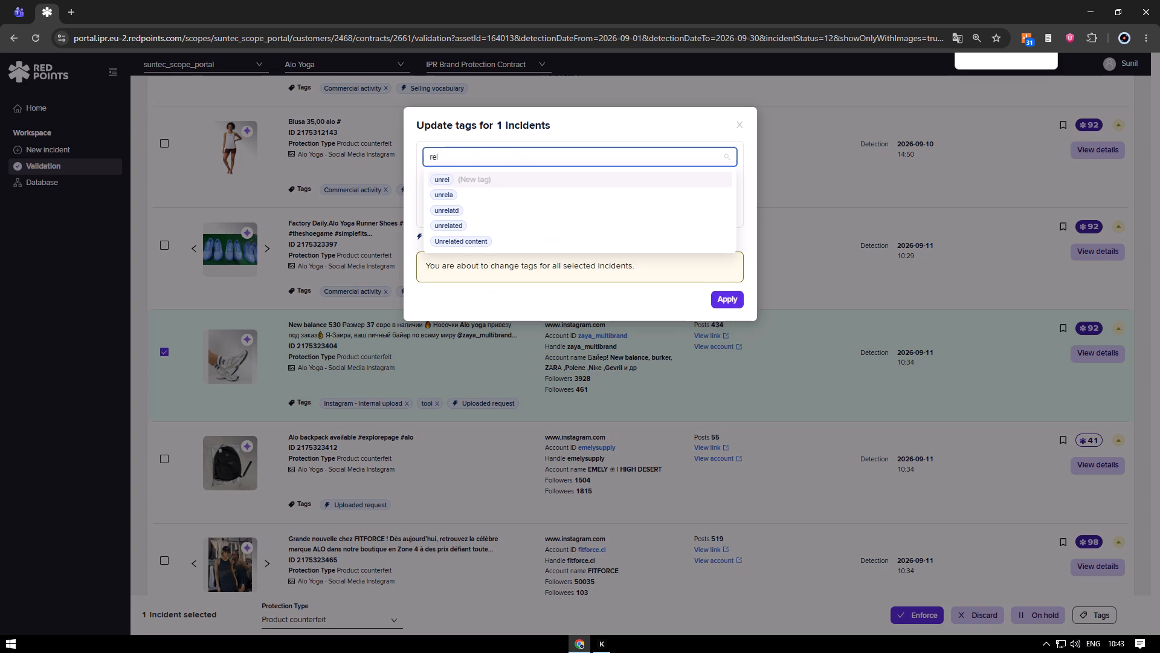
key("Up")
key("Return")
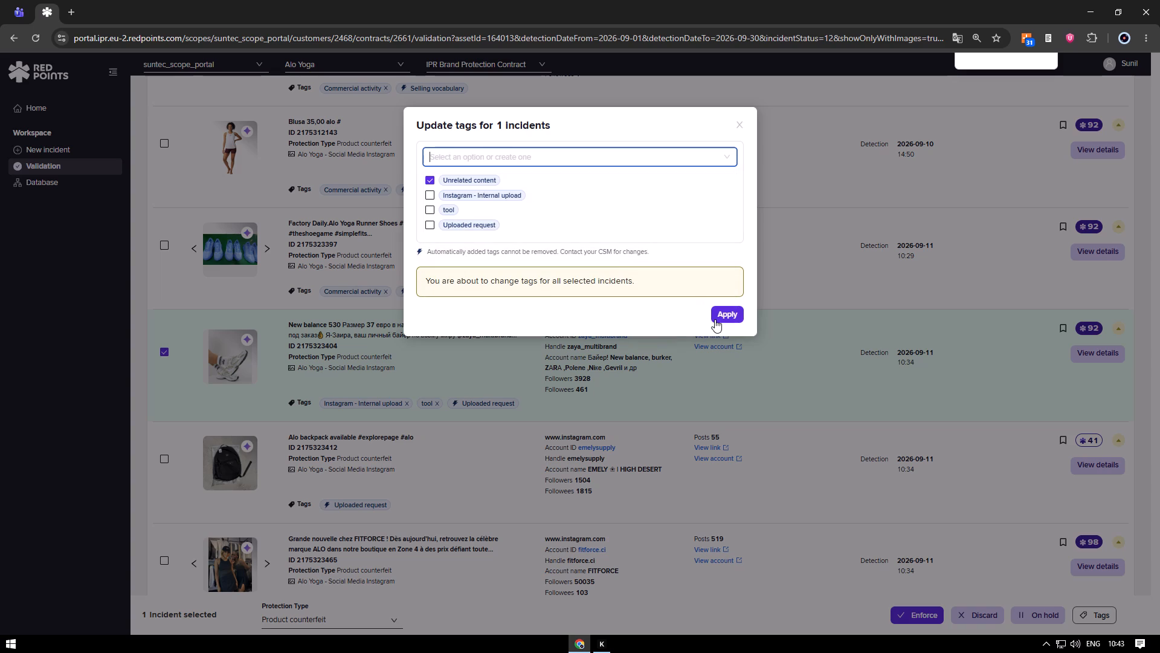
left_click(715, 319)
Raise the browser extension's counter by one and deselect the zaya_multibrand incident.
left_click(1028, 39)
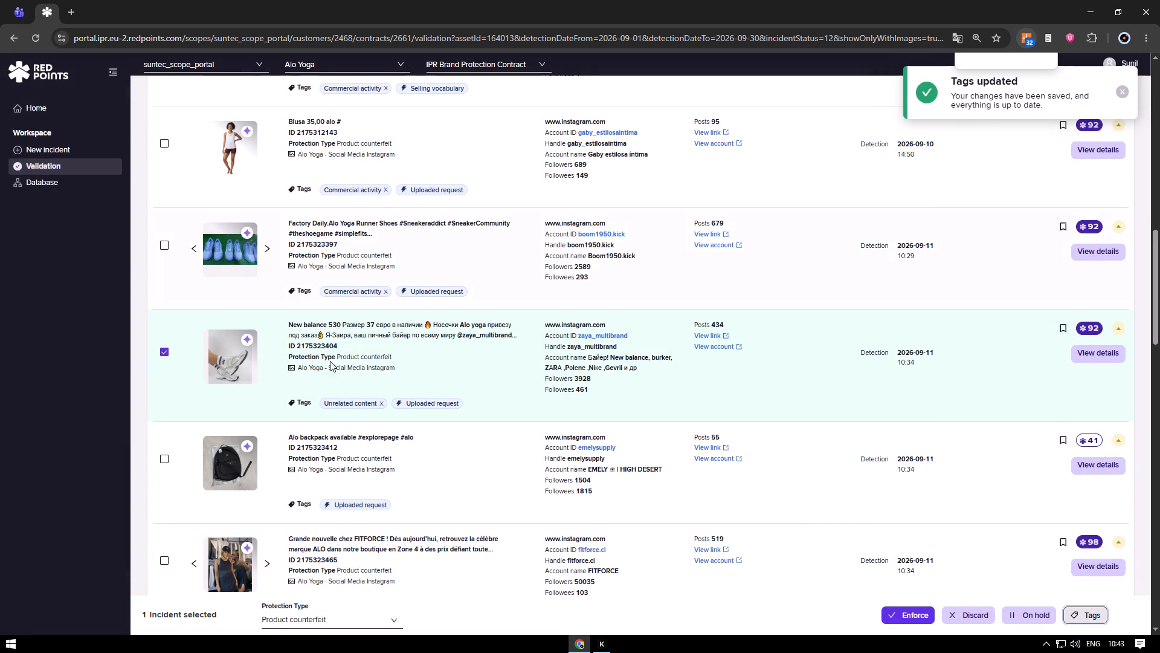
left_click(161, 354)
Check the backpack image of the emelysupply incident and select that incident.
left_click(223, 468)
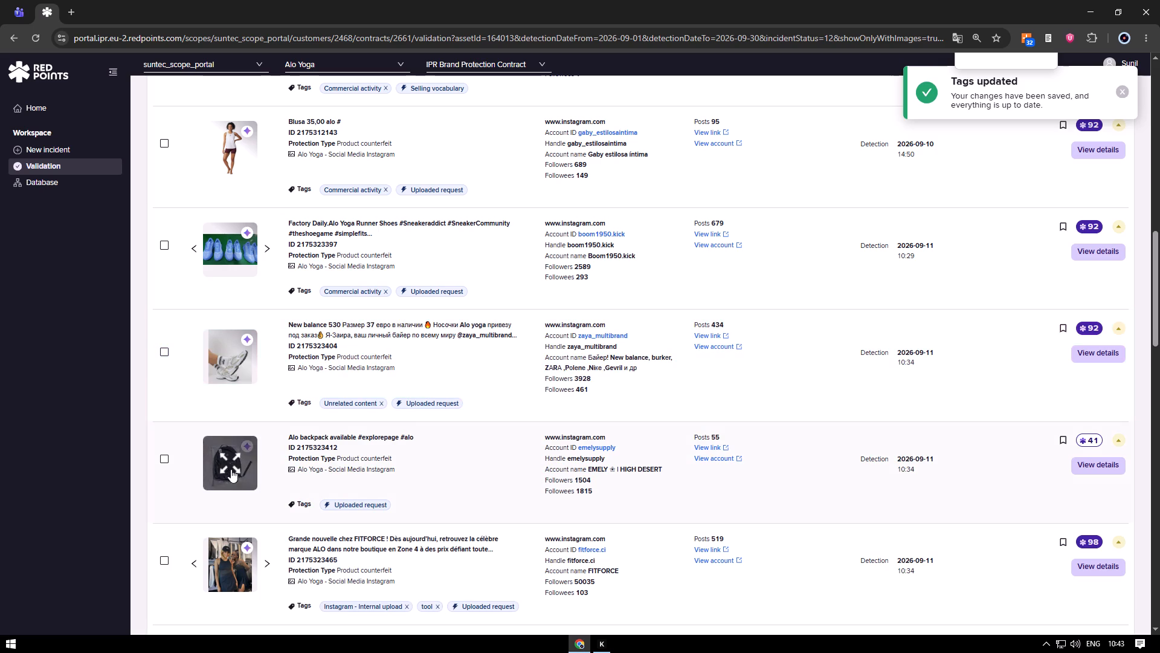
key("Escape")
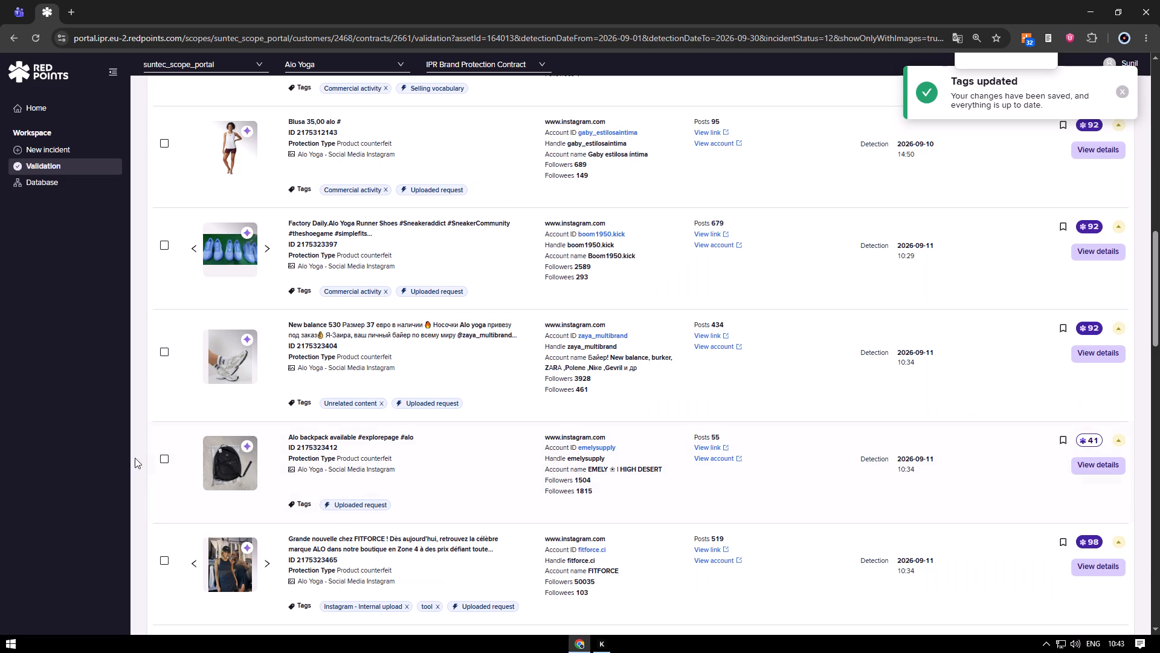
left_click(163, 460)
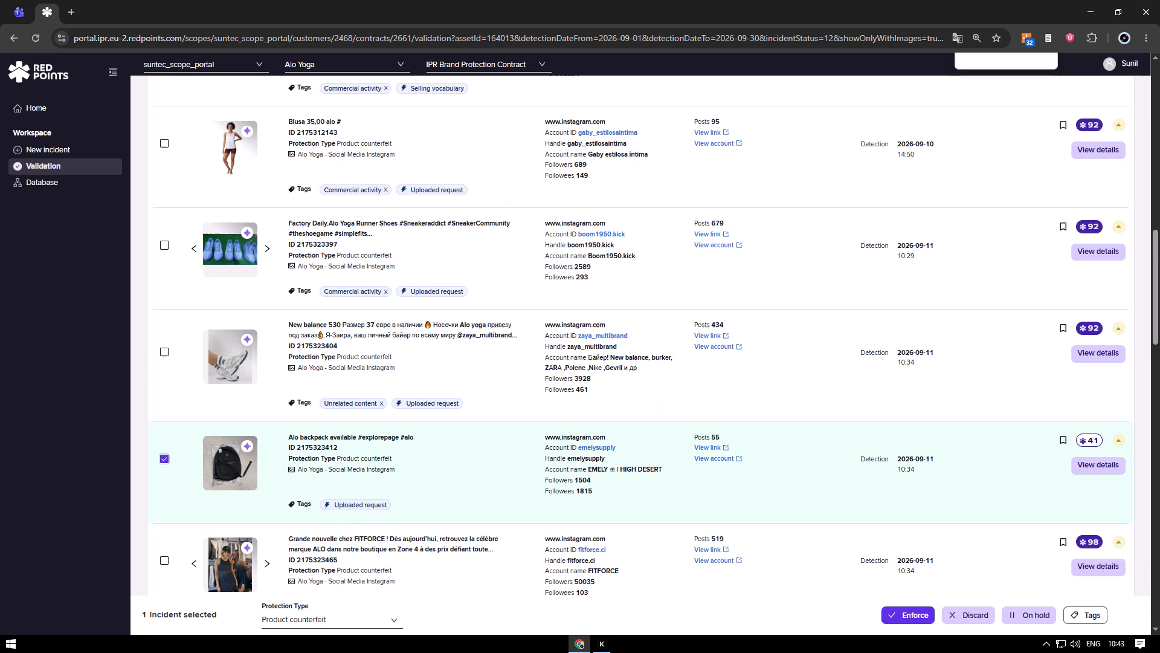
left_click(237, 472)
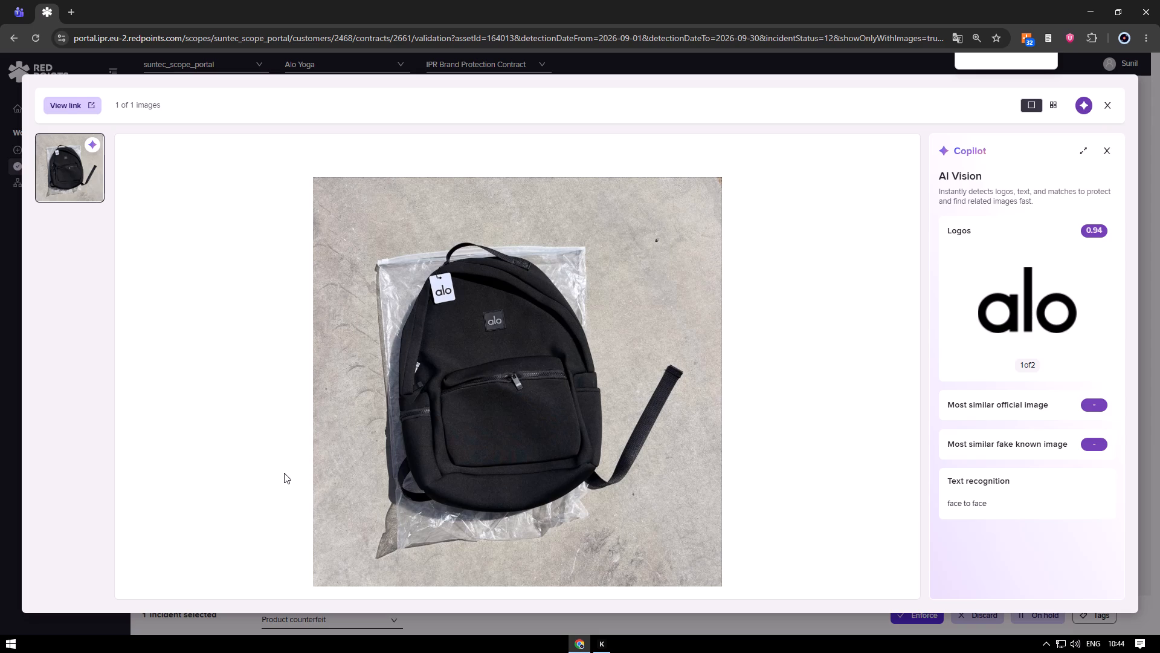
left_click(0, 449)
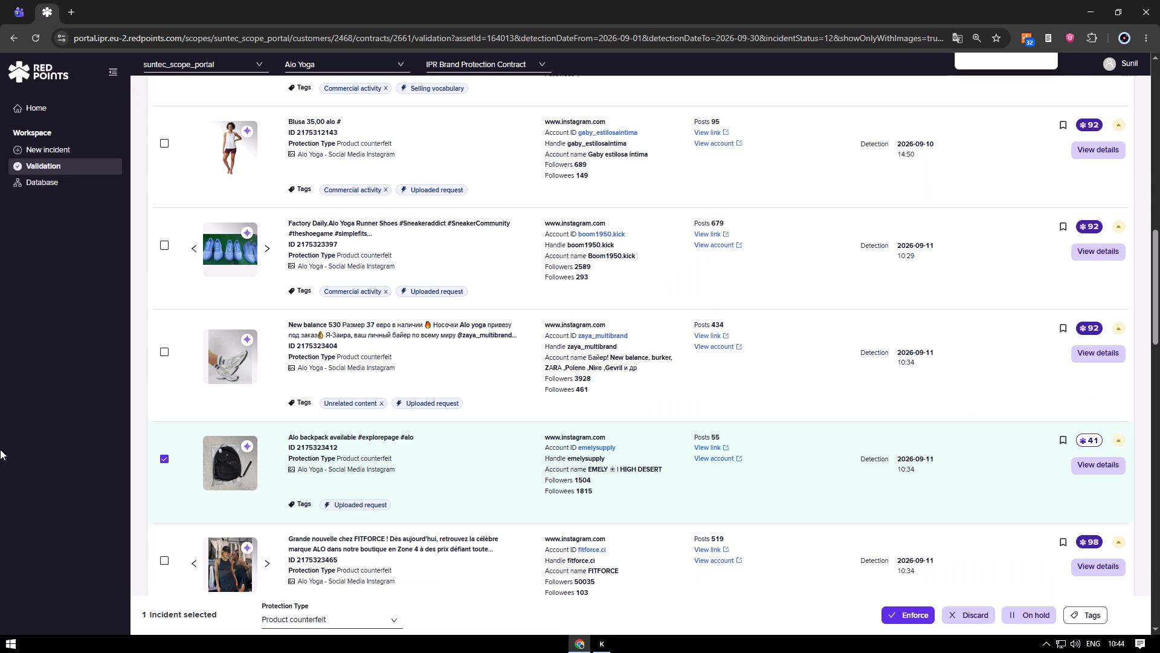
scroll(524, 522, "down", 2)
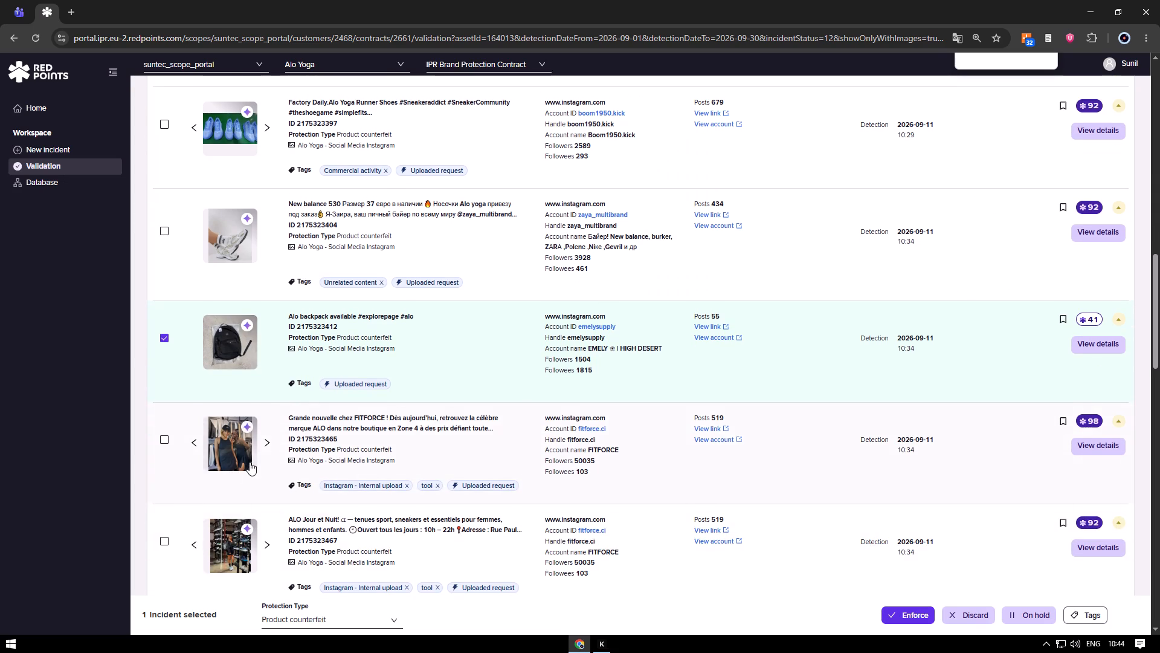
left_click(250, 462)
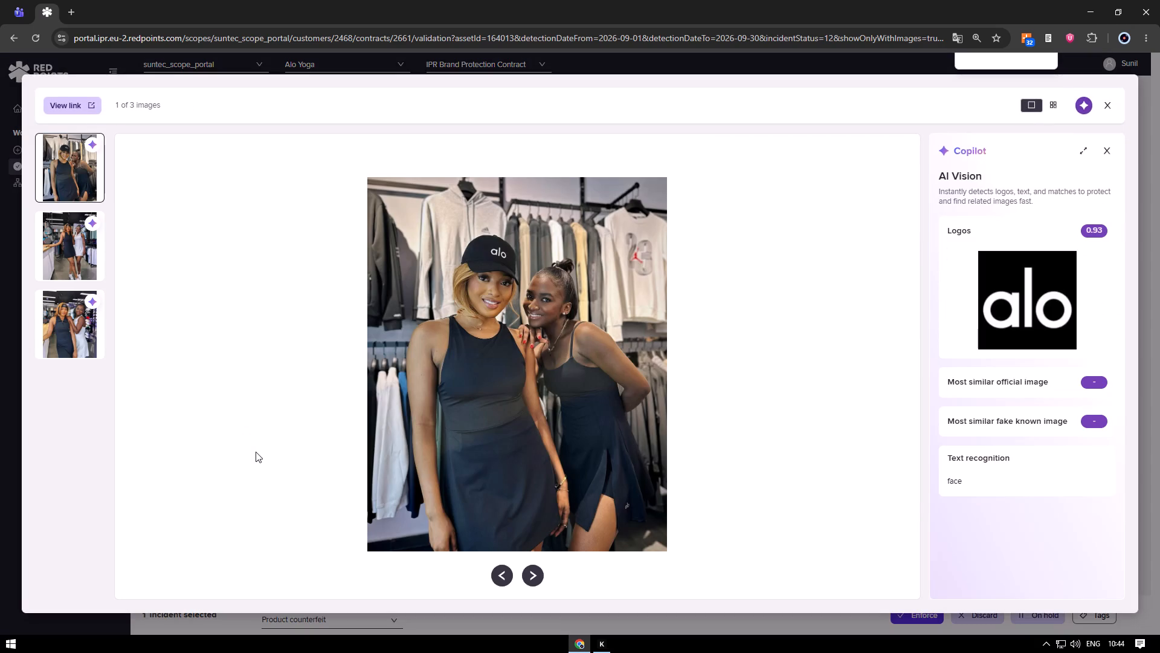
left_click(91, 327)
left_click(82, 245)
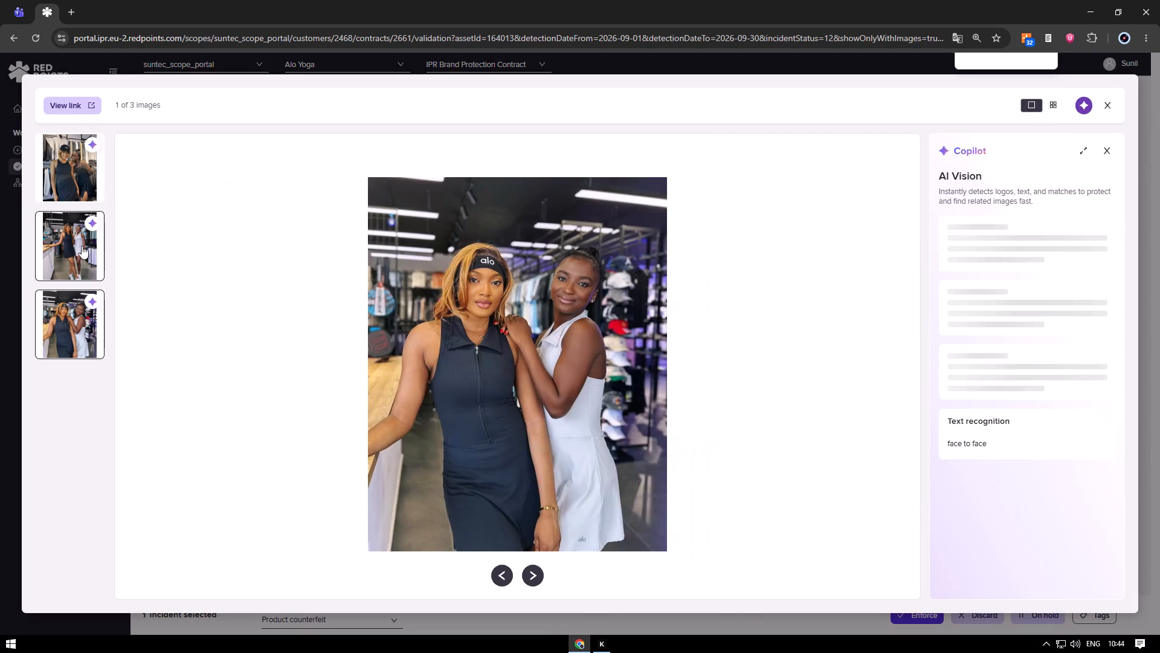
left_click(0, 328)
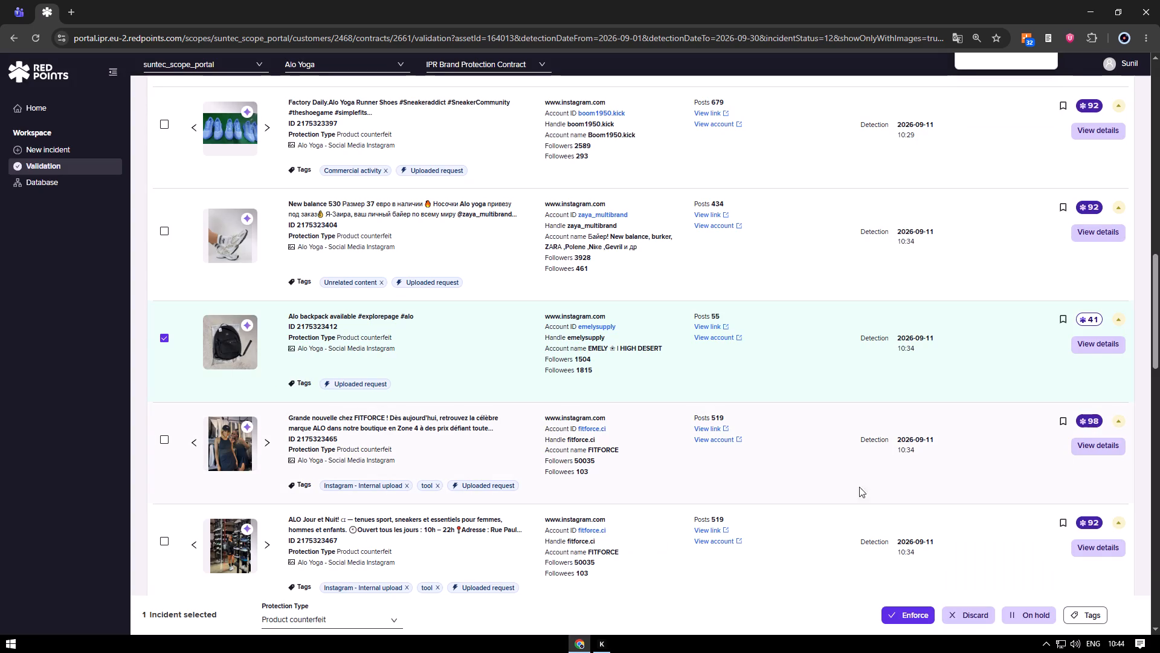
Add the Commercial activity tag to the selected emelysupply backpack incident.
left_click(1086, 618)
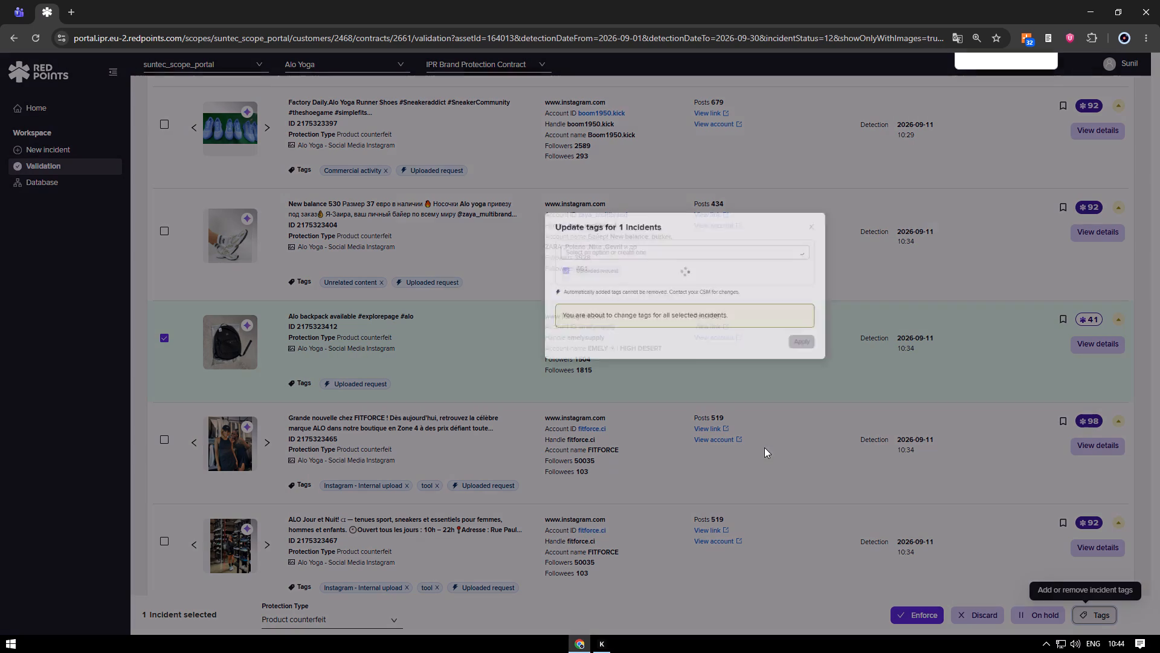
left_click(468, 174)
left_click(471, 162)
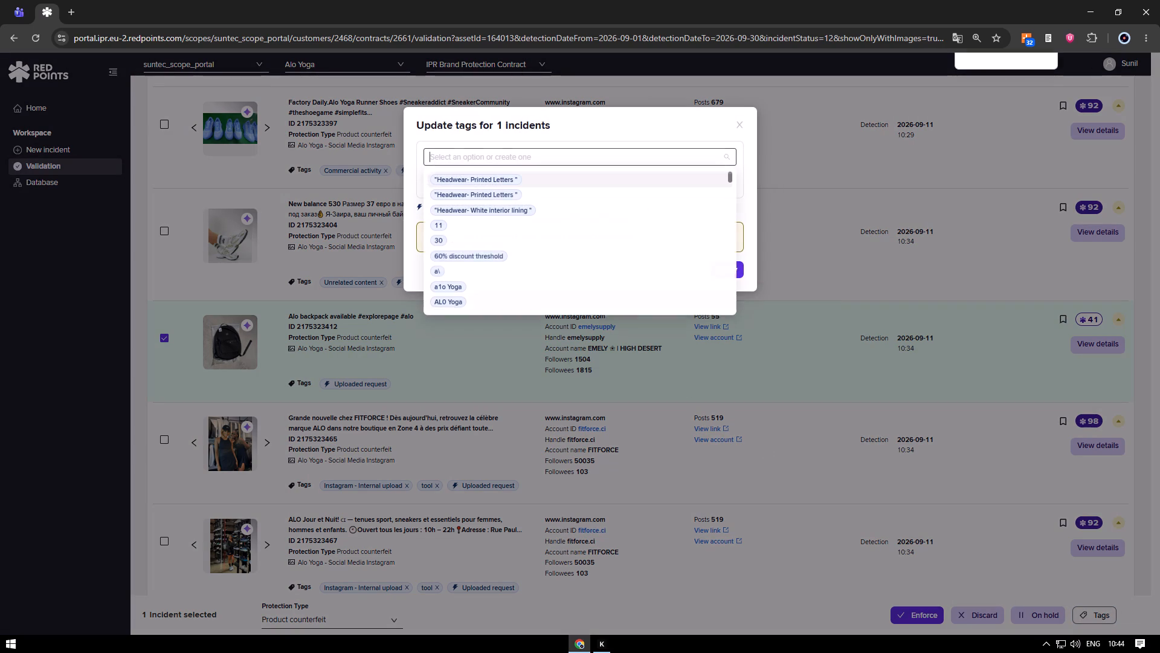
type("comm")
key("Up")
key("Up")
key("Up")
key("Return")
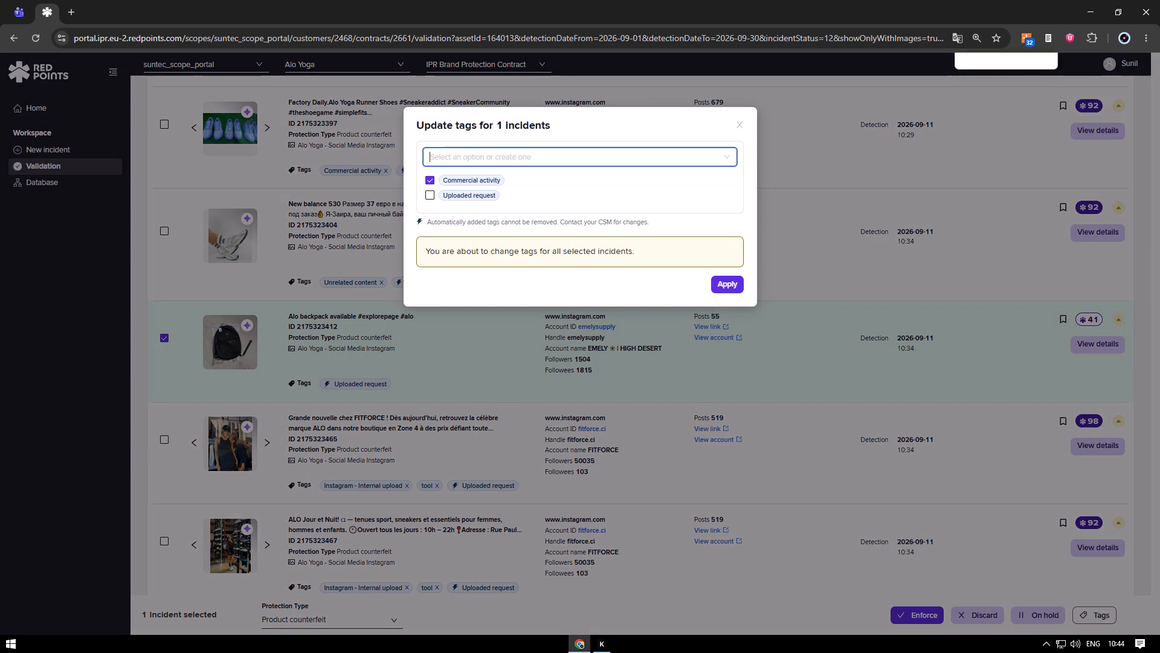
left_click(730, 287)
Raise the browser extension's counter by one and deselect the emelysupply incident.
left_click(1034, 39)
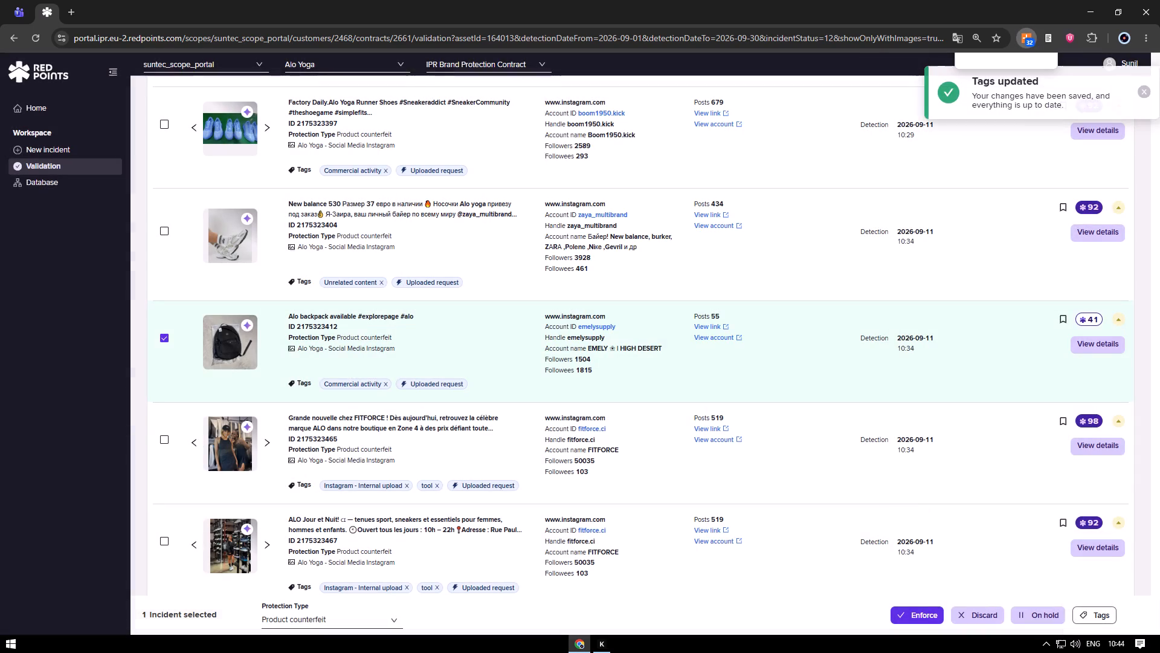
left_click(164, 339)
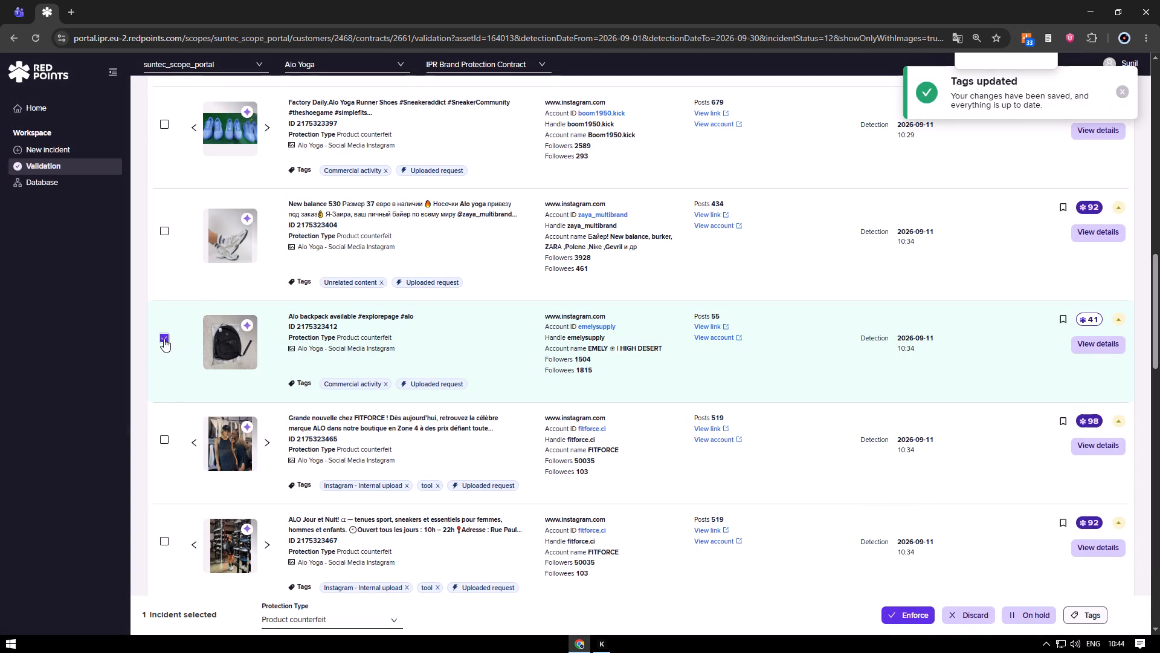
scroll(180, 408, "down", 2)
left_click(227, 314)
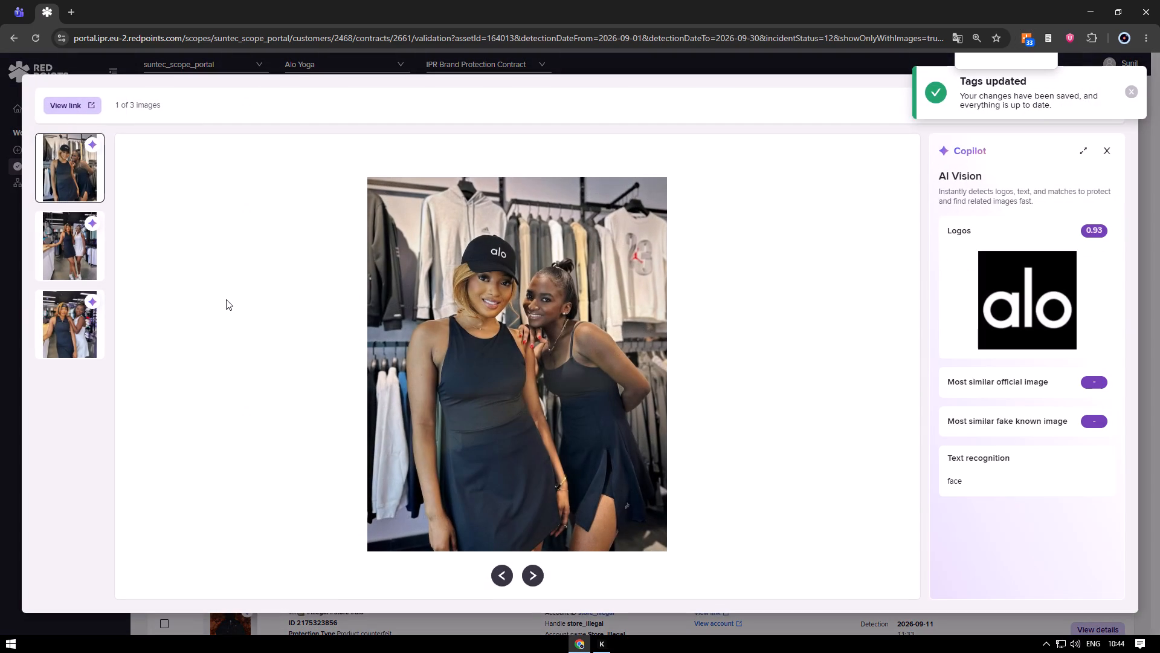
key("Escape")
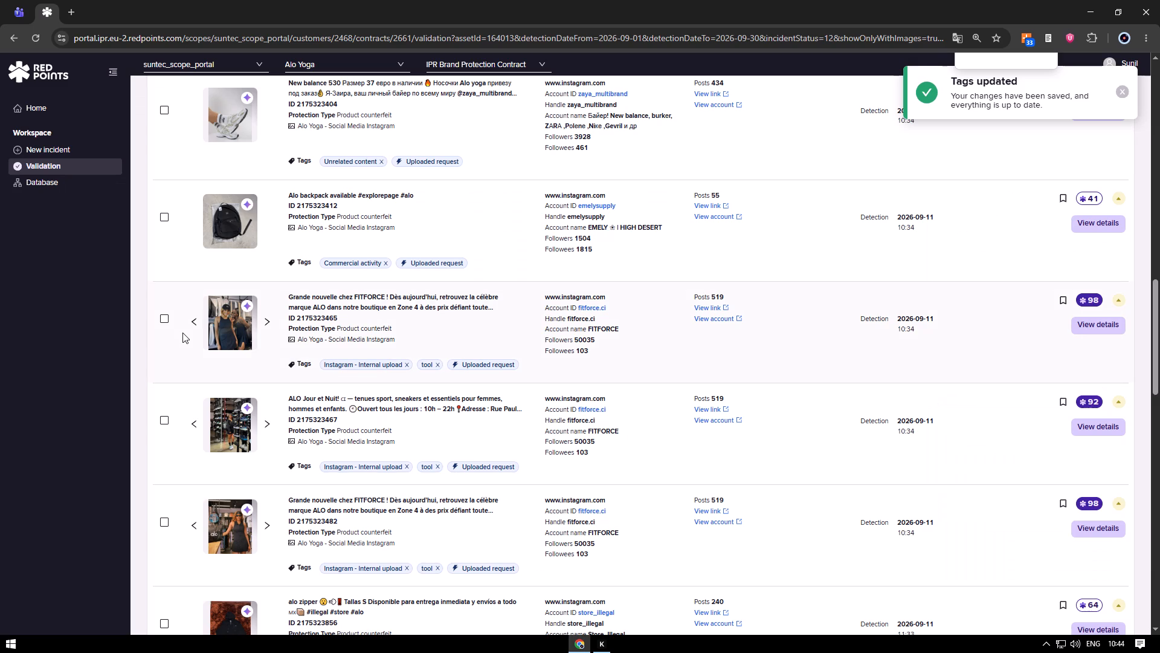
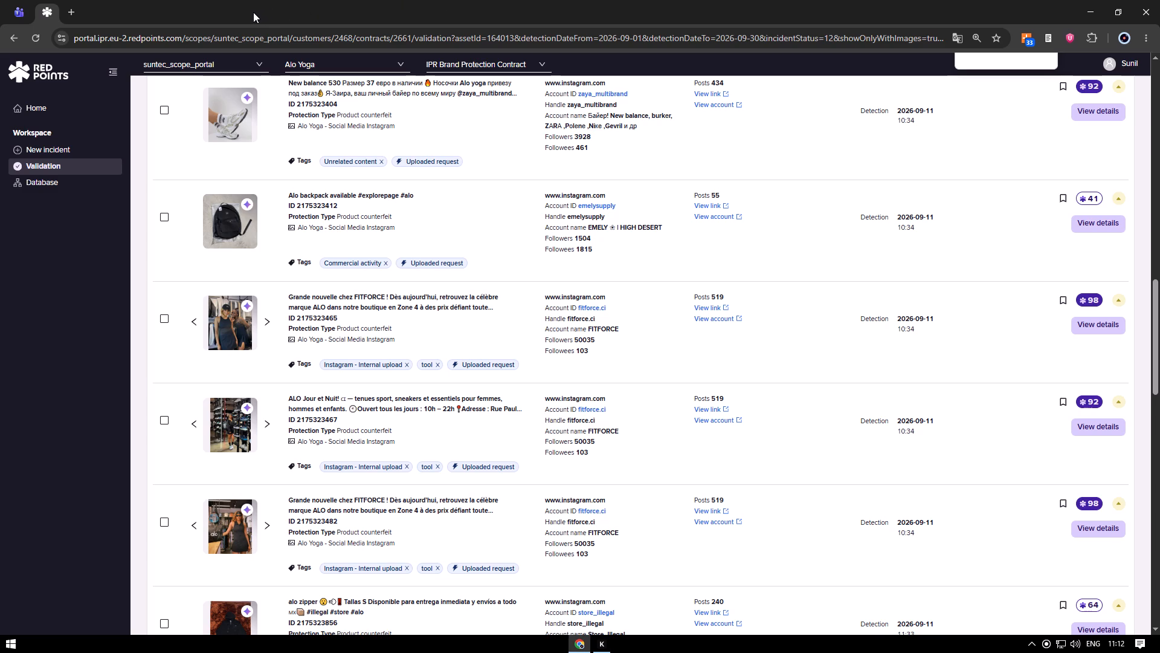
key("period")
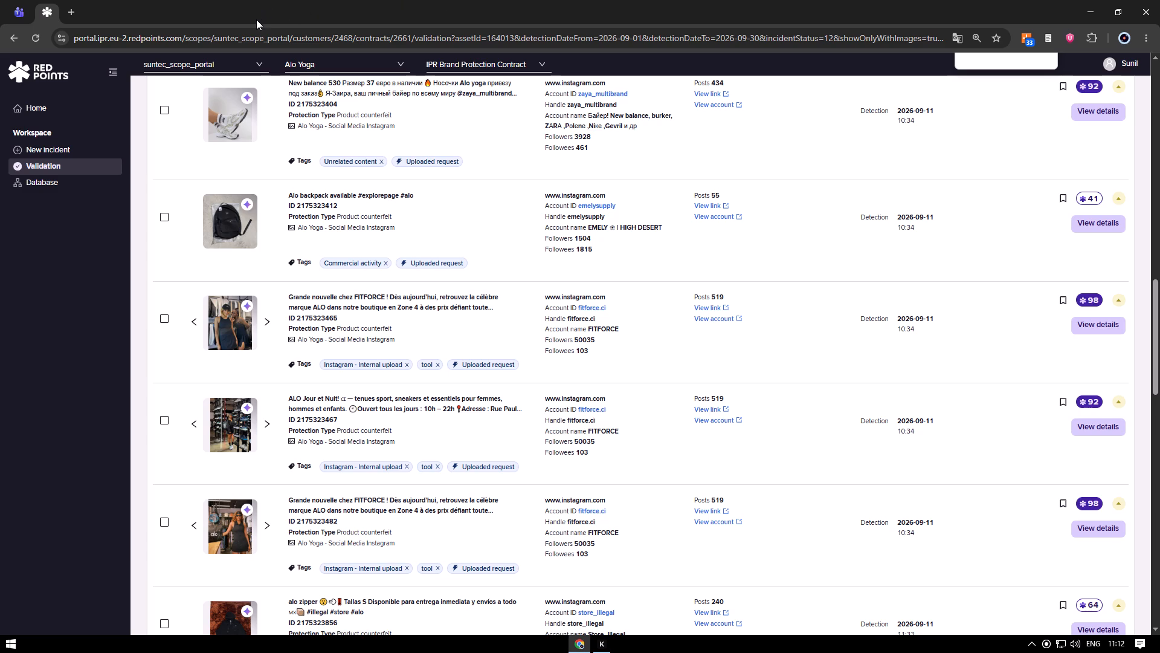
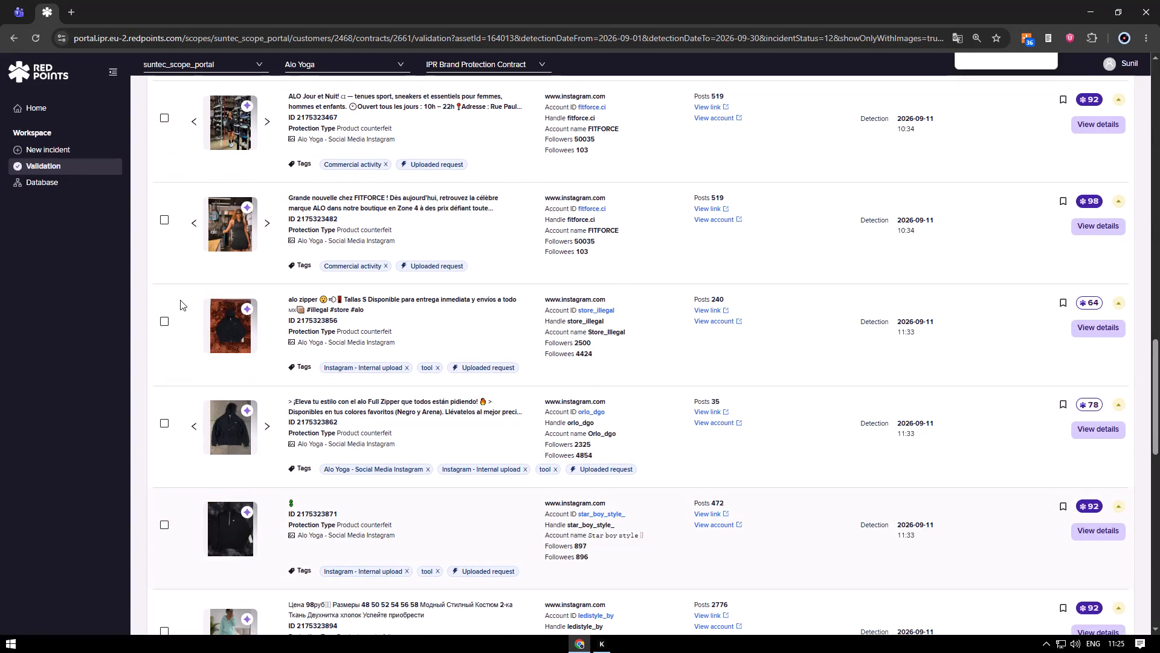
left_click(159, 317)
left_click(161, 319)
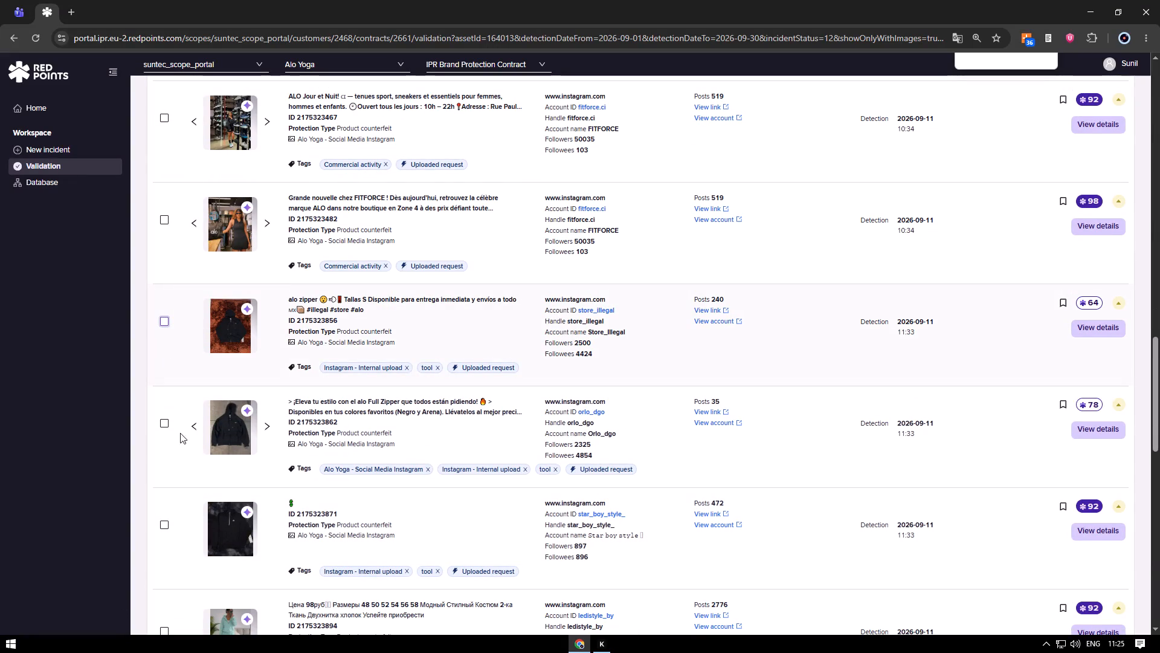
left_click(169, 424)
left_click(164, 527)
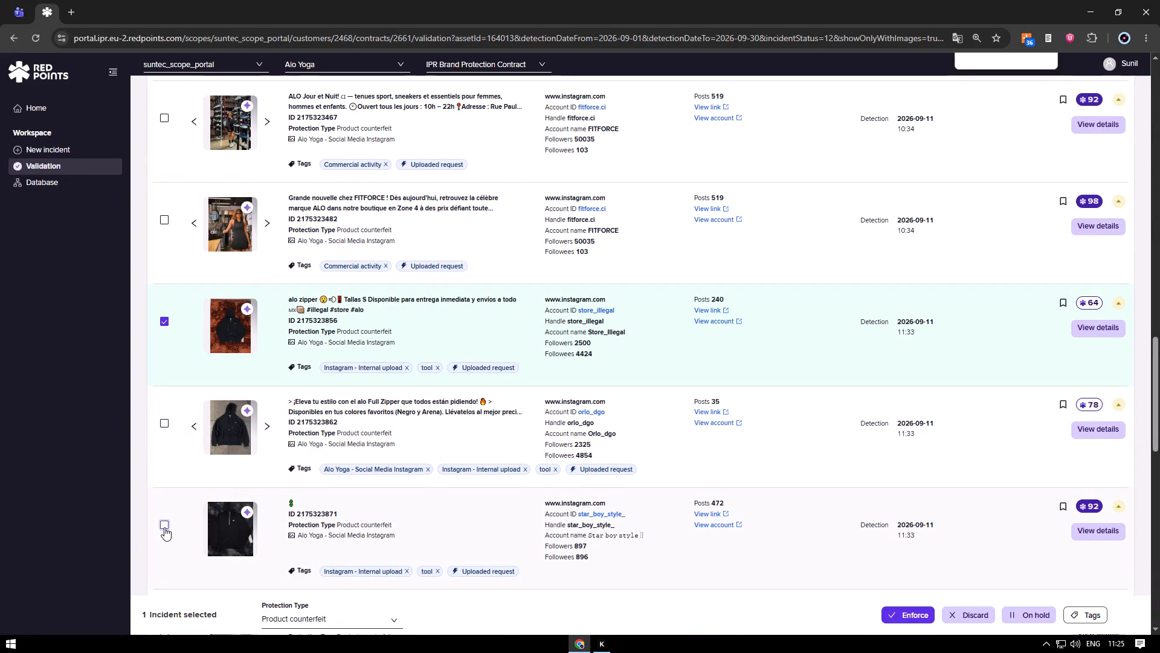
left_click(169, 423)
scroll(192, 517, "down", 3)
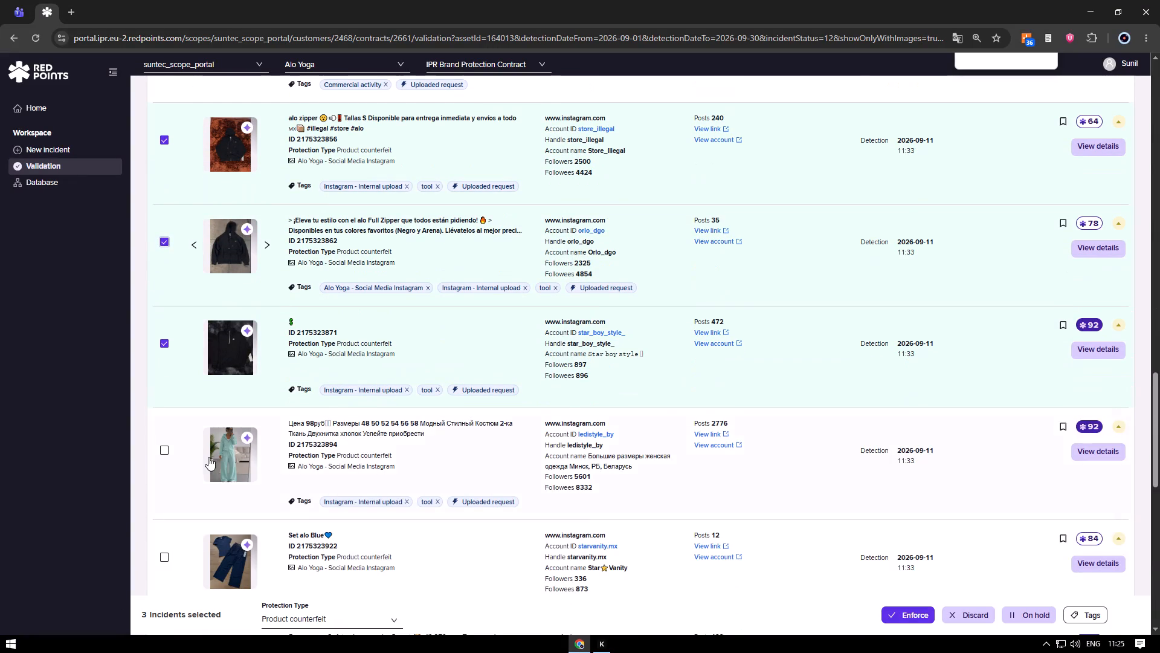
left_click(225, 456)
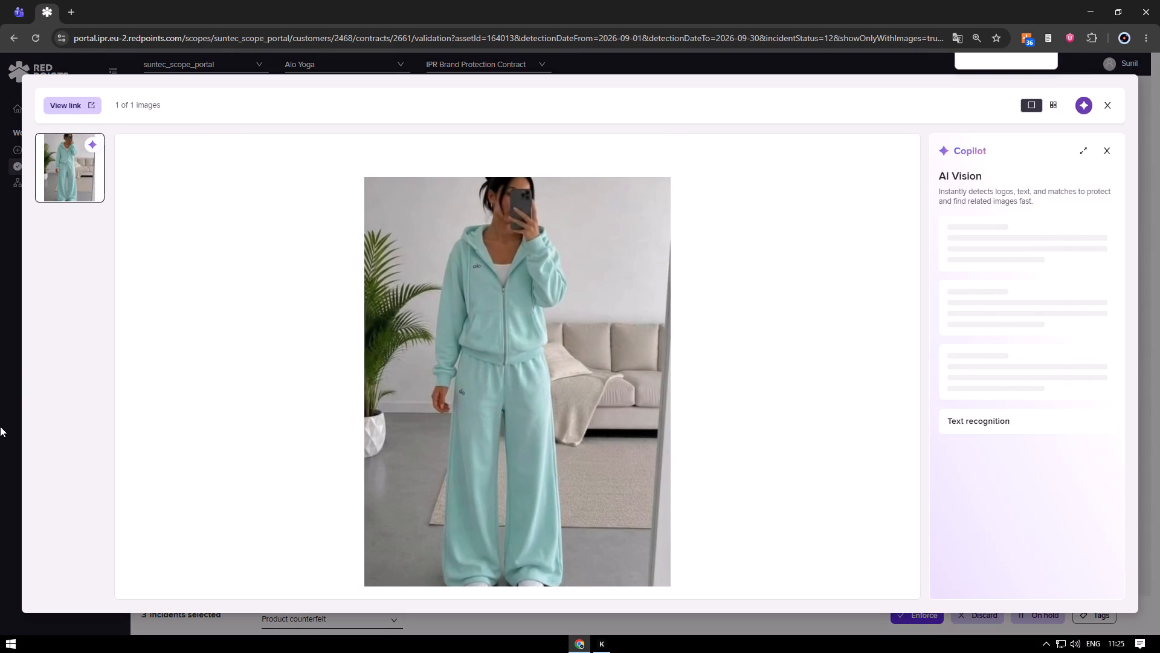
left_click(0, 426)
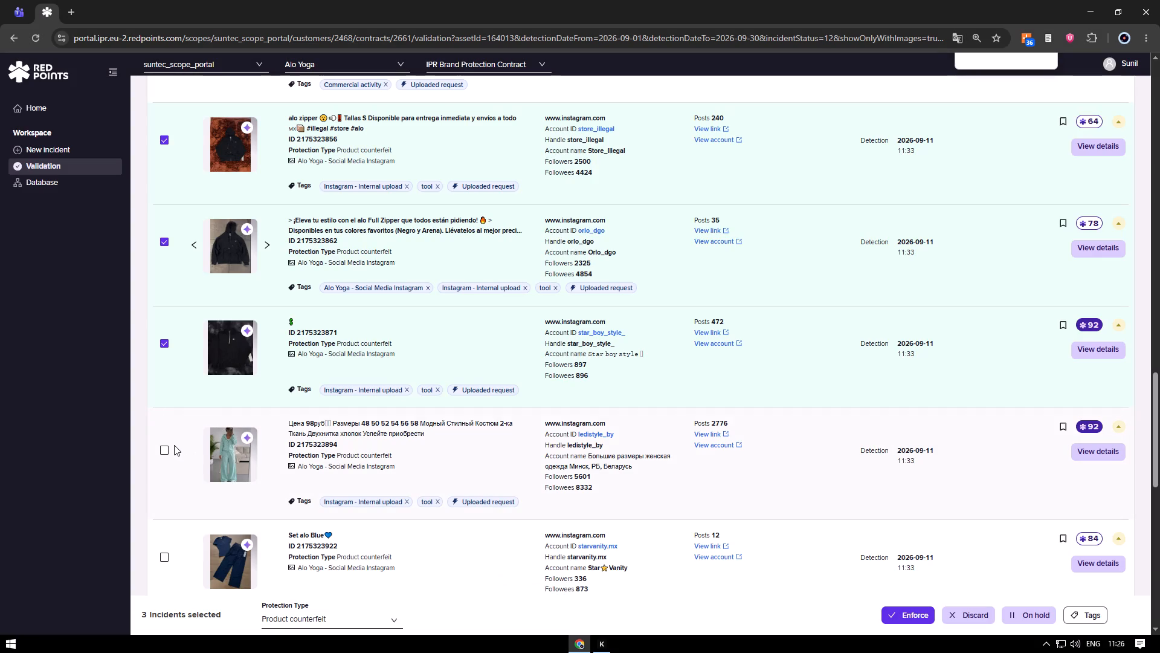
scroll(173, 445, "down", 1)
left_click(164, 391)
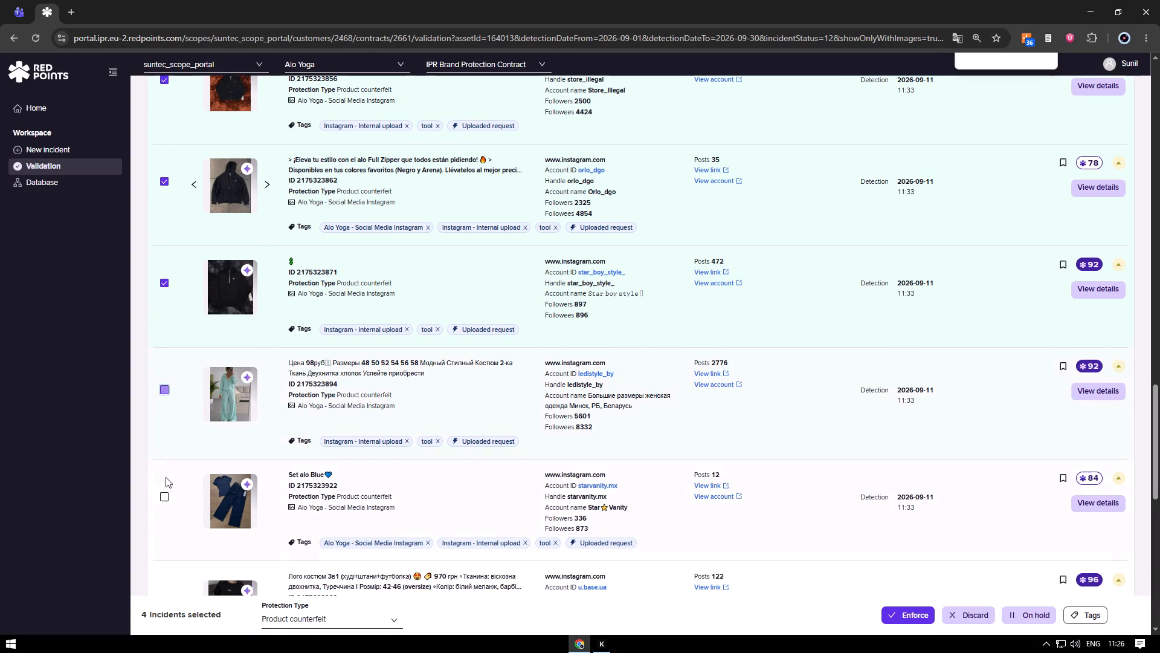
left_click(164, 495)
scroll(236, 472, "down", 5)
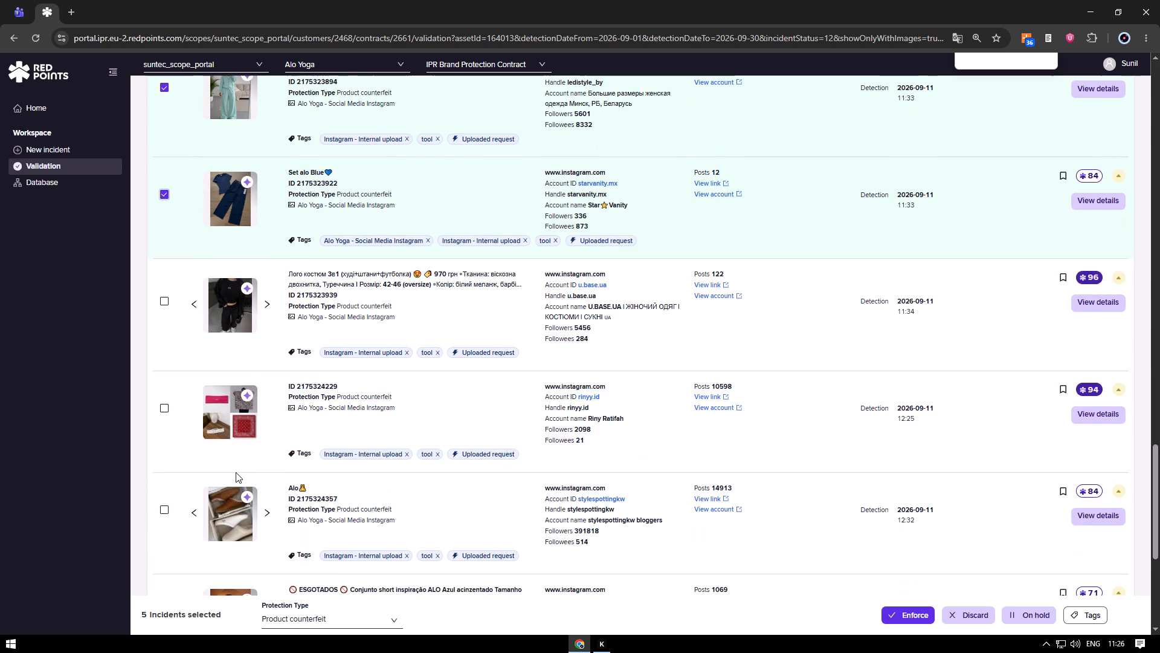
left_click(162, 297)
scroll(341, 475, "down", 2)
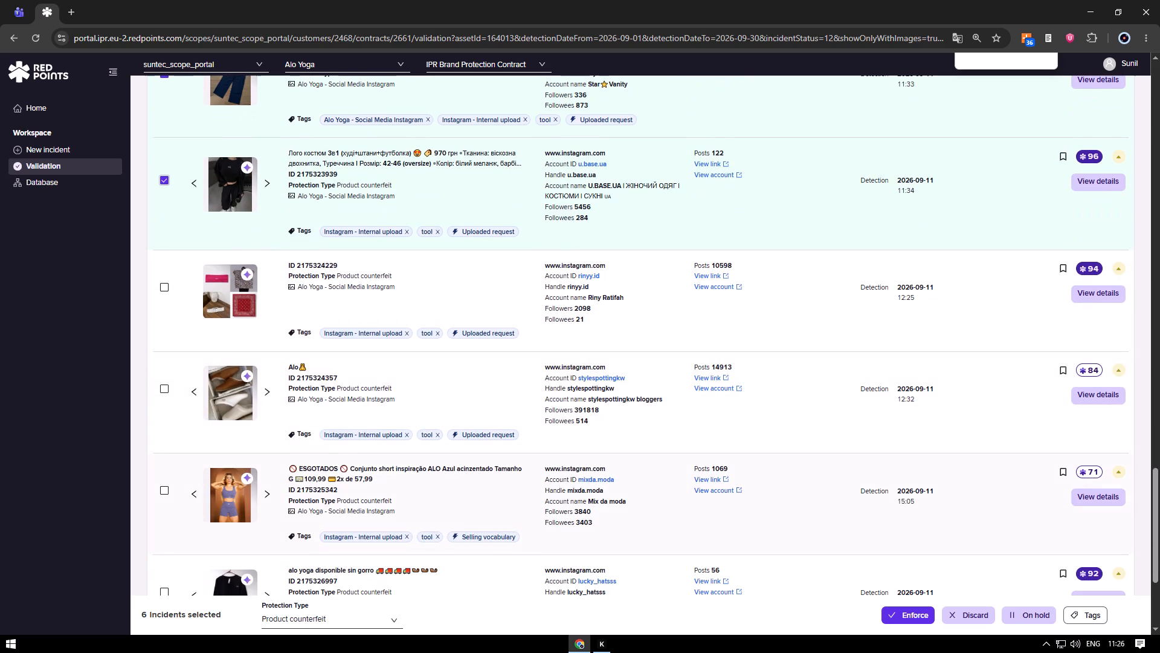
left_click(163, 391)
left_click(234, 276)
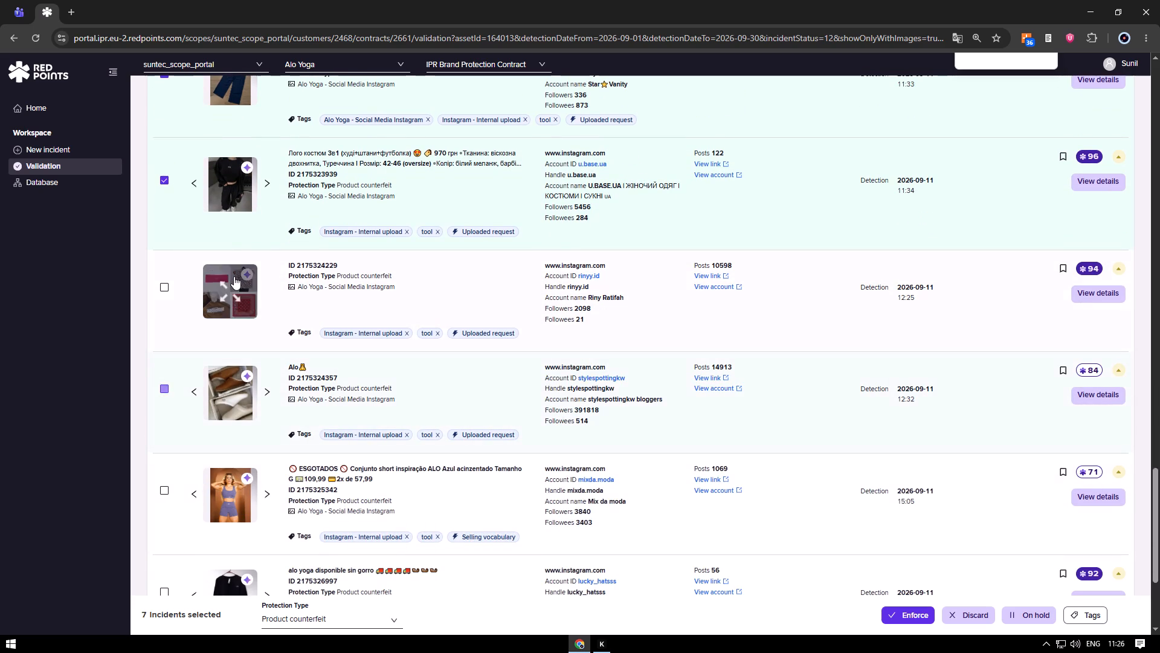
key("Escape")
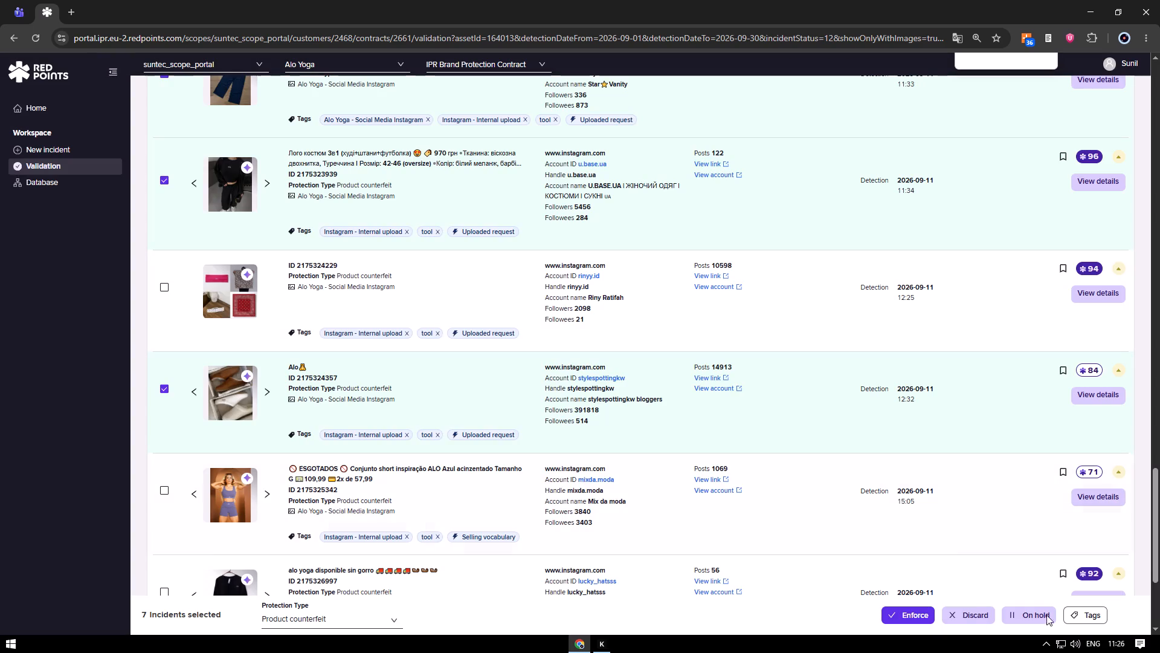
Uncheck all existing tags for the seven selected incidents and apply the "Commercial activity" tag instead.
left_click(1087, 614)
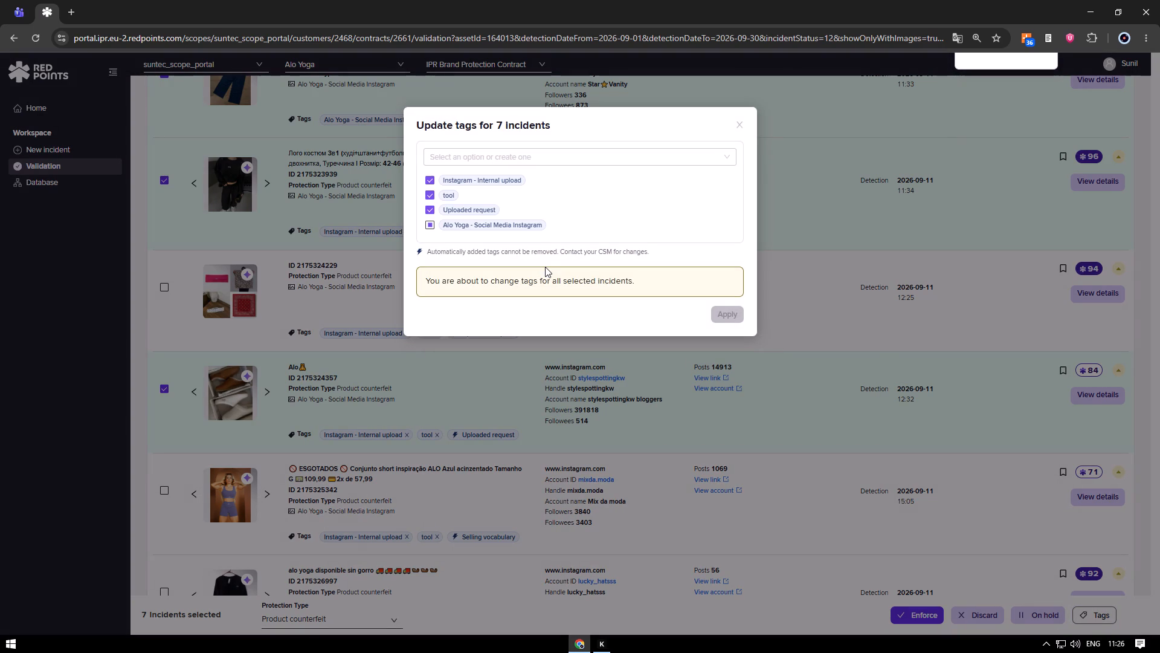
double_click(466, 224)
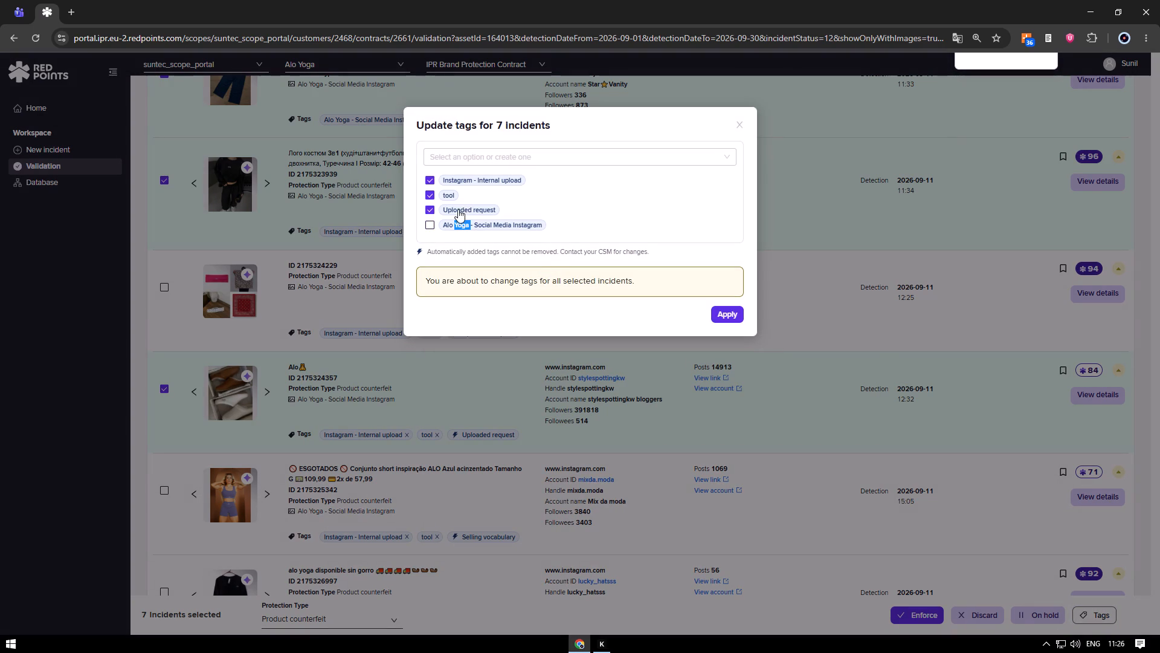
left_click(458, 209)
left_click(449, 191)
left_click(455, 179)
left_click(461, 157)
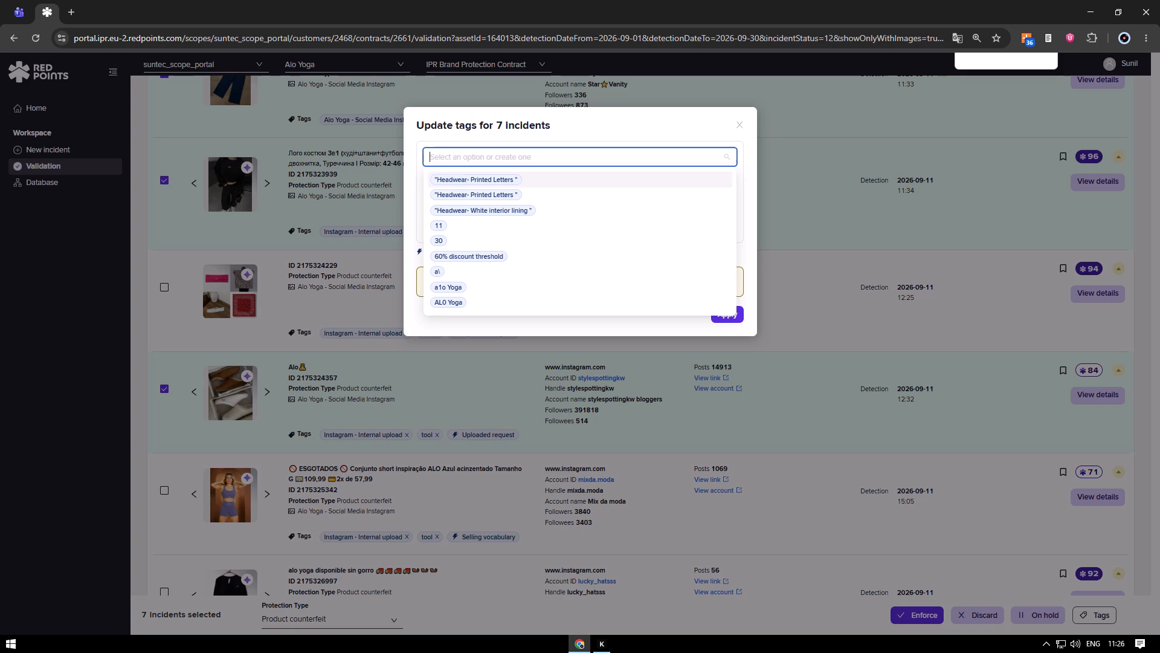
type("comm")
key("Up")
key("Up")
key("Up")
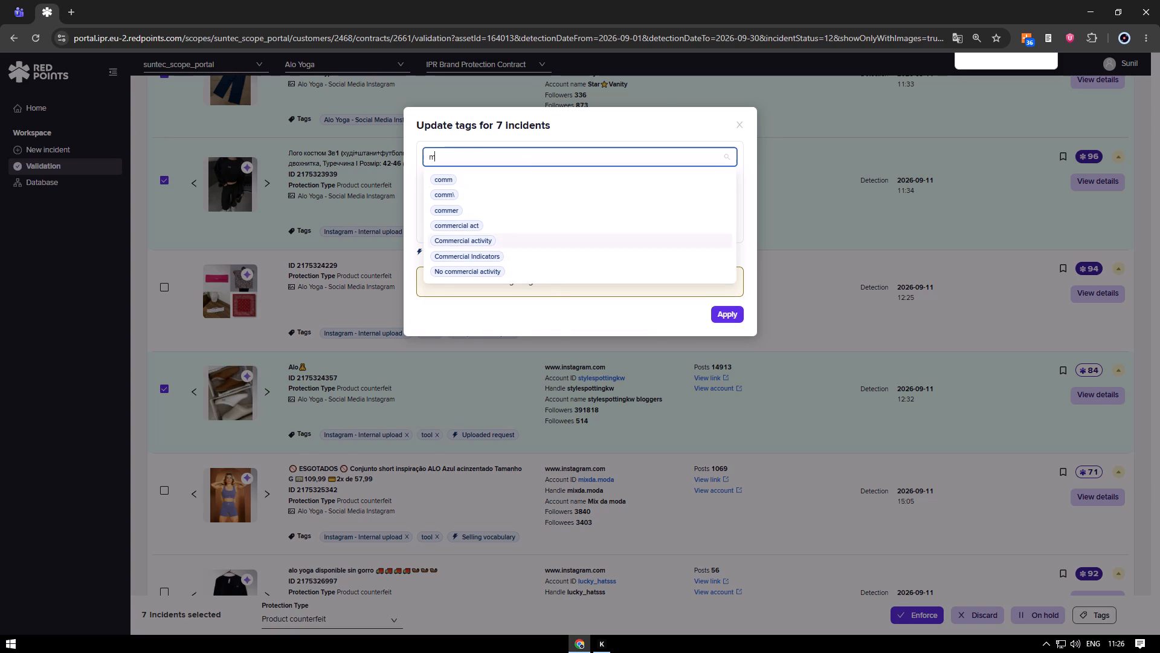
key("Return")
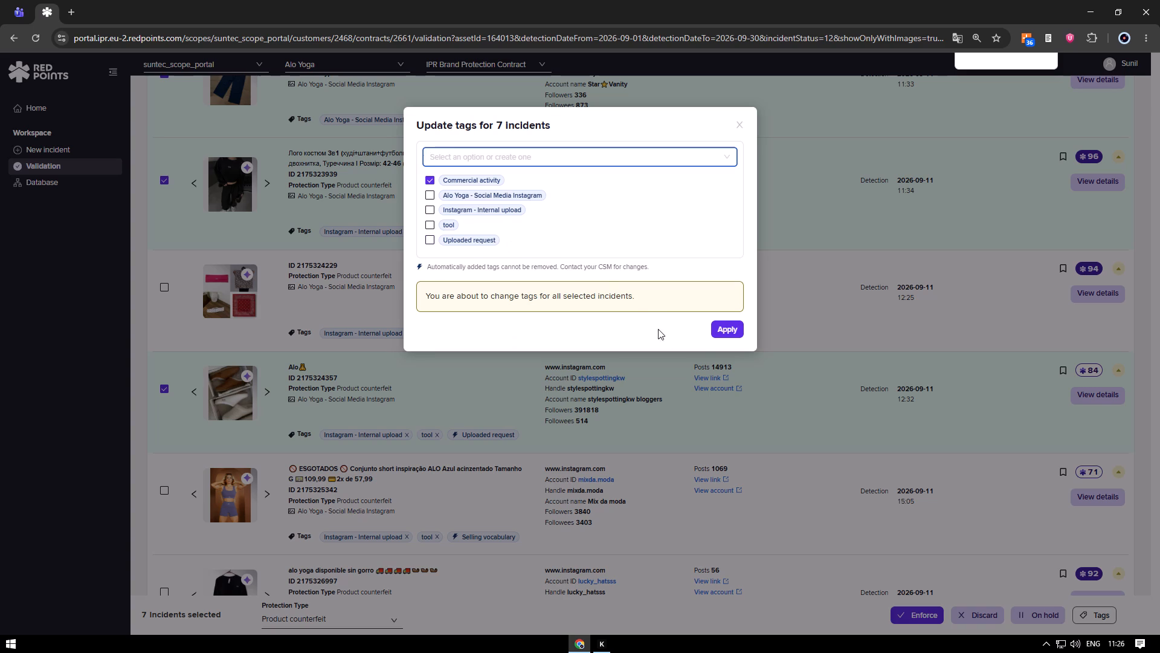
left_click(719, 329)
Add the seven tagged incidents to the browser extension's counter.
left_click(1029, 46)
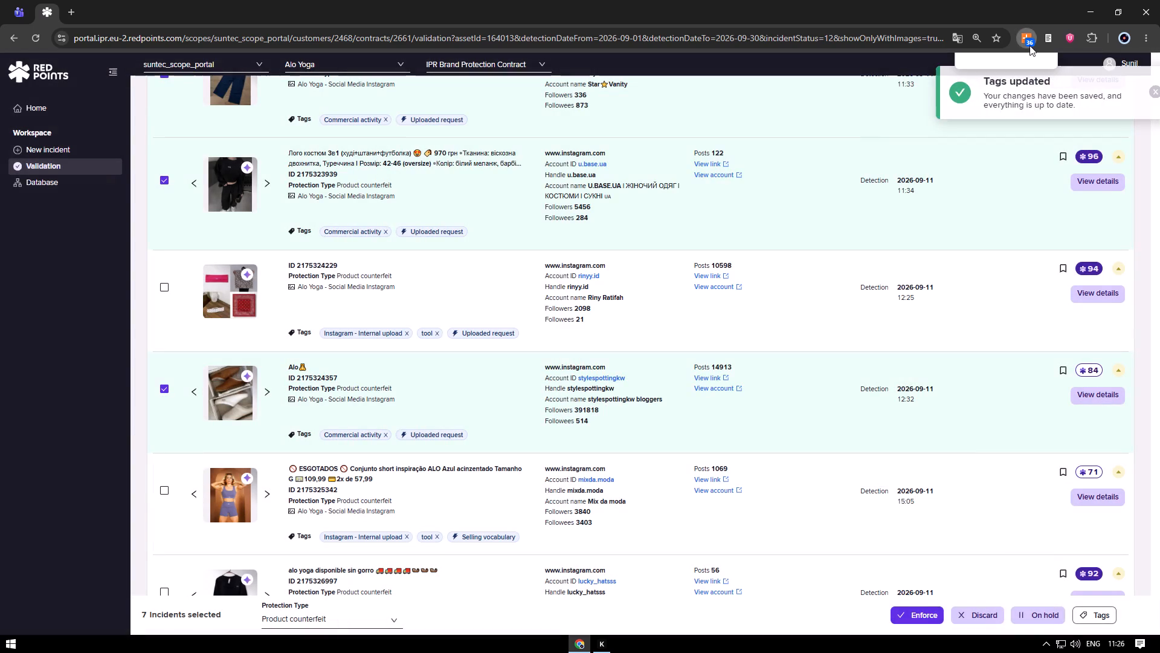
left_click(1029, 45)
left_click(1029, 45)
left_click(1029, 45)
double_click(1029, 45)
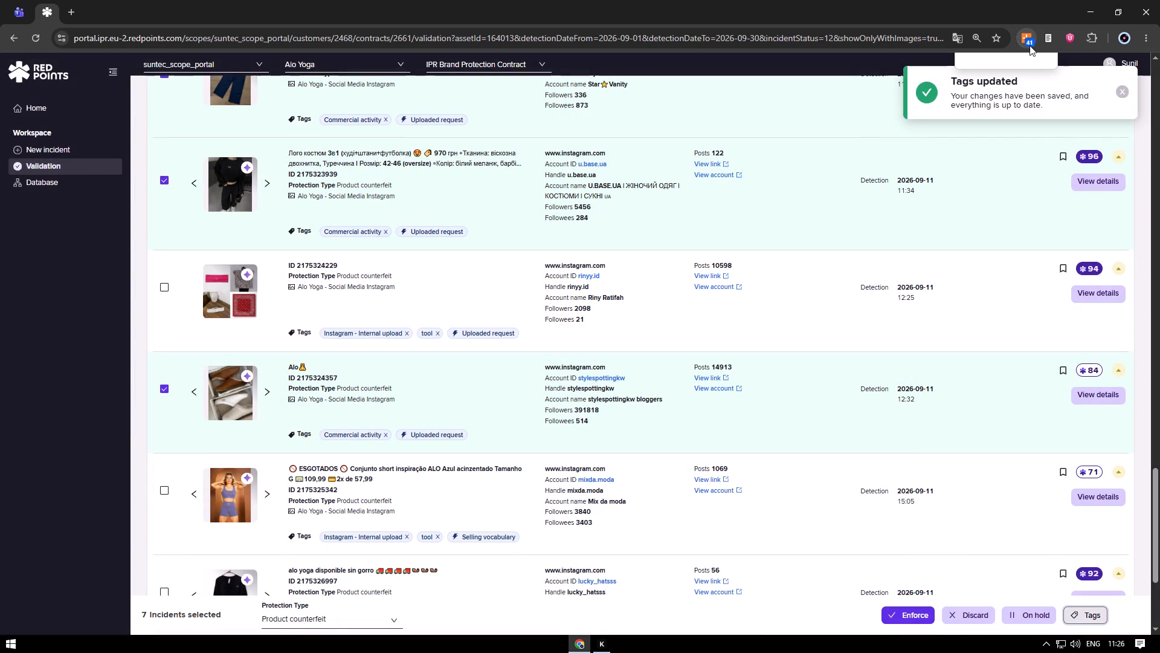
left_click(1029, 45)
Clear the selection of all incidents in the list.
scroll(330, 488, "up", 7)
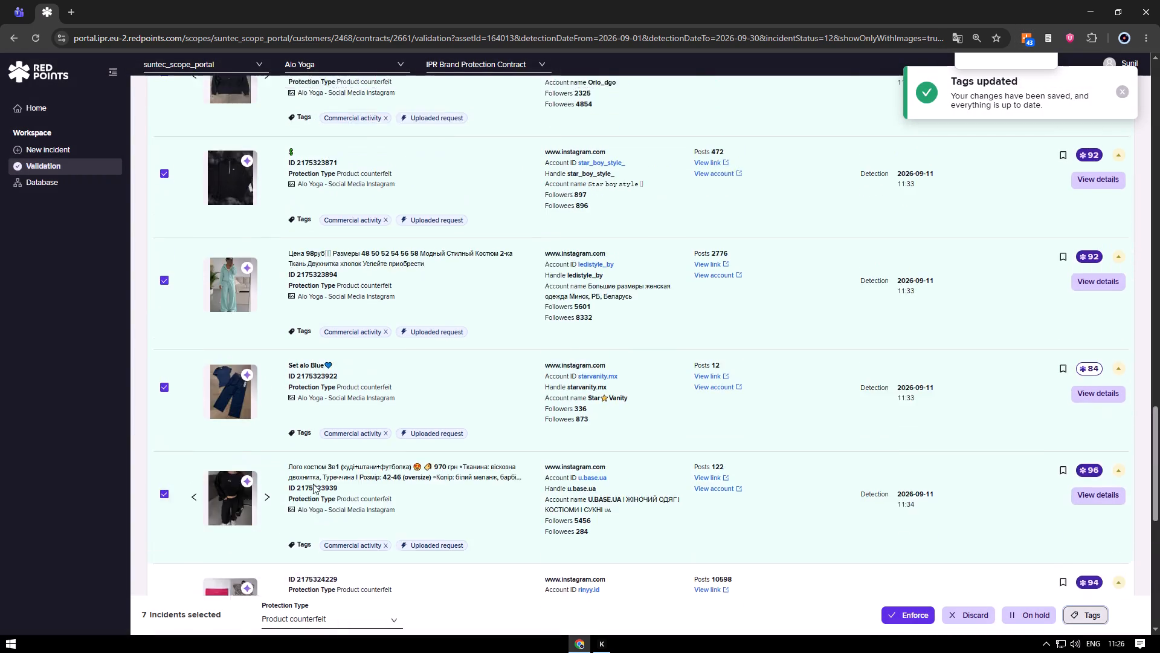
scroll(313, 484, "up", 20)
scroll(313, 484, "up", 3)
scroll(227, 339, "up", 4)
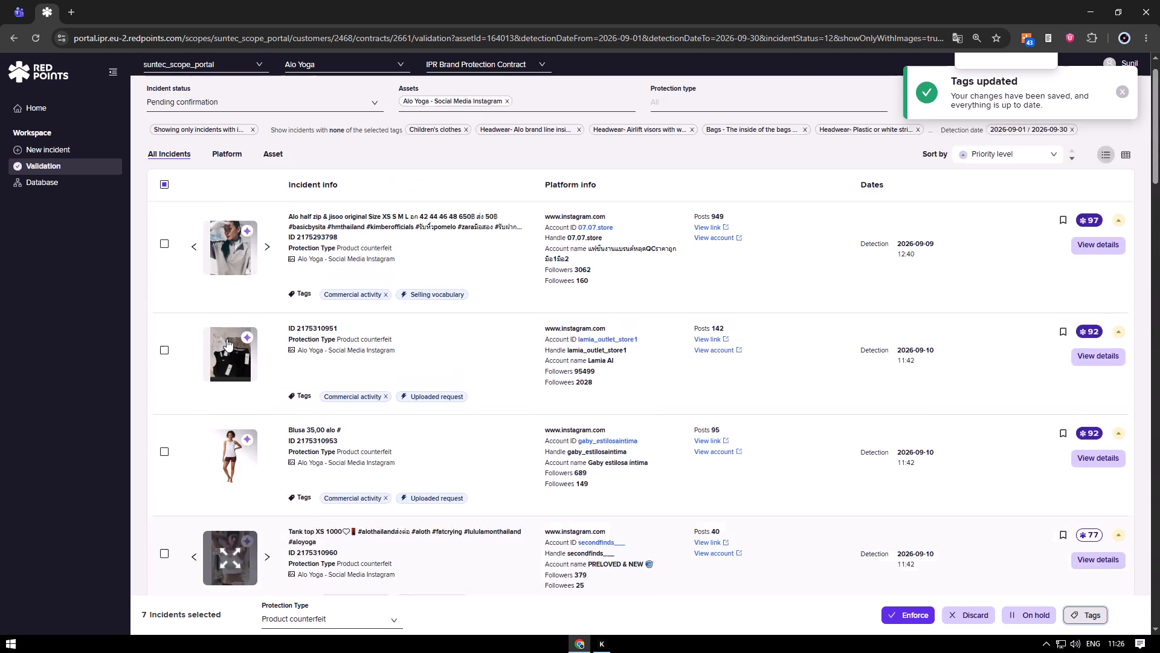
double_click(165, 226)
scroll(237, 374, "down", 10)
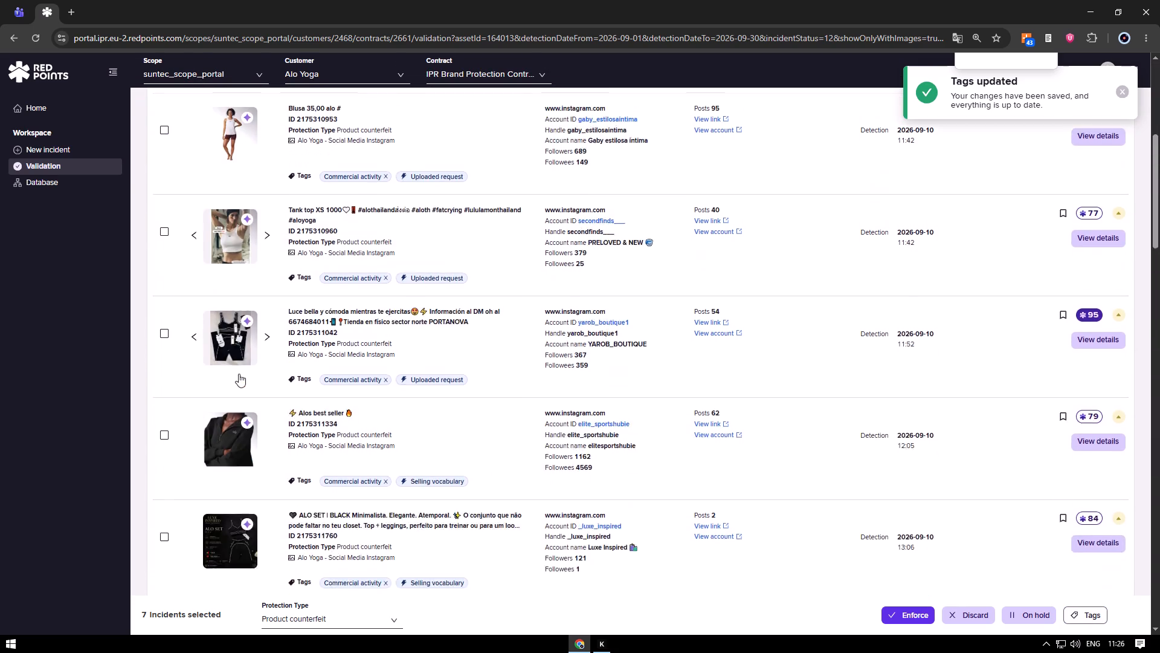
scroll(239, 374, "down", 17)
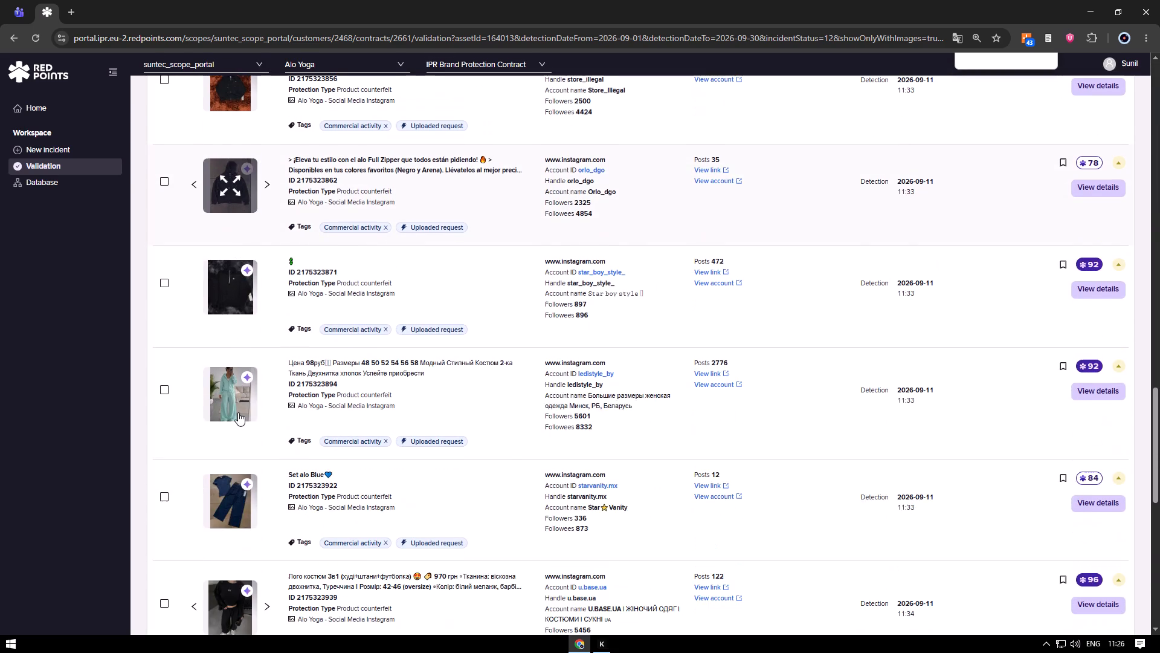
scroll(228, 412, "down", 4)
left_click(159, 468)
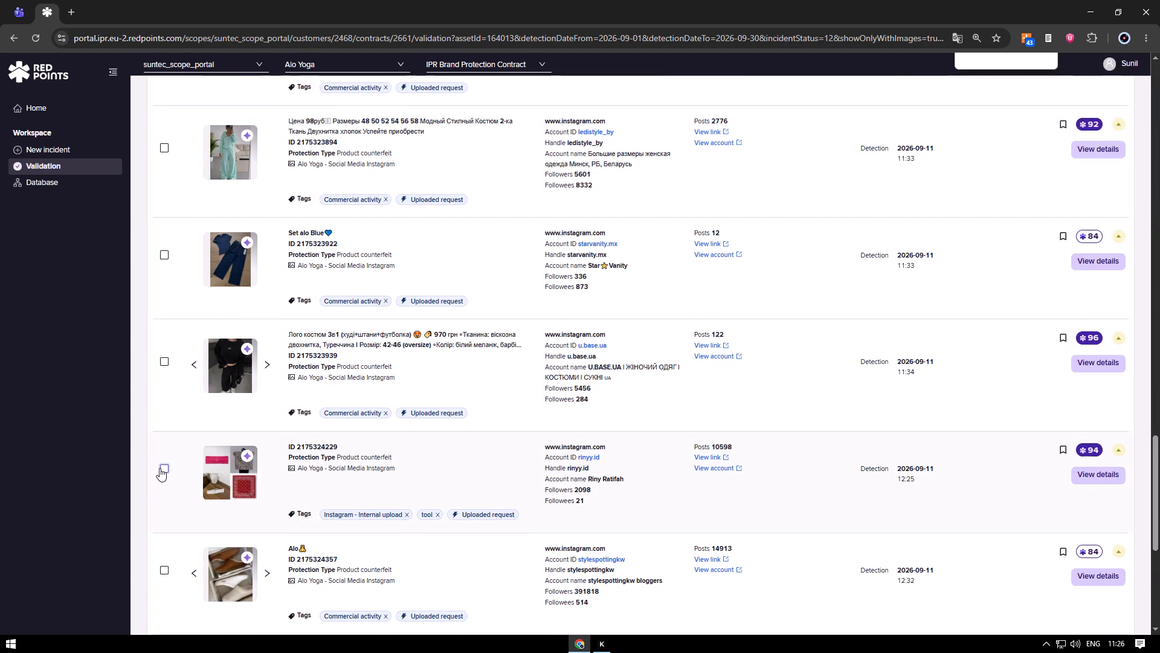
scroll(605, 519, "down", 2)
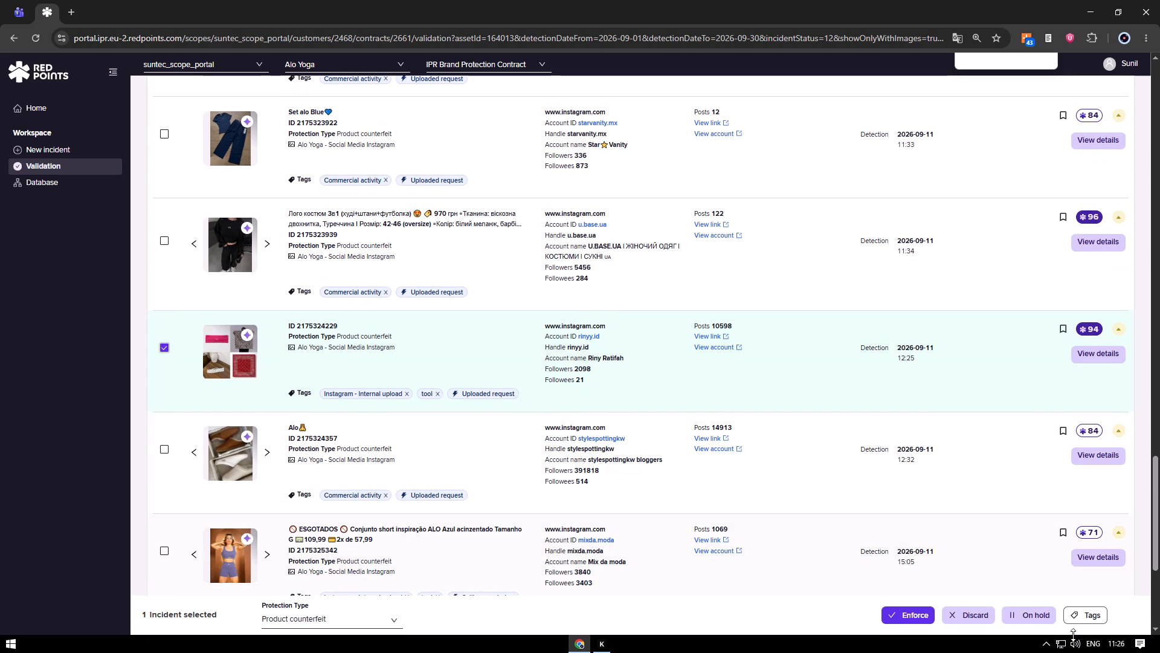
left_click(1084, 620)
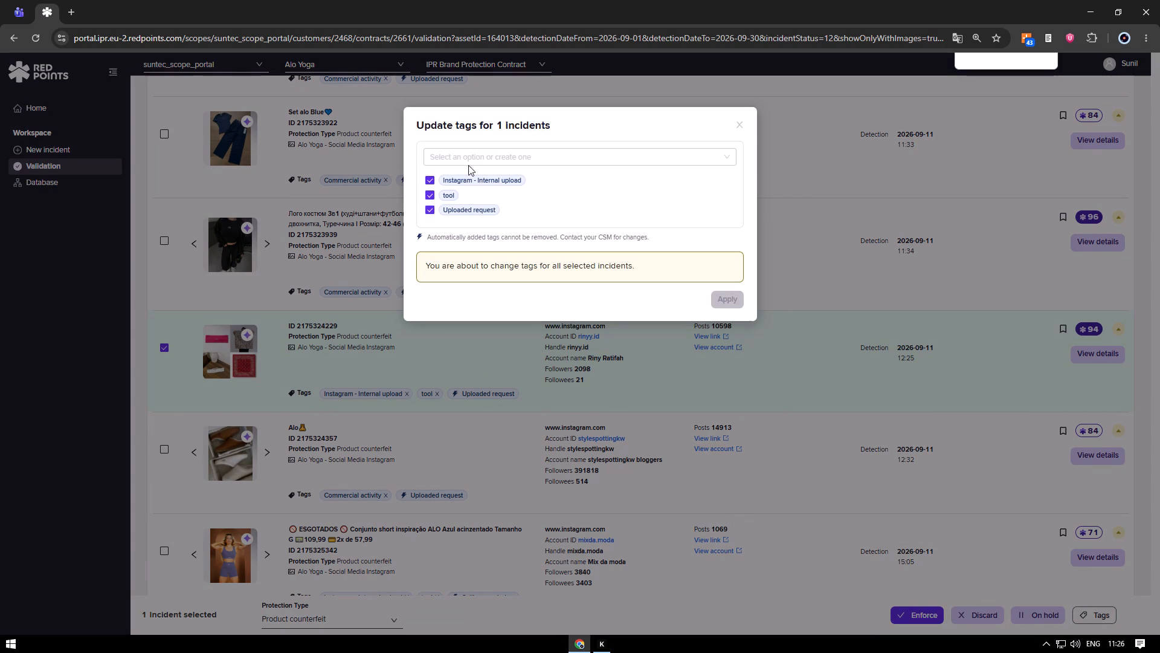
left_click_drag(465, 212, 460, 205)
left_click(453, 196)
left_click(438, 207)
left_click(449, 212)
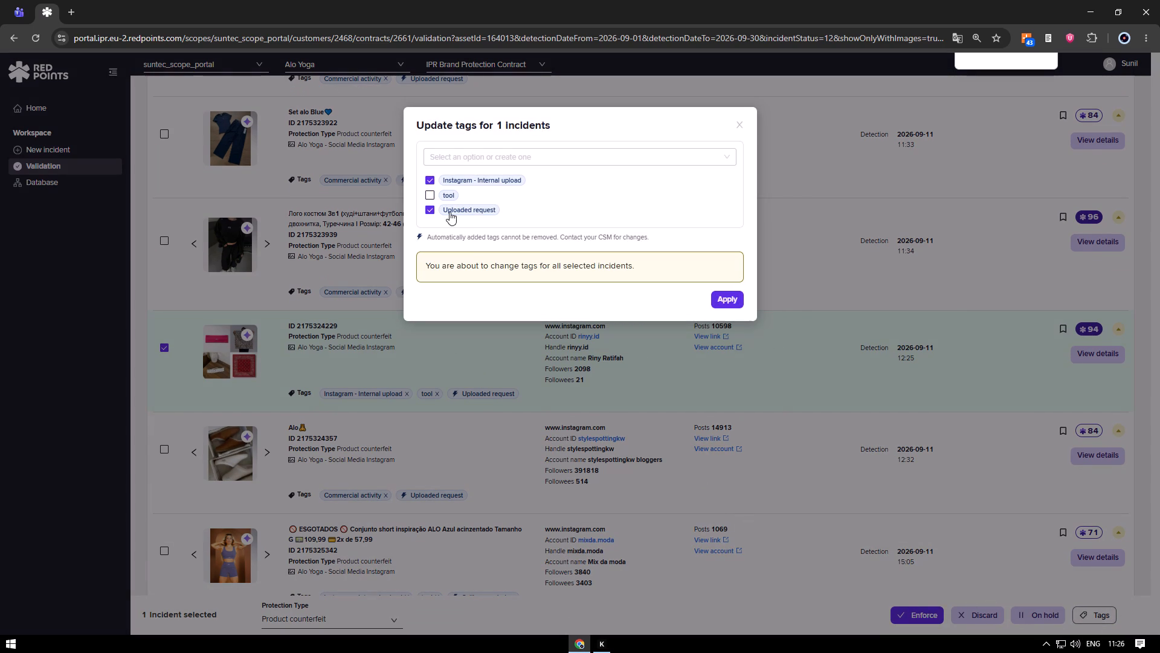
left_click(462, 177)
left_click(468, 163)
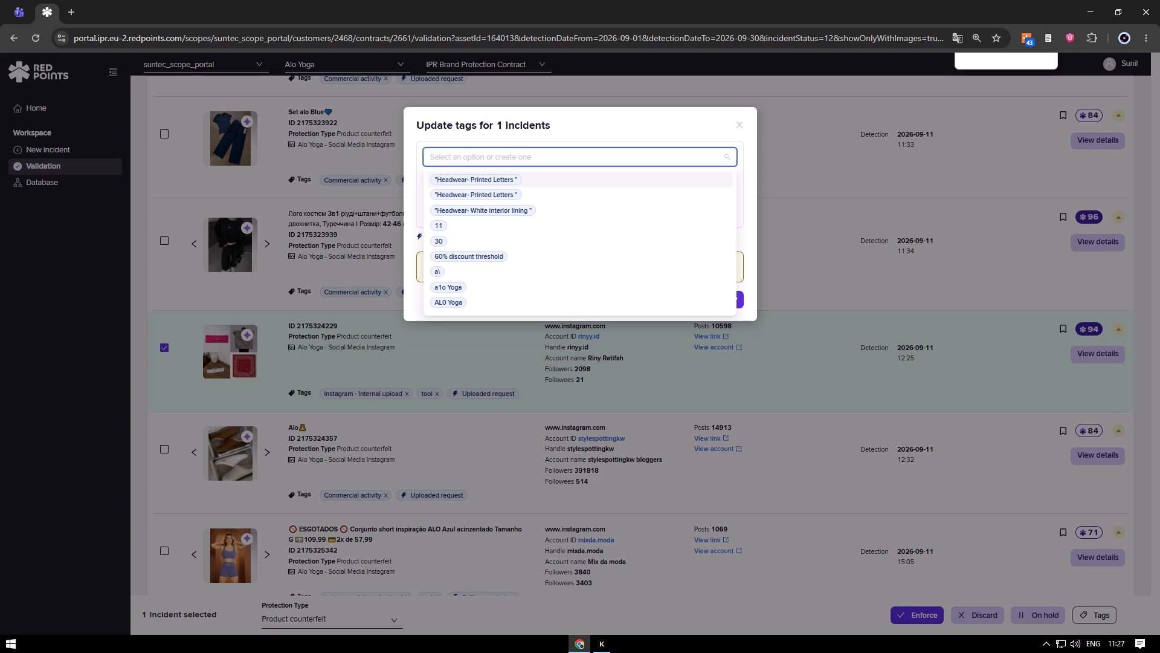
type("comm")
key("BackSpace")
key("BackSpace")
key("BackSpace")
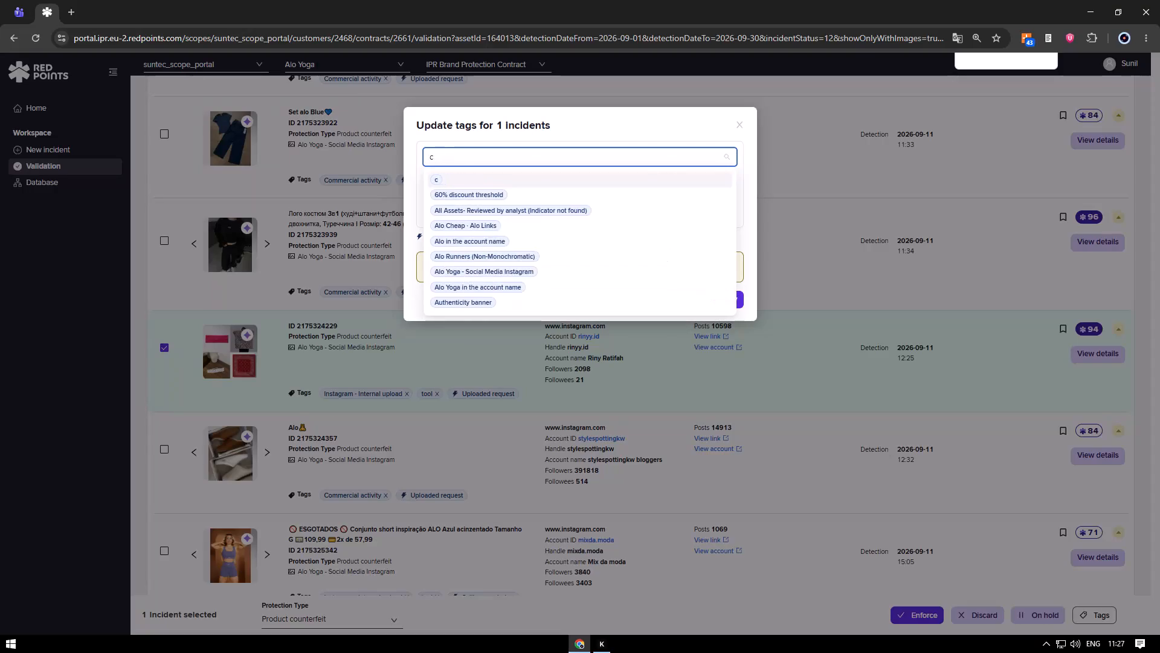
key("BackSpace")
type("unre")
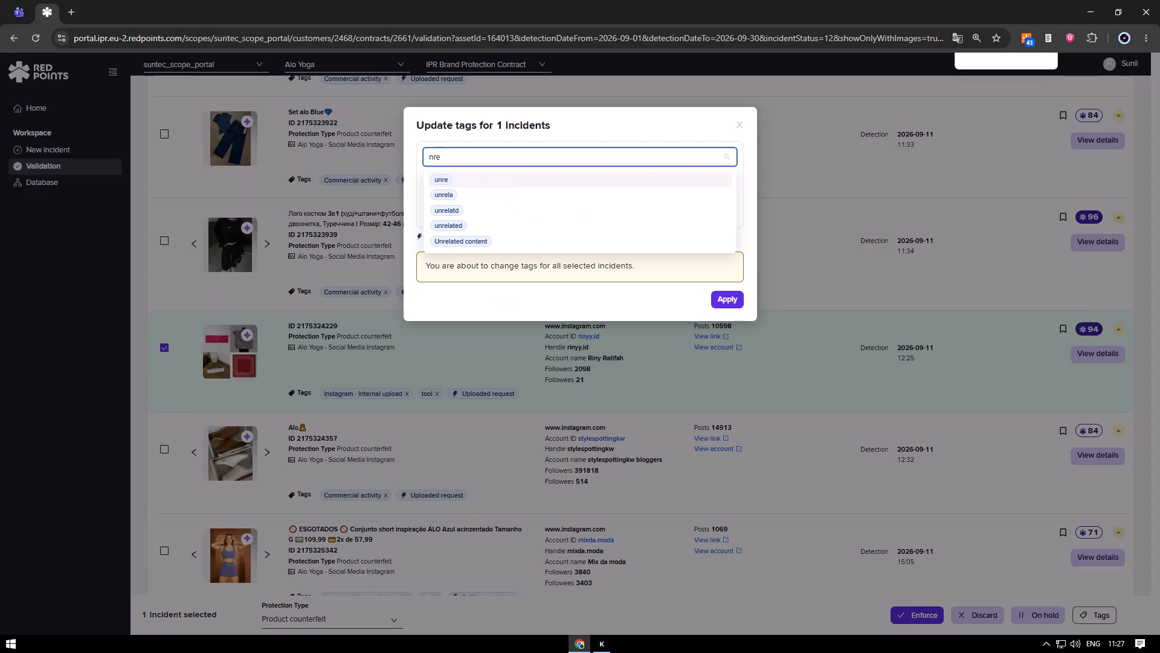
key("Up")
key("Return")
left_click(731, 310)
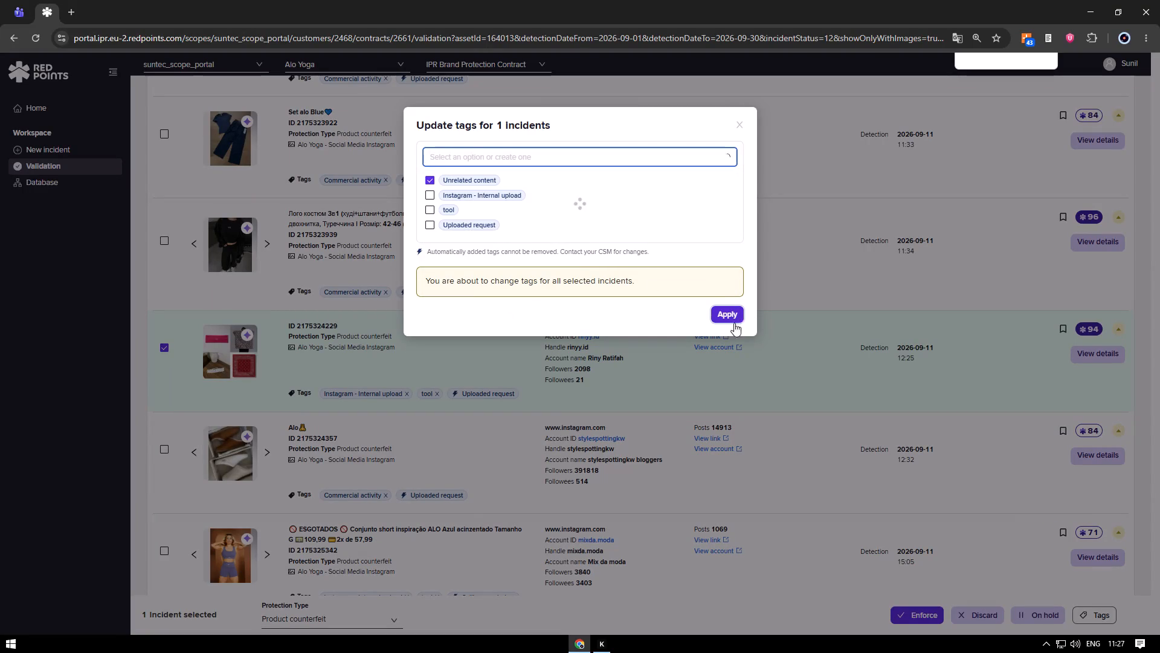
left_click(1020, 39)
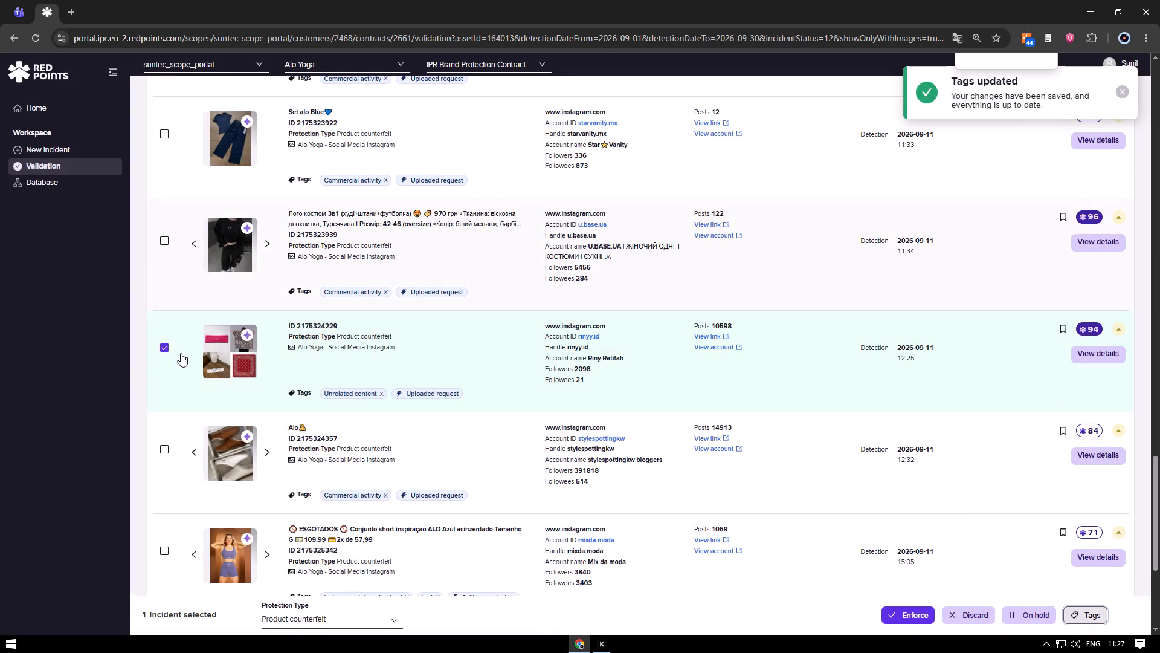
left_click(168, 351)
scroll(292, 372, "down", 3)
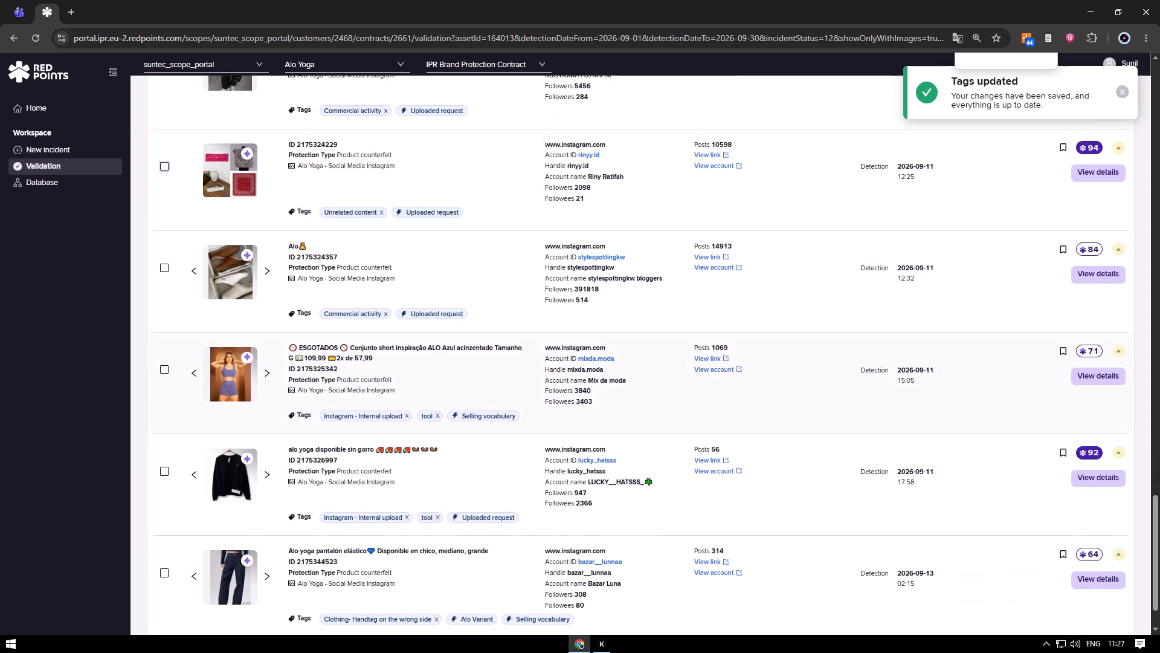
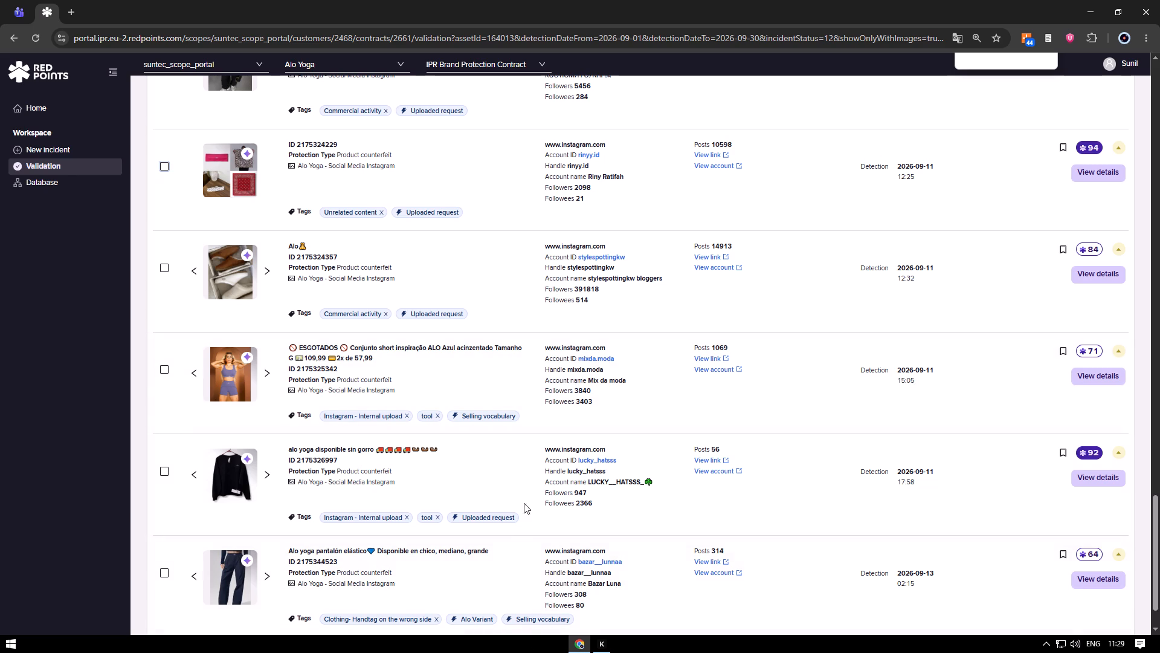
Open the images of the mixda.moda incident in the list to inspect the clothing set.
left_click(242, 395)
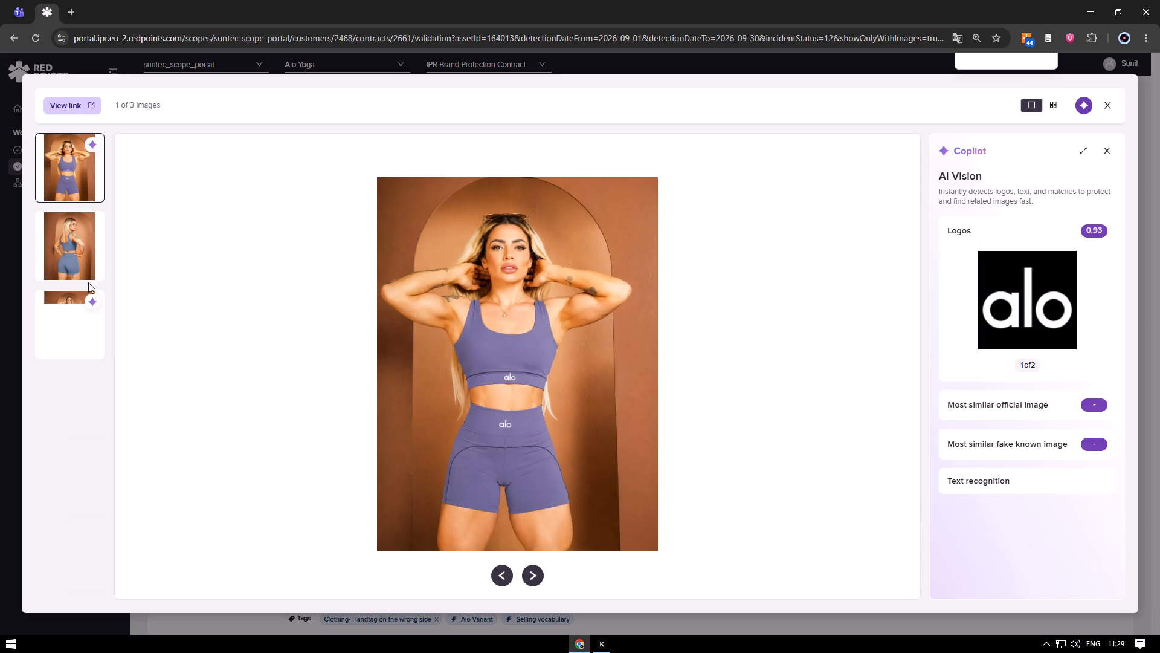
left_click(60, 318)
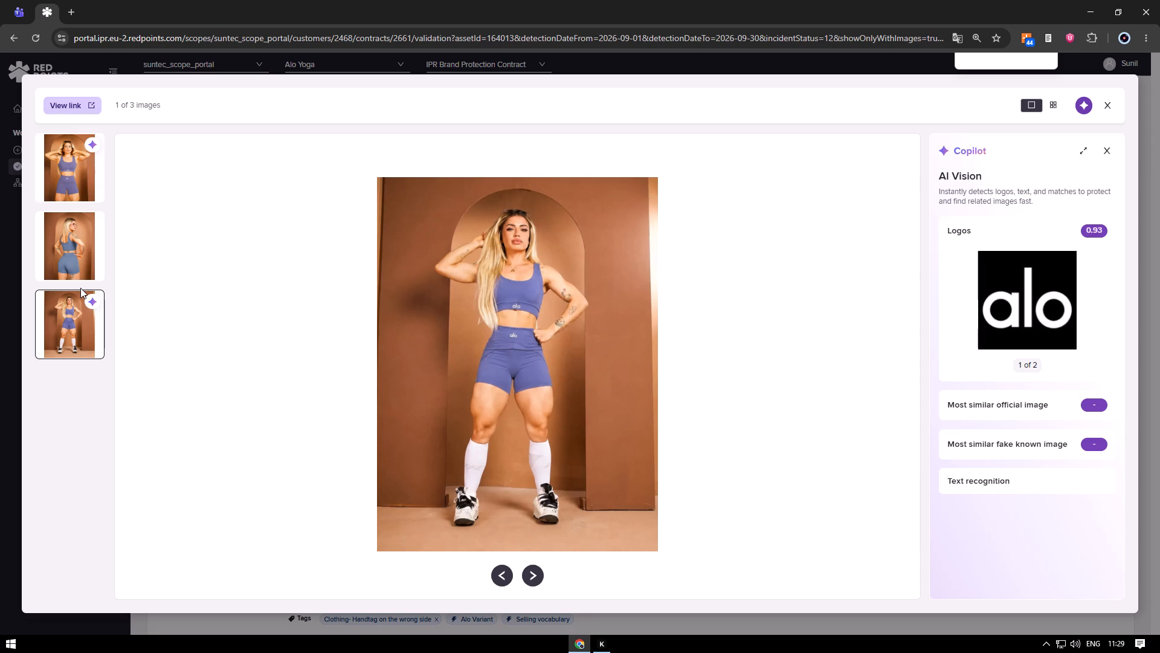
key("Escape")
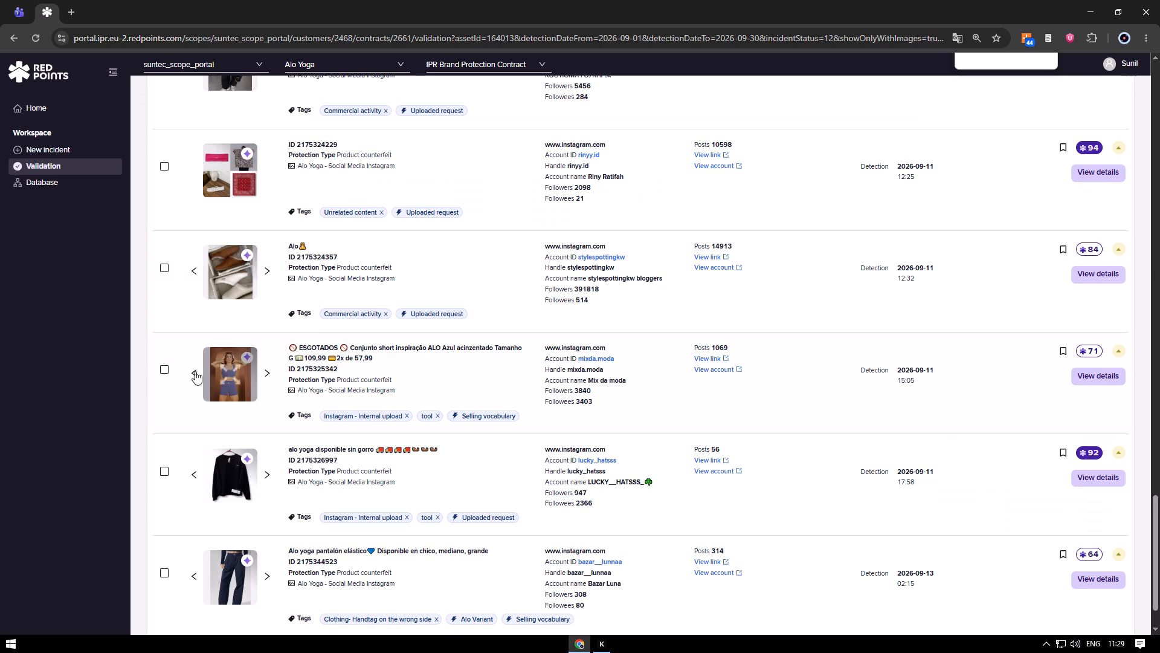
left_click(162, 374)
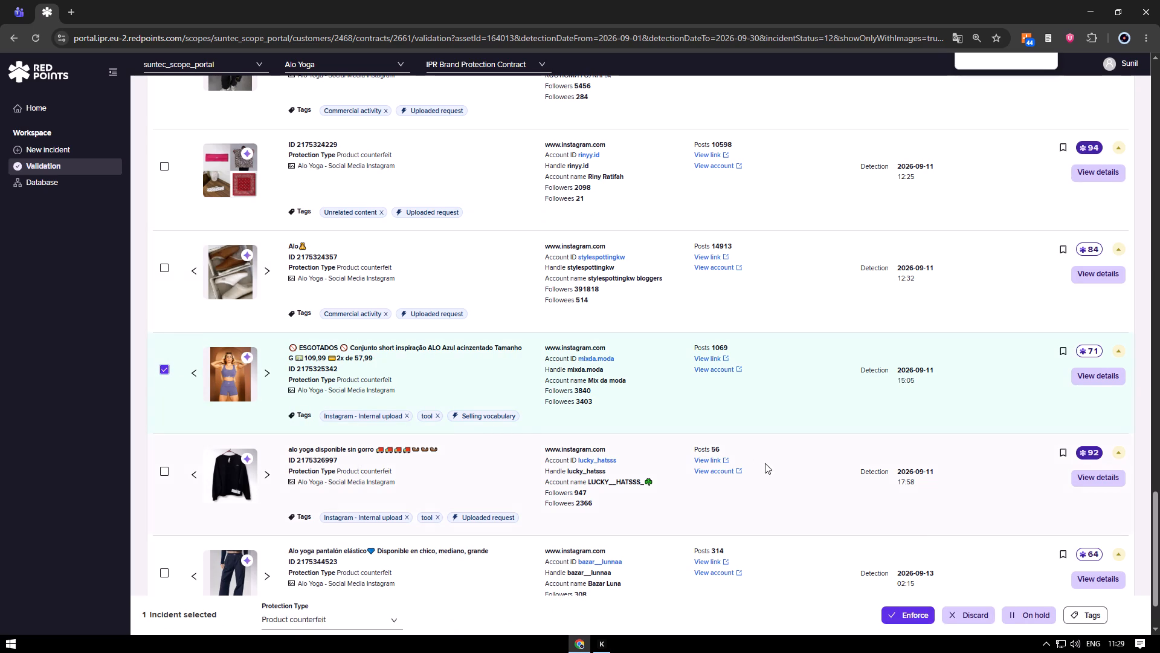
left_click(1087, 616)
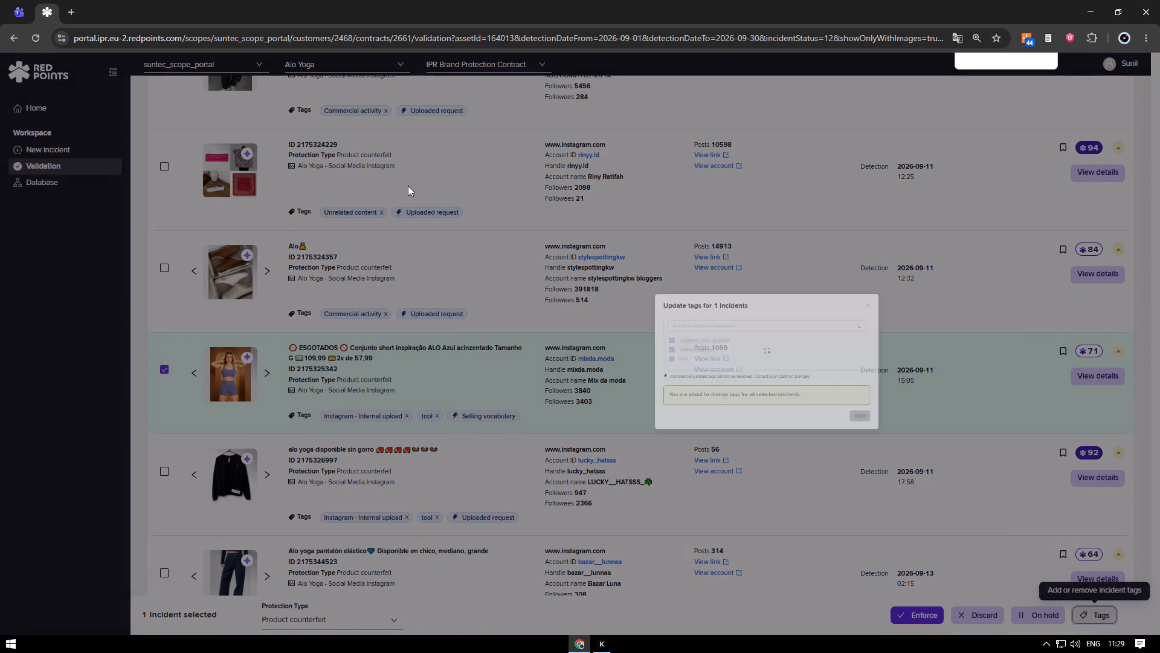
left_click(456, 186)
left_click(456, 200)
left_click(454, 212)
double_click(453, 186)
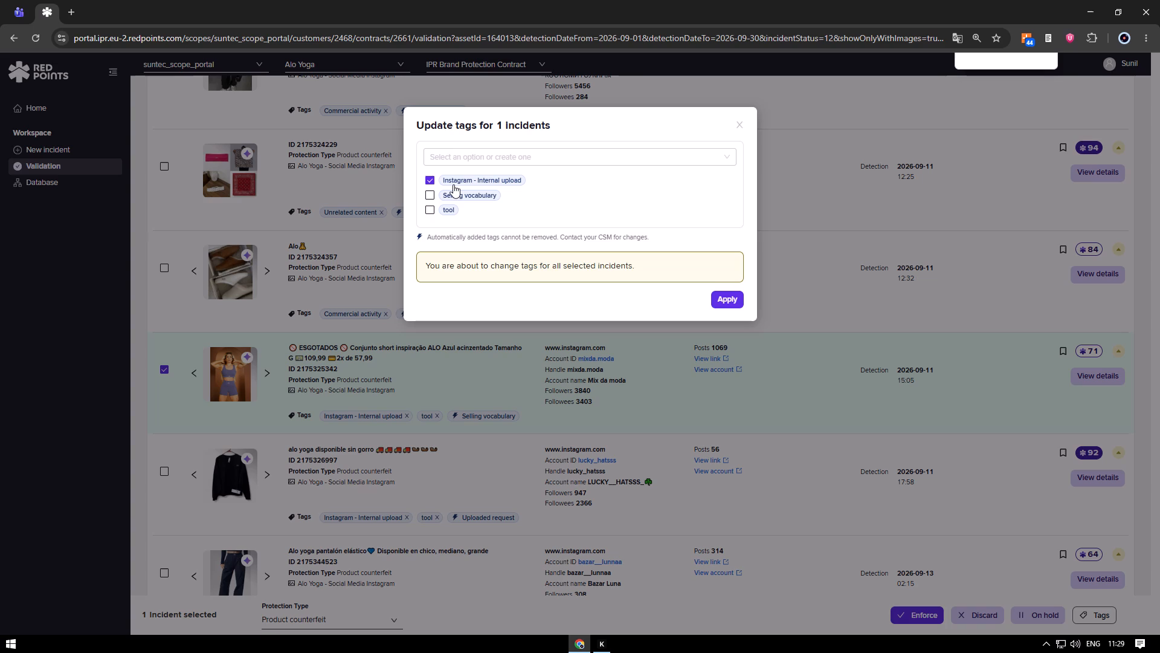
left_click(454, 158)
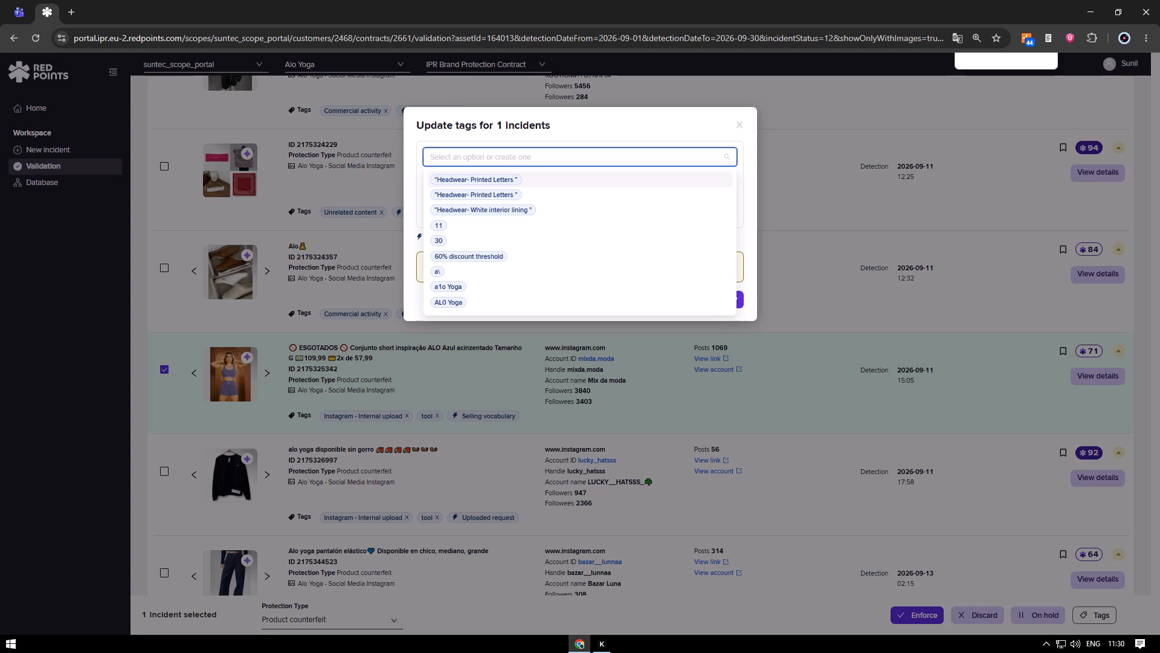
type("over")
key("Up")
key("Return")
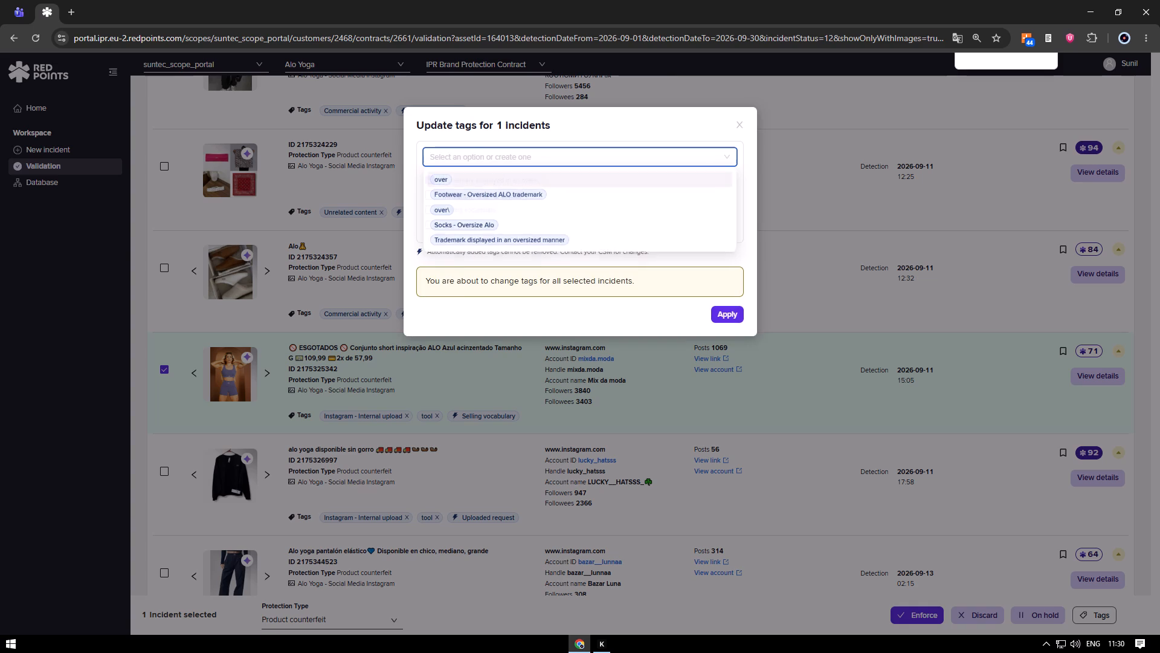
left_click(731, 313)
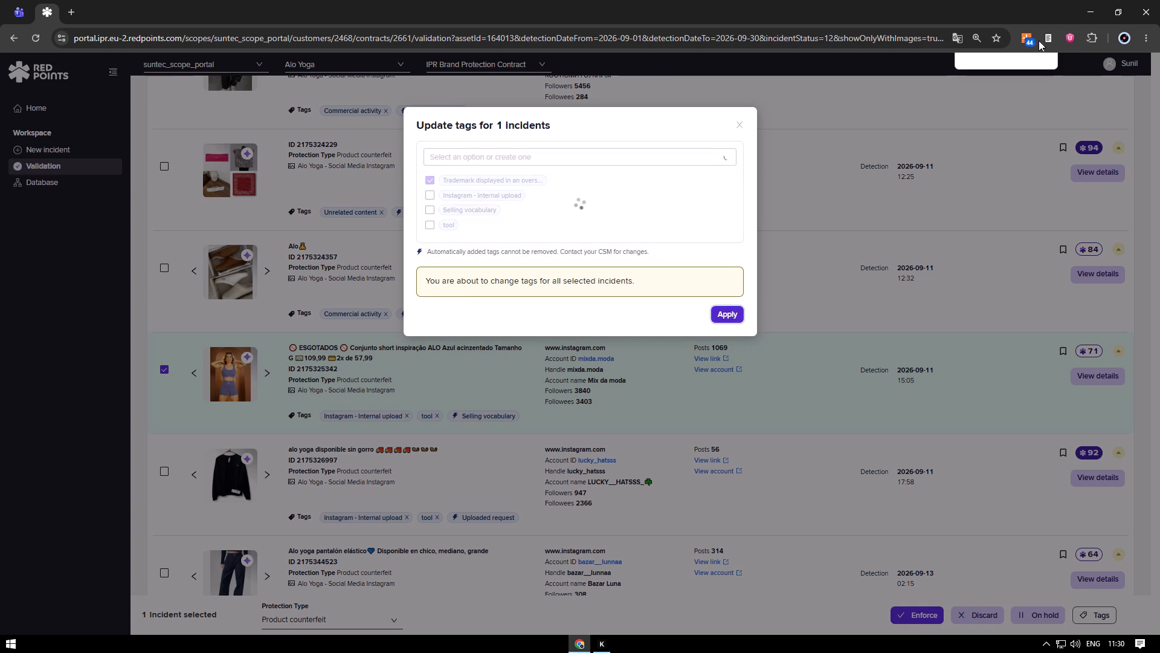
left_click(1029, 42)
left_click(167, 365)
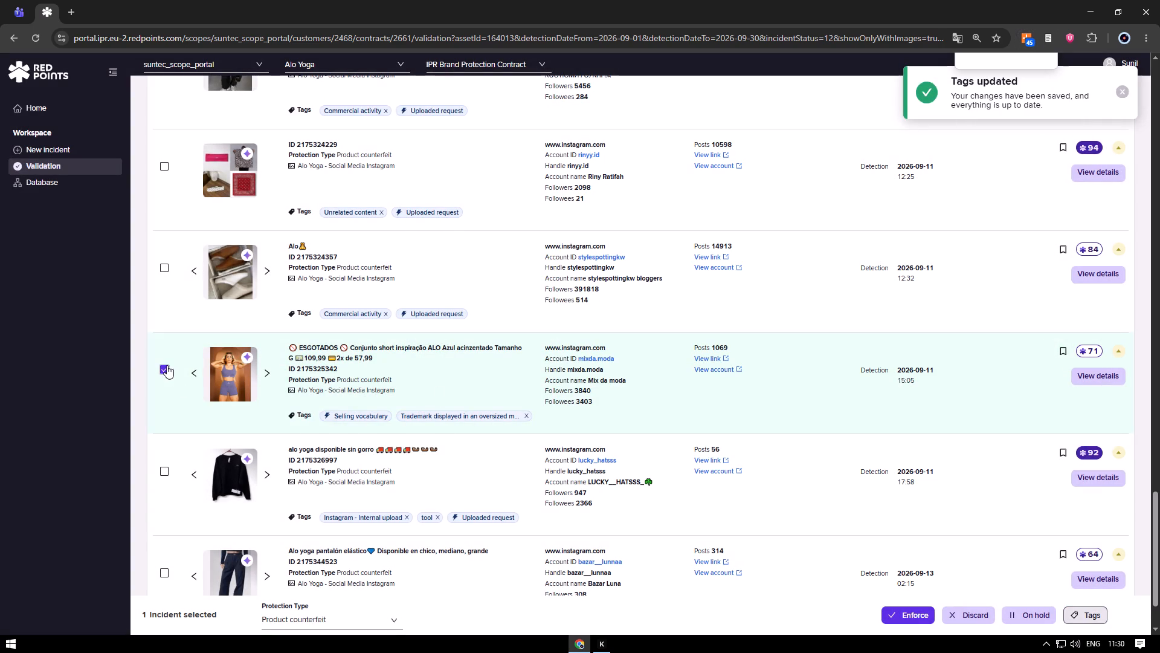
scroll(398, 307, "down", 3)
left_click(244, 417)
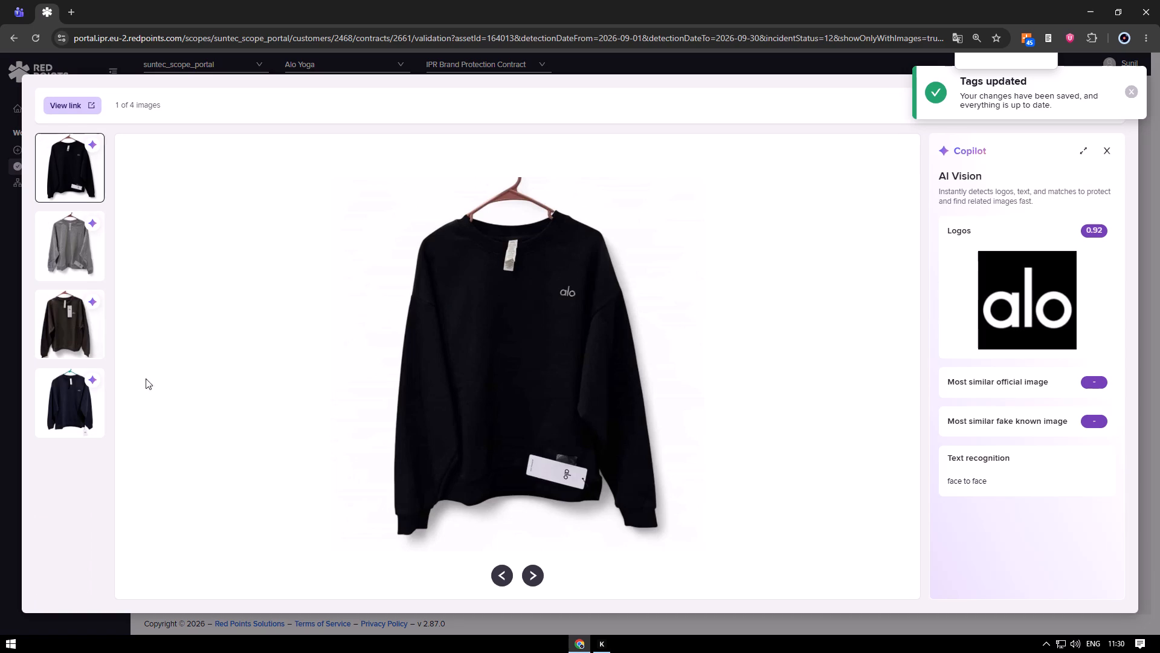
left_click(80, 262)
left_click(91, 392)
key("Escape")
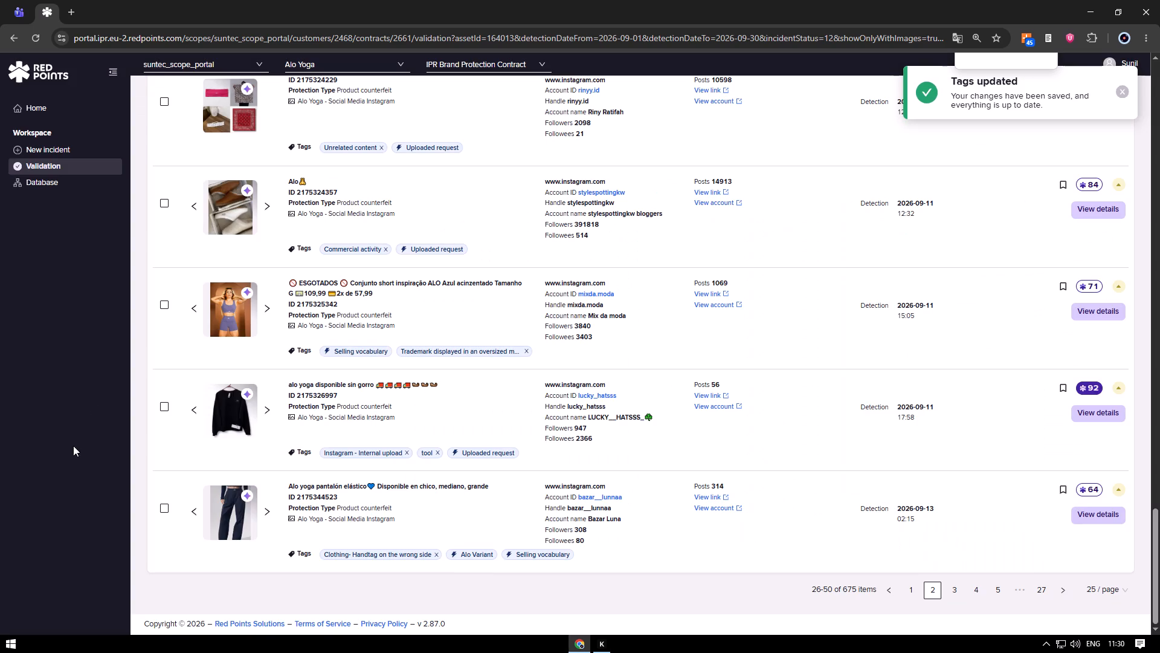
left_click(162, 409)
left_click(236, 515)
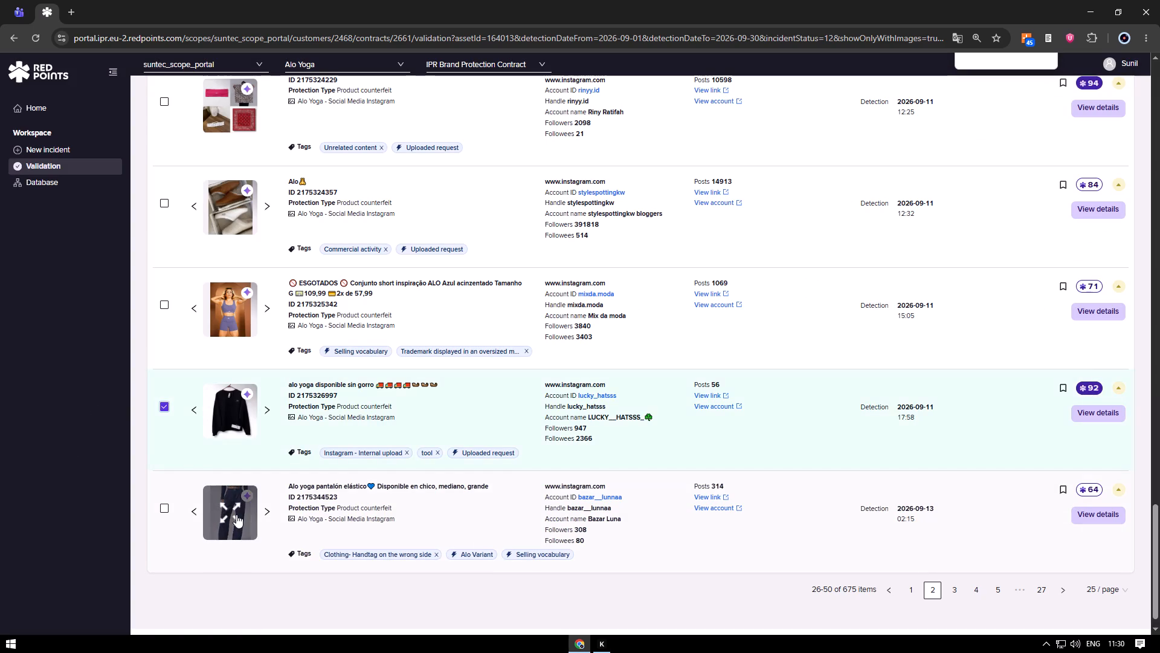
left_click(76, 207)
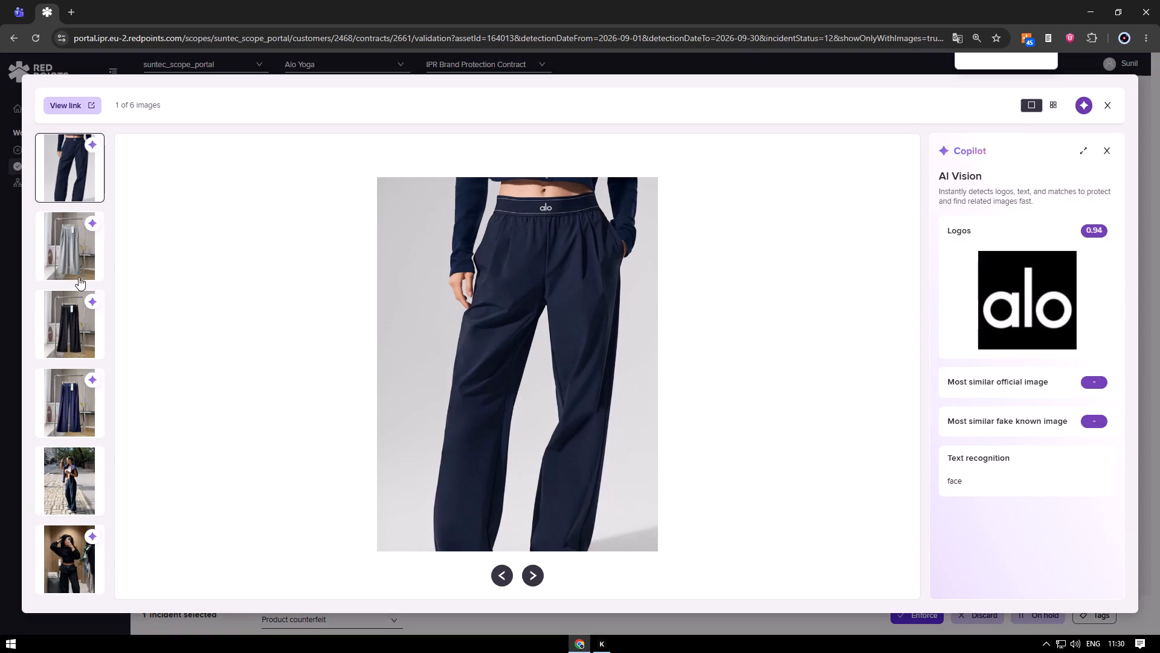
left_click(74, 259)
left_click(74, 331)
key("Escape")
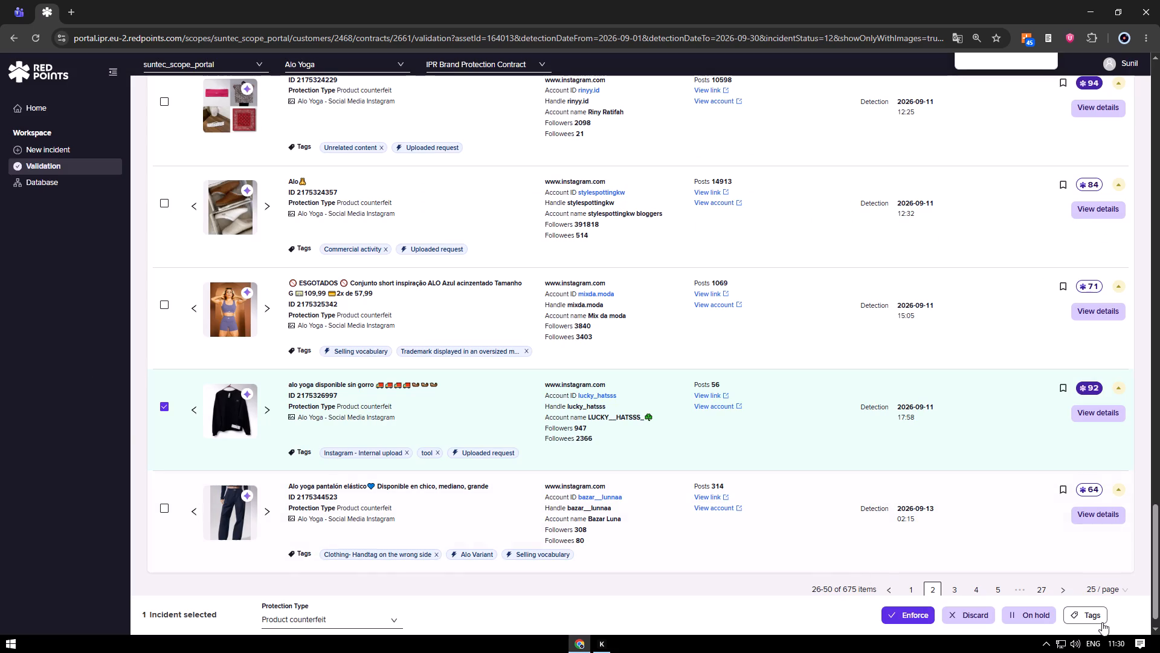
left_click(1101, 619)
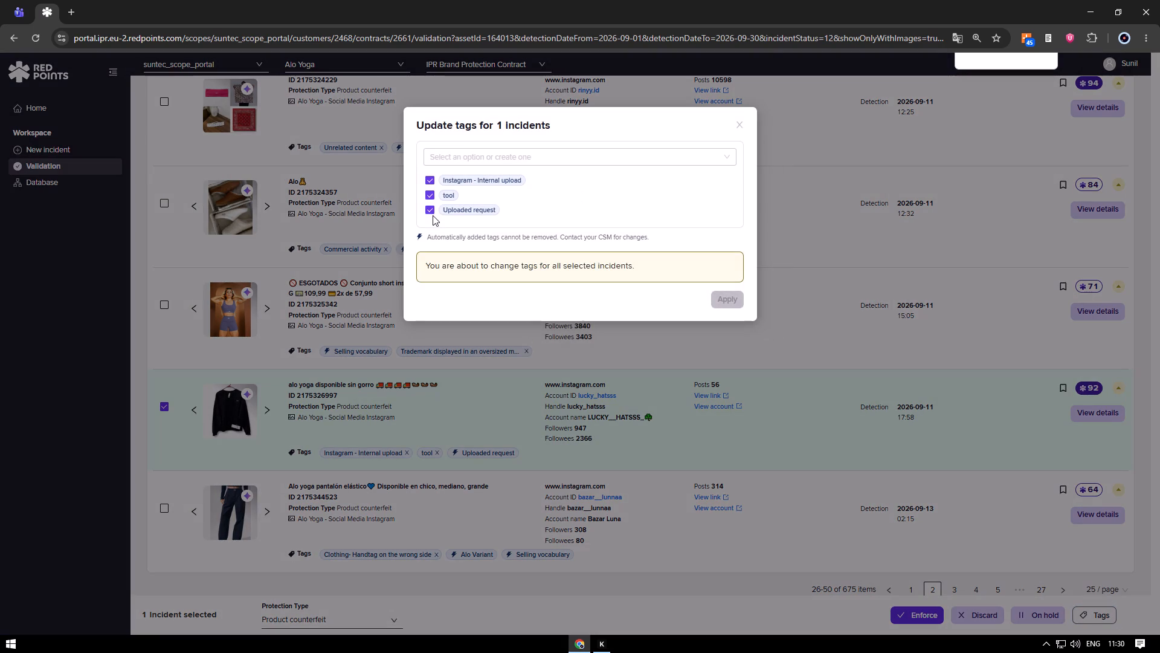
left_click(457, 213)
left_click(440, 191)
left_click(451, 193)
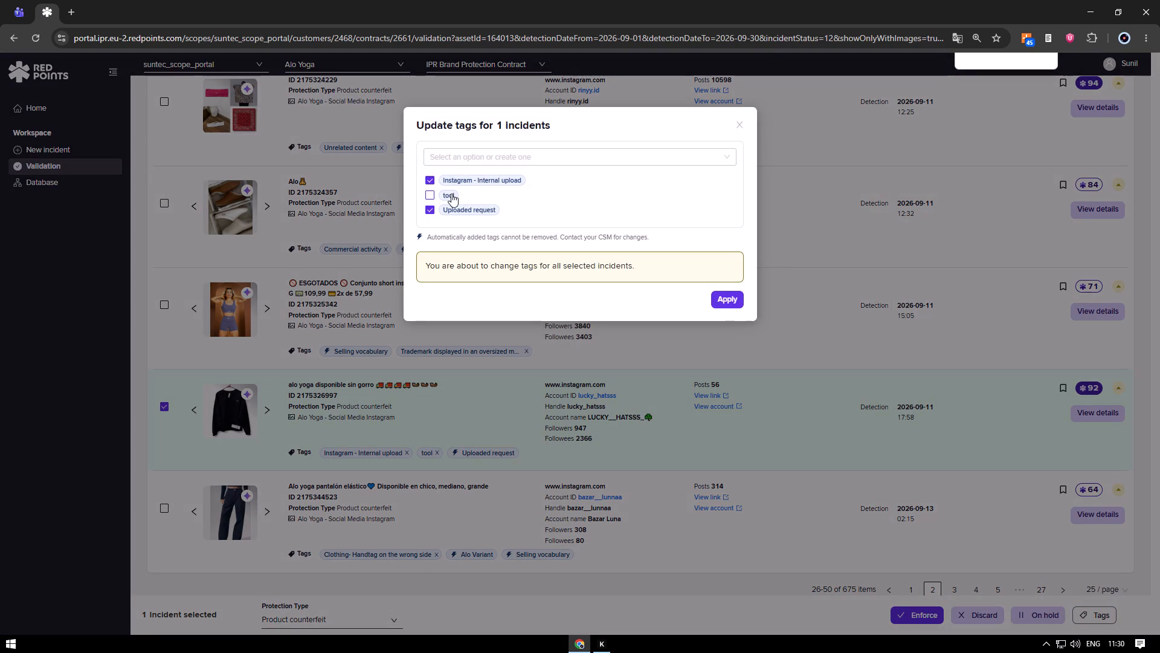
left_click(456, 180)
left_click(453, 192)
left_click(457, 209)
left_click(453, 170)
left_click(453, 164)
type("comm")
key("Up")
key("Up")
key("Up")
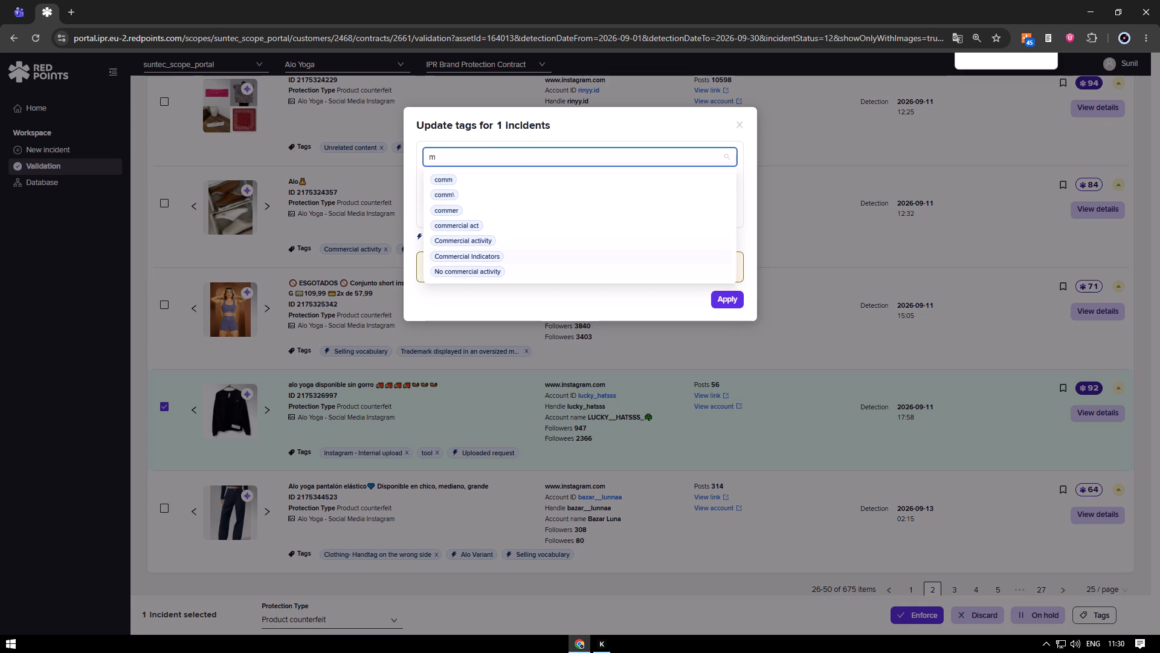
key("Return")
left_click(731, 317)
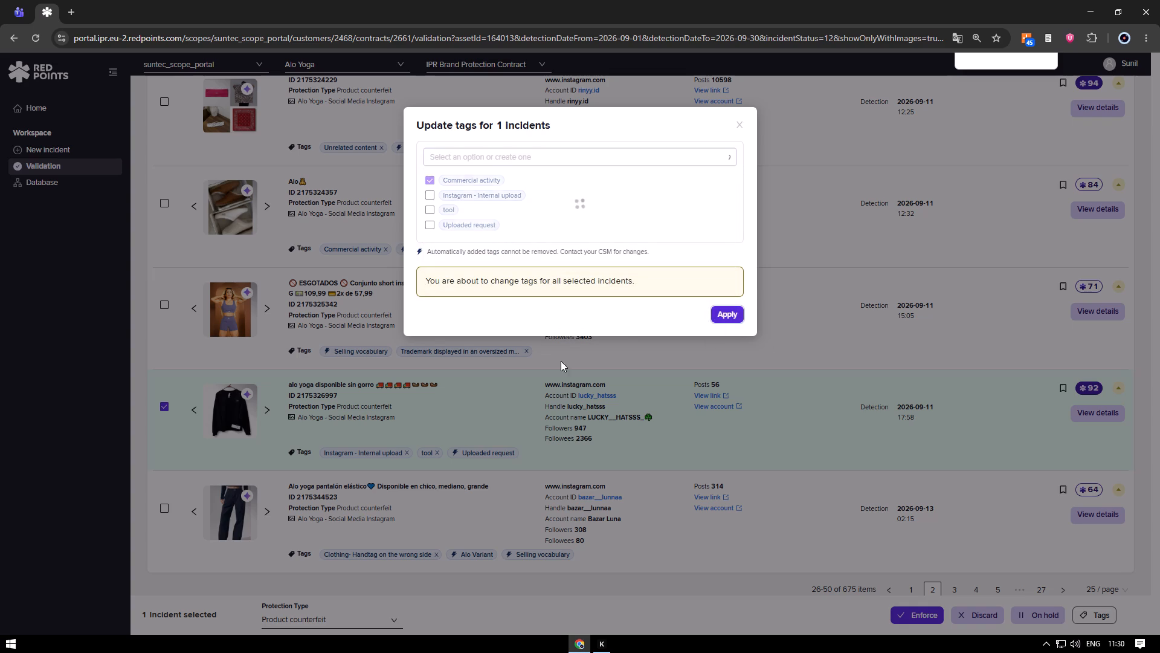
left_click(1029, 41)
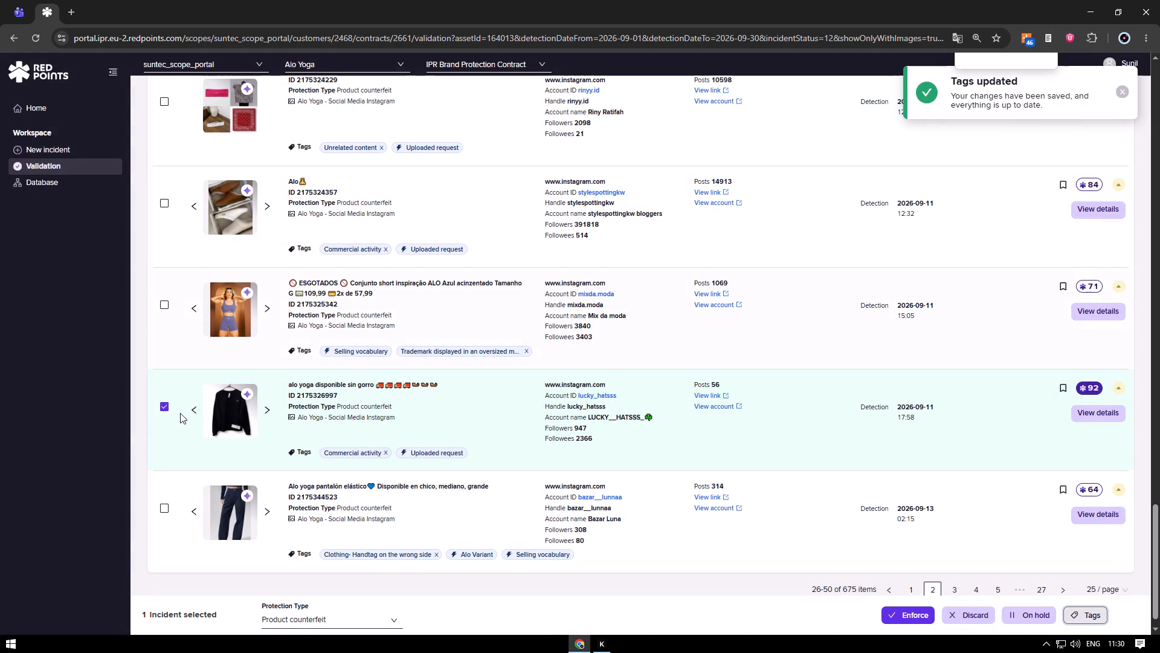
left_click(165, 409)
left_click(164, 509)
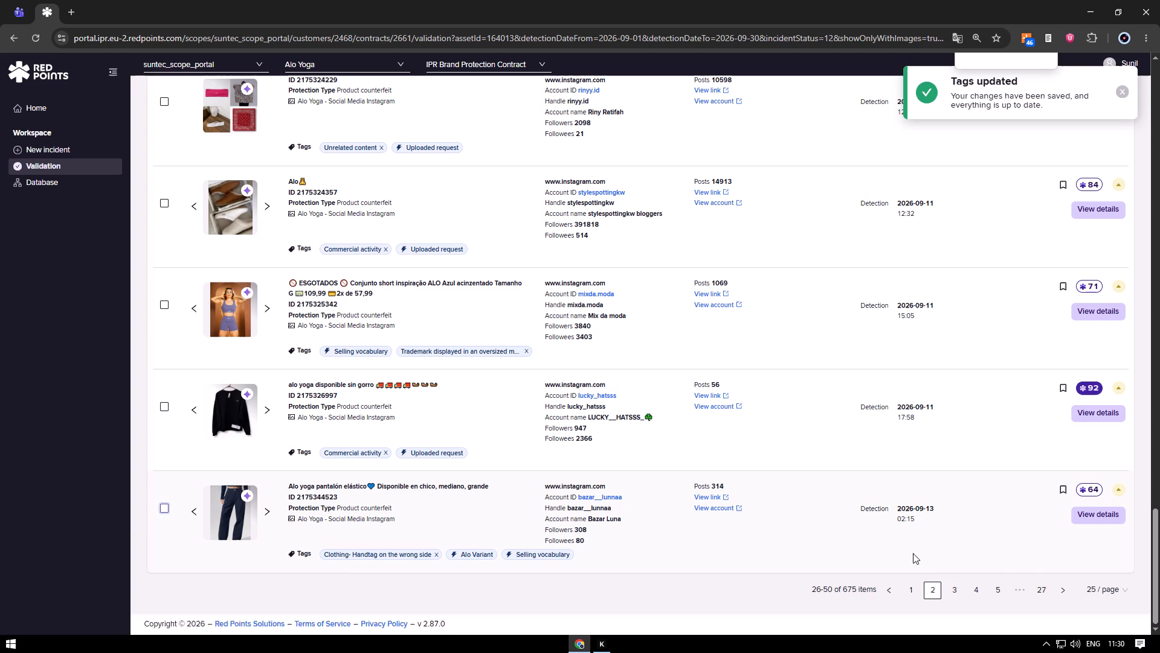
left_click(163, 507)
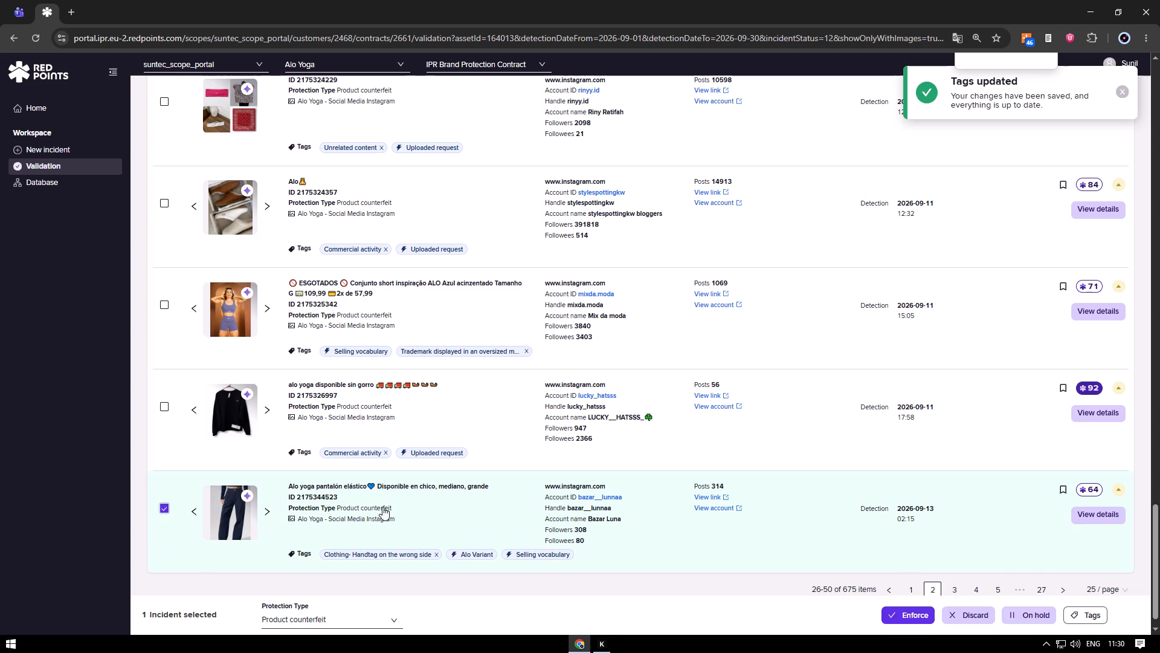
Go to page 3 of the incident list and examine the first image of the rheea.mx incident.
left_click(955, 584)
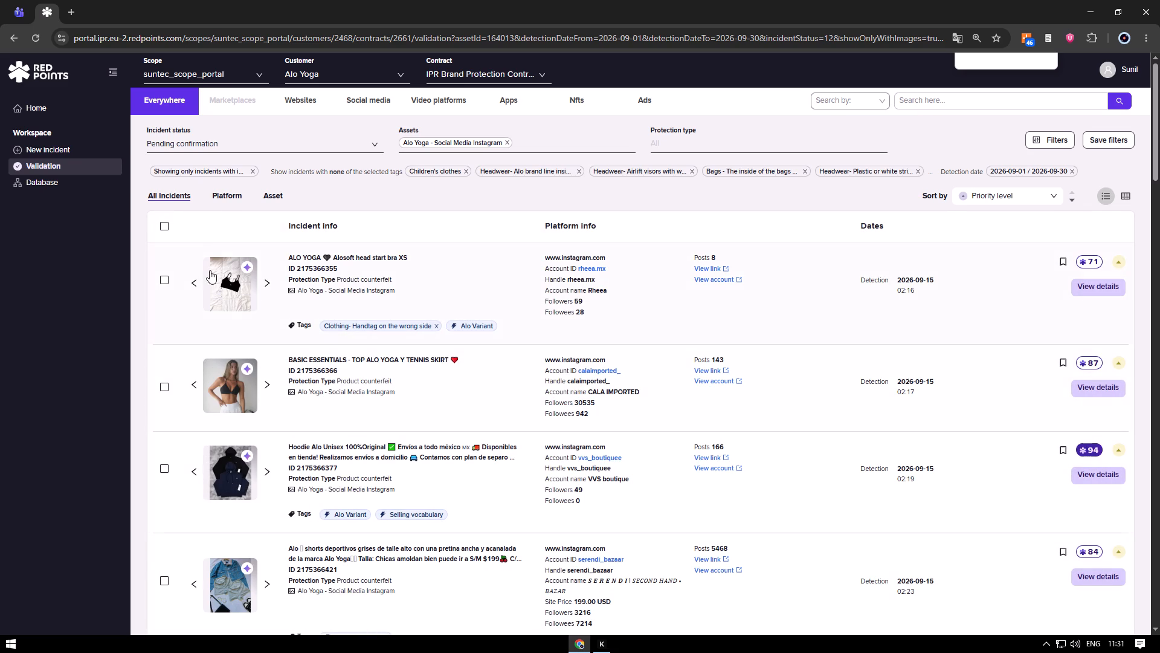
left_click(252, 287)
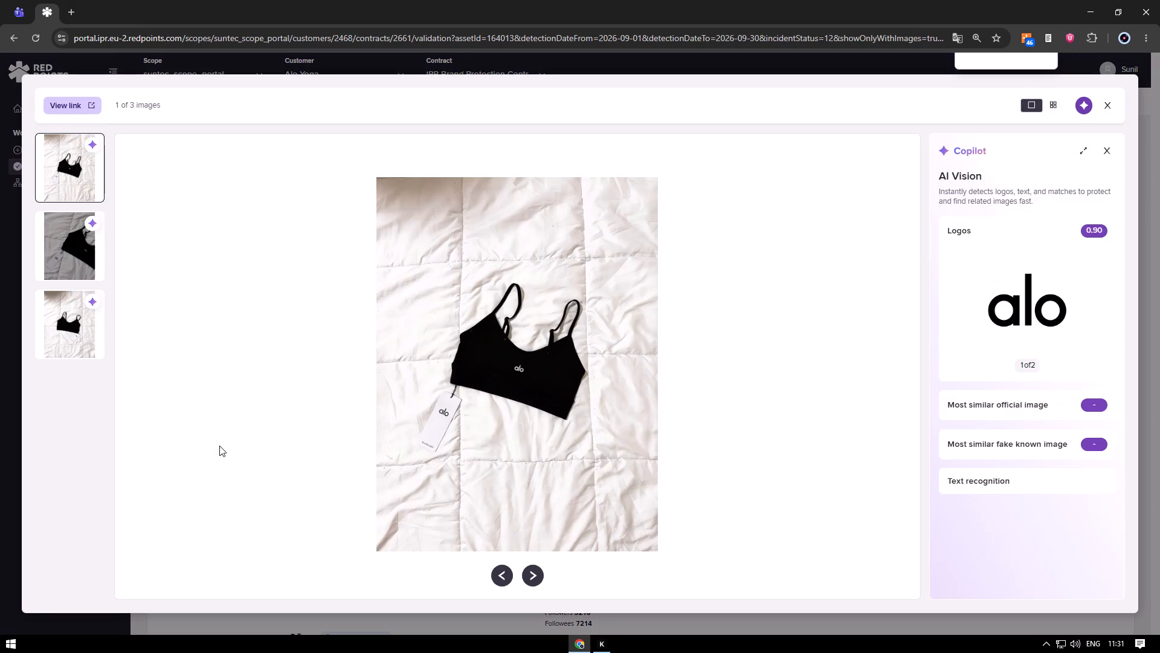
key("Escape")
left_click(231, 396)
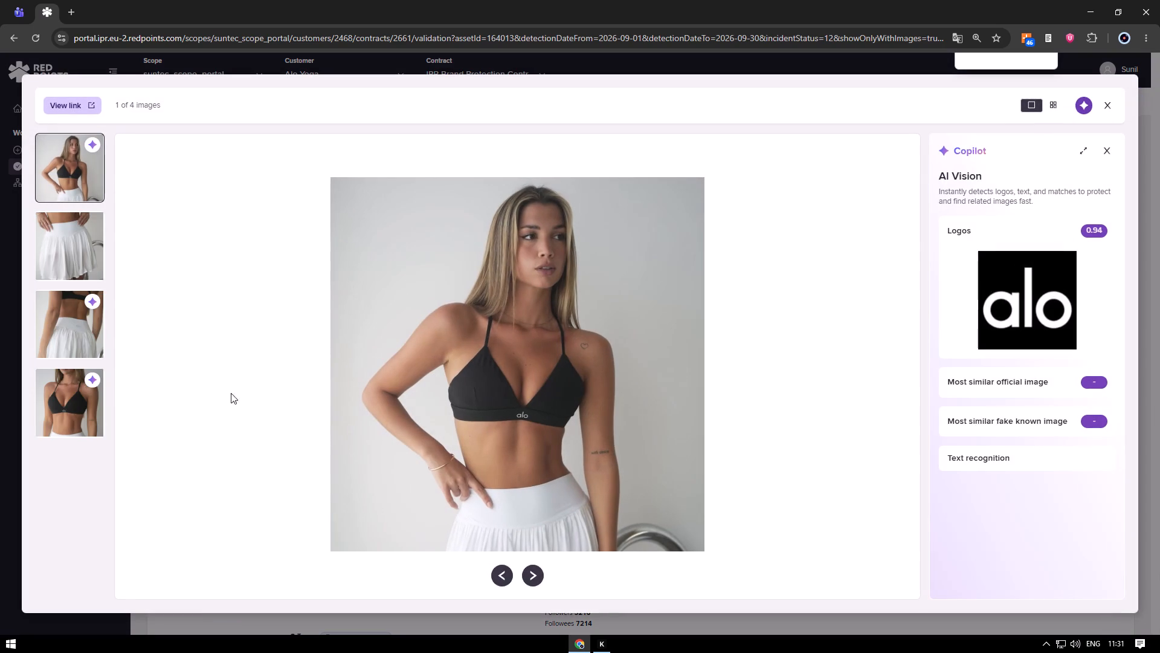
left_click(72, 236)
left_click(82, 334)
left_click(94, 399)
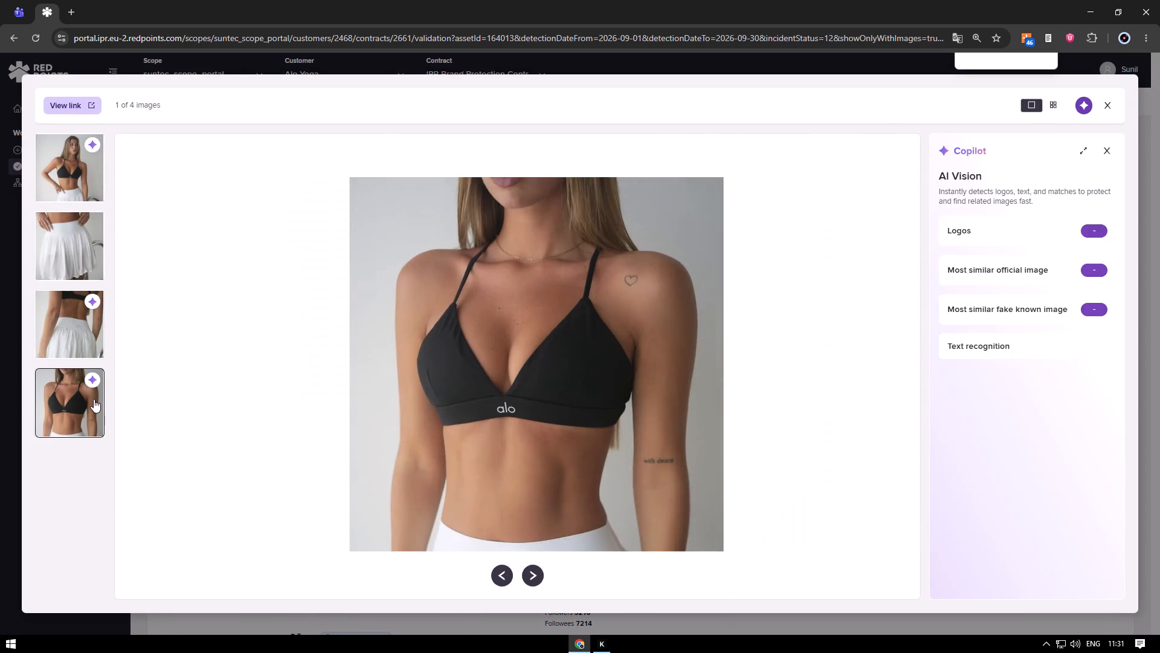
key("Escape")
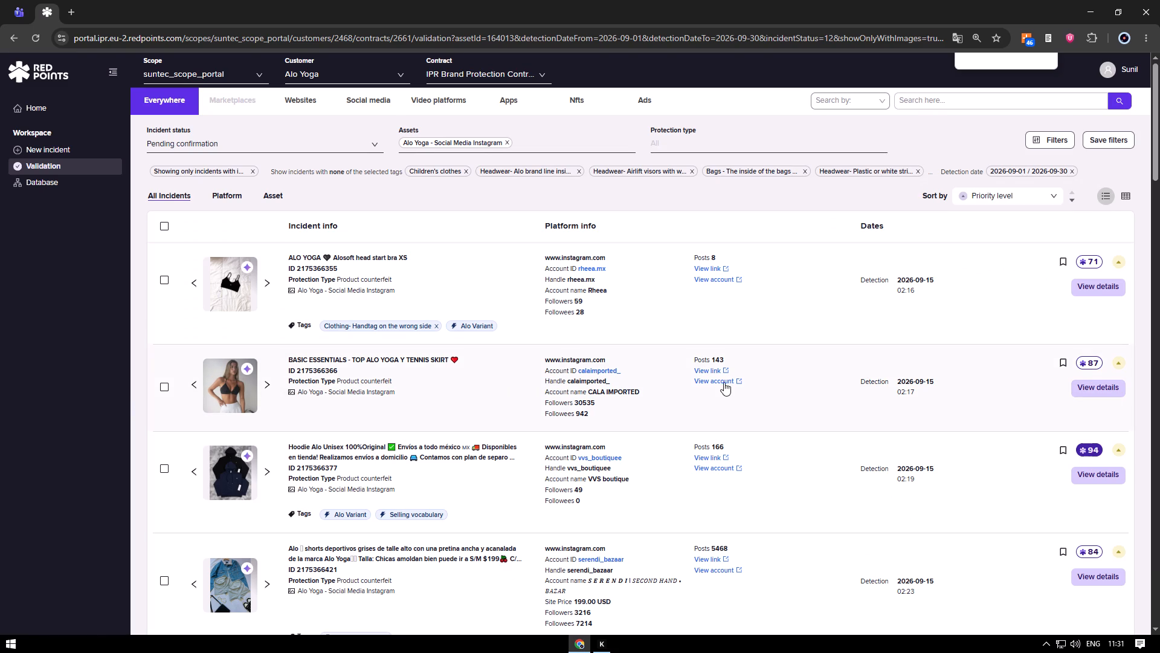
left_click(724, 382)
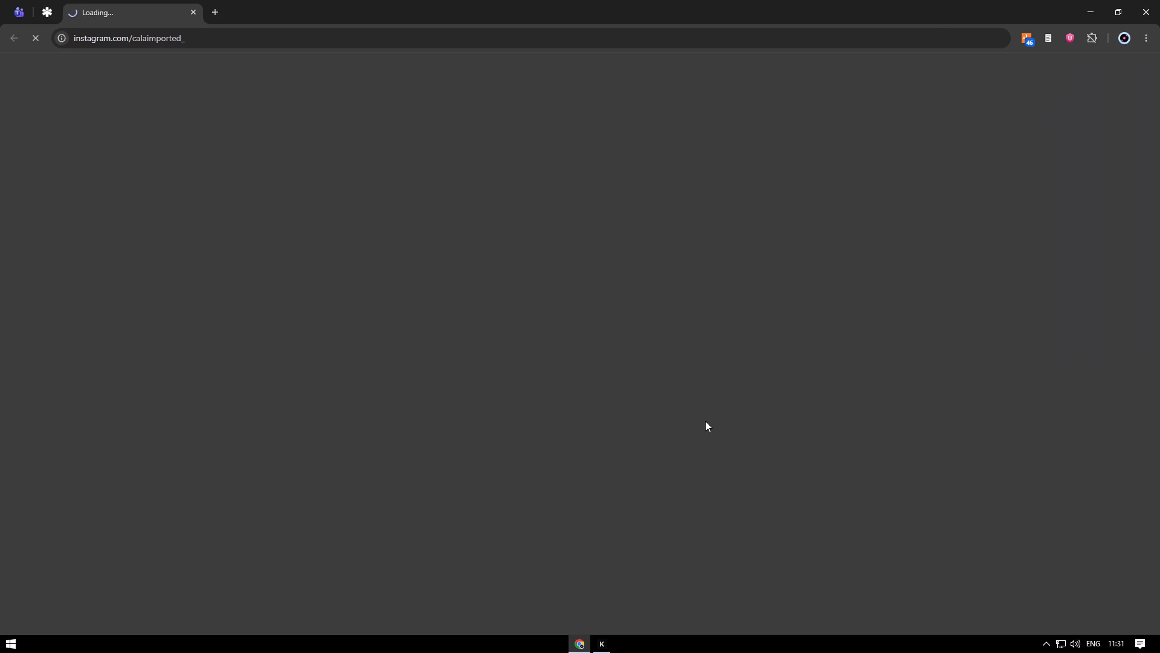
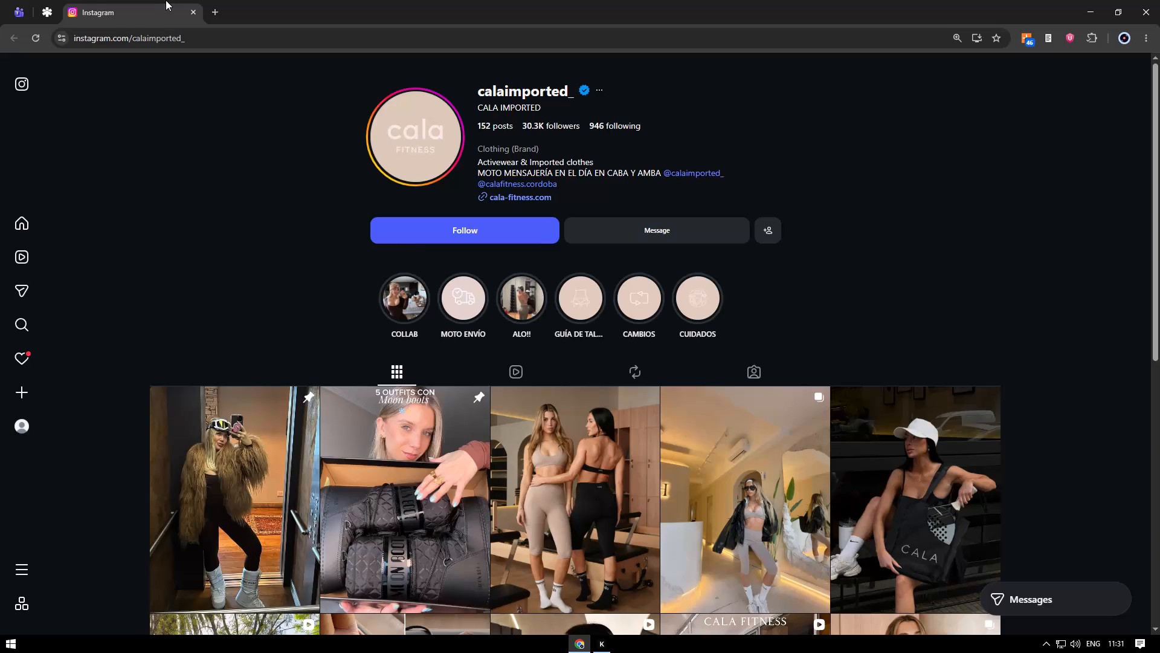
scroll(166, 0, "up", 1)
middle_click(166, 0)
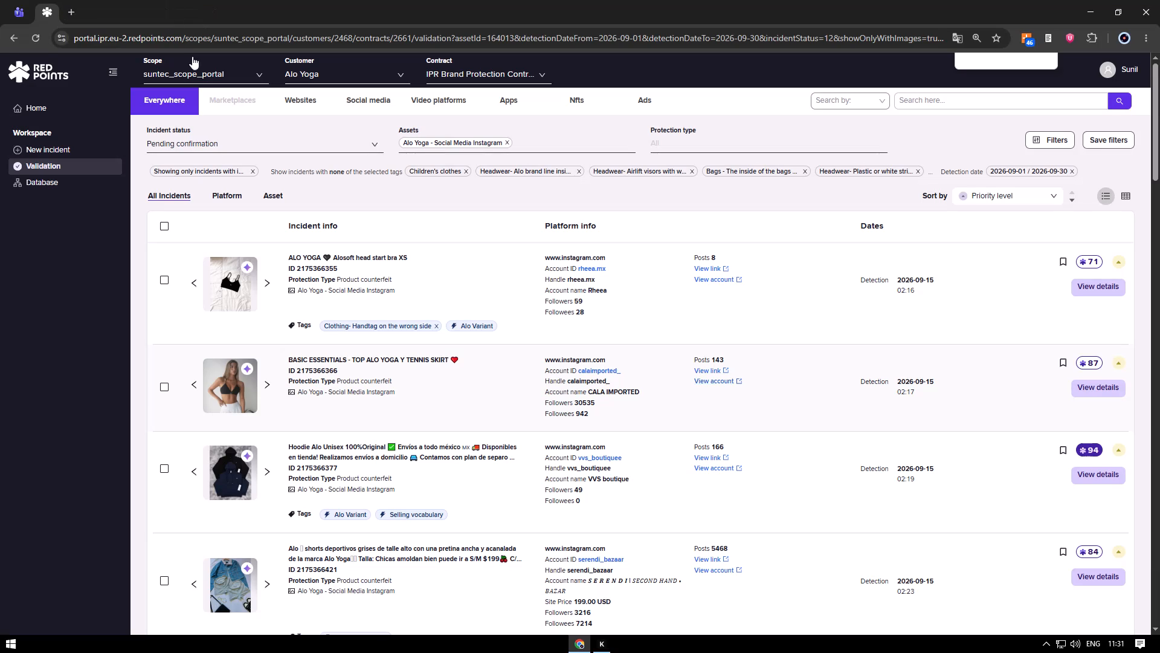
left_click(164, 386)
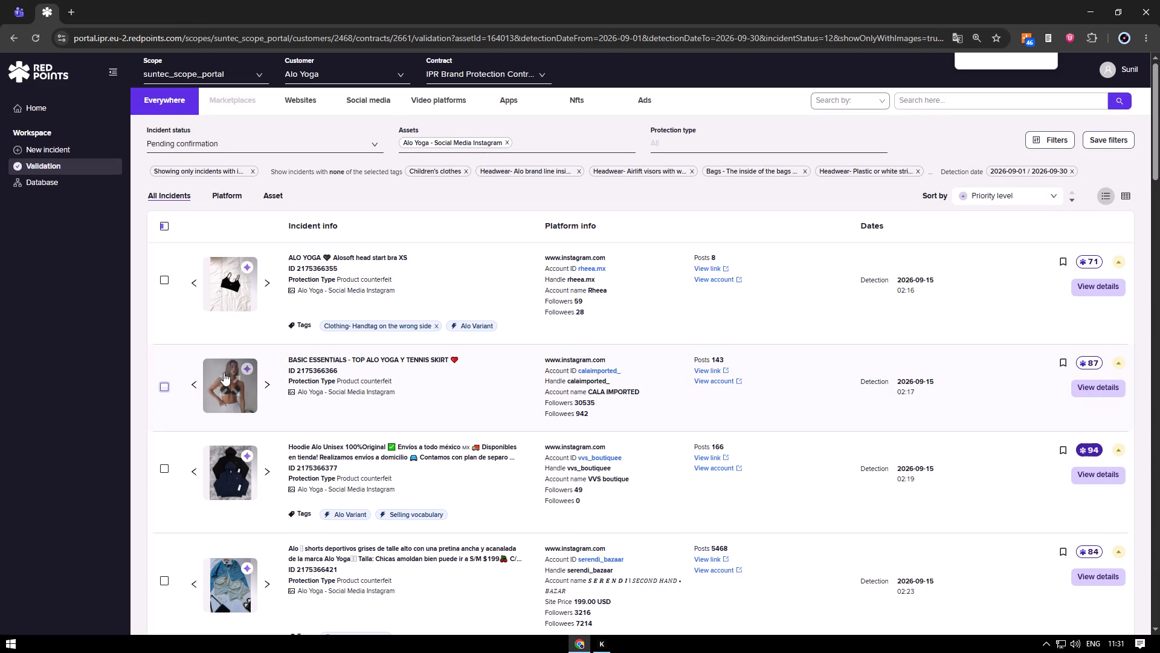
Check the enlarged image of the vvs_boutiquee hoodie incident and add that incident to the selection.
scroll(216, 395, "down", 4)
left_click(224, 260)
left_click(227, 232)
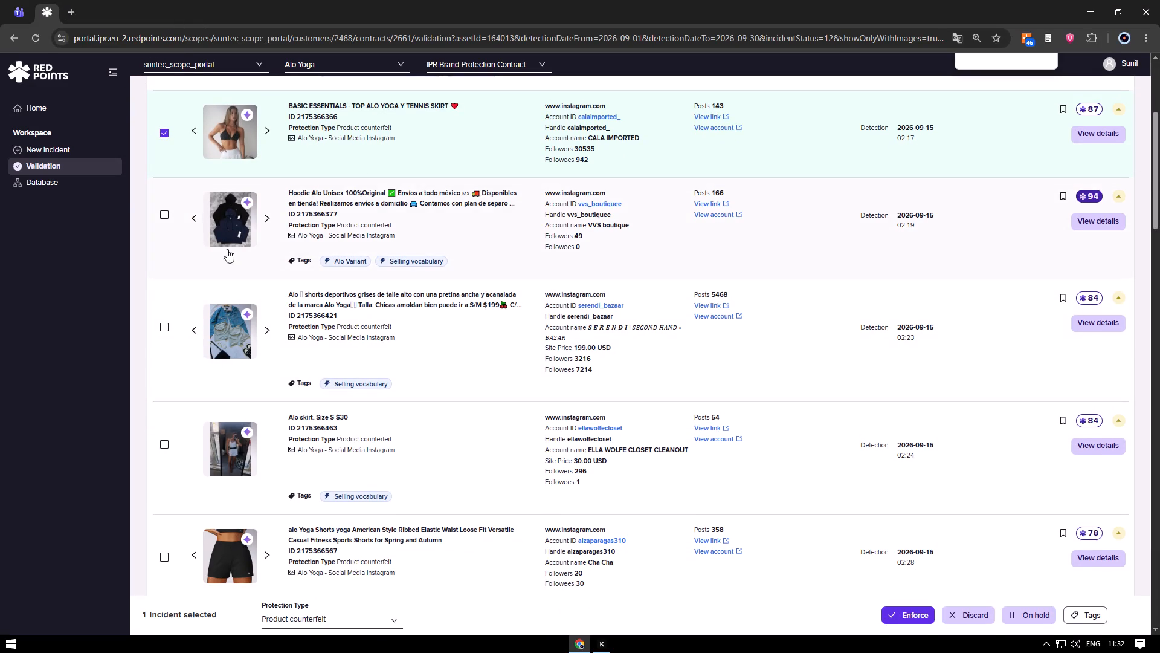
left_click(227, 201)
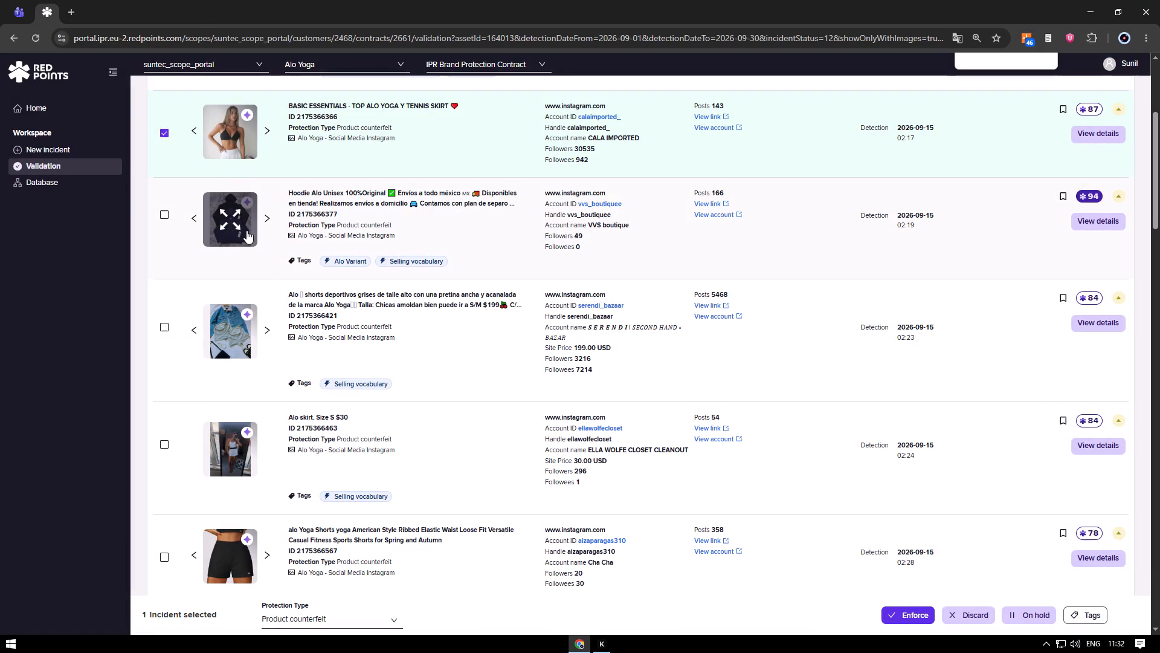
left_click(246, 229)
key("Escape")
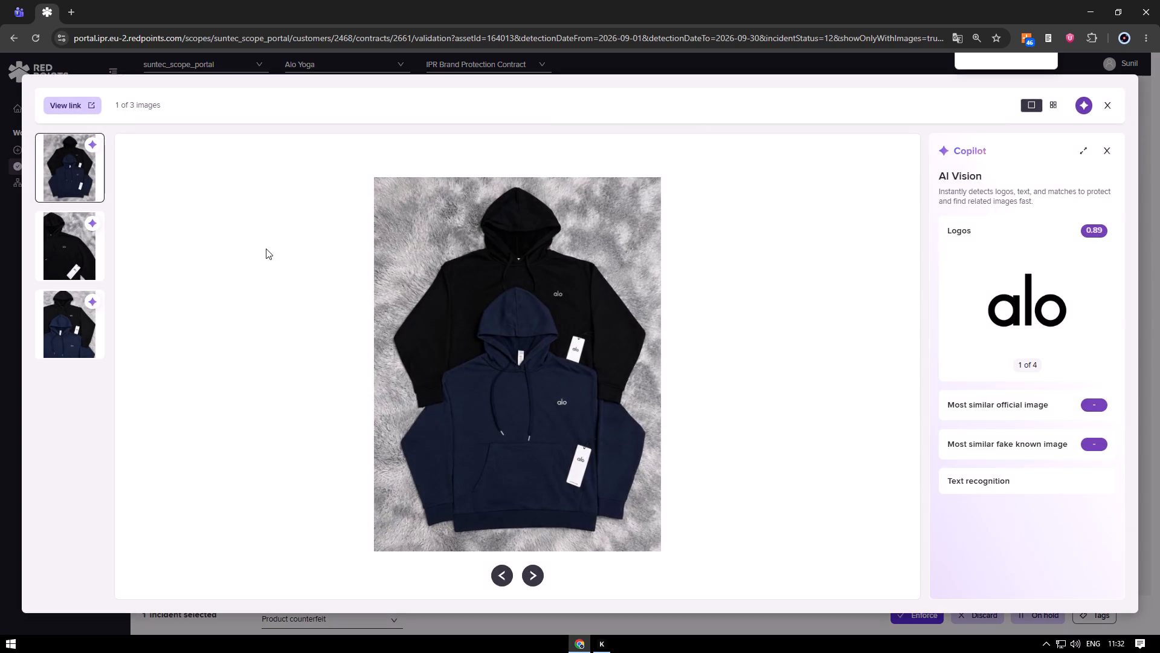
left_click(164, 216)
View the enlarged images of the serendi_bazaar shorts incident.
left_click(246, 340)
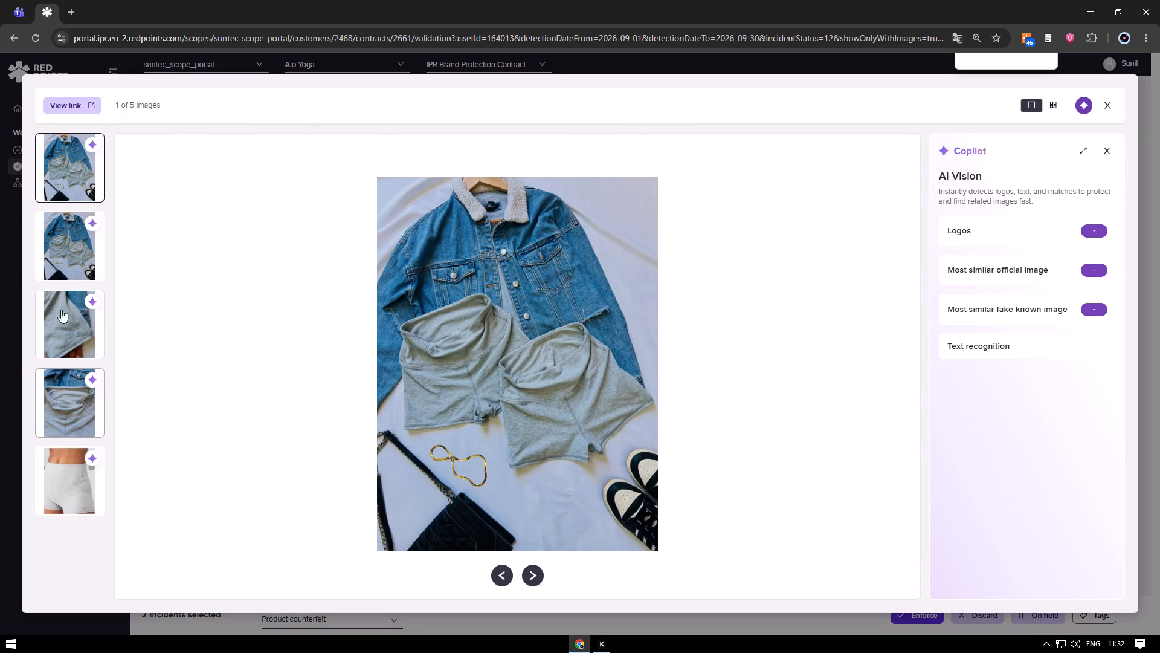
key("Escape")
Check the image, Instagram post and seller profile of the "Alo skirt. Size S $30" incident, and add that incident to the selection.
left_click(236, 455)
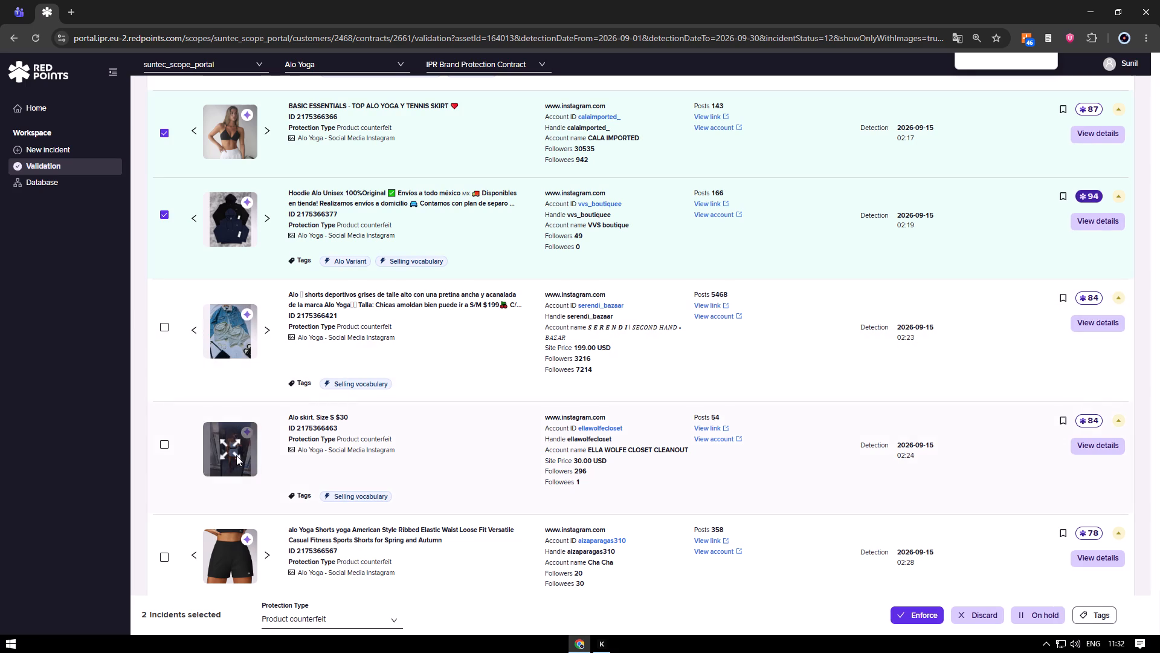
key("Escape")
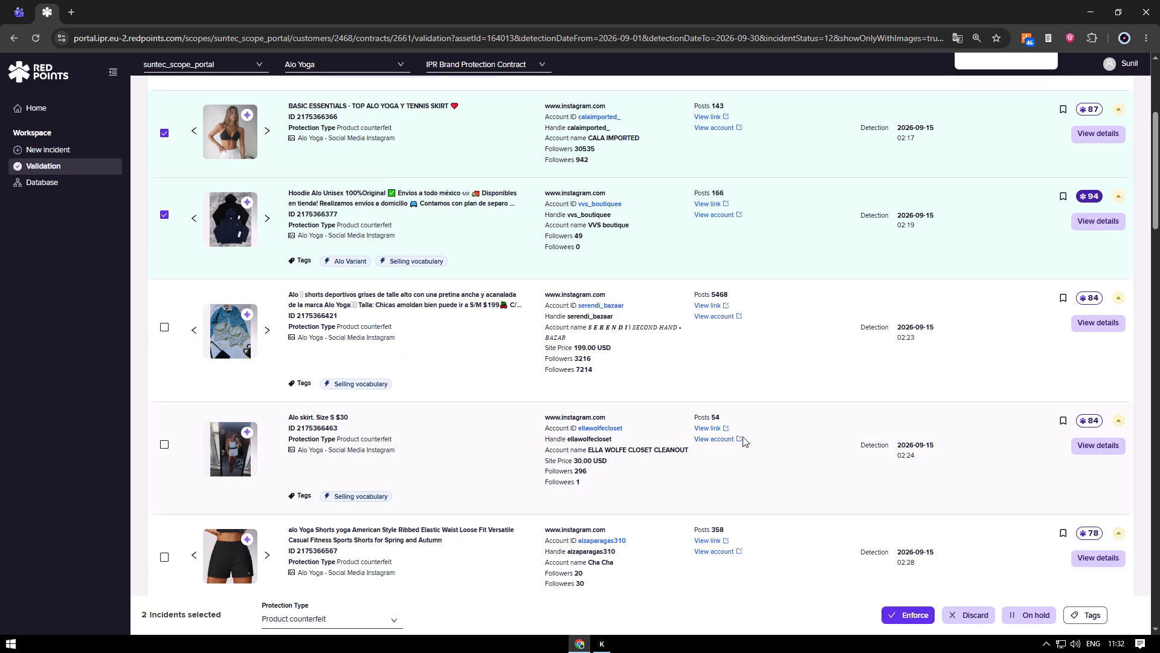
left_click(708, 425)
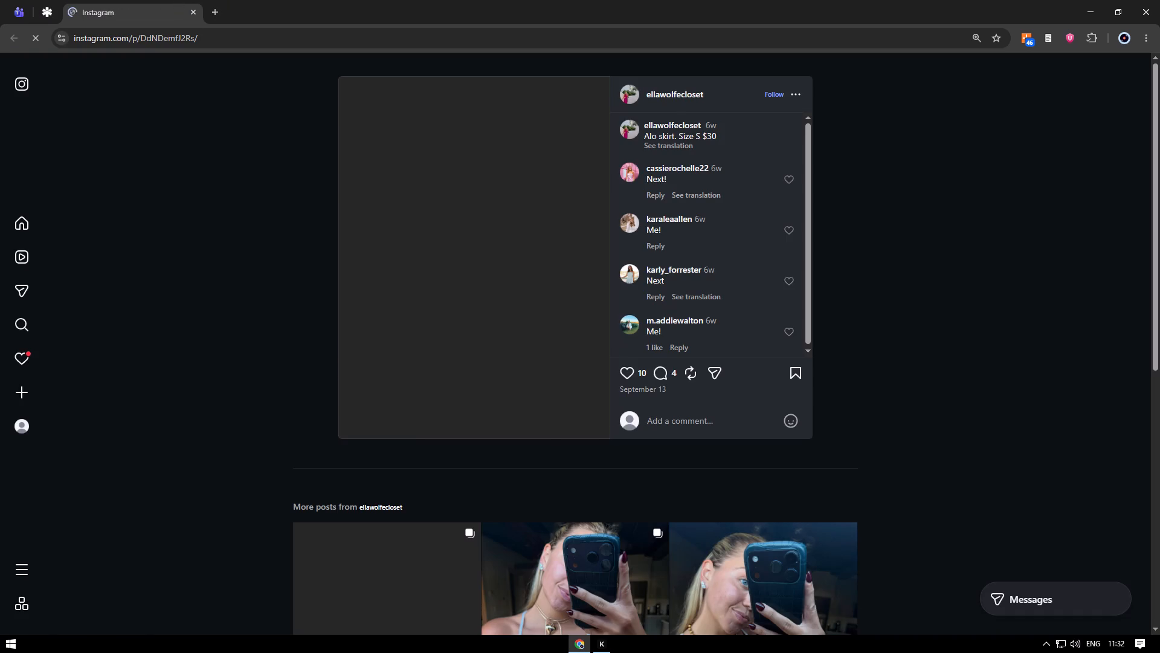
left_click(662, 96)
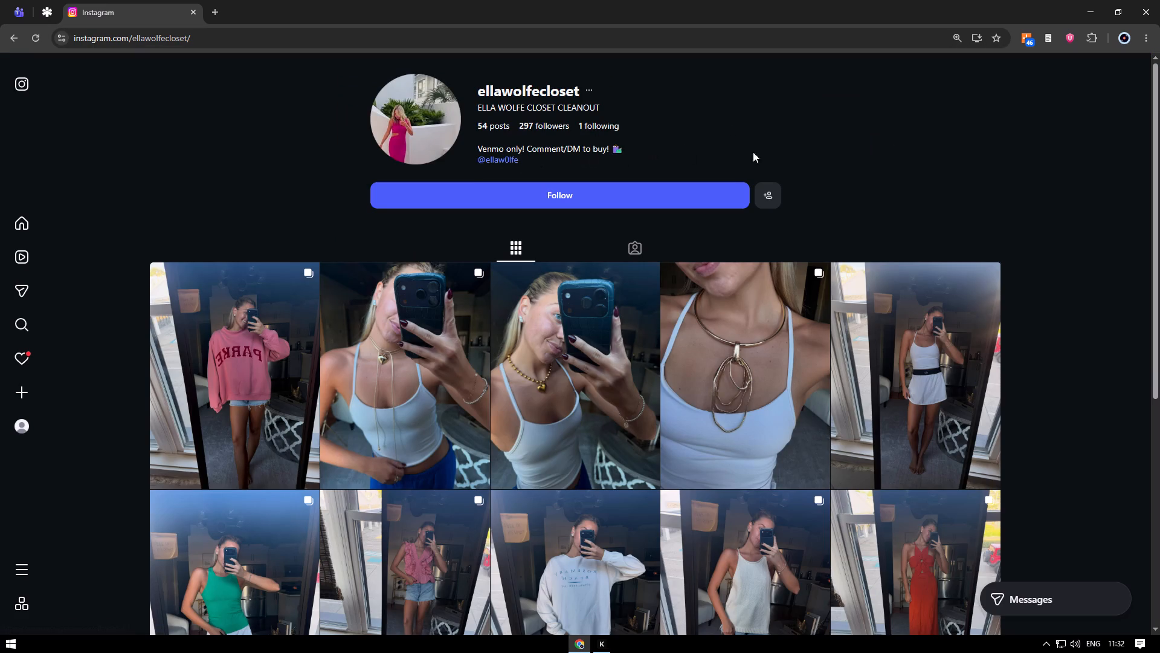
middle_click(163, 0)
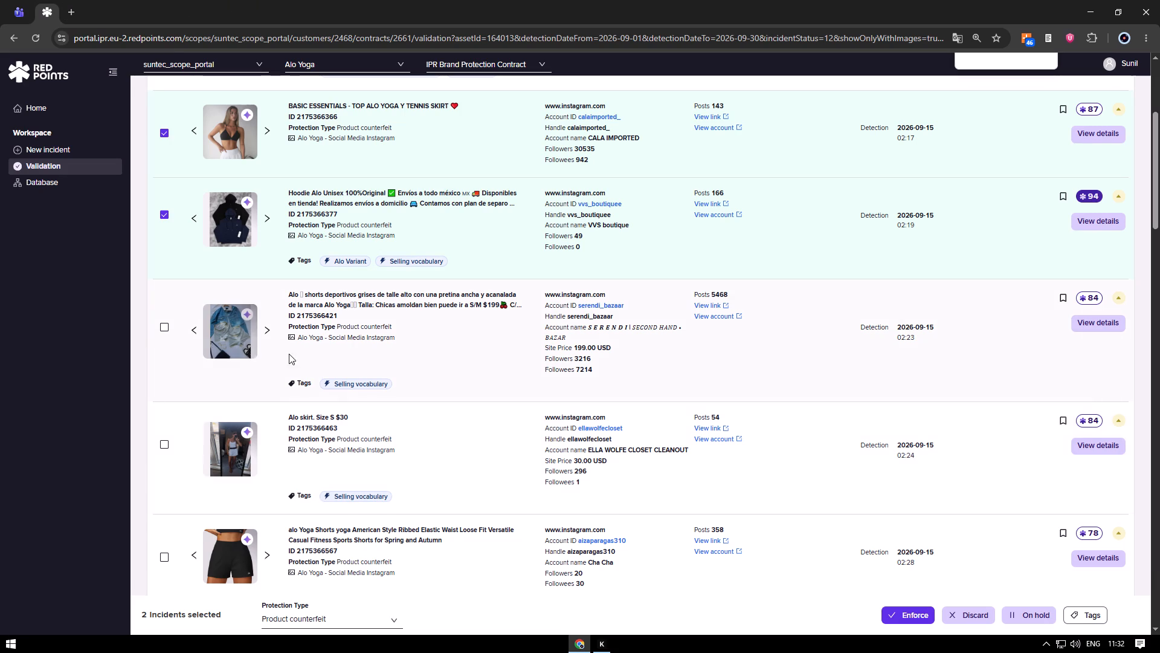
left_click(166, 443)
Add the "alo Yoga Shorts yoga American Style" incident to the selection.
scroll(160, 496, "down", 1)
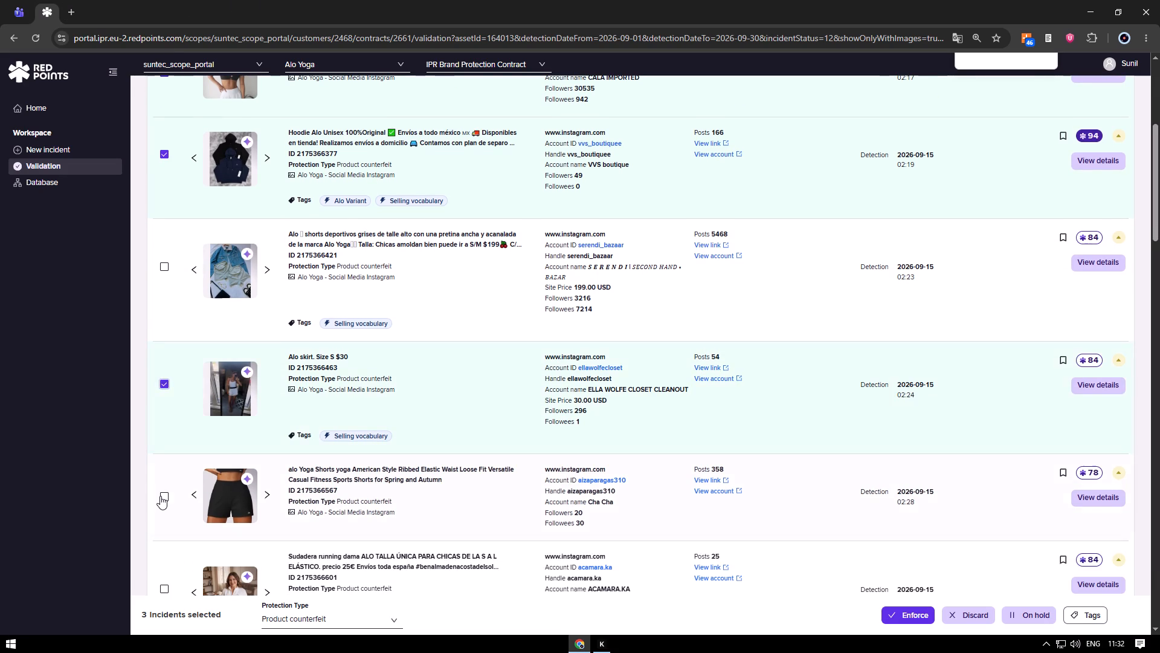
left_click(160, 493)
scroll(164, 493, "down", 2)
left_click(207, 488)
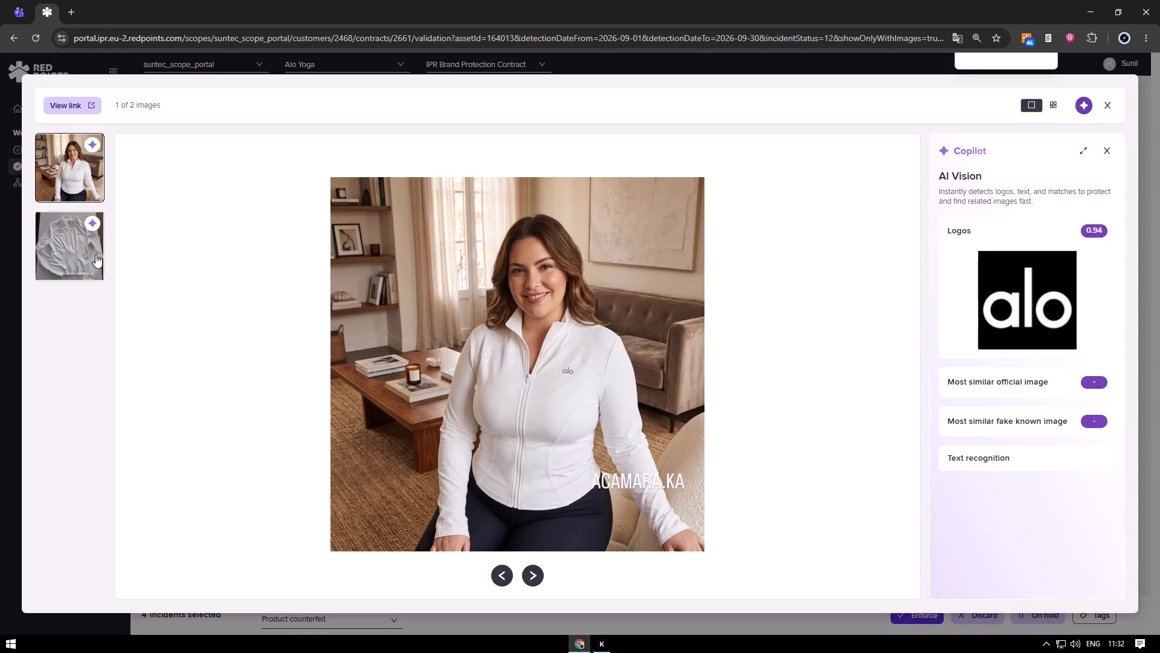
left_click(95, 255)
key("Escape")
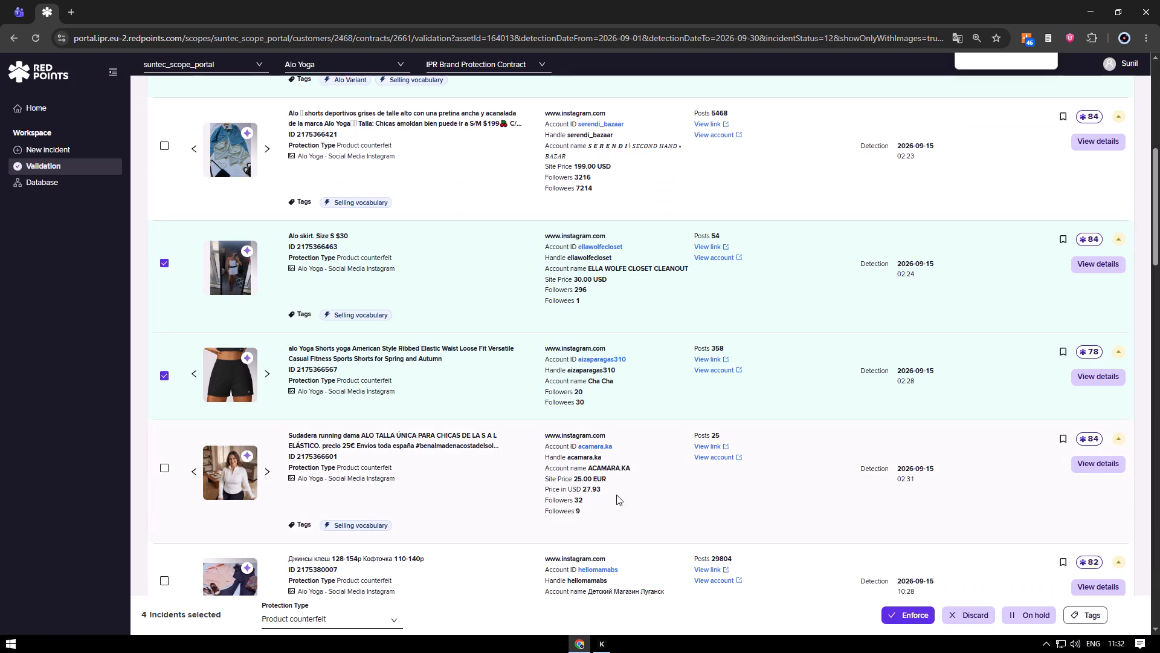
left_click(707, 446)
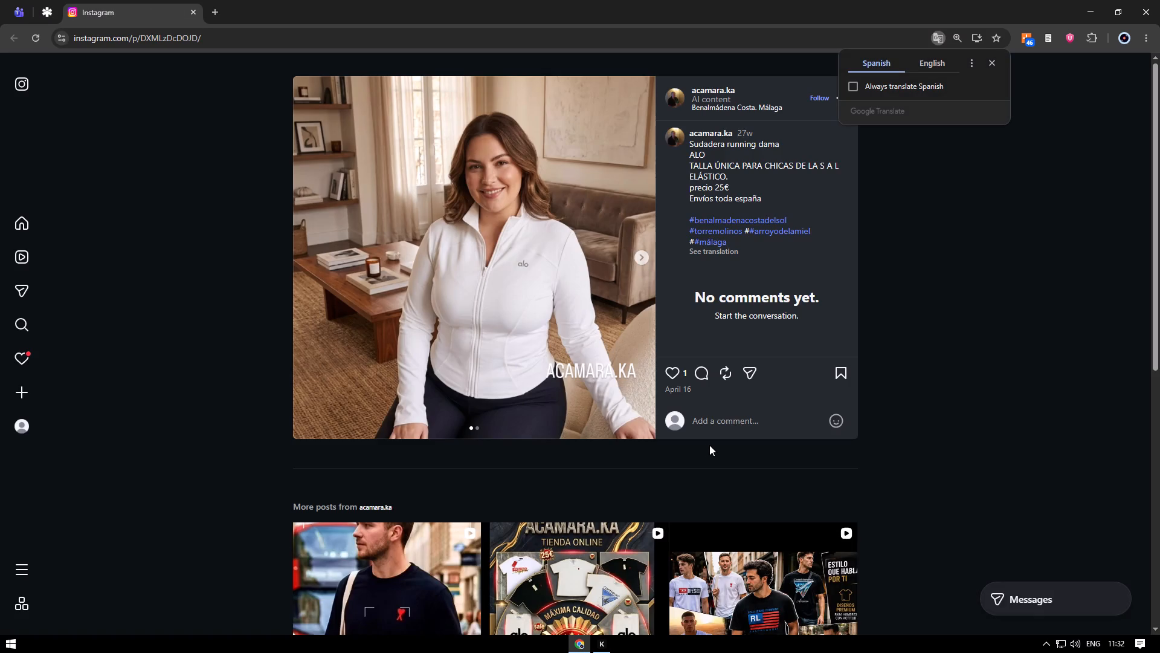
left_click(734, 252)
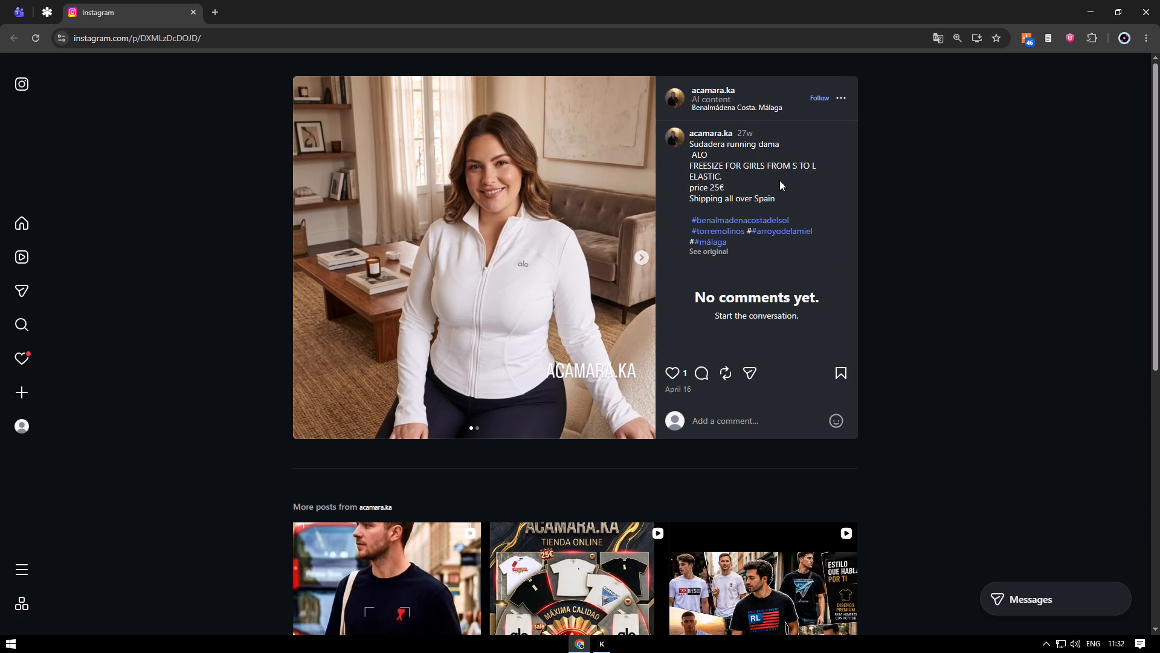
middle_click(147, 0)
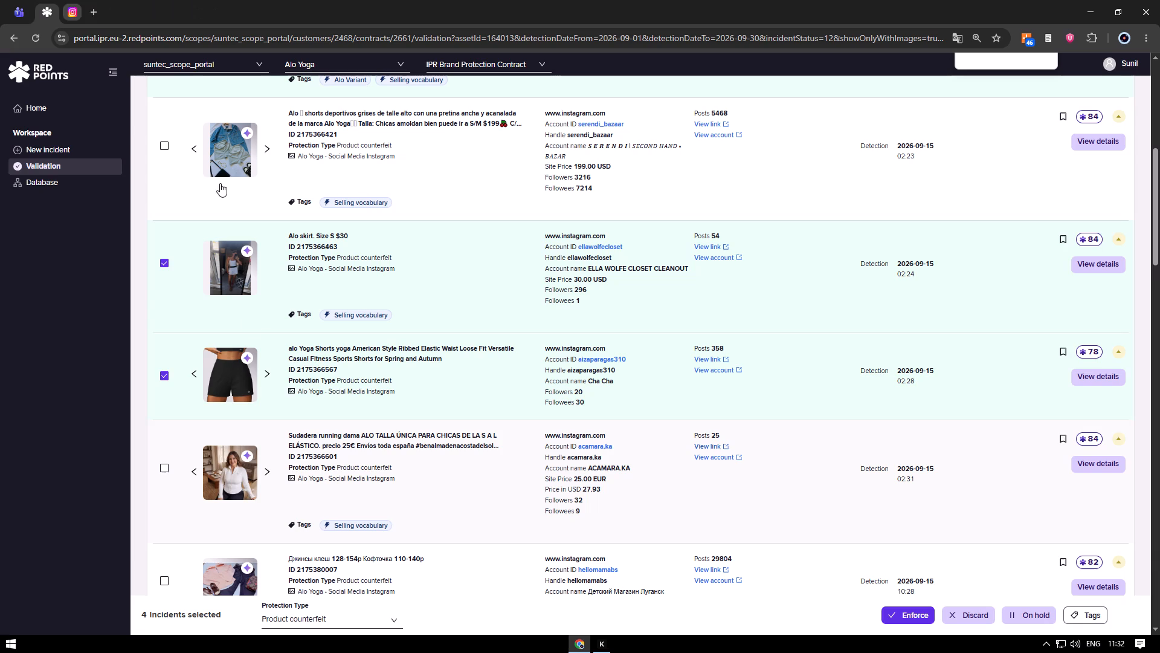
left_click(243, 477)
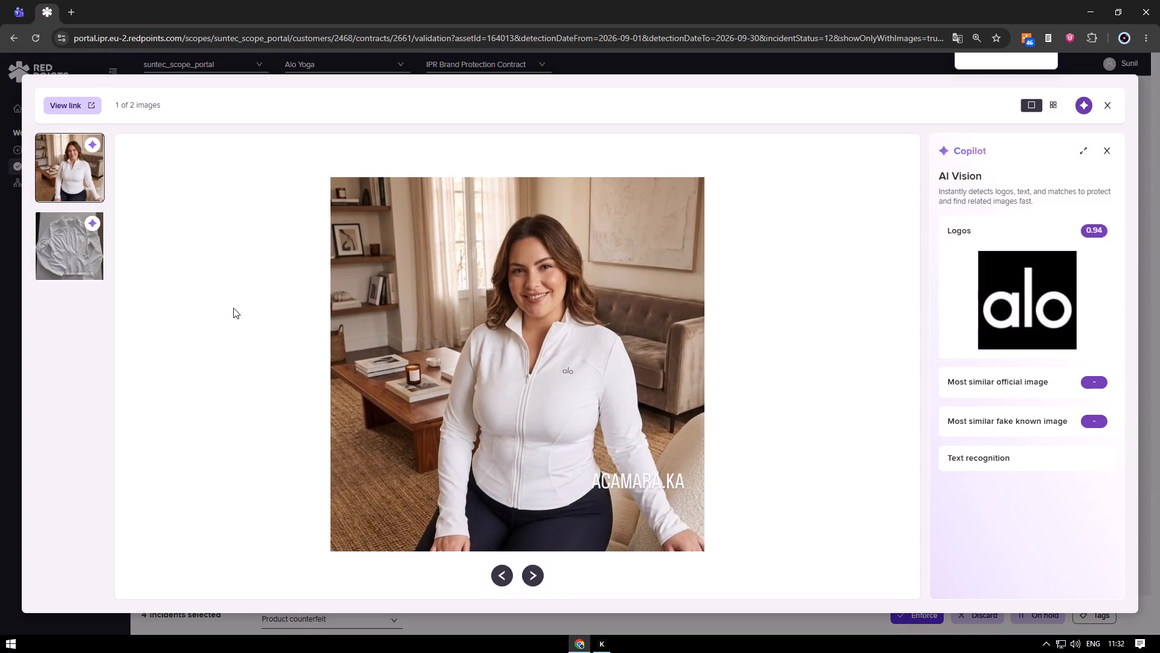
left_click(97, 264)
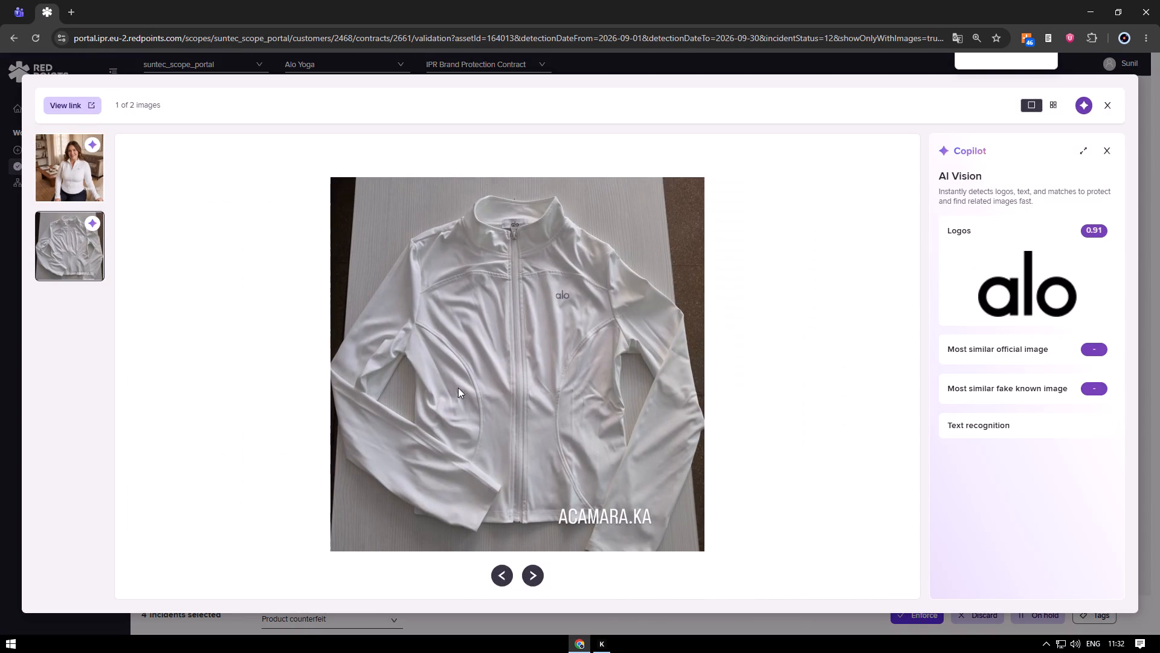
key("Escape")
scroll(449, 434, "up", 2)
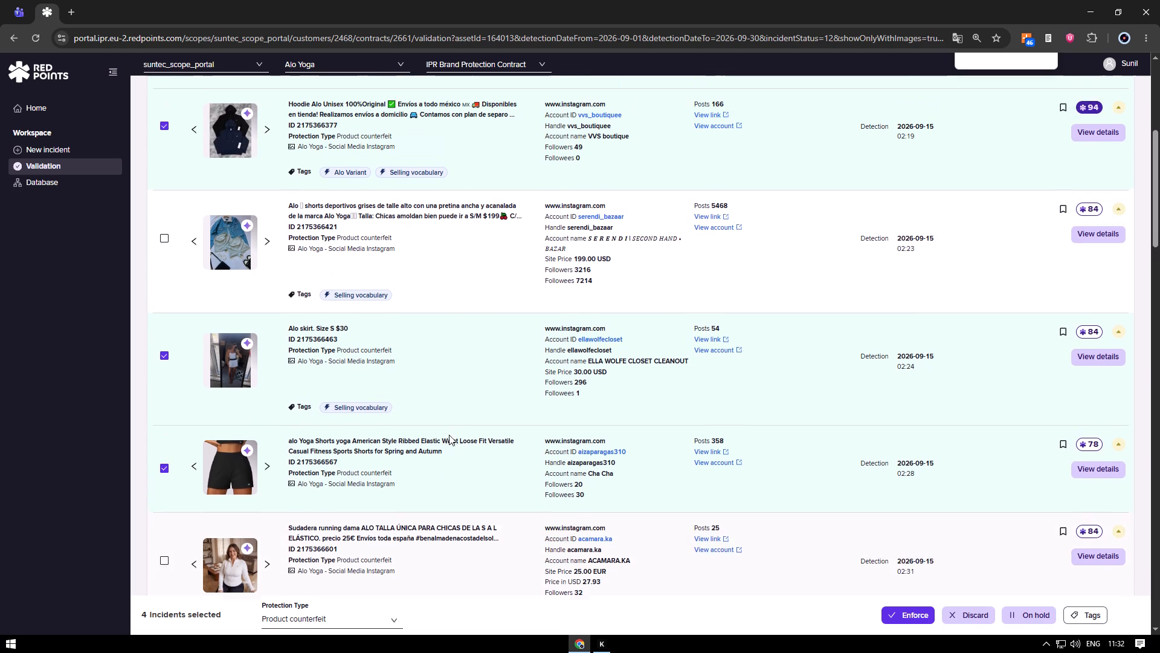
scroll(457, 456, "down", 4)
left_click(229, 481)
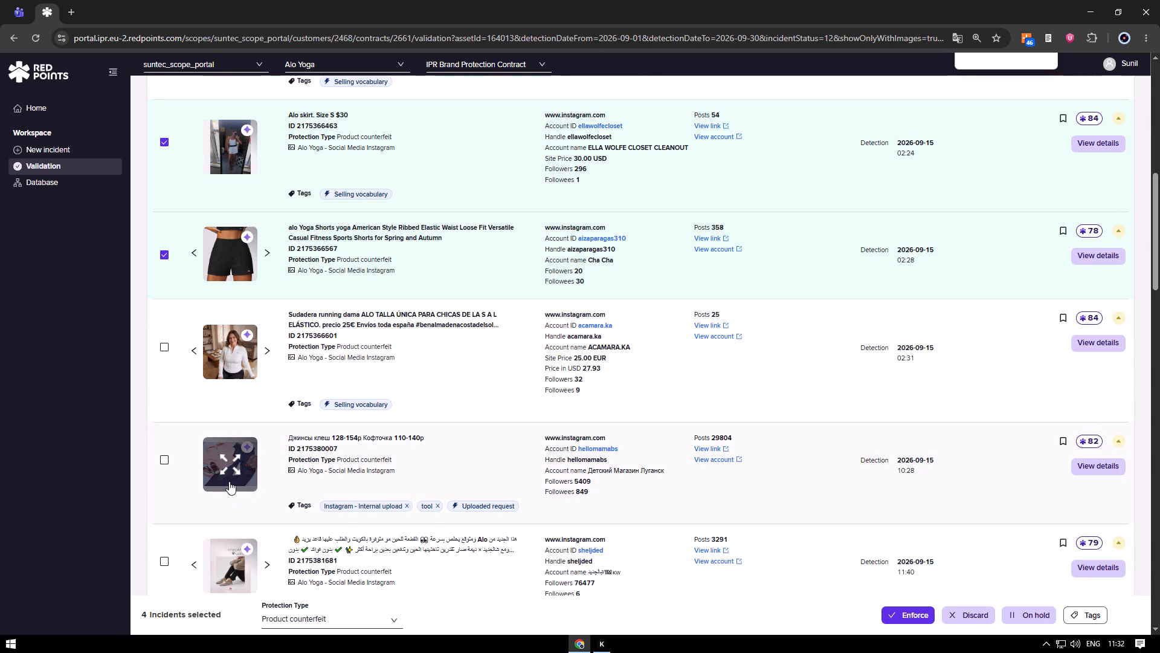
key("Escape")
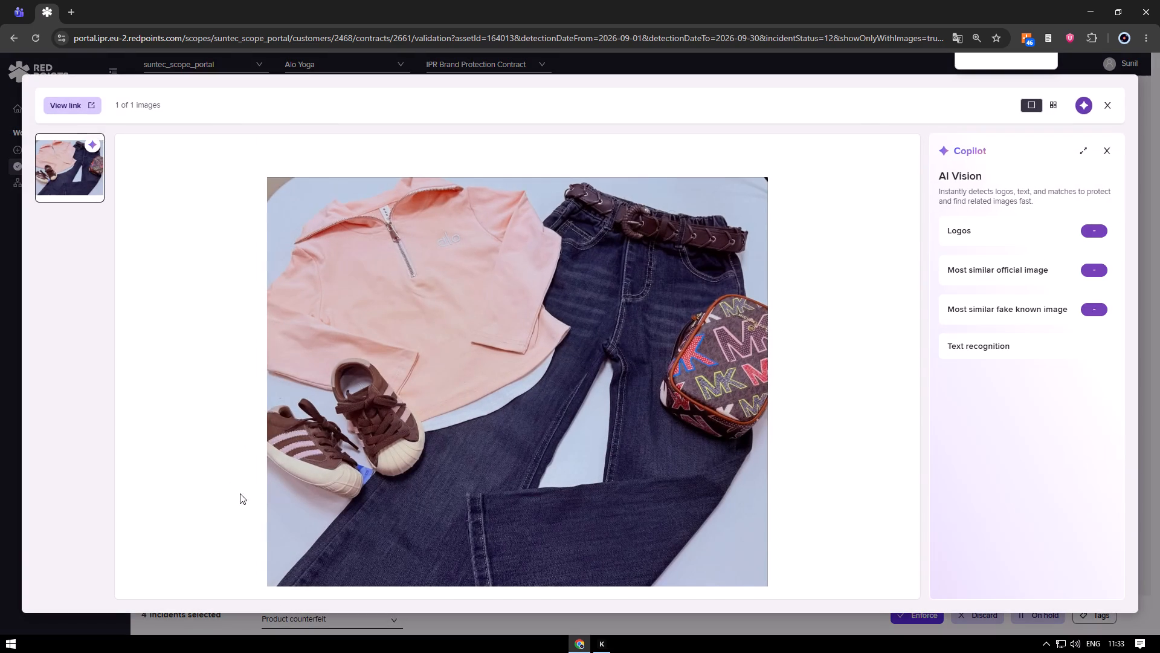
scroll(424, 541, "down", 3)
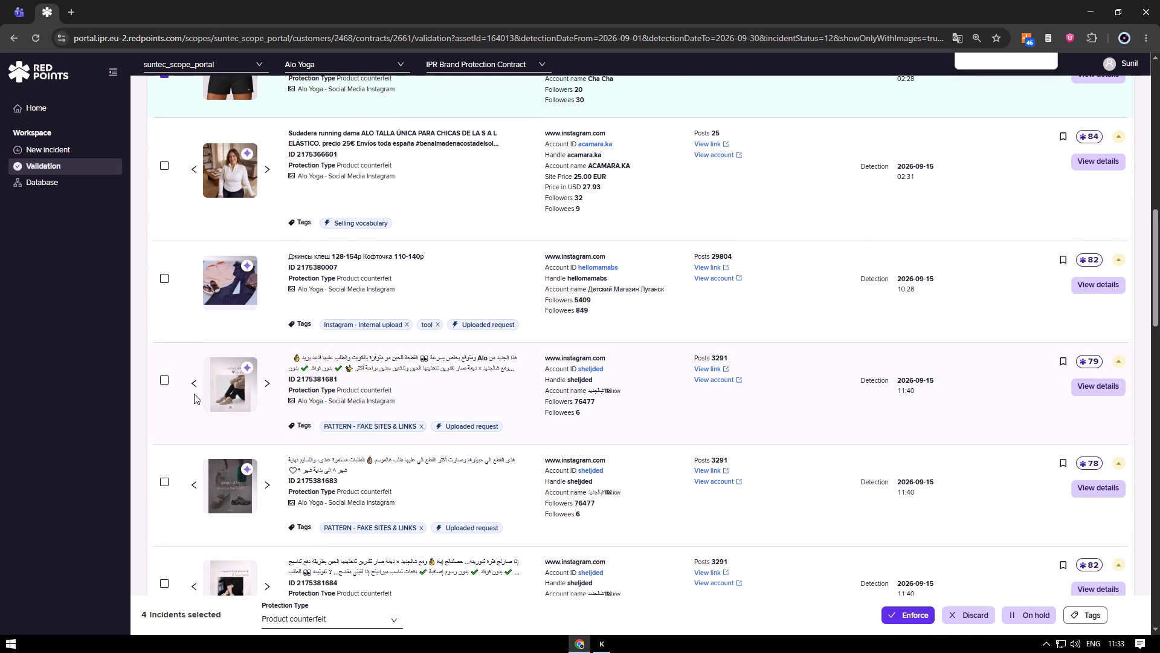
Choose "Commercial activity" in place of the existing "Alo Variant" and "Selling vocabulary" tags for the four selected incidents.
left_click(1080, 614)
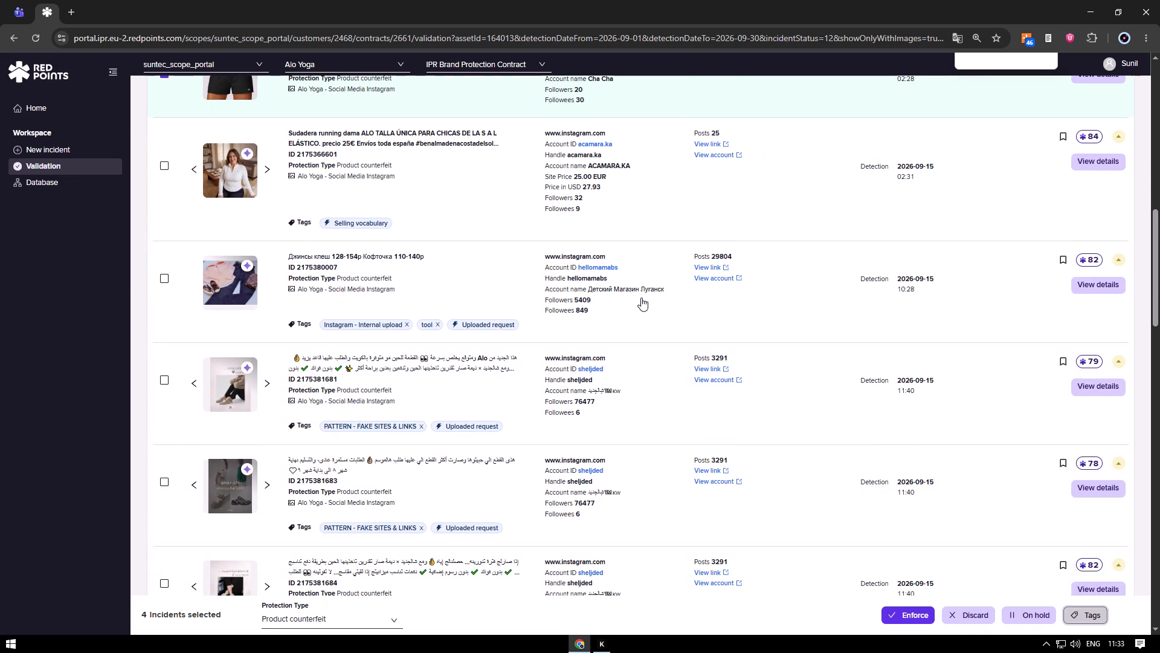
double_click(468, 197)
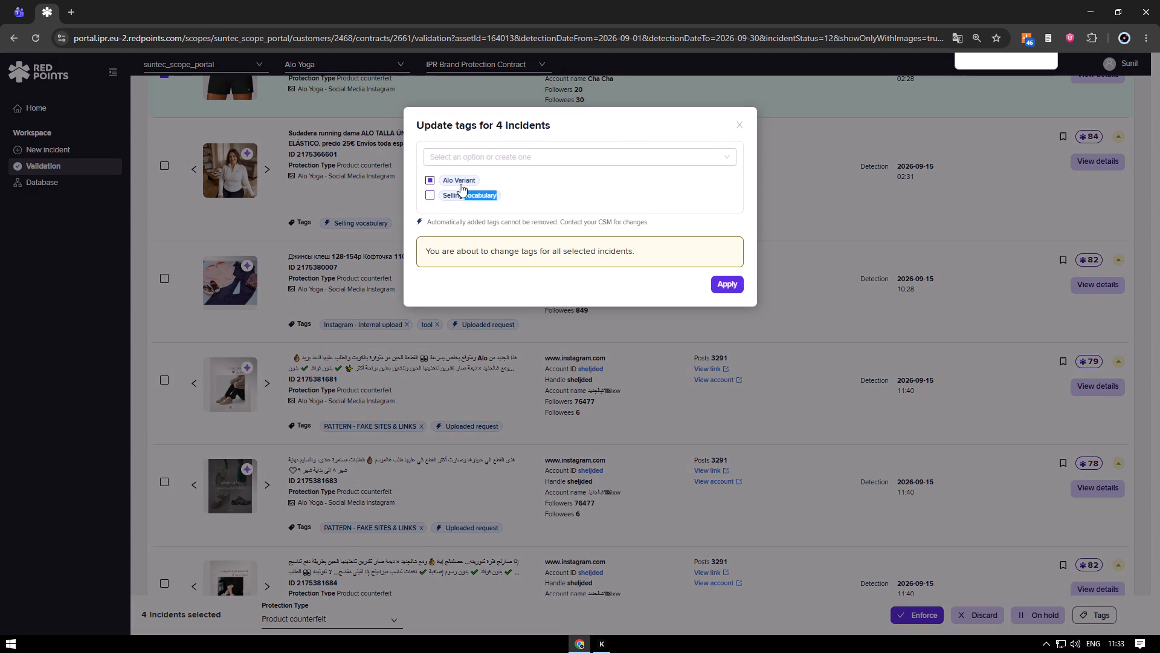
double_click(460, 184)
left_click(492, 160)
type("comm")
key("Up")
key("Up")
key("Up")
key("Return")
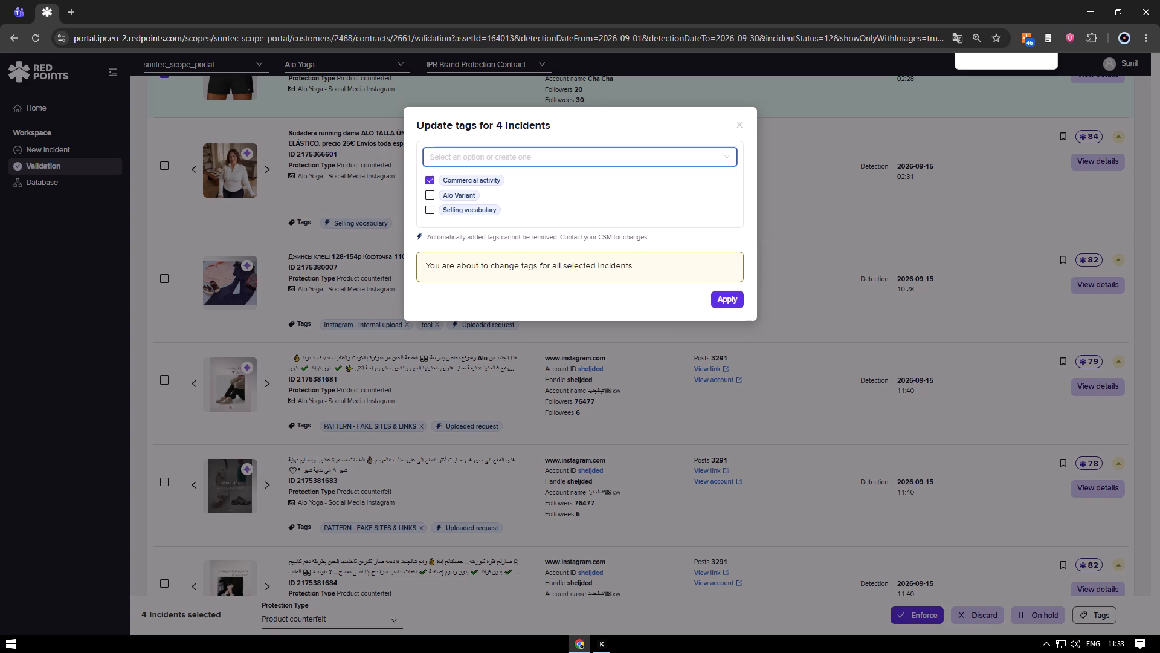
Apply the tag change to the four selected incidents and add the four to the browser extension's counter.
left_click(727, 301)
triple_click(1031, 39)
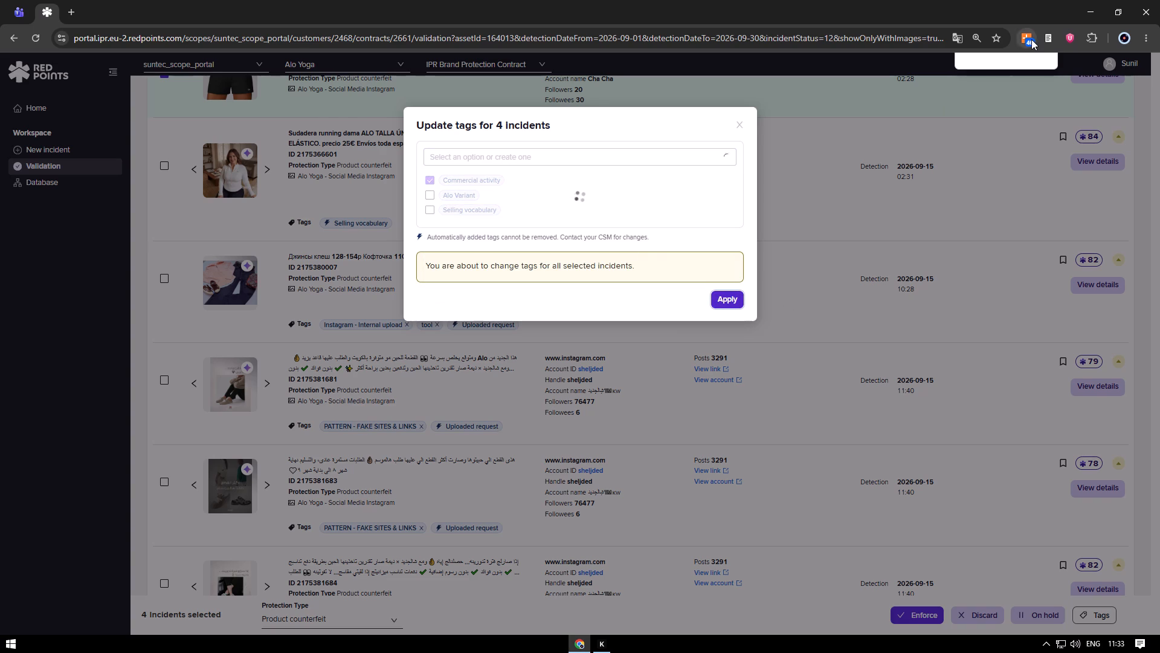
left_click(1031, 39)
scroll(352, 374, "up", 5)
scroll(250, 380, "up", 4)
scroll(192, 373, "up", 3)
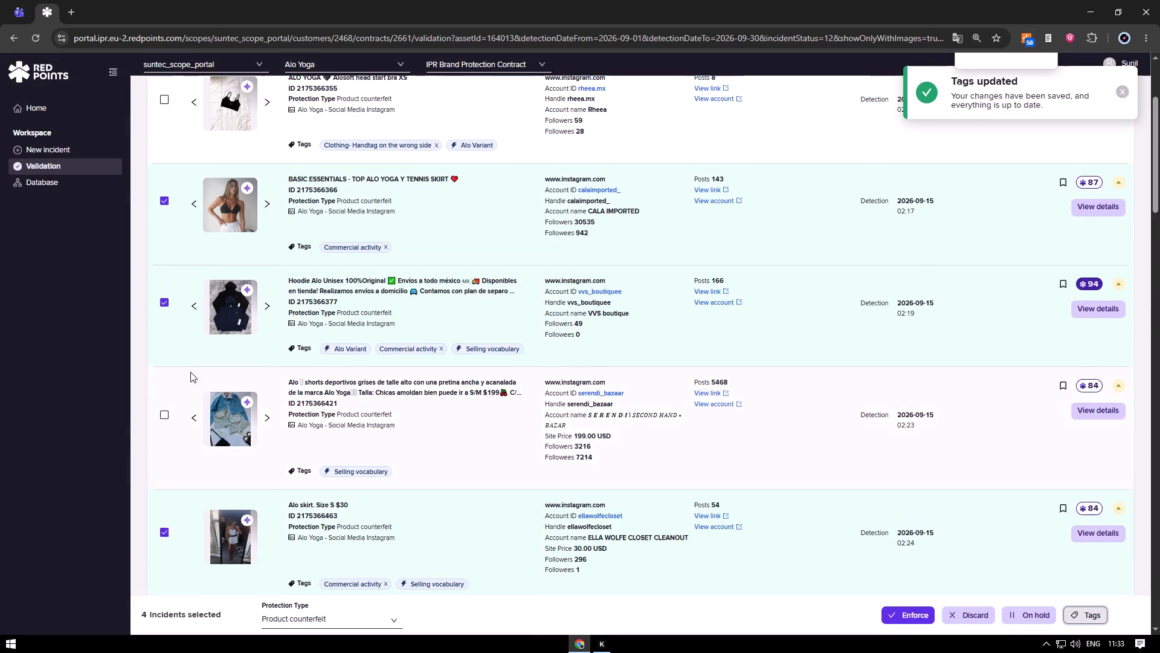
scroll(190, 372, "down", 2)
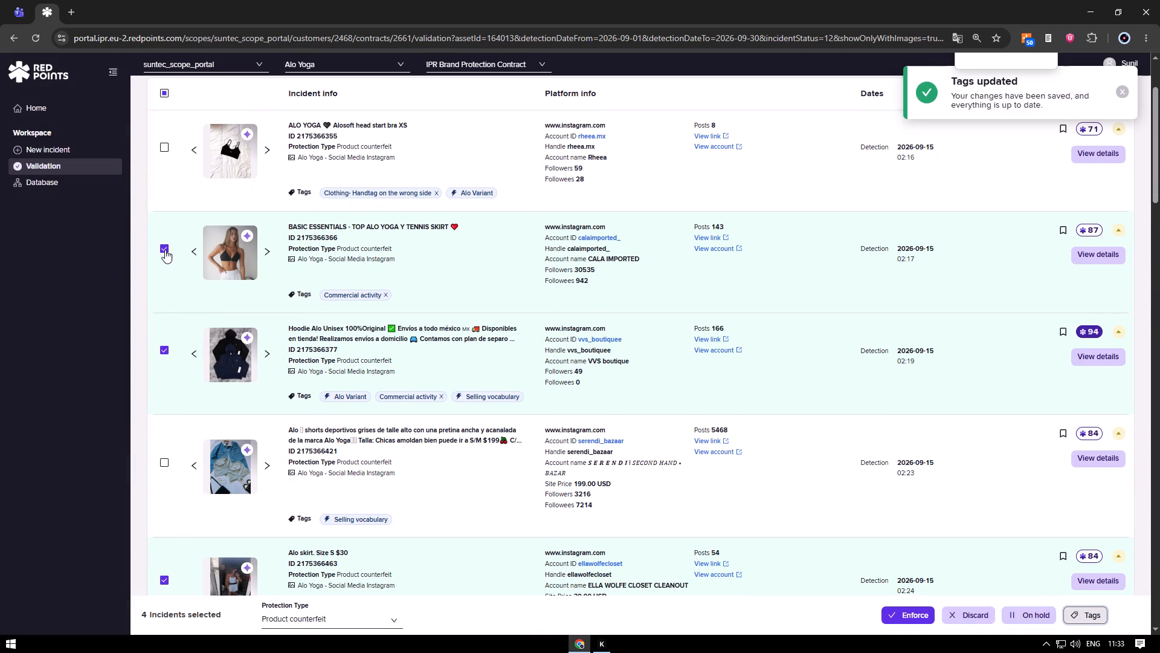
left_click(165, 250)
left_click(163, 345)
scroll(161, 345, "down", 5)
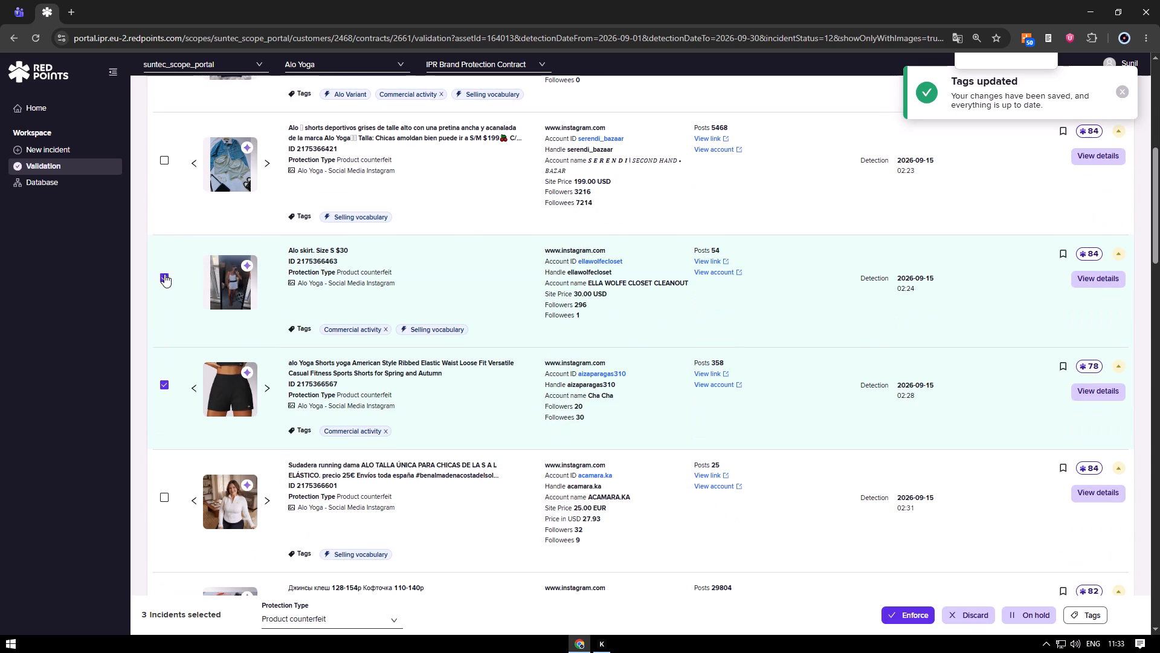
left_click(164, 275)
left_click(163, 383)
scroll(151, 302, "up", 3)
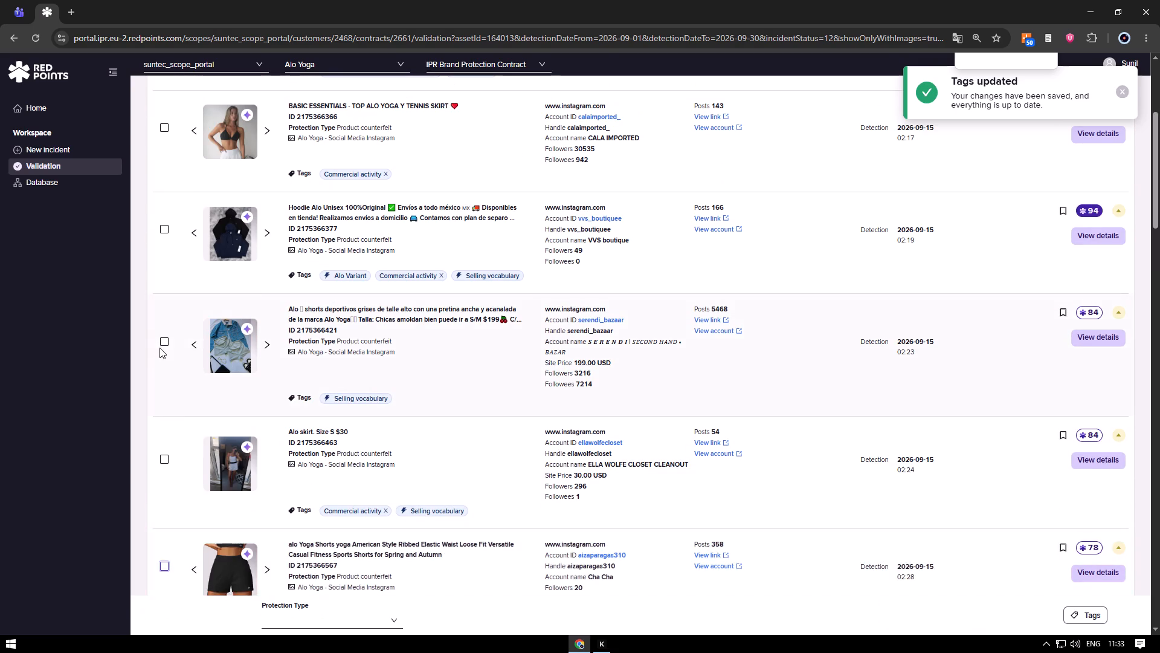
left_click(163, 339)
scroll(182, 347, "up", 3)
scroll(182, 347, "down", 4)
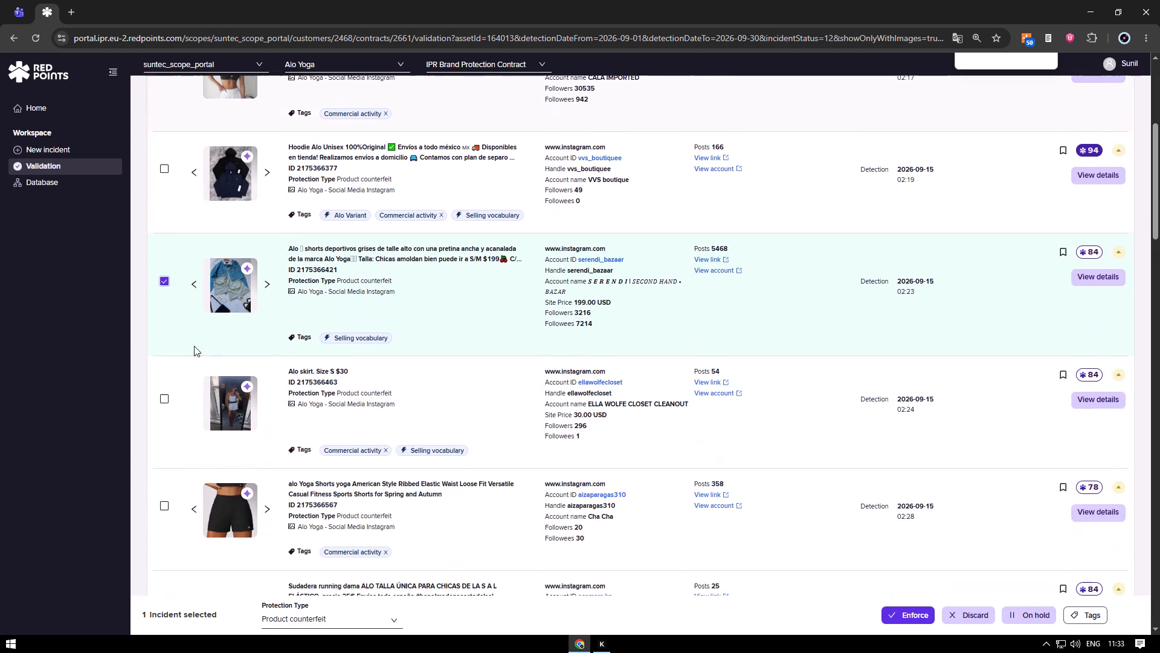
scroll(234, 340, "down", 4)
scroll(159, 392, "down", 1)
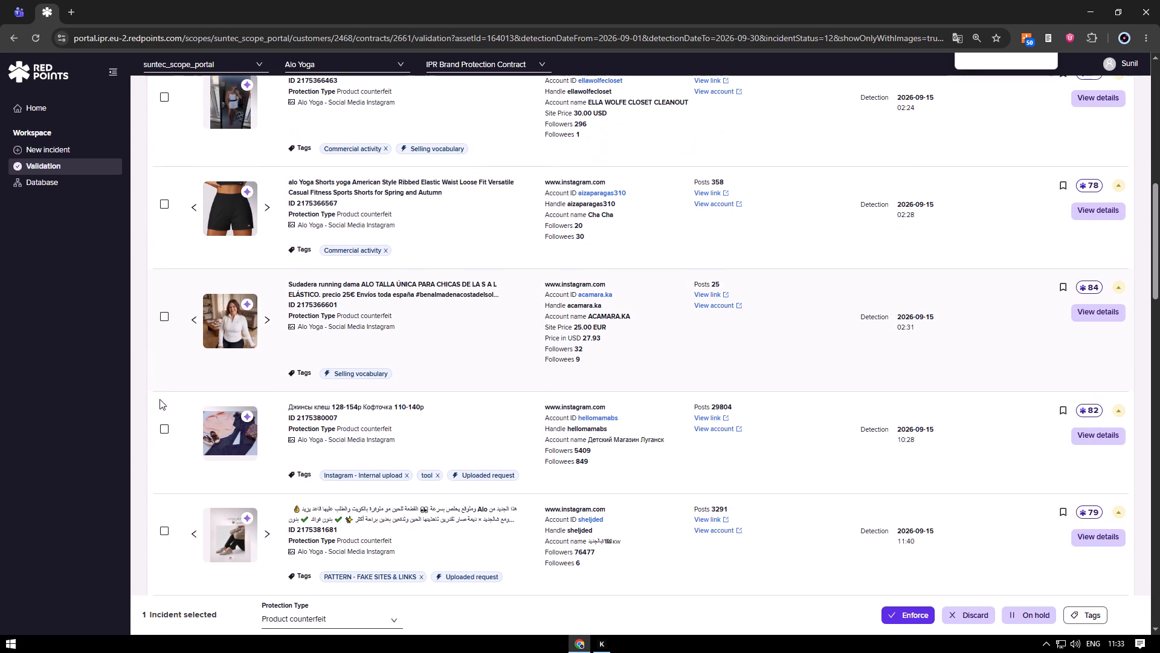
left_click(166, 430)
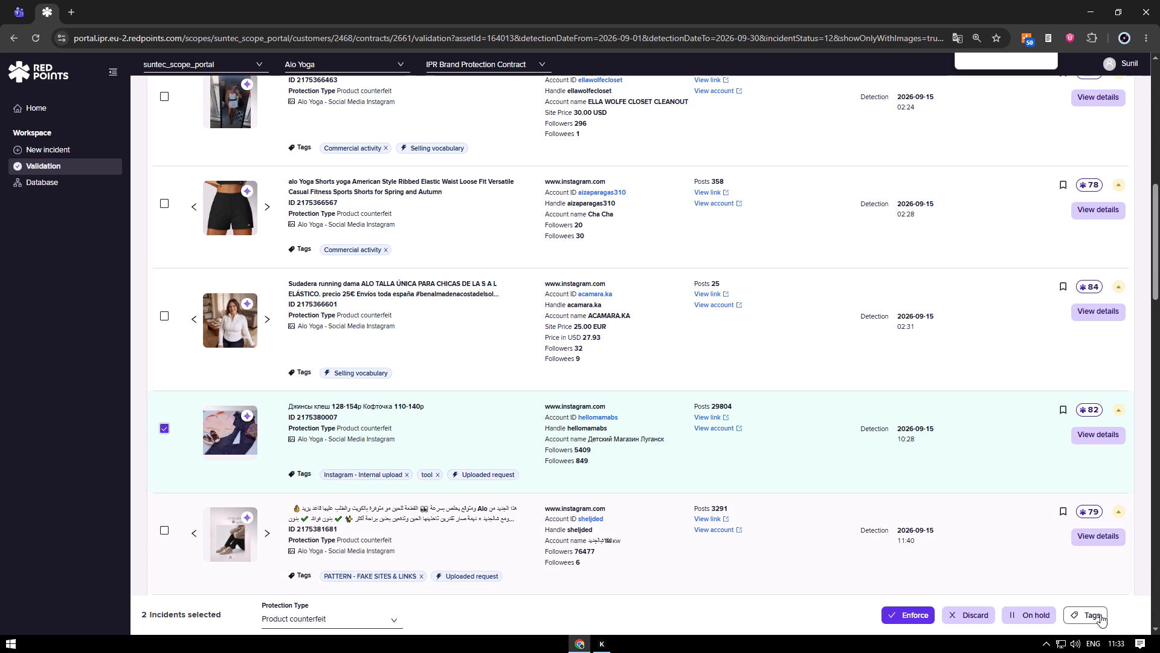
left_click(1074, 604)
left_click(1081, 617)
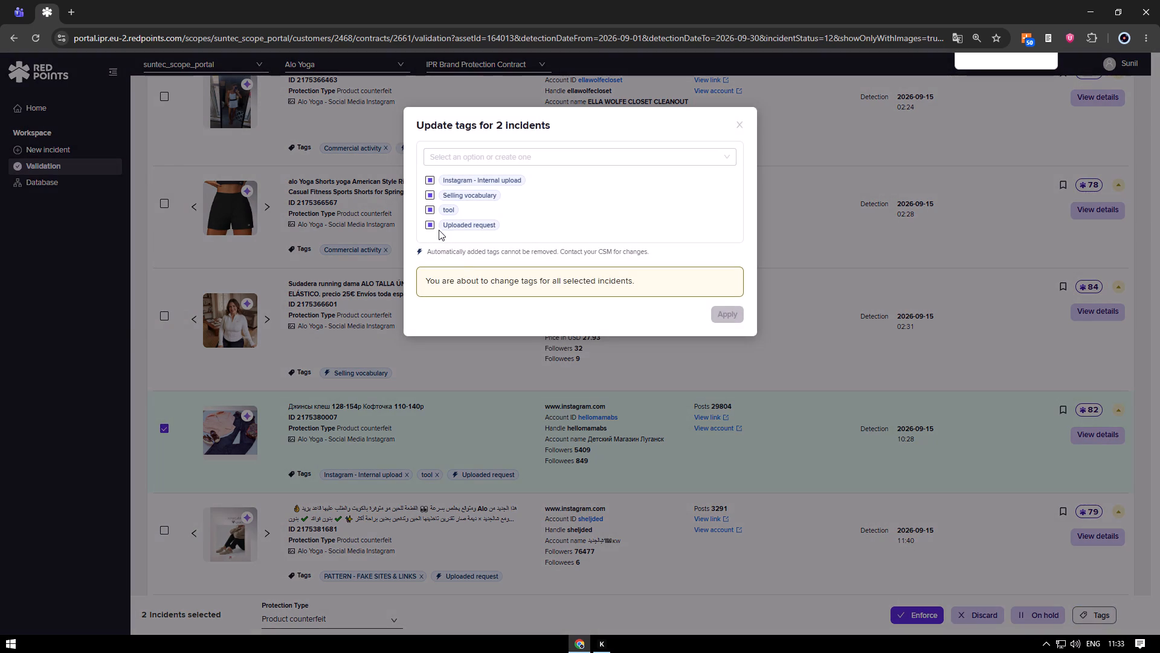
double_click(431, 226)
double_click(429, 211)
double_click(426, 195)
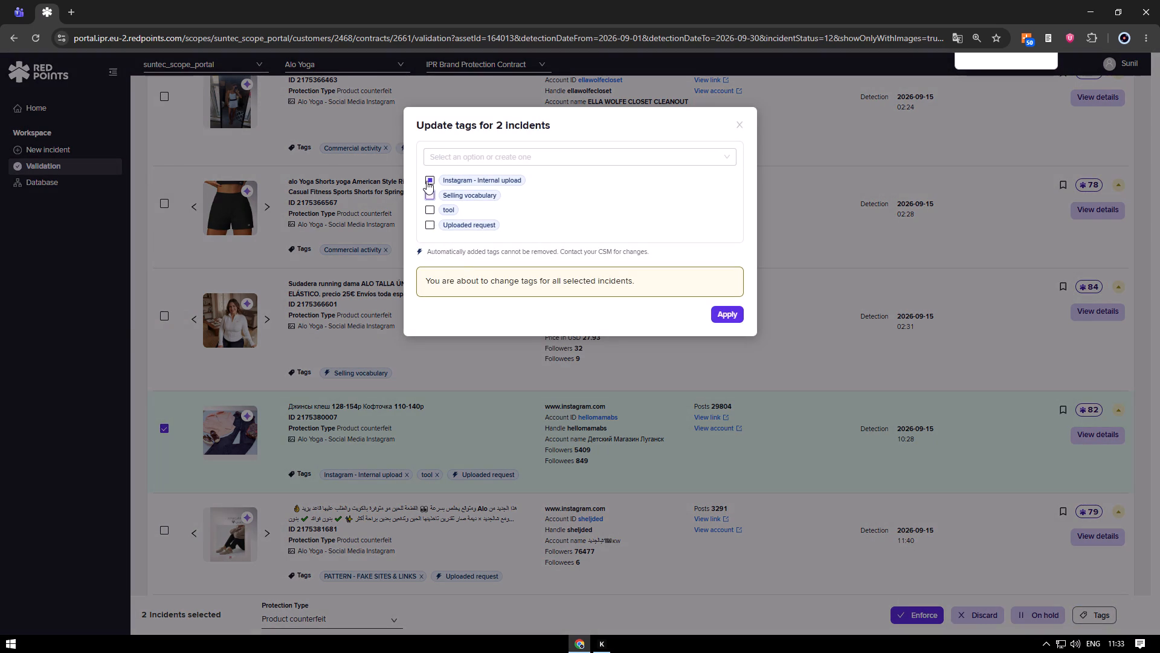
double_click(427, 181)
Add the existing "Unrelated content" tag to the two selected incidents and apply the tag update.
left_click(453, 155)
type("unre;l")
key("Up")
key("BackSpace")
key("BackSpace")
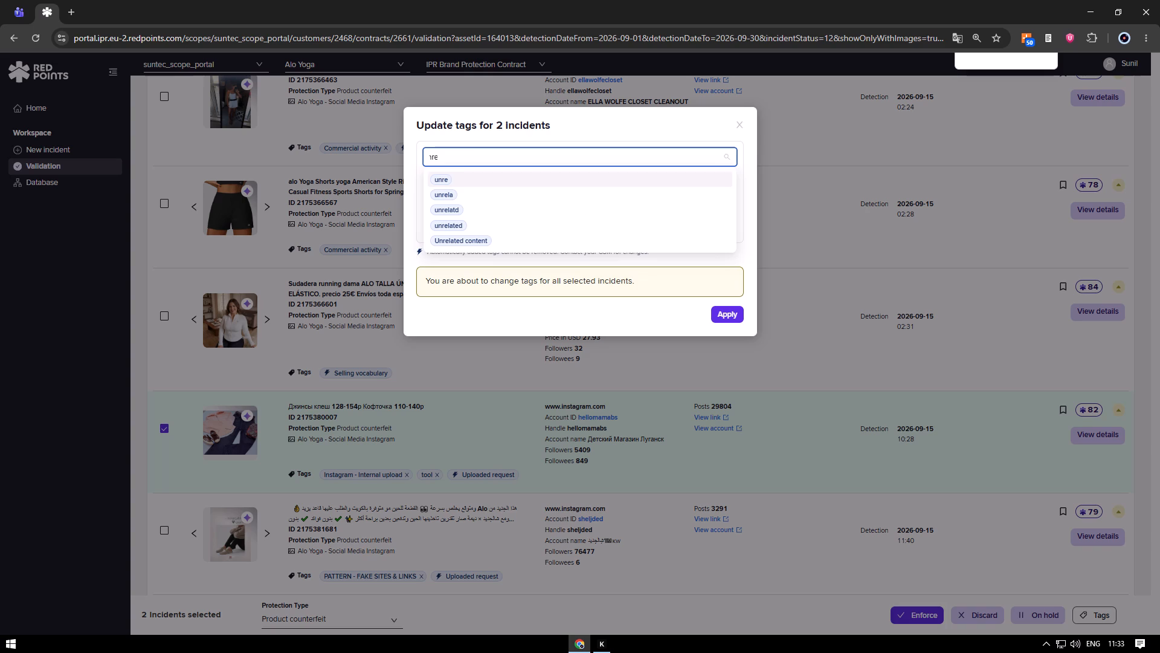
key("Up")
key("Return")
left_click(721, 323)
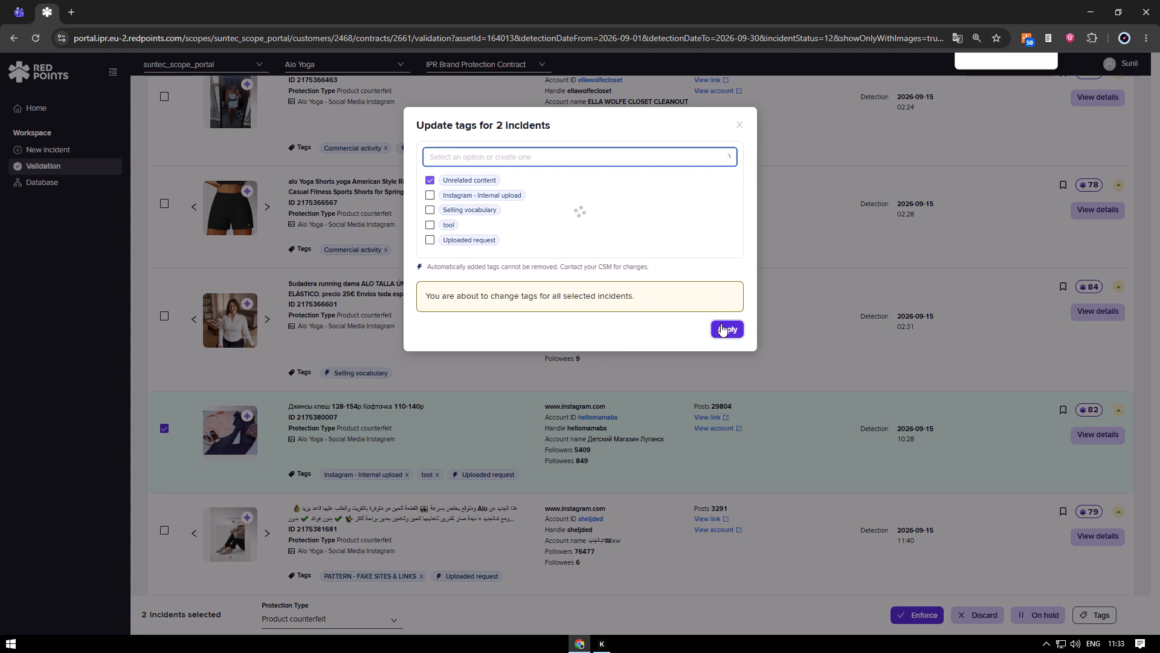
Add the two retagged incidents to the browser extension's counter.
double_click(1036, 43)
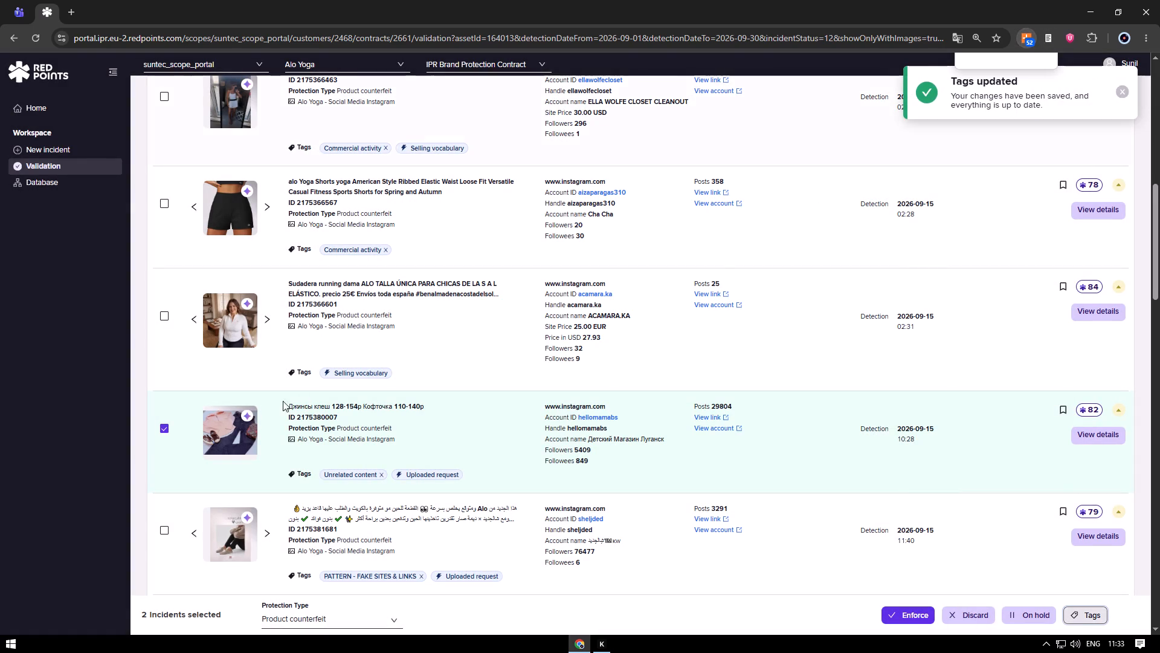
Deselect the two incidents tagged "Unrelated content", from hellomamabs and serendi_bazaar.
left_click(164, 423)
scroll(164, 406, "up", 4)
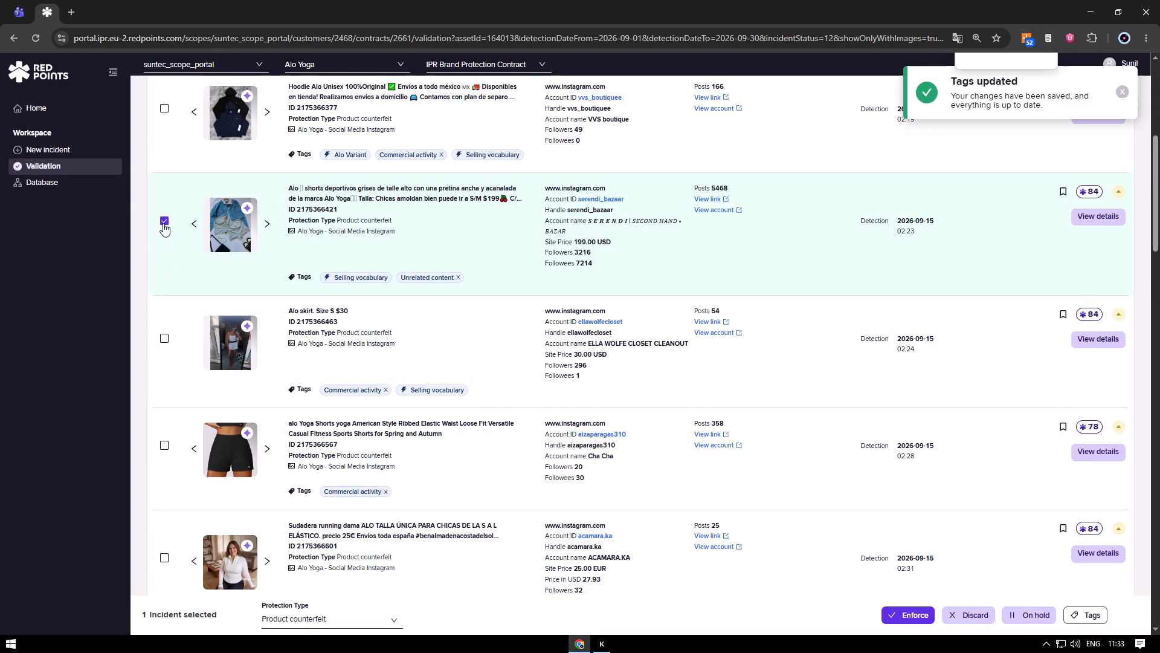
left_click(163, 223)
scroll(156, 303, "down", 3)
left_click(162, 374)
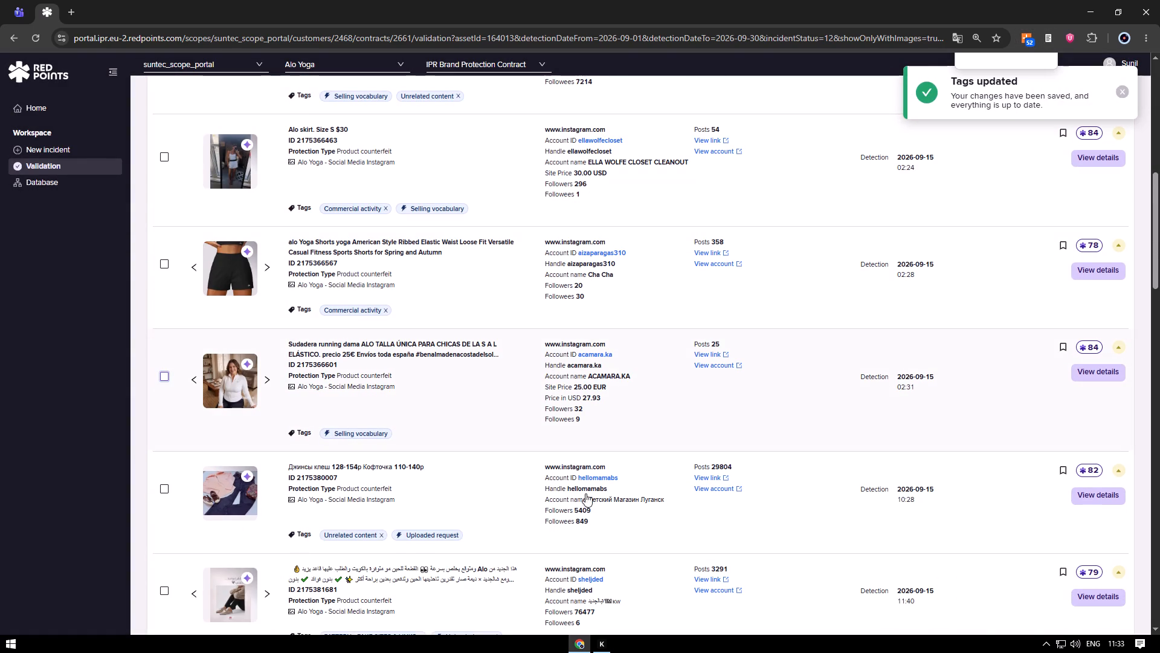
left_click(1091, 615)
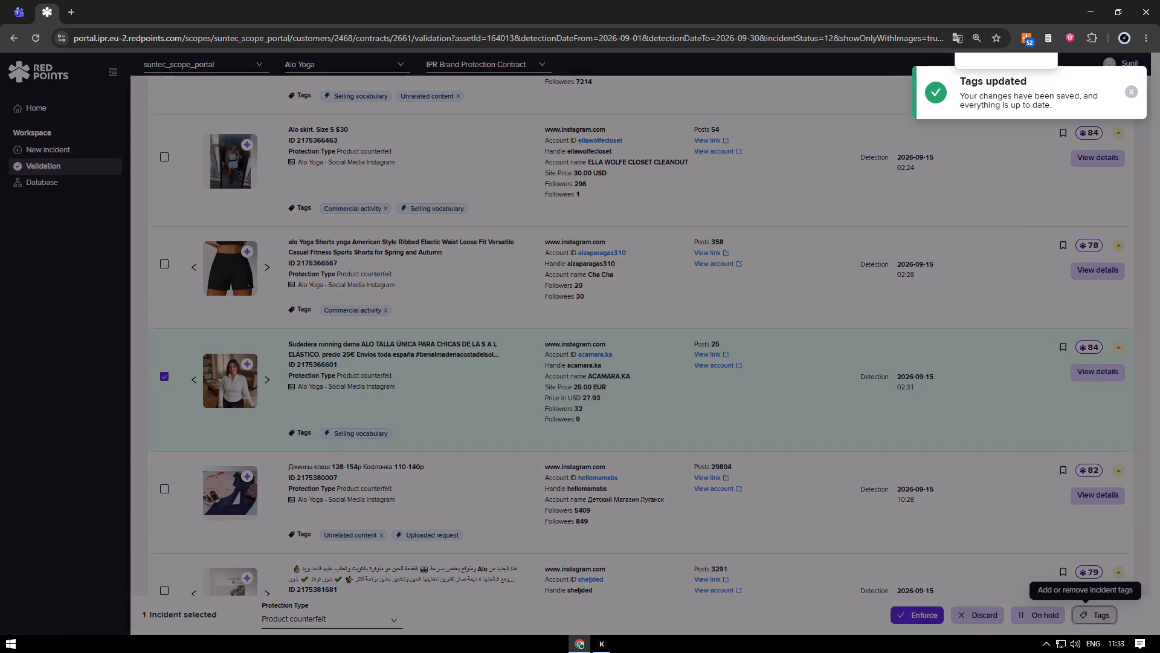
left_click(464, 181)
left_click(464, 152)
type("with")
key("Up")
key("Up")
key("Up")
key("Up")
key("Return")
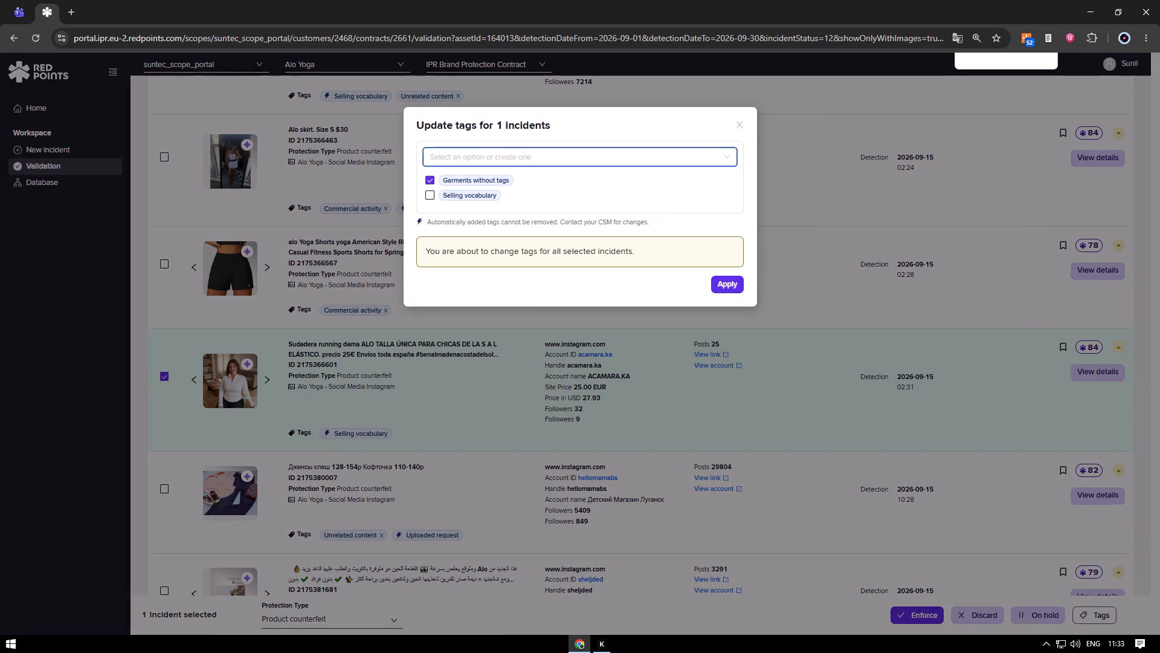
left_click(737, 281)
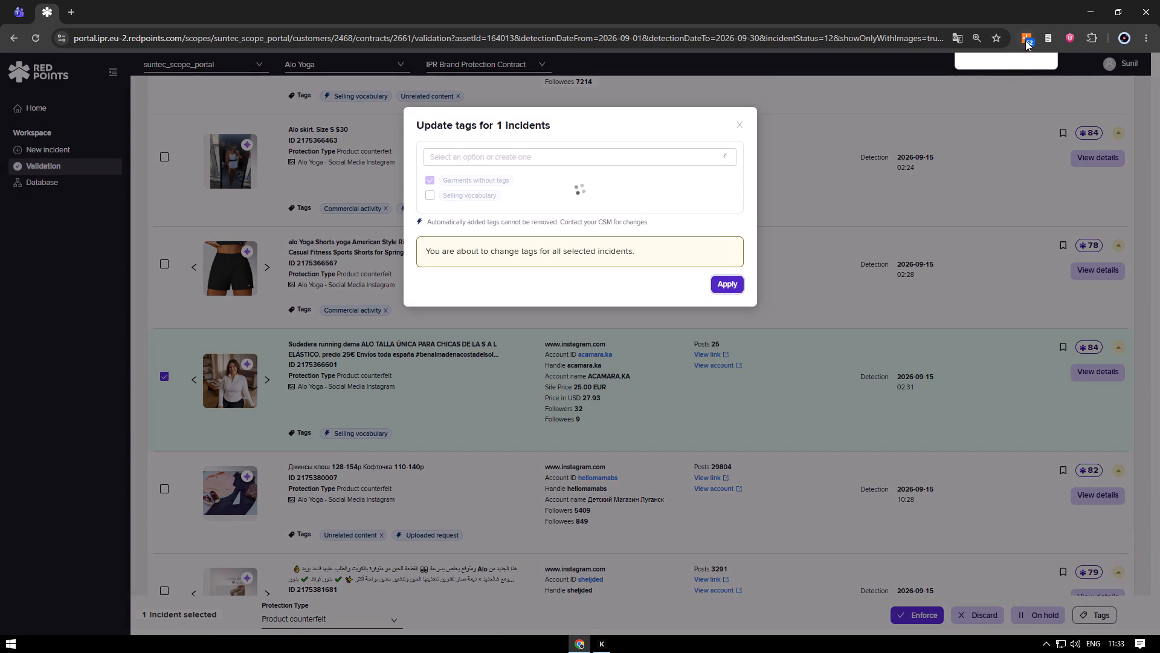
left_click(1025, 41)
left_click(163, 371)
scroll(193, 404, "down", 2)
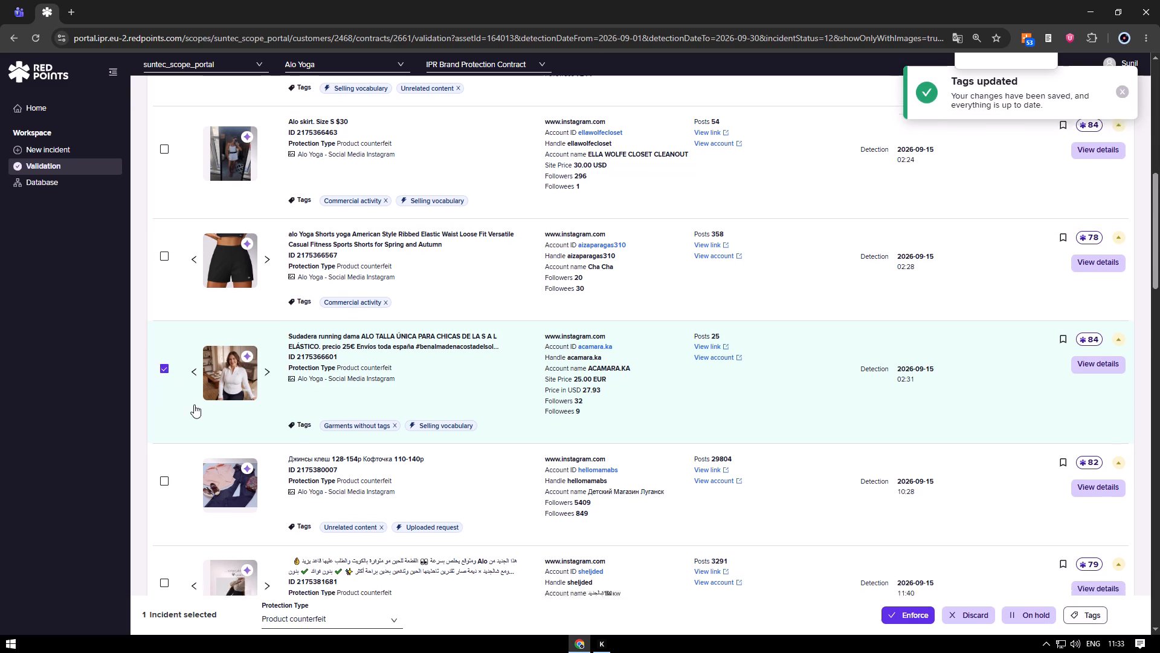
scroll(194, 404, "down", 3)
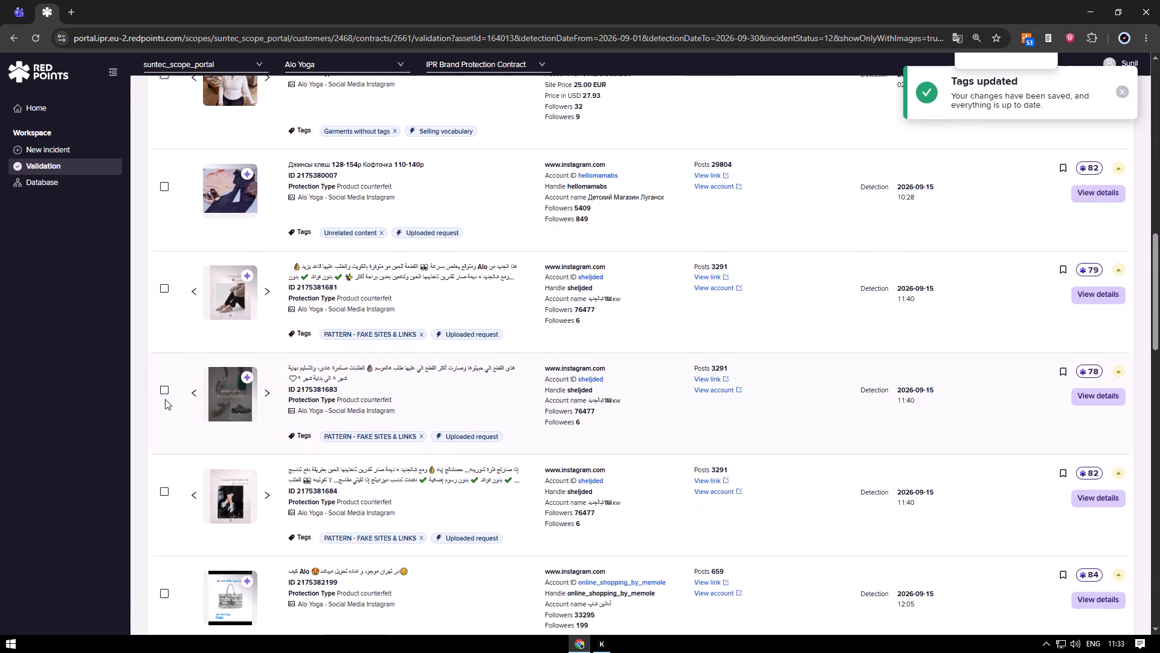
left_click(218, 398)
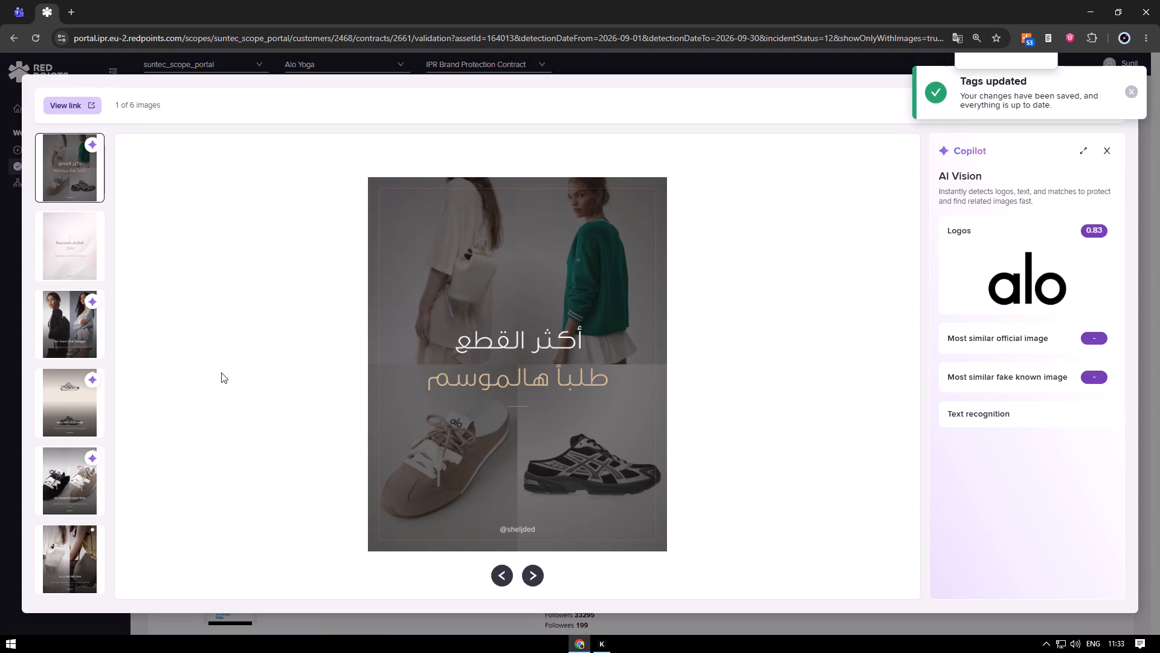
key("Escape")
right_click(475, 393)
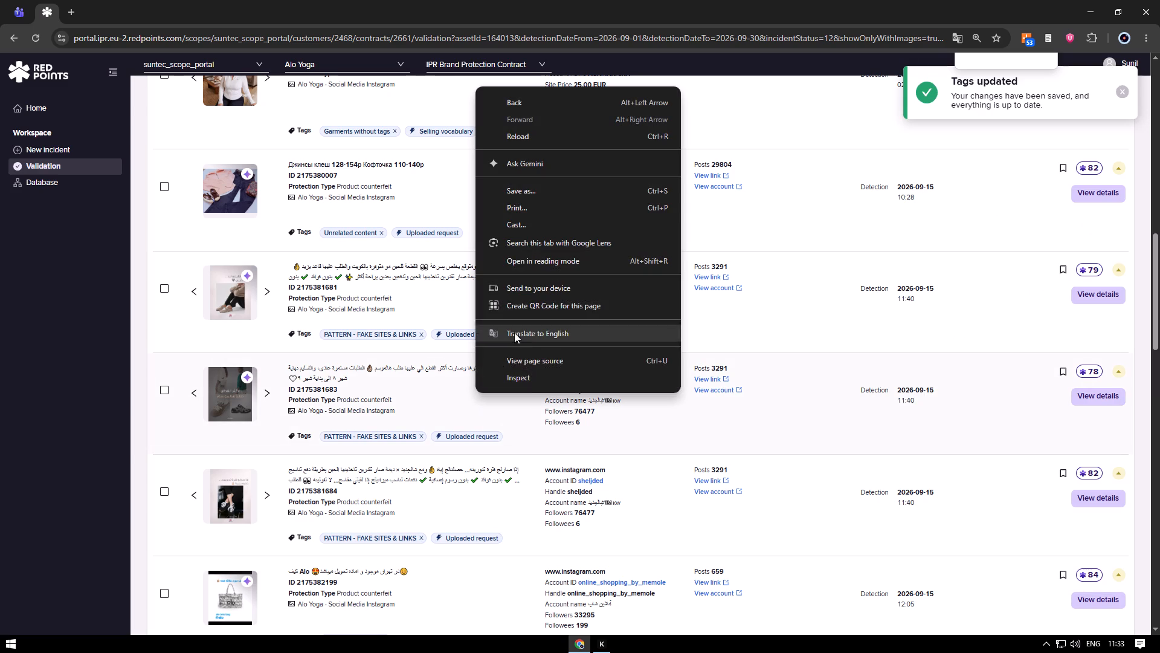
left_click(518, 333)
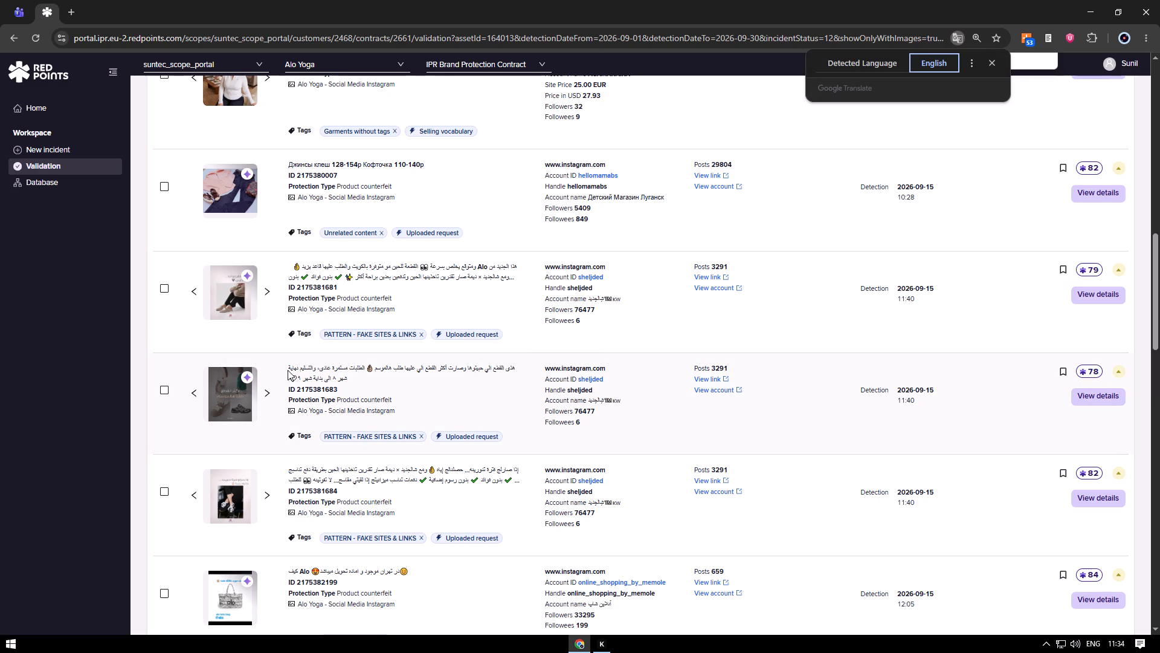
left_click_drag(274, 362, 353, 372)
left_click_drag(285, 369, 317, 369)
left_click(338, 386)
left_click_drag(352, 382, 286, 366)
left_click(286, 366)
left_click_drag(288, 367, 285, 368)
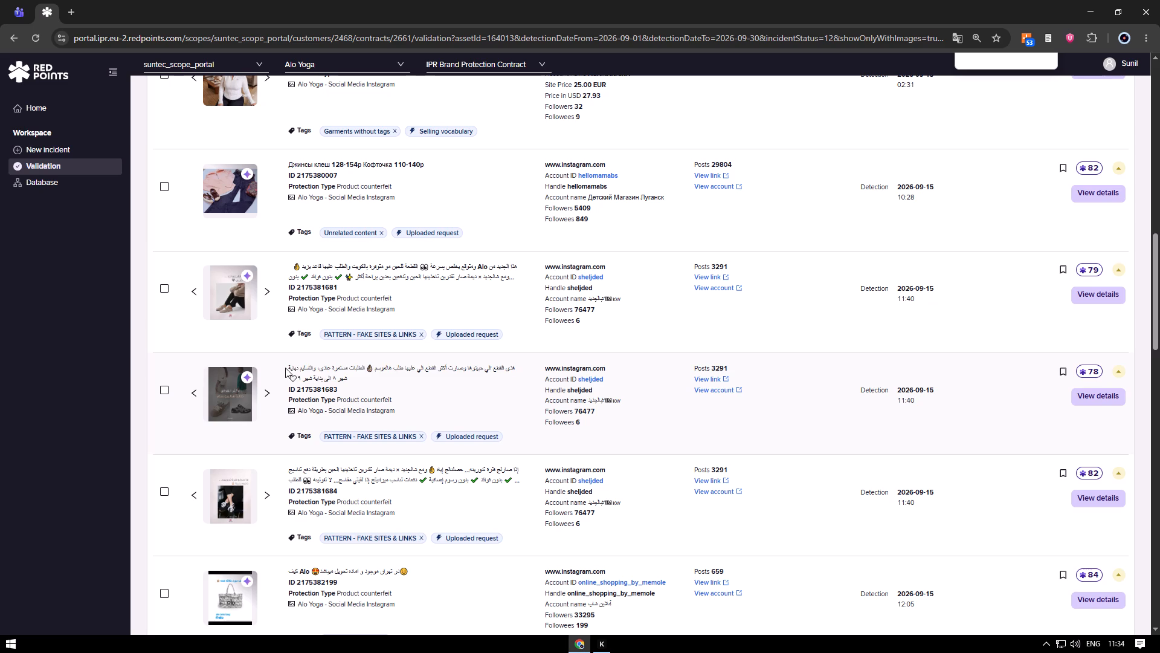
left_click_drag(285, 368, 288, 360)
left_click_drag(350, 380, 286, 363)
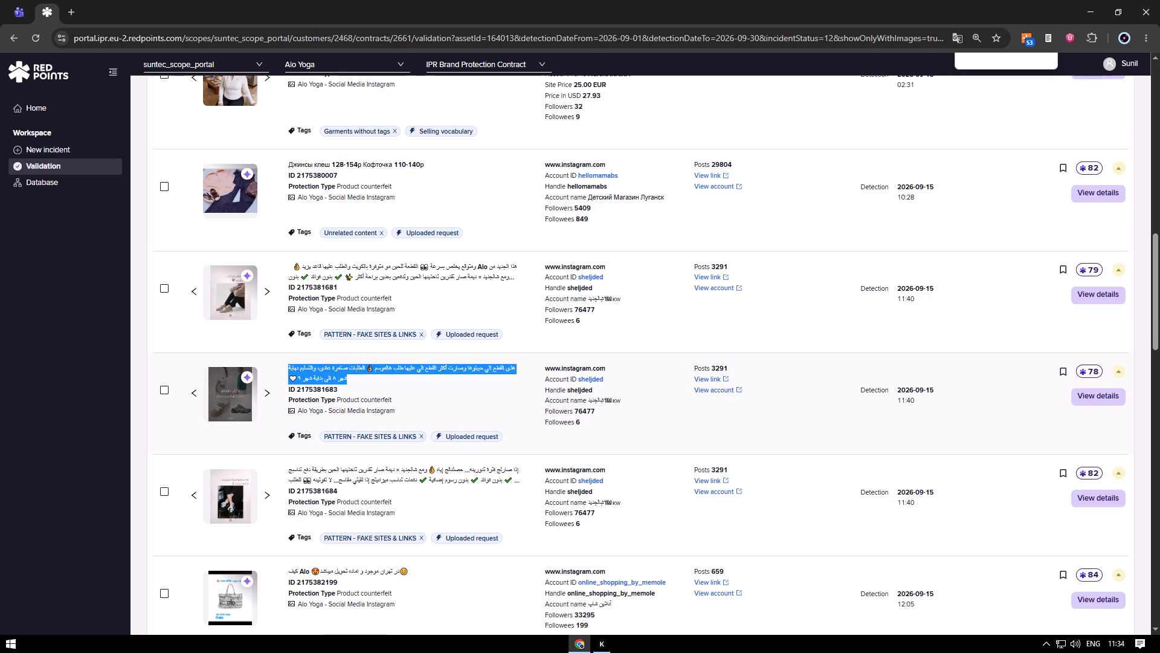
right_click(298, 366)
left_click(350, 478)
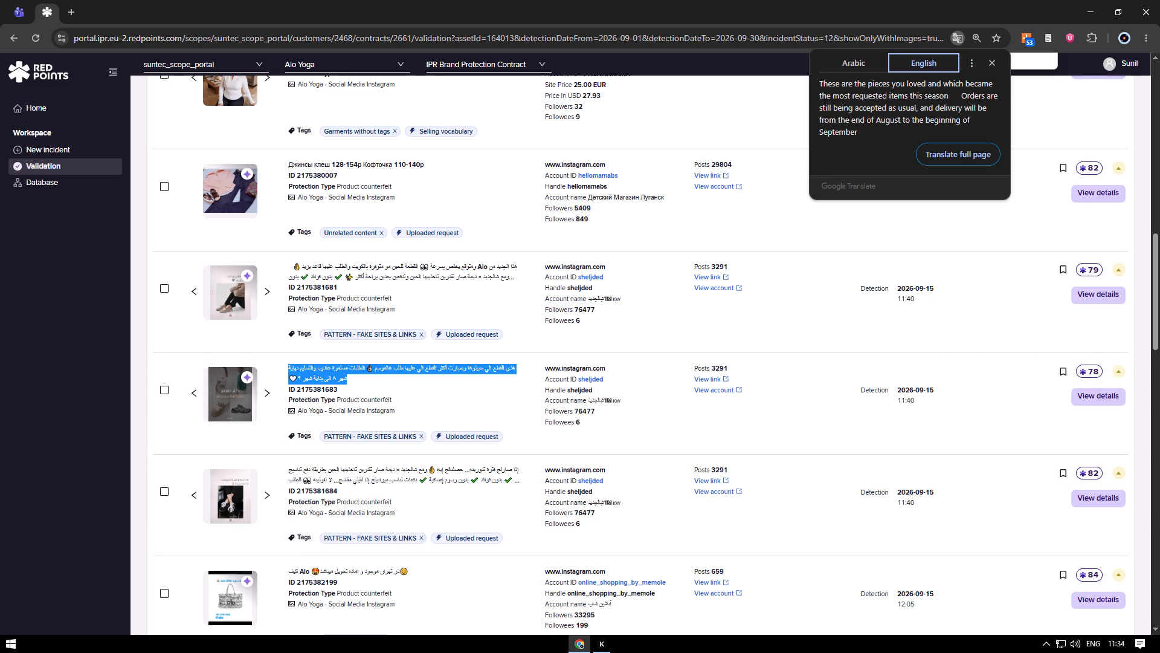
left_click(722, 380)
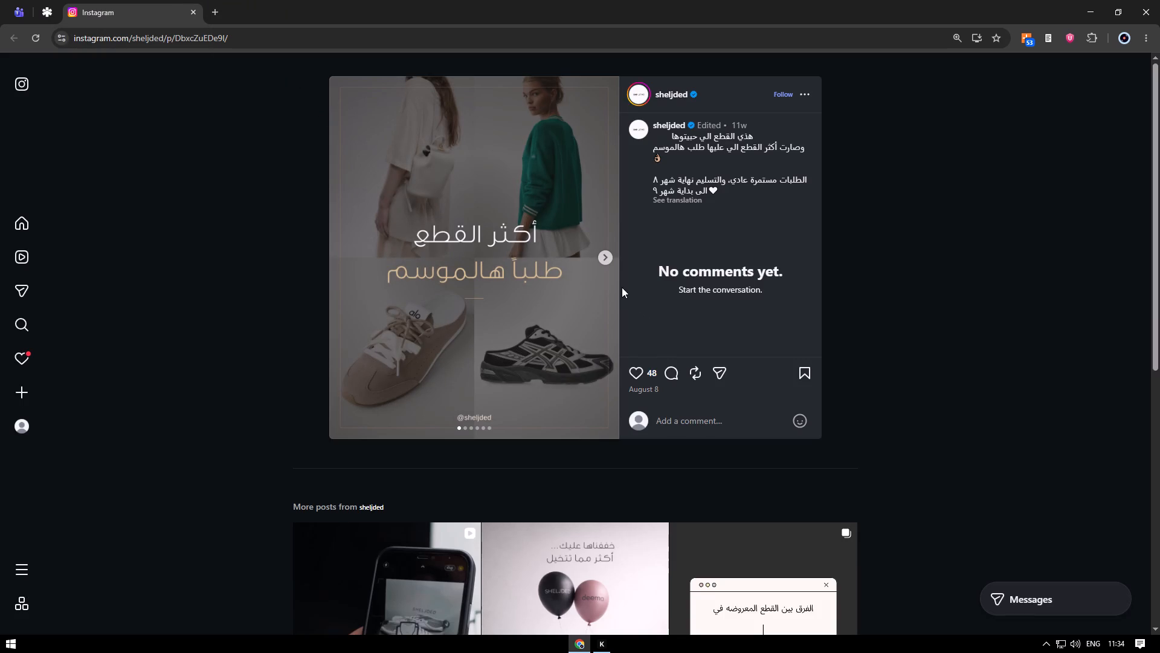
left_click(620, 263)
left_click(607, 262)
left_click(607, 258)
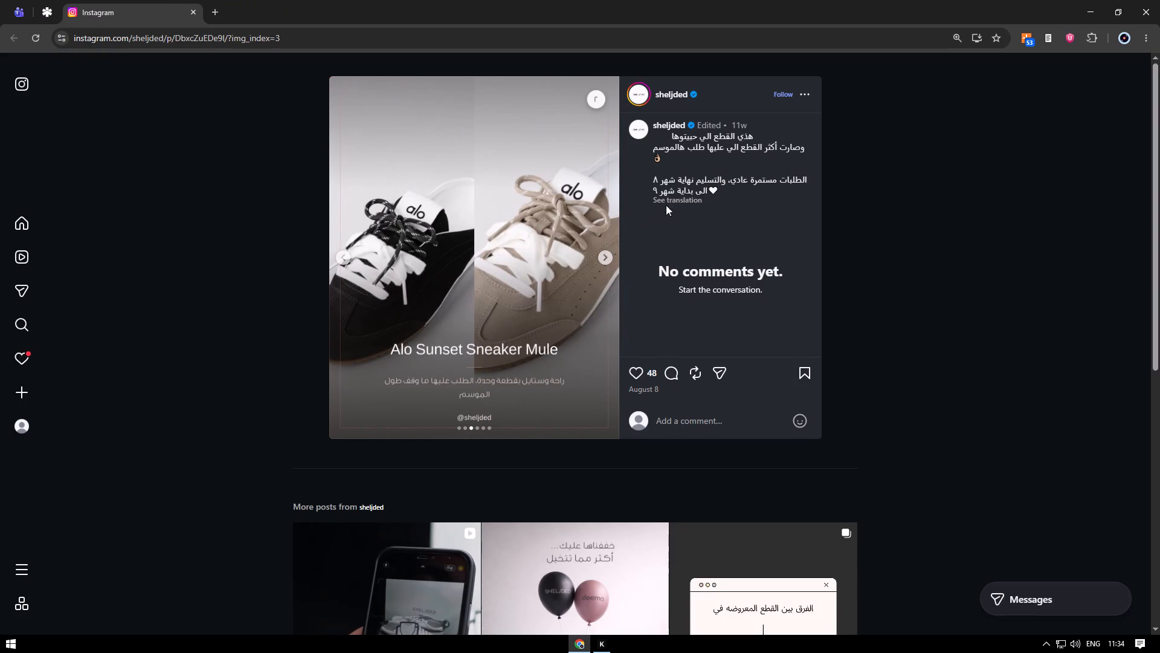
left_click(668, 201)
left_click(604, 256)
left_click(604, 256)
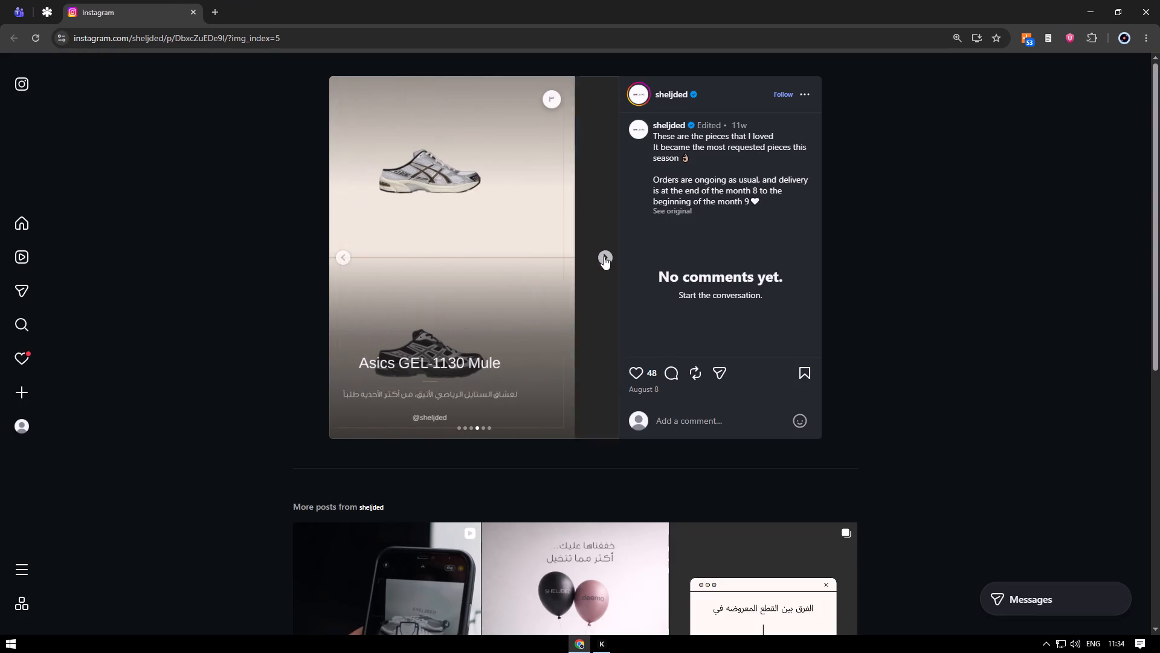
left_click(604, 256)
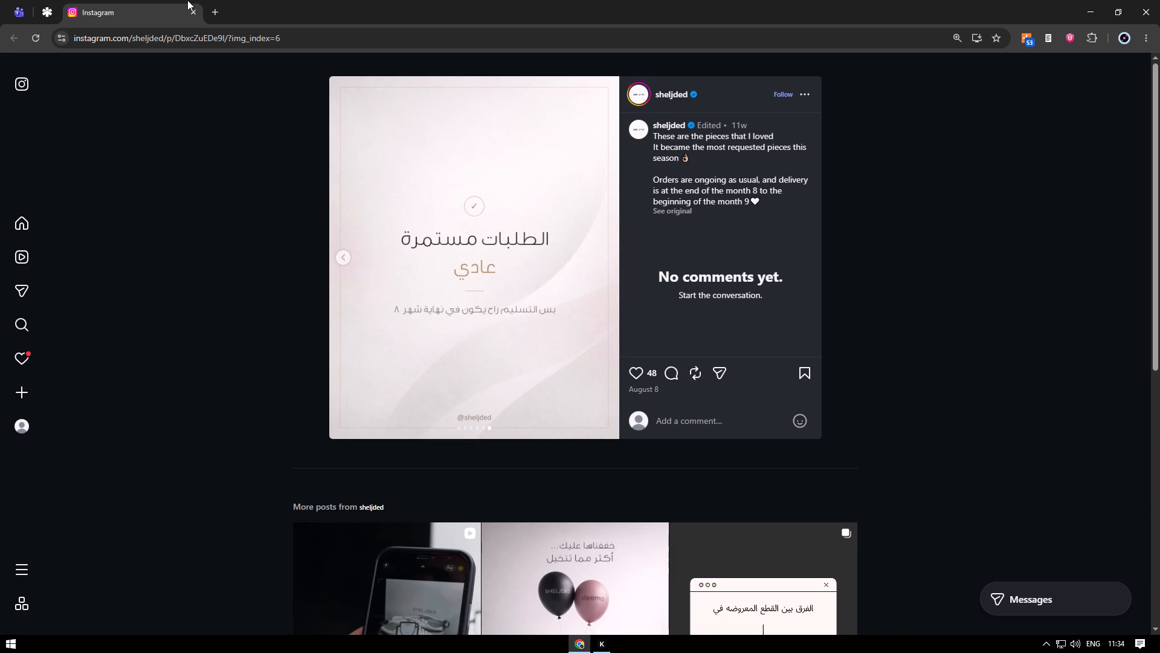
middle_click(171, 0)
left_click(165, 389)
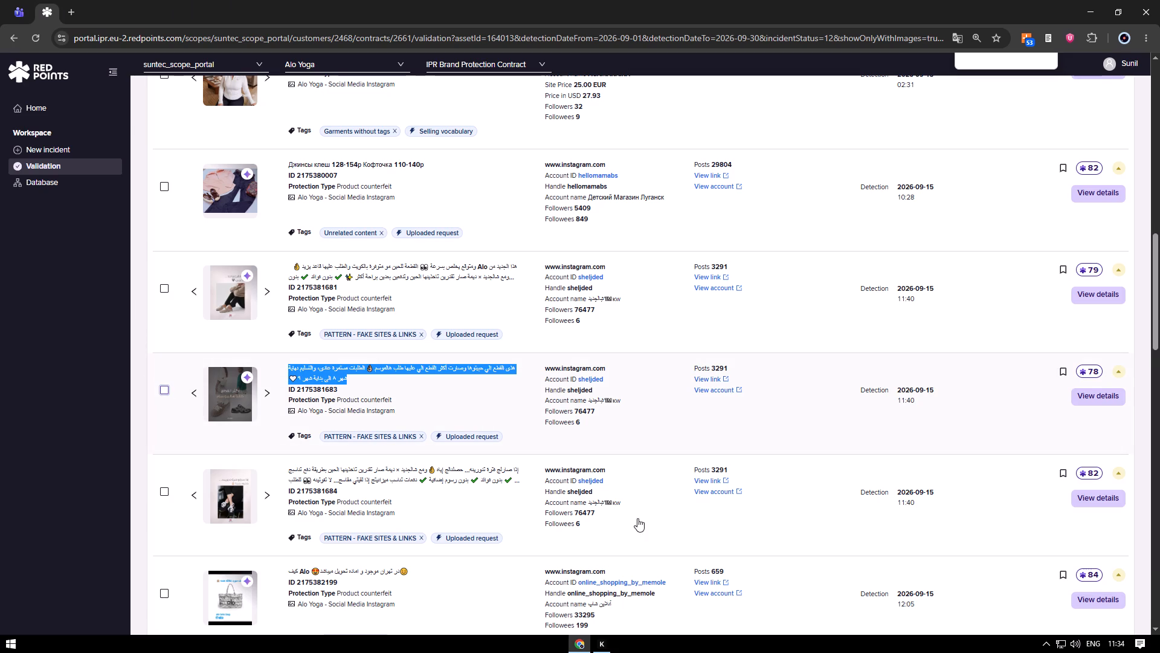
left_click(477, 392)
left_click(1069, 614)
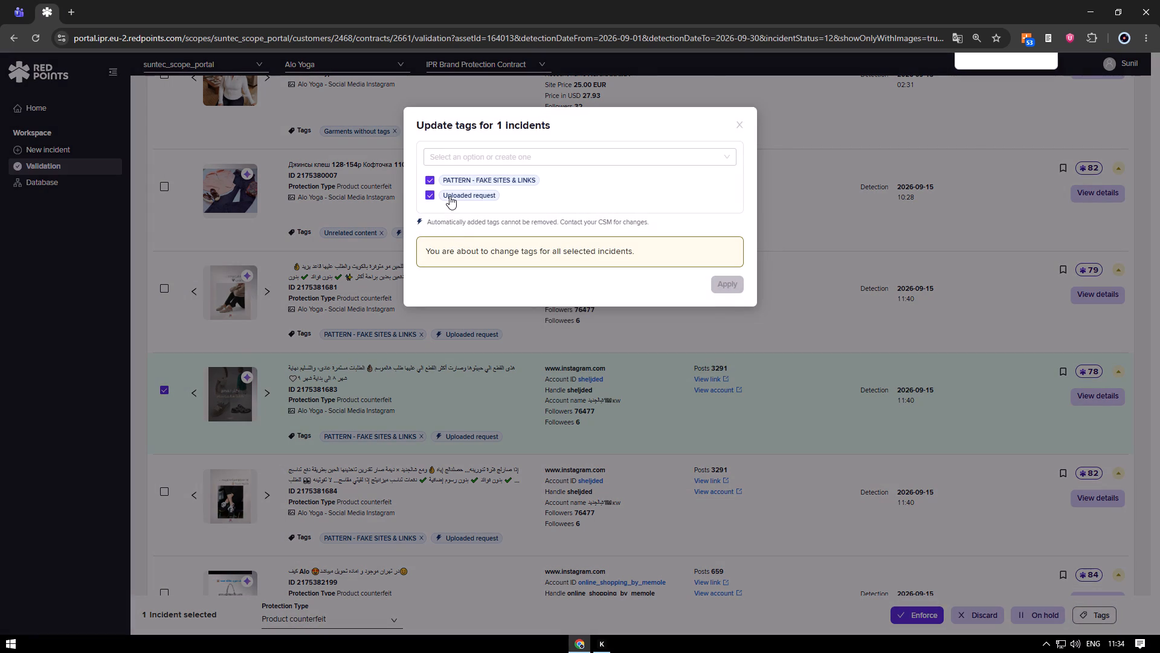
left_click(449, 196)
left_click(454, 156)
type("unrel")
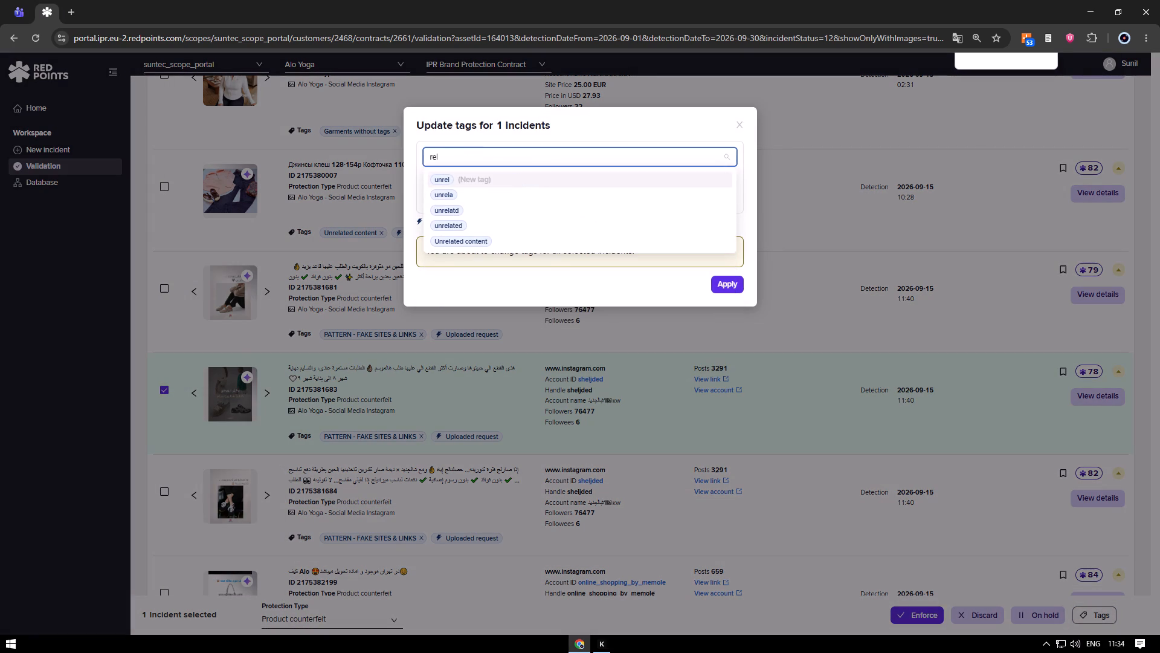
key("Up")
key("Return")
left_click(750, 307)
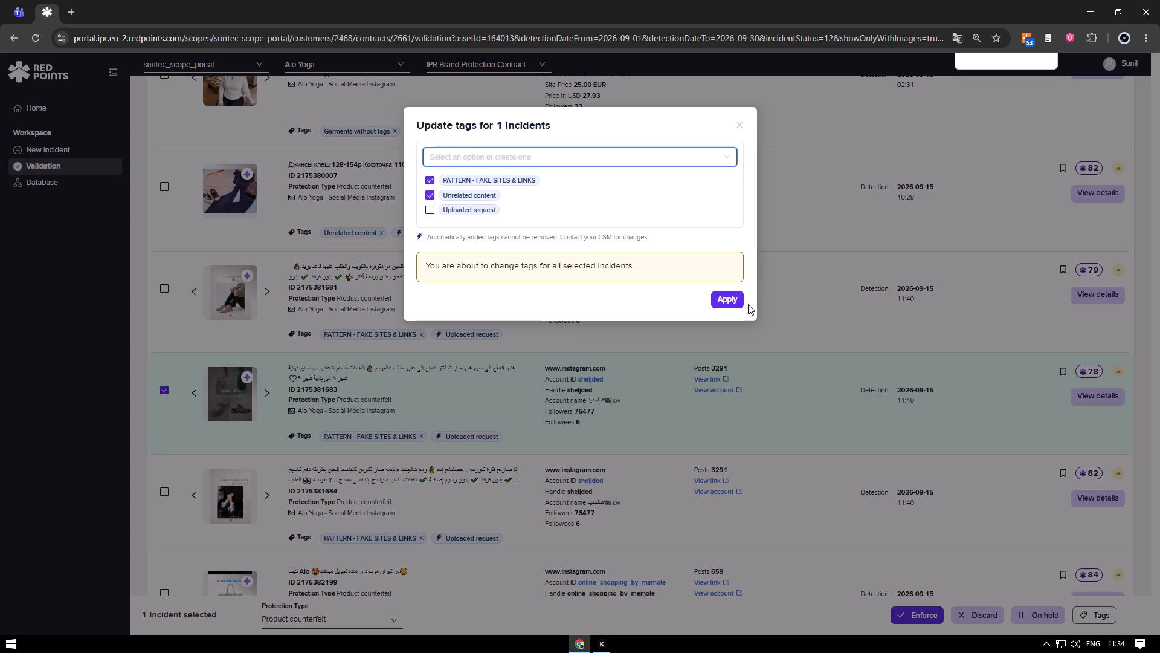
left_click(741, 301)
left_click(1020, 33)
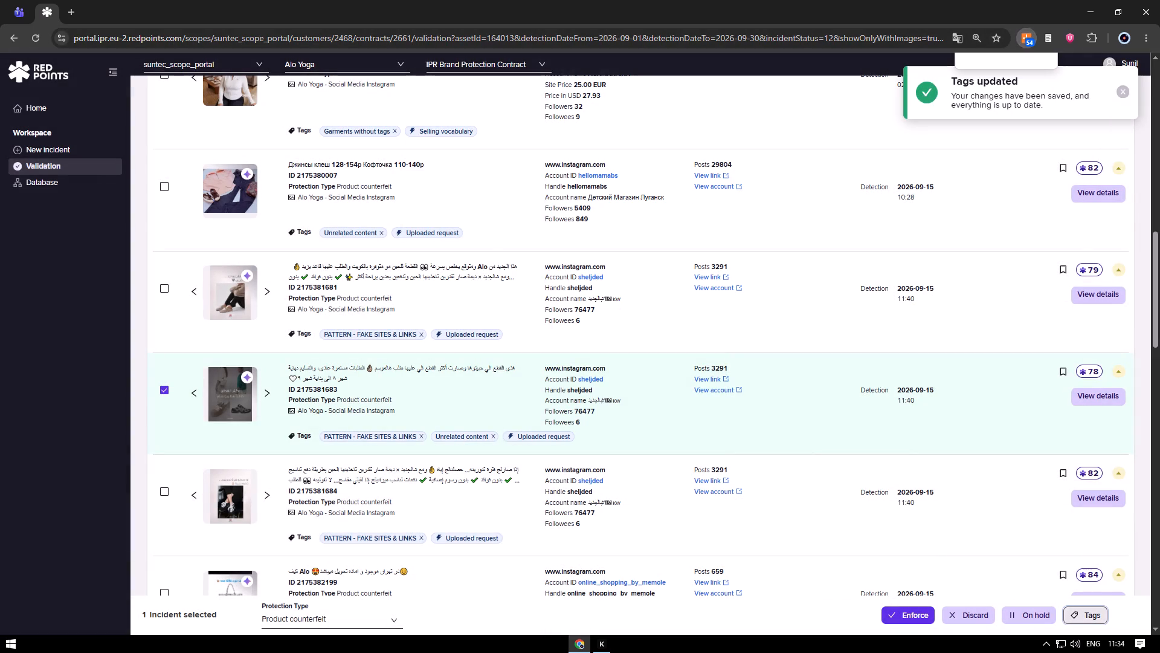
left_click(161, 391)
scroll(184, 405, "down", 2)
left_click(213, 360)
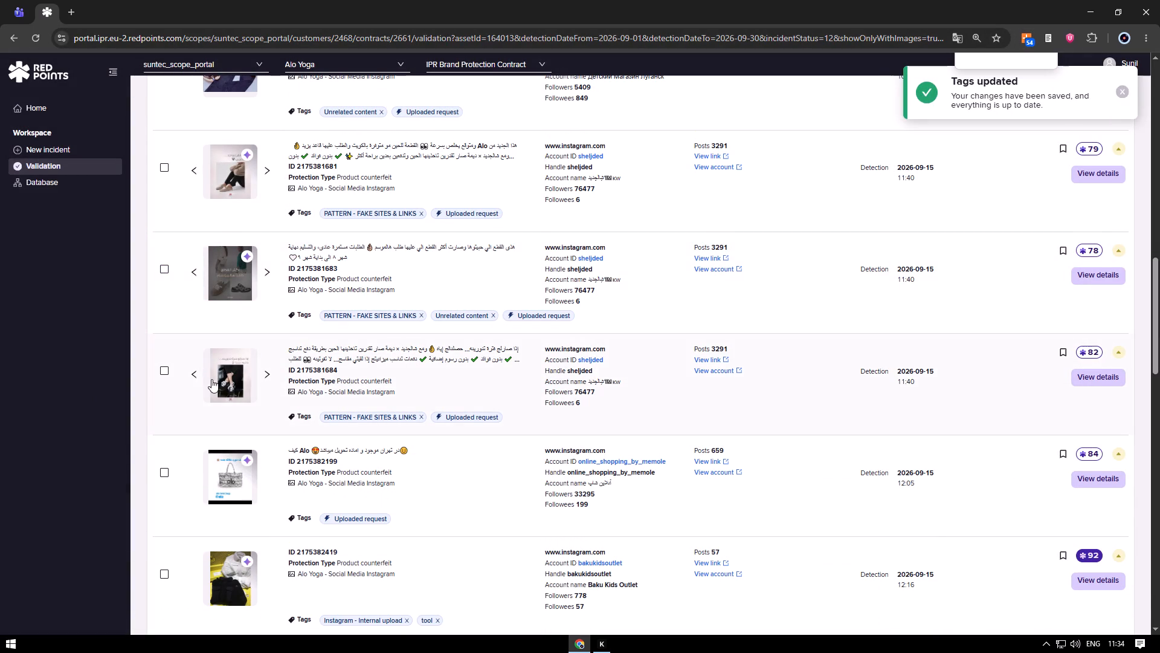
left_click(227, 379)
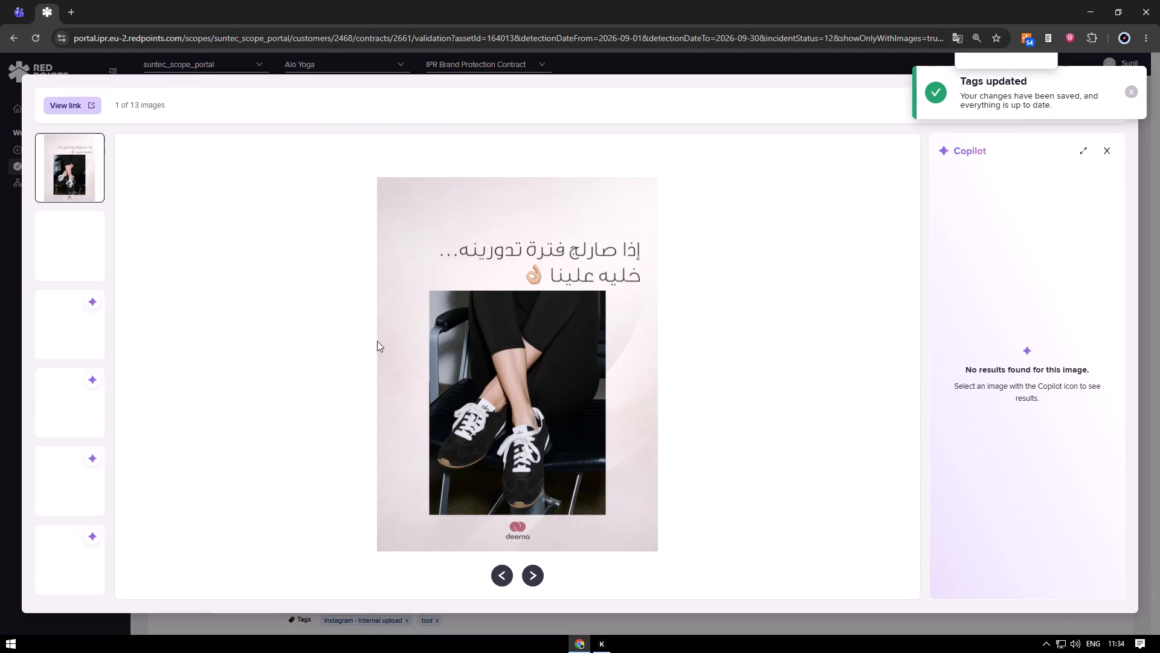
left_click(75, 342)
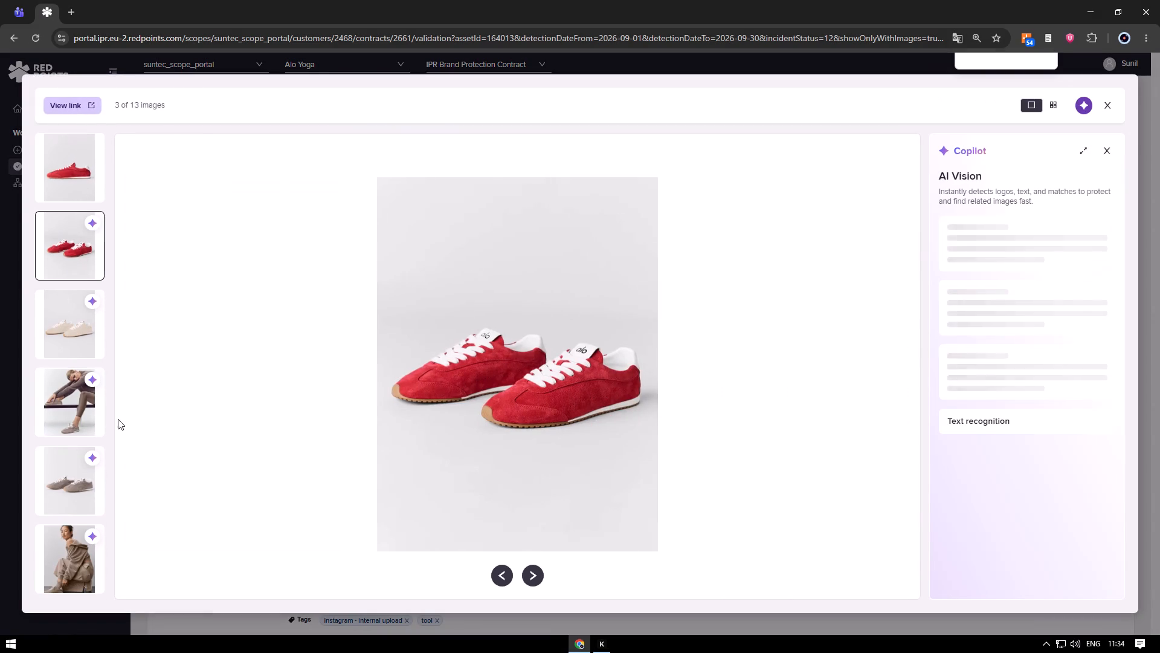
key("Escape")
left_click_drag(158, 374, 165, 371)
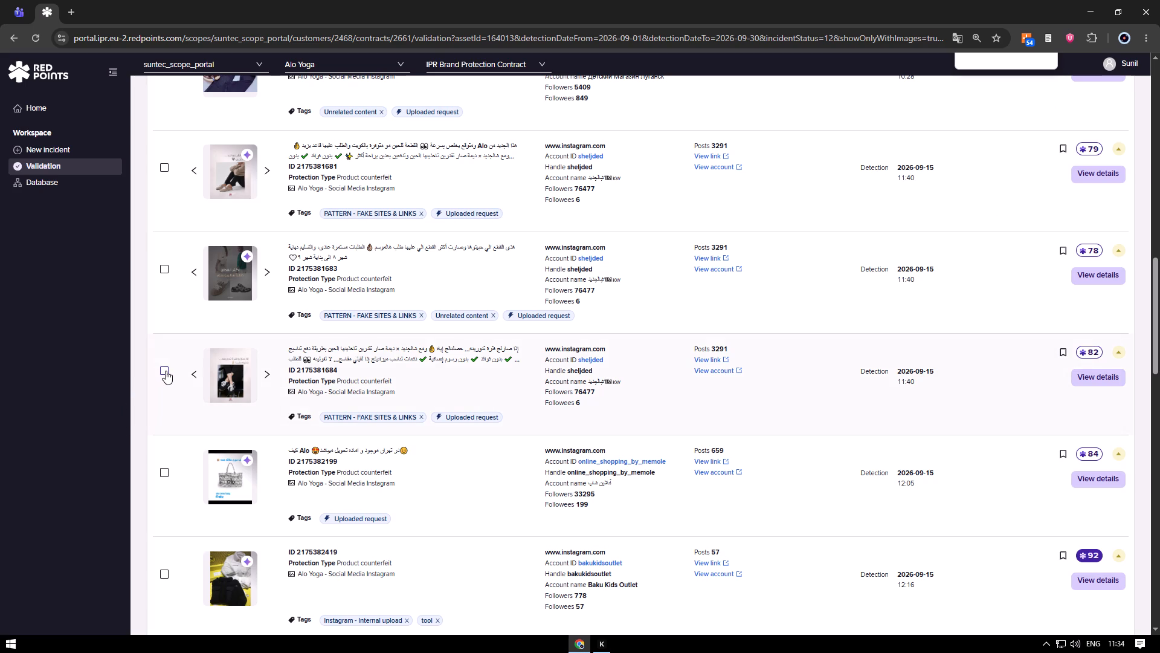
left_click(166, 371)
scroll(569, 516, "down", 2)
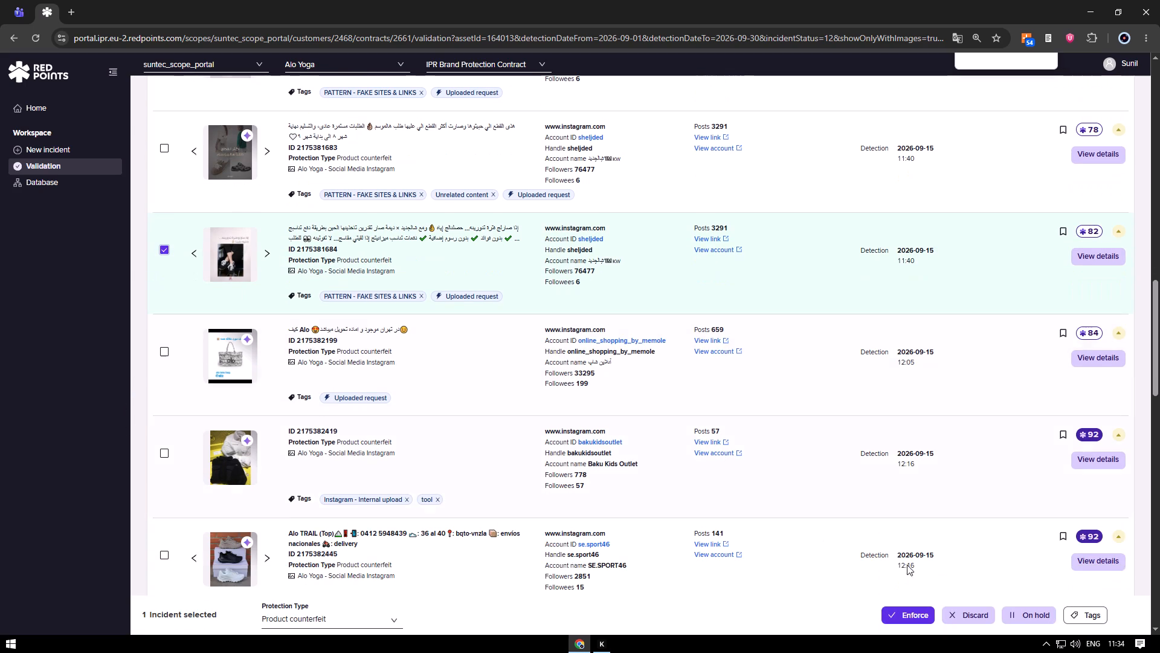
left_click(1082, 616)
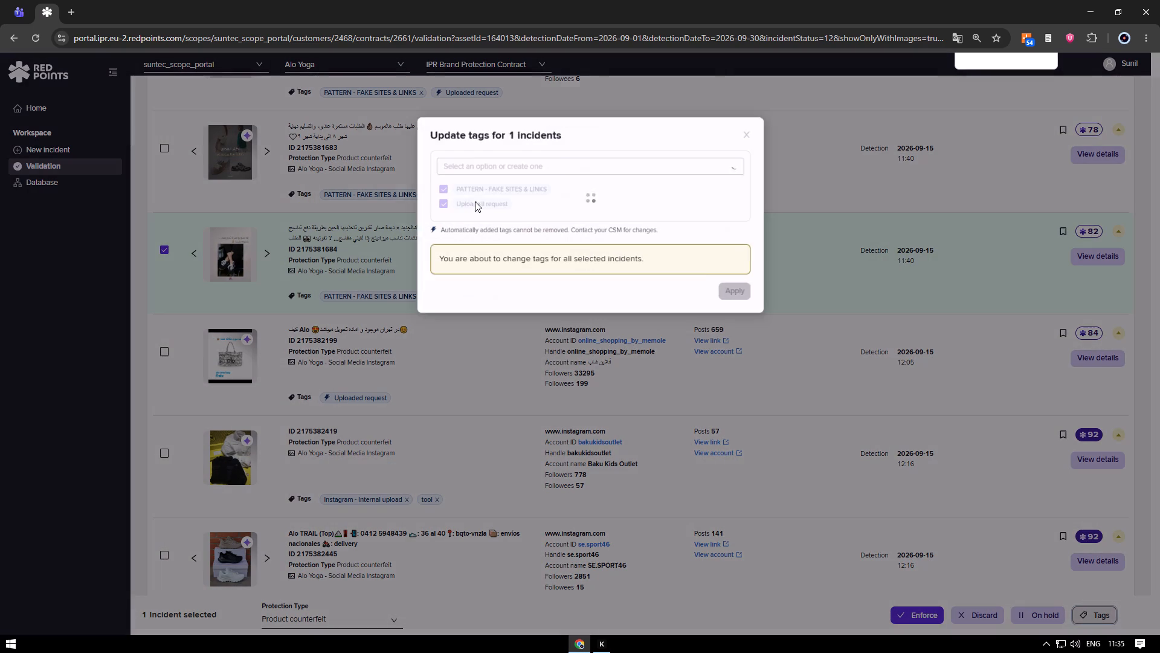
double_click(463, 194)
left_click(466, 146)
left_click(473, 162)
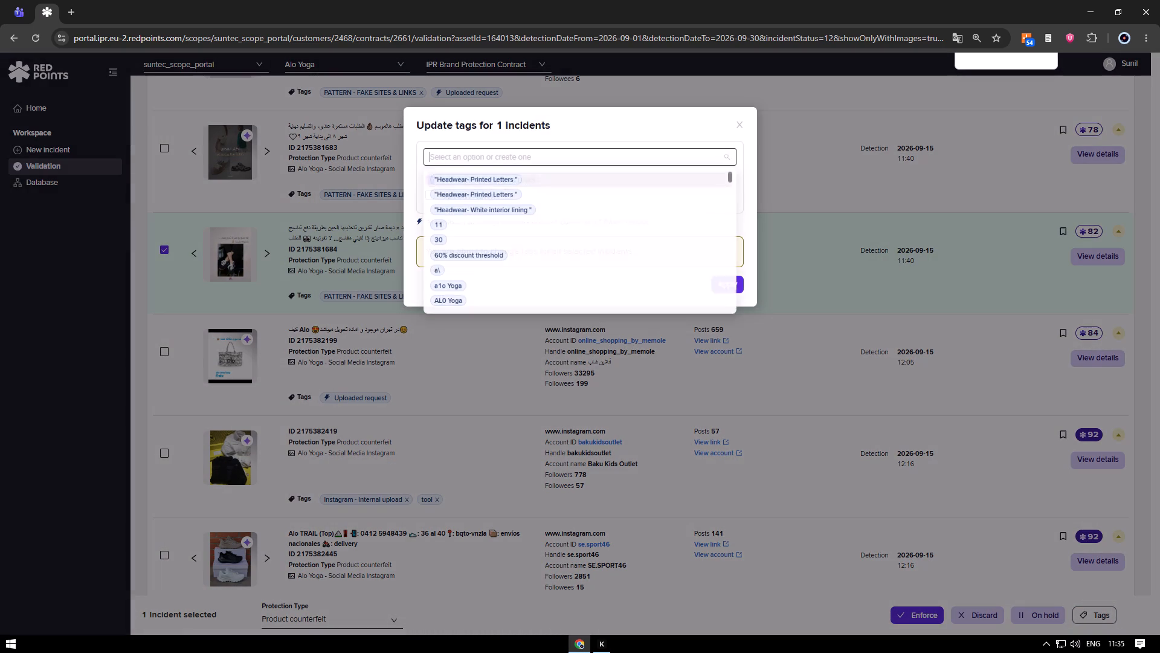
type("comm")
key("Up")
key("Up")
key("Up")
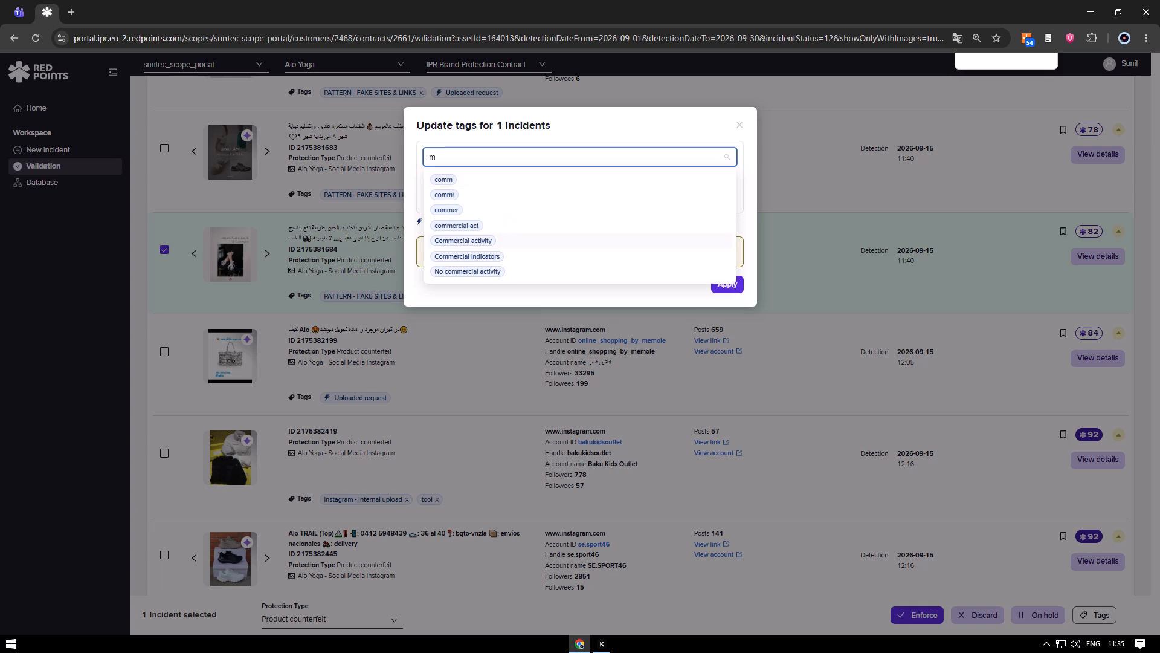
key("Return")
scroll(474, 163, "up", 1)
left_click(730, 296)
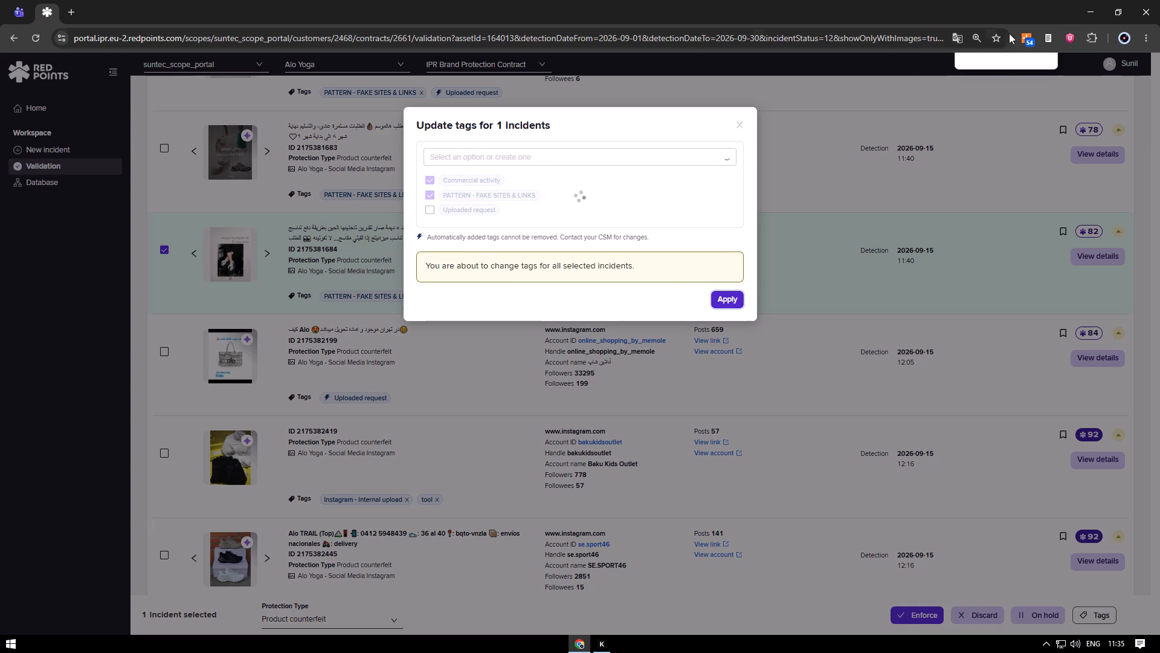
left_click(1029, 36)
left_click(166, 252)
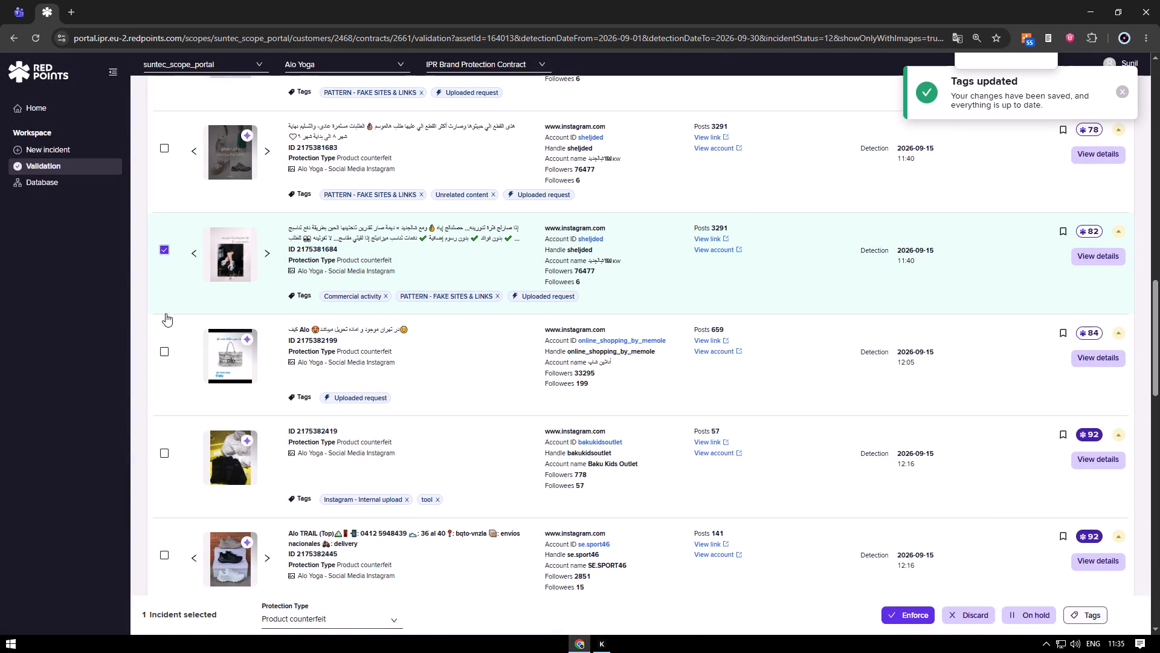
left_click(166, 348)
left_click(224, 464)
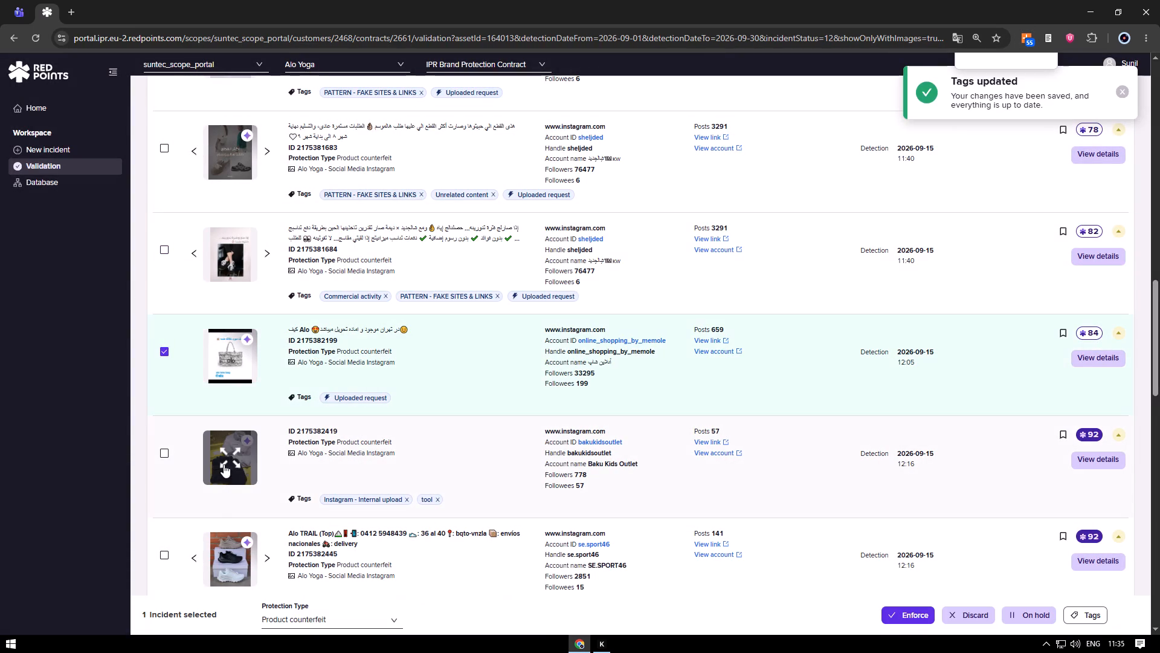
key("Escape")
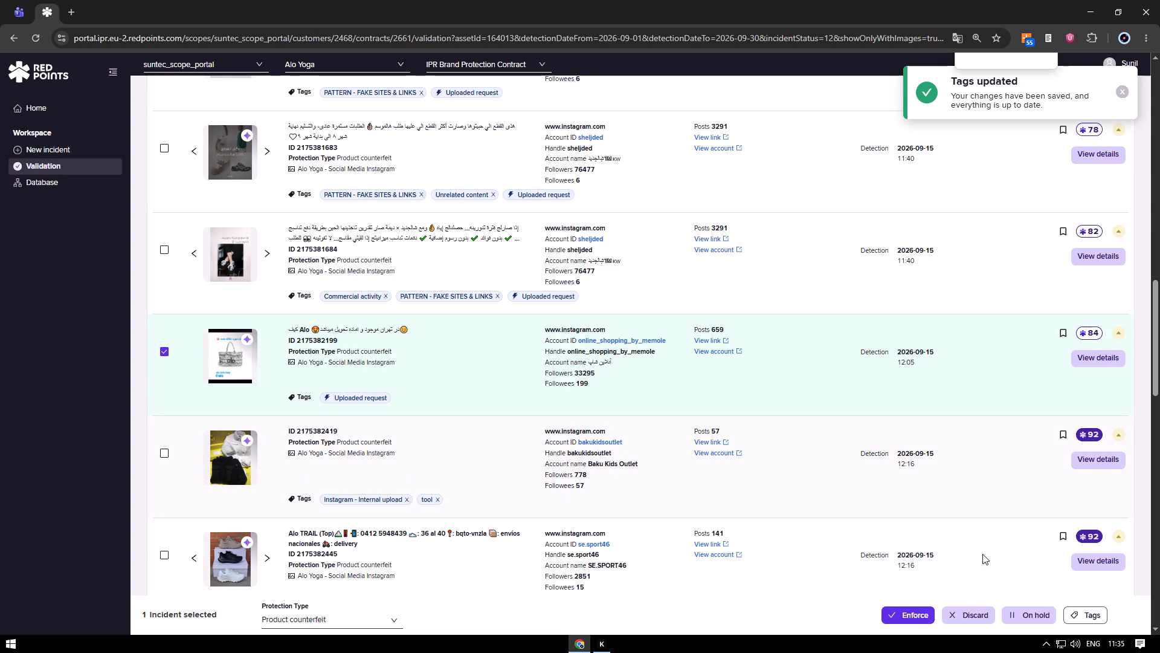
left_click(1096, 613)
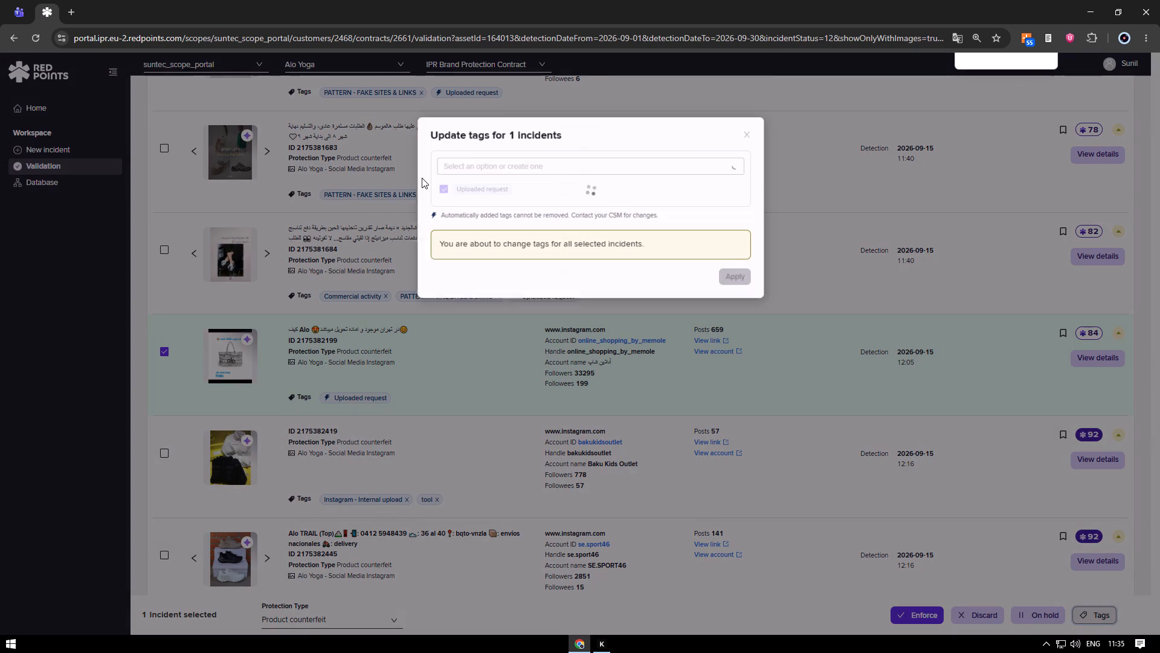
left_click(447, 183)
left_click(447, 163)
type("comm")
key("Up")
key("Up")
key("Up")
key("Return")
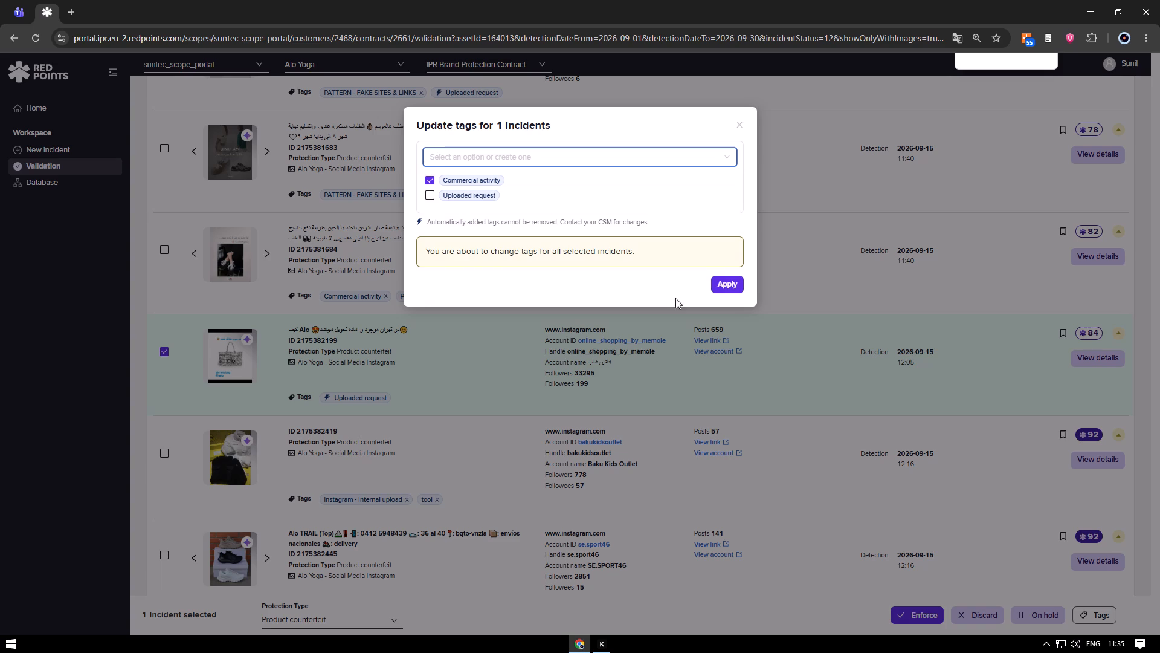
left_click(733, 281)
left_click(1028, 44)
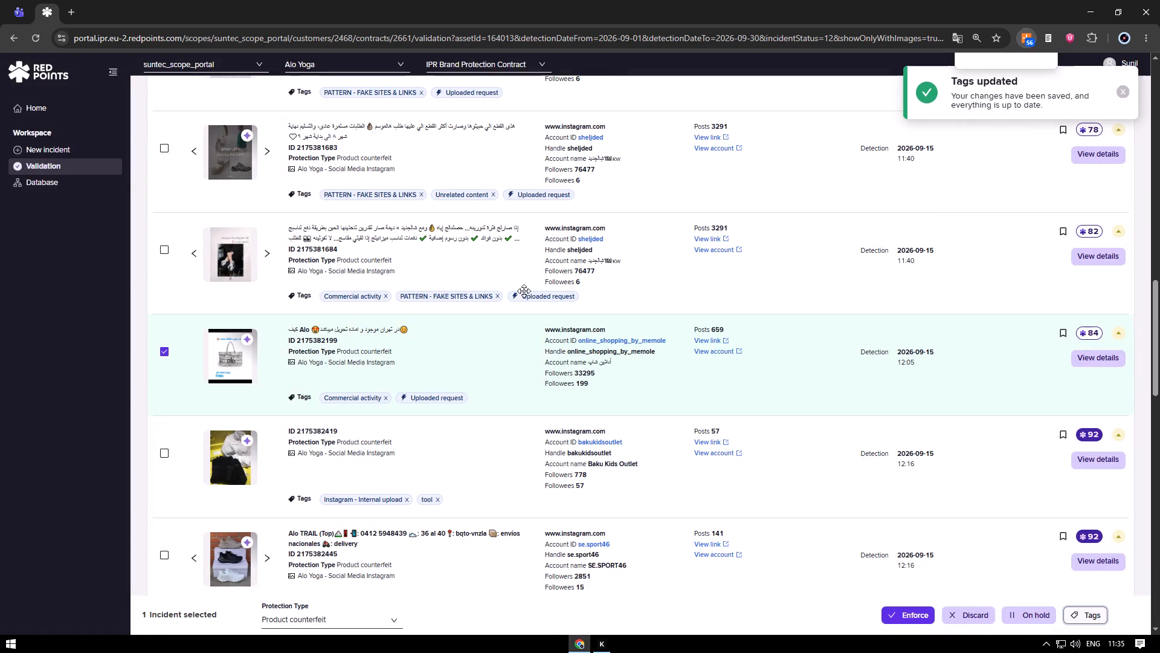
left_click(167, 351)
left_click(163, 455)
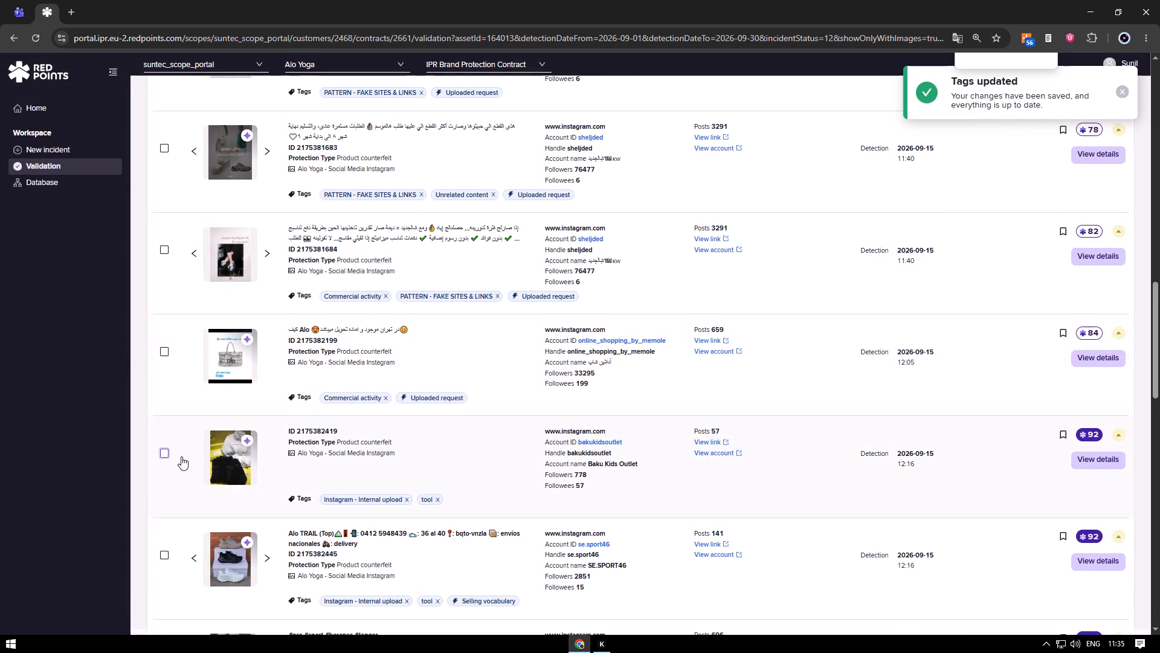
scroll(383, 445, "down", 3)
left_click(247, 397)
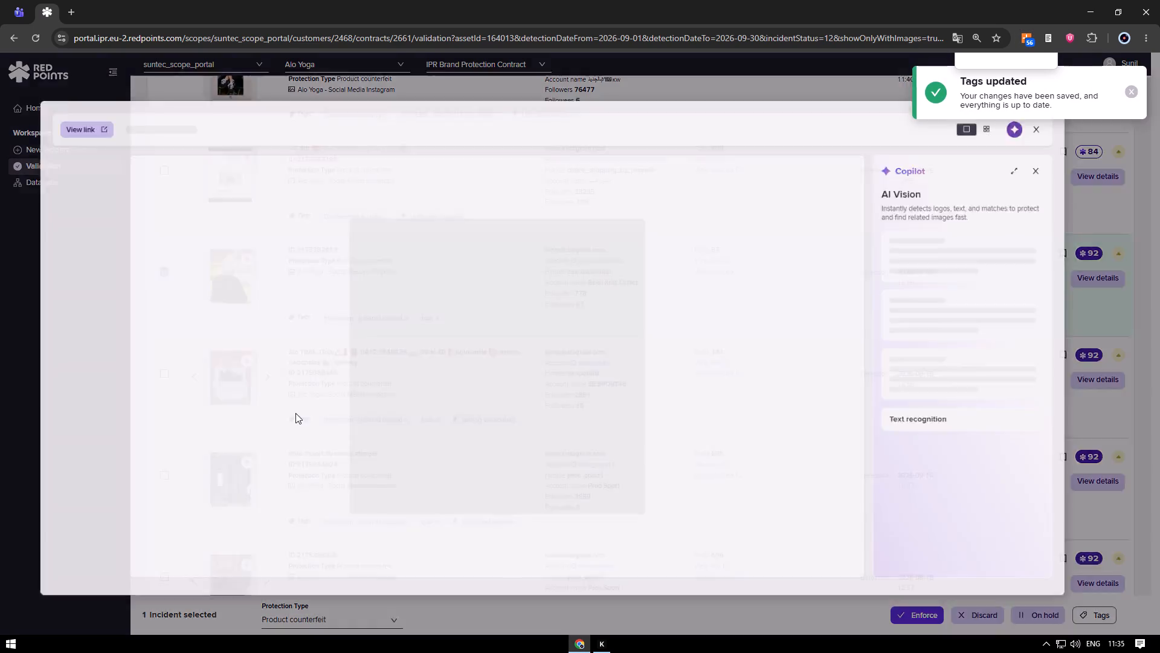
key("Escape")
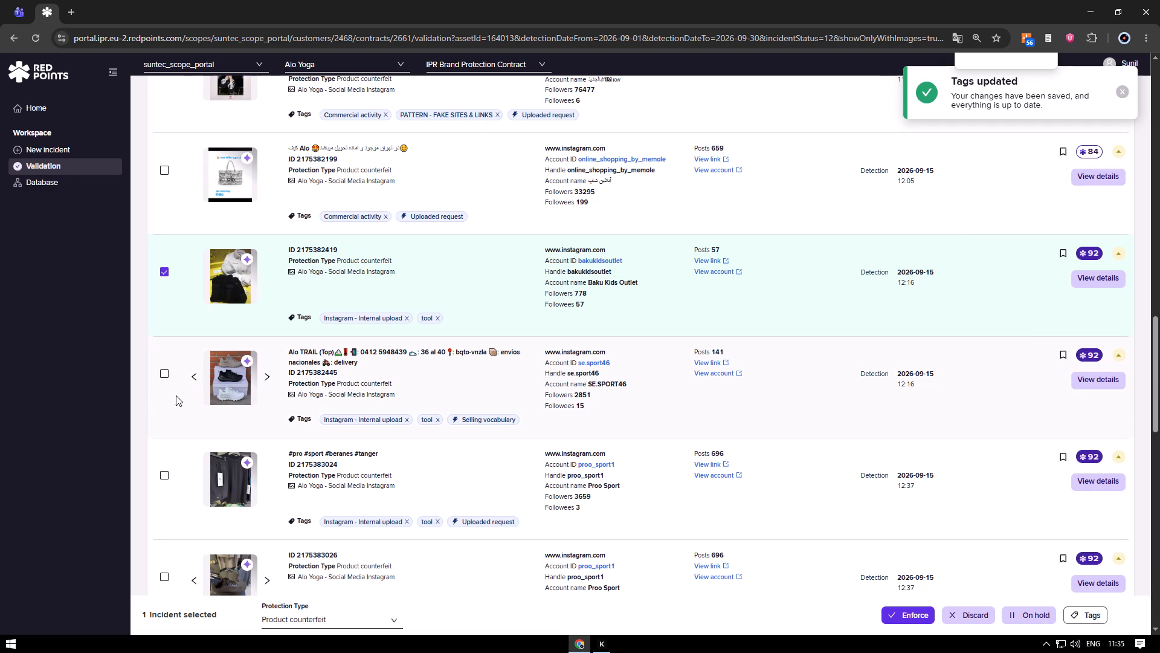
left_click(166, 375)
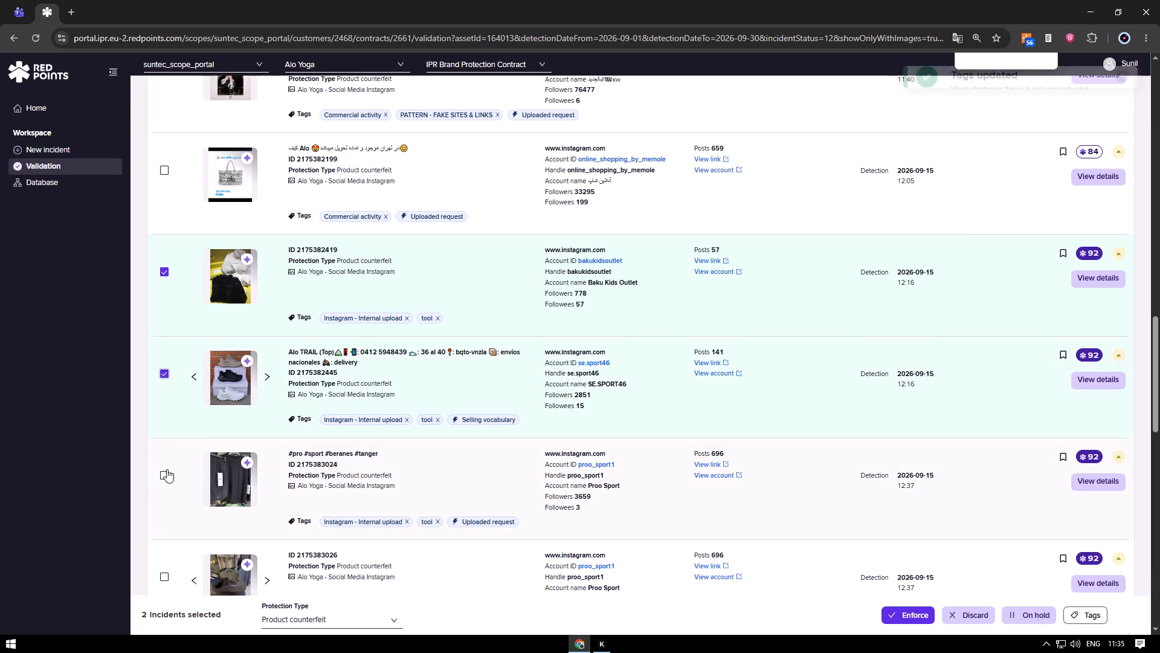
left_click(167, 469)
left_click(209, 481)
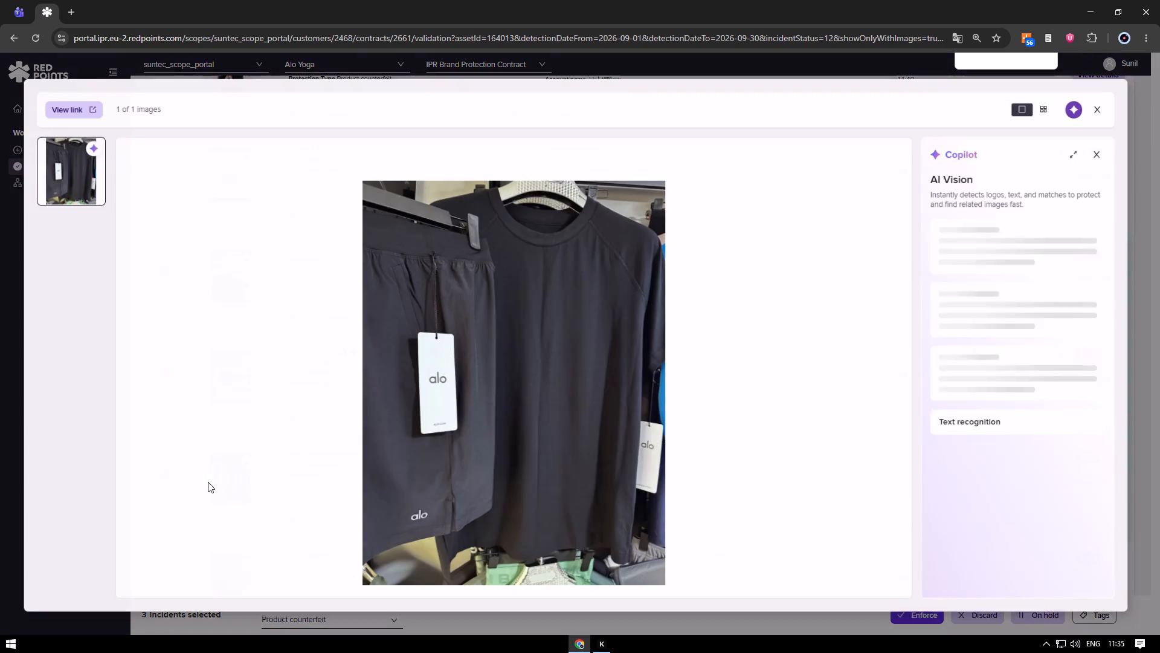
key("Escape")
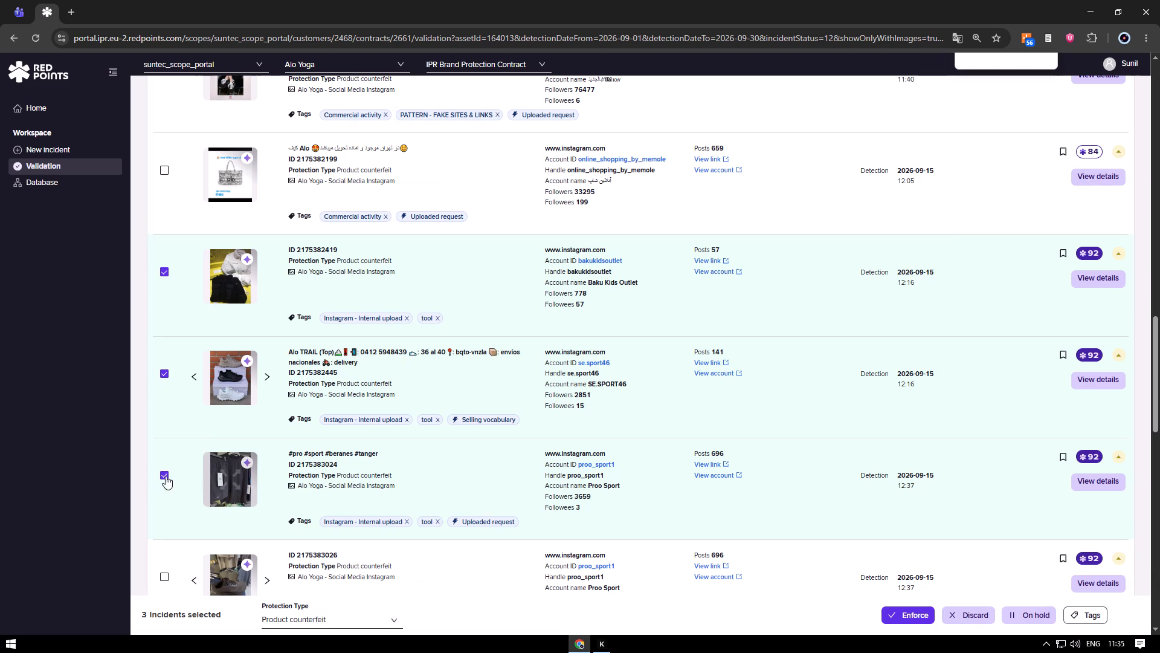
left_click(144, 472)
left_click(163, 473)
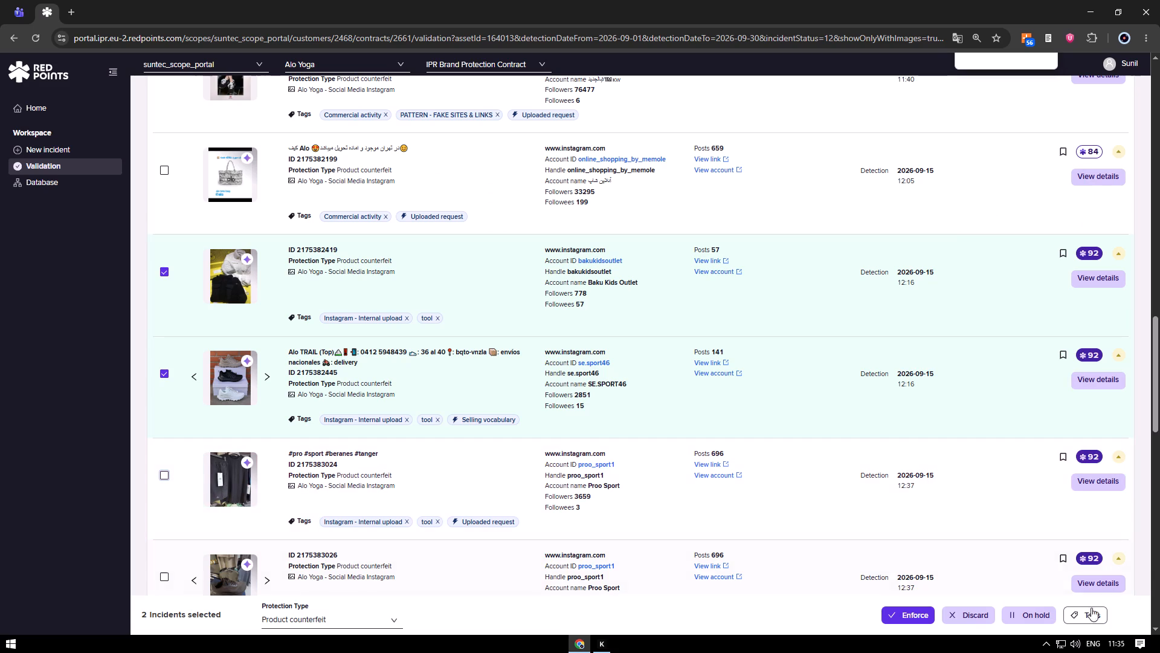
Uncheck "Selling vocabulary", "tool" and "Instagram - Internal upload" for the two selected incidents, add "Commercial activity", and apply the update.
scroll(410, 538, "down", 1)
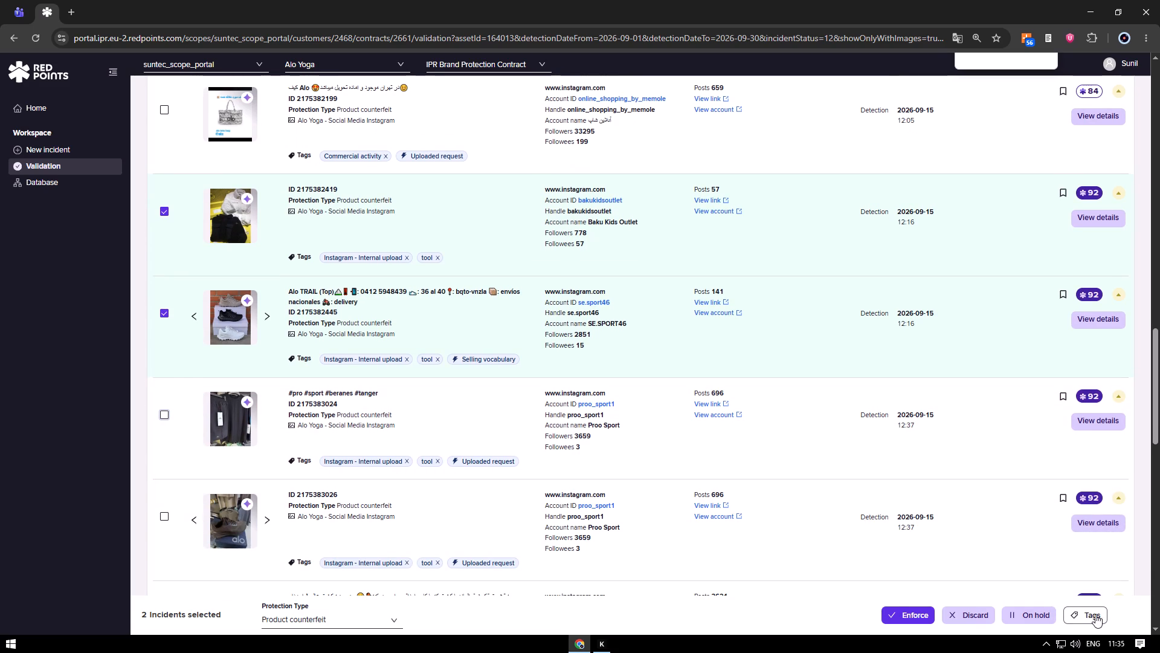
left_click(1092, 613)
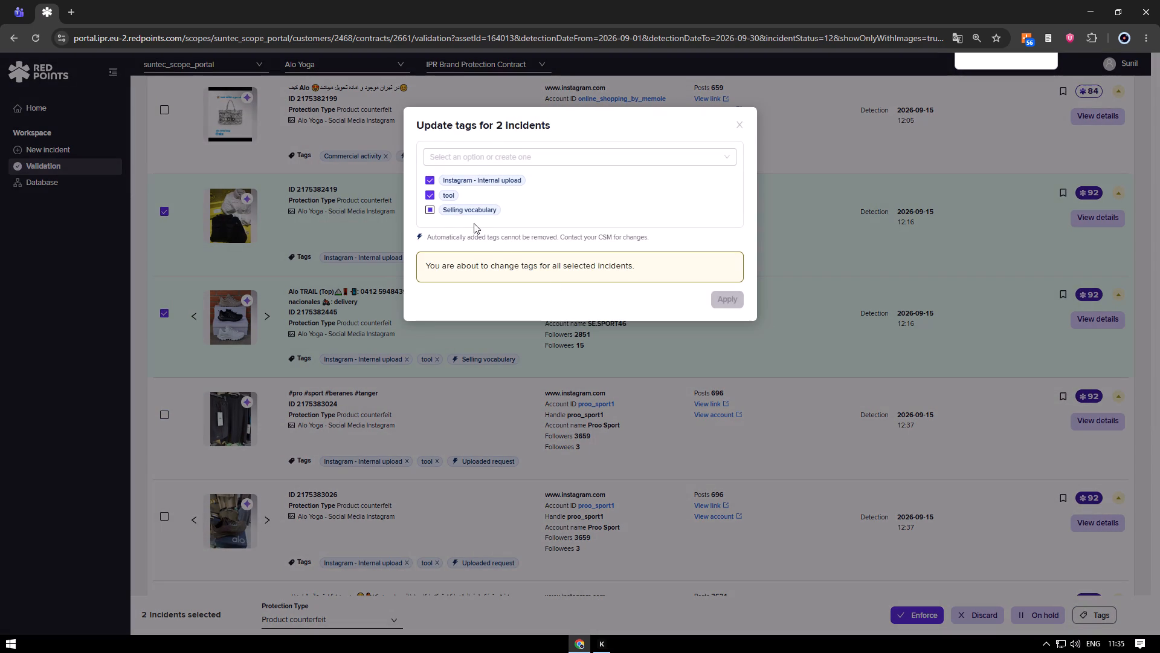
double_click(448, 210)
left_click(446, 198)
left_click(455, 178)
left_click(476, 152)
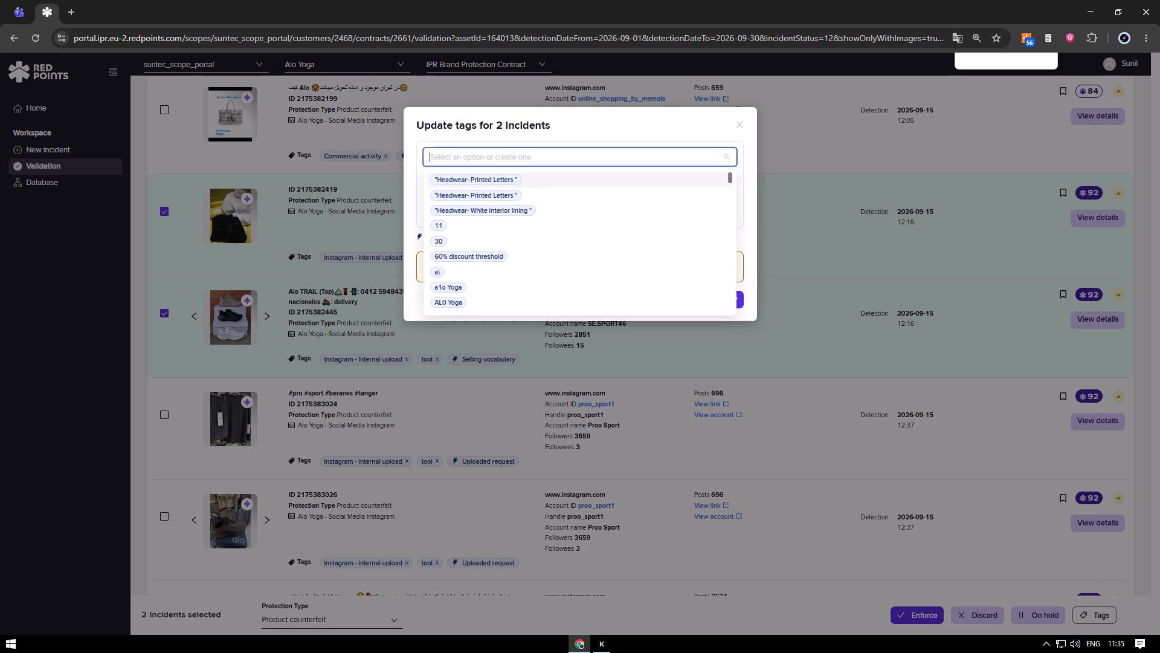
type("comm")
key("Up")
key("Up")
key("Up")
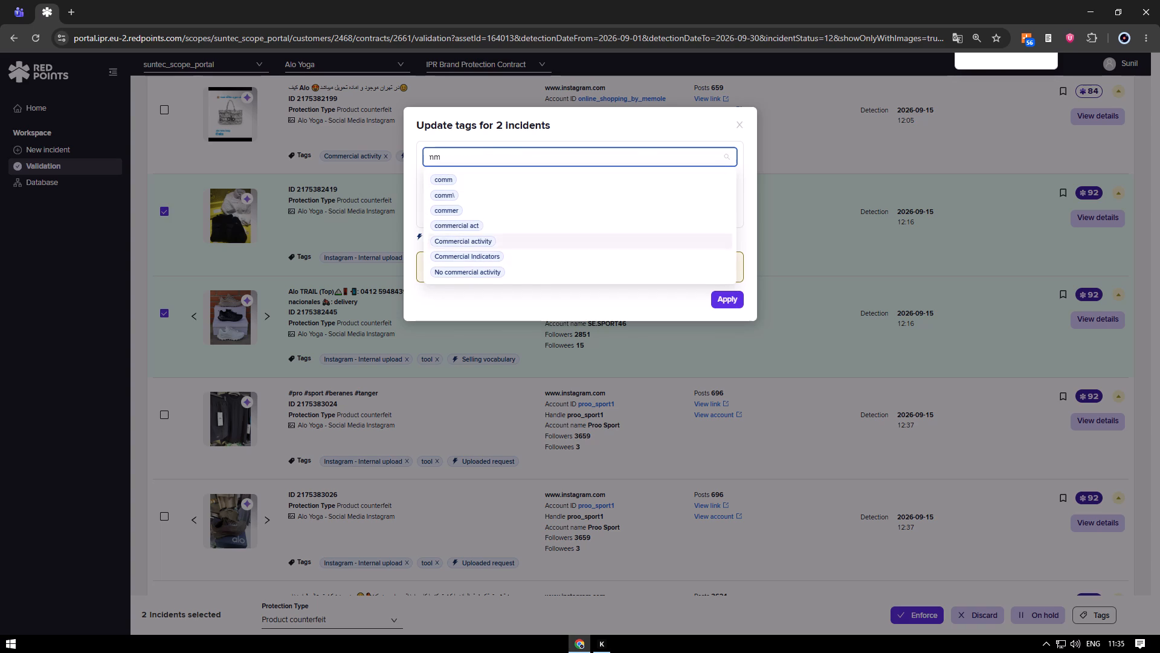
key("Up")
key("Down")
key("Return")
left_click(714, 302)
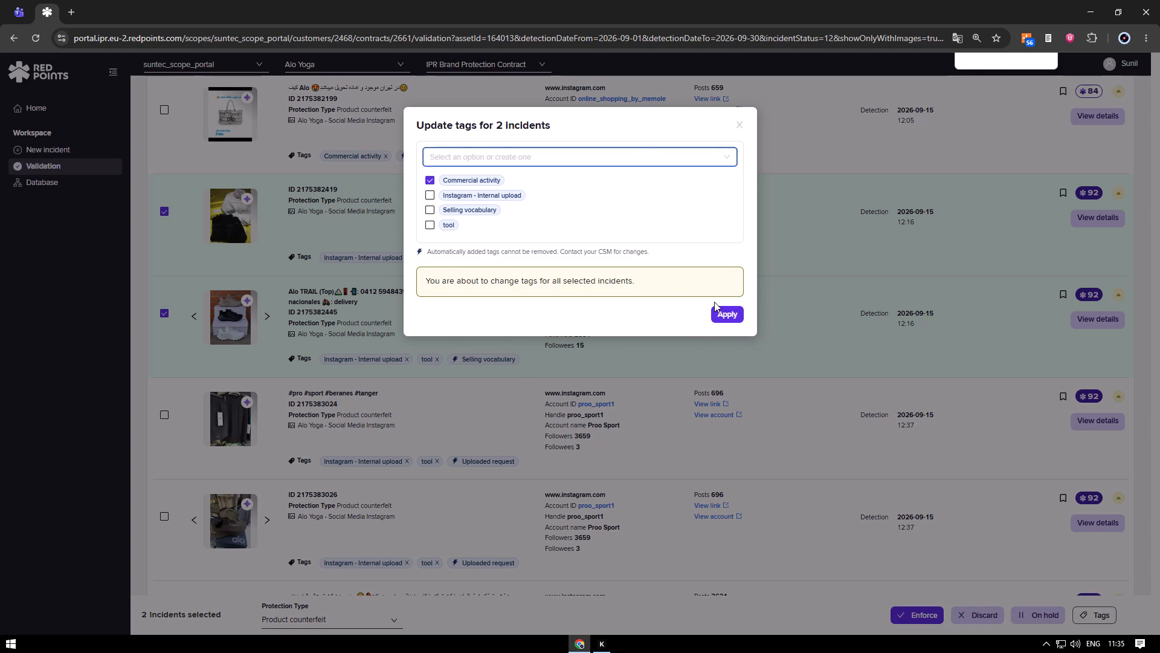
left_click(718, 313)
double_click(1020, 36)
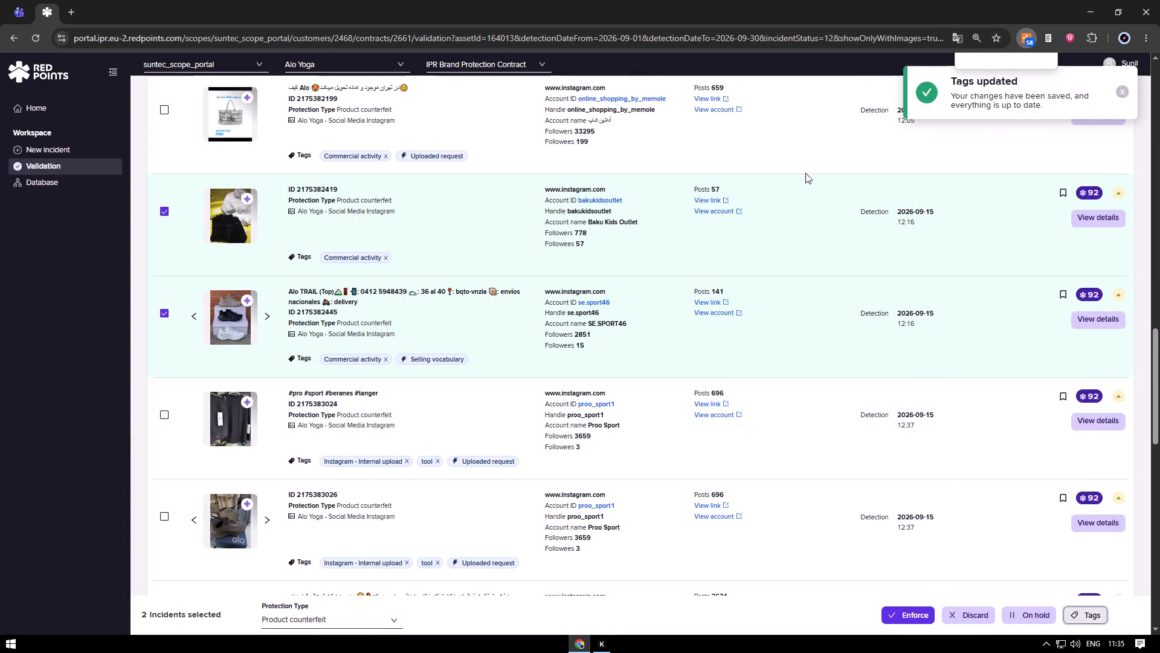
left_click(164, 316)
left_click(165, 206)
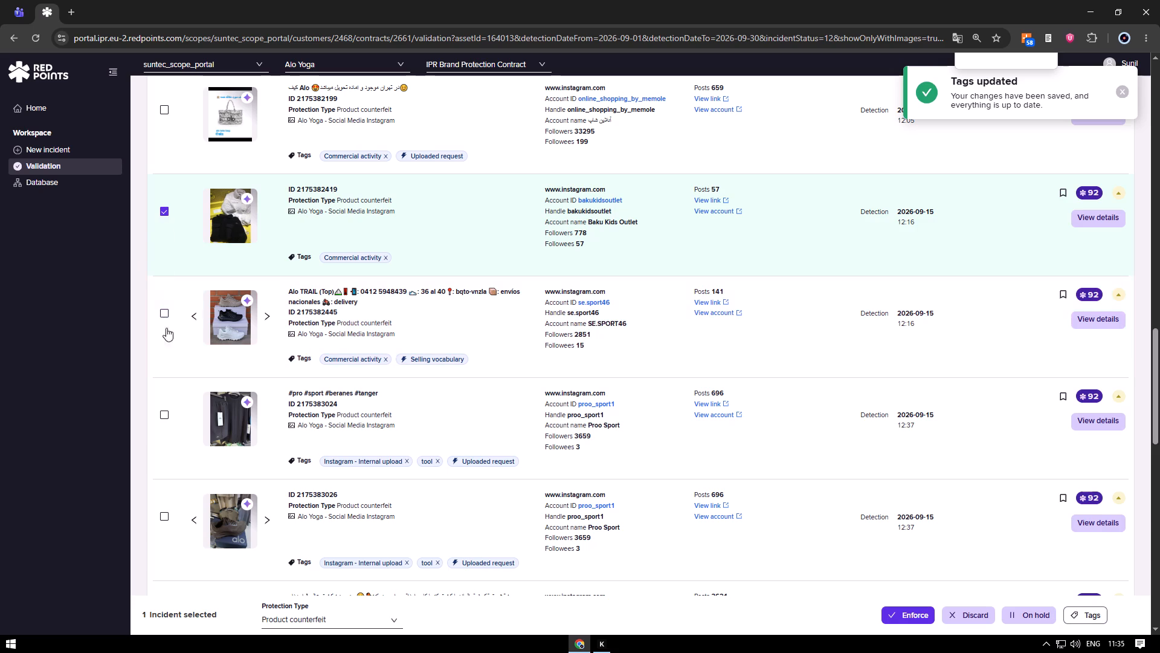
left_click(164, 517)
left_click(160, 414)
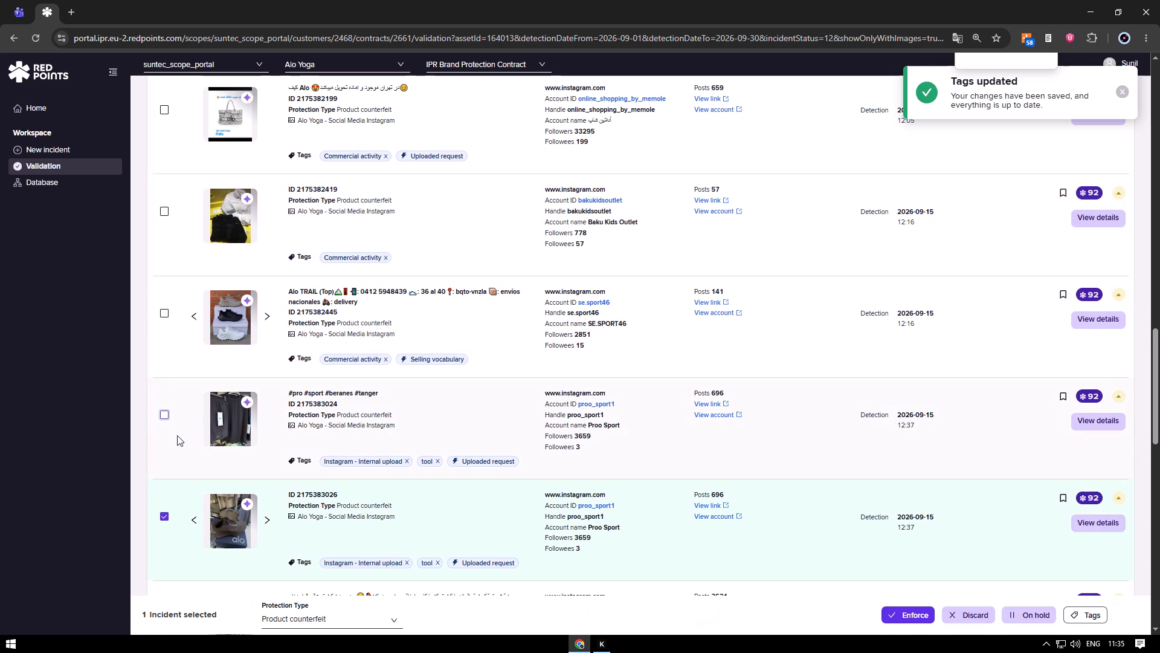
left_click(1095, 617)
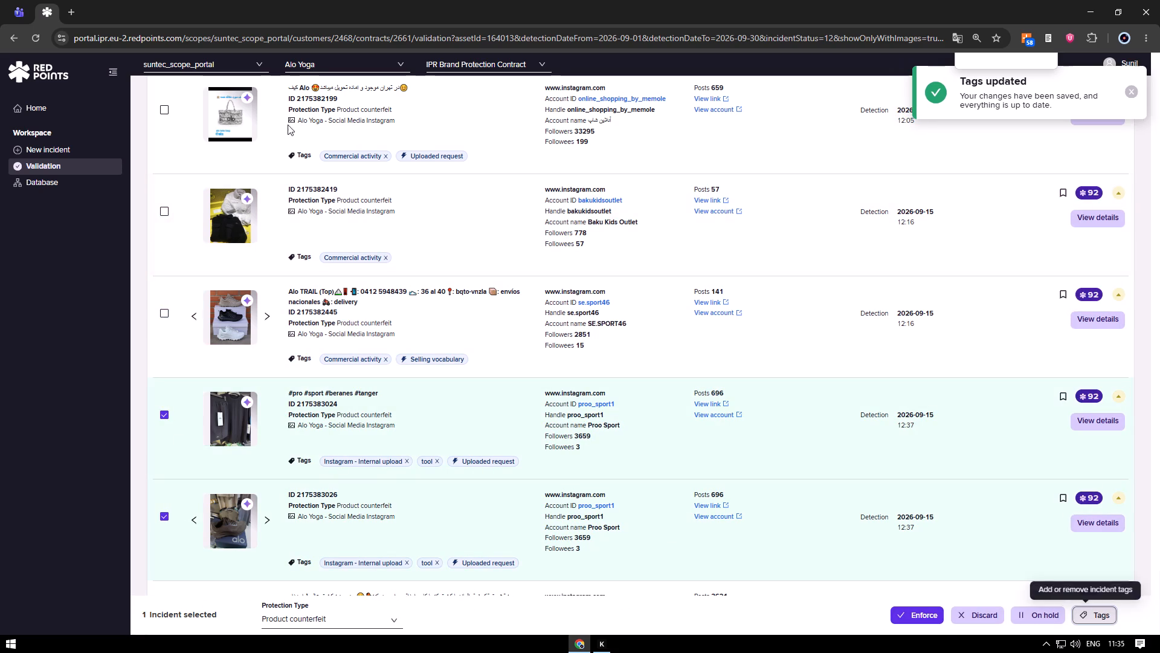
left_click(464, 207)
left_click(446, 195)
left_click(459, 178)
left_click(462, 159)
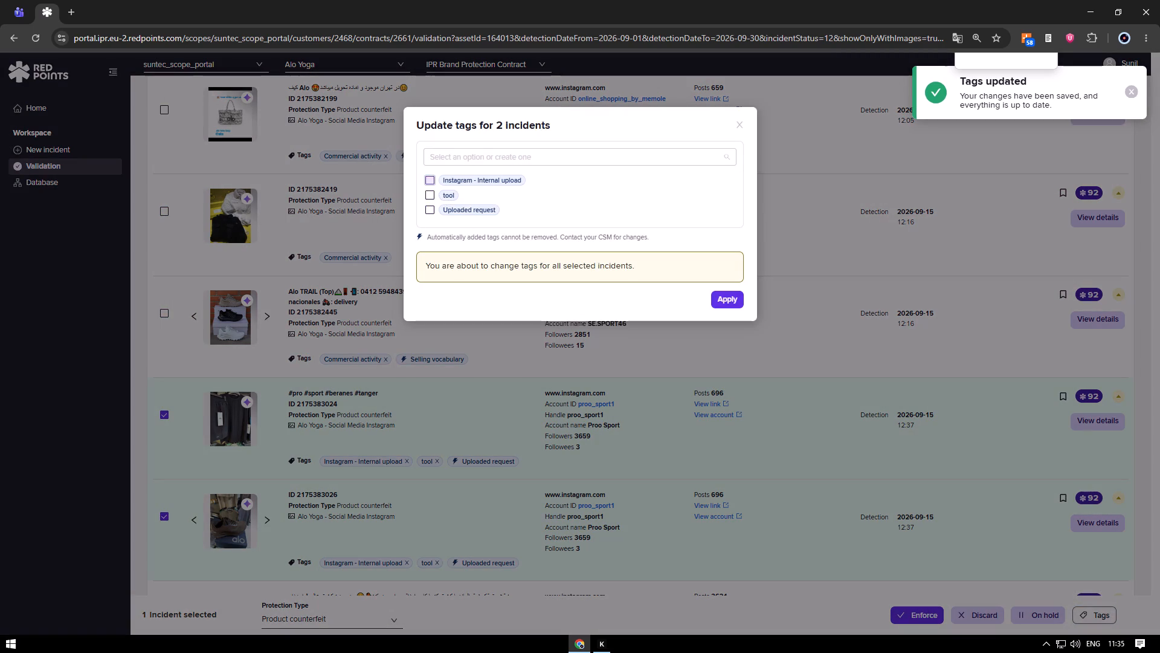
type("unrel")
key("Up")
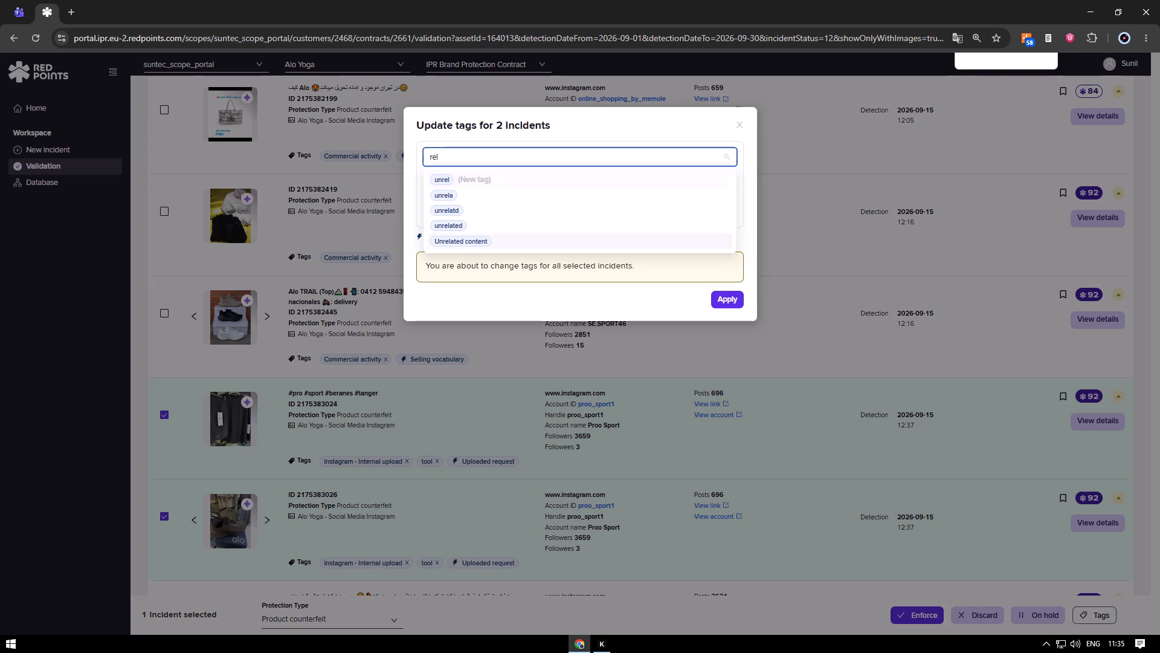
key("Return")
left_click(735, 319)
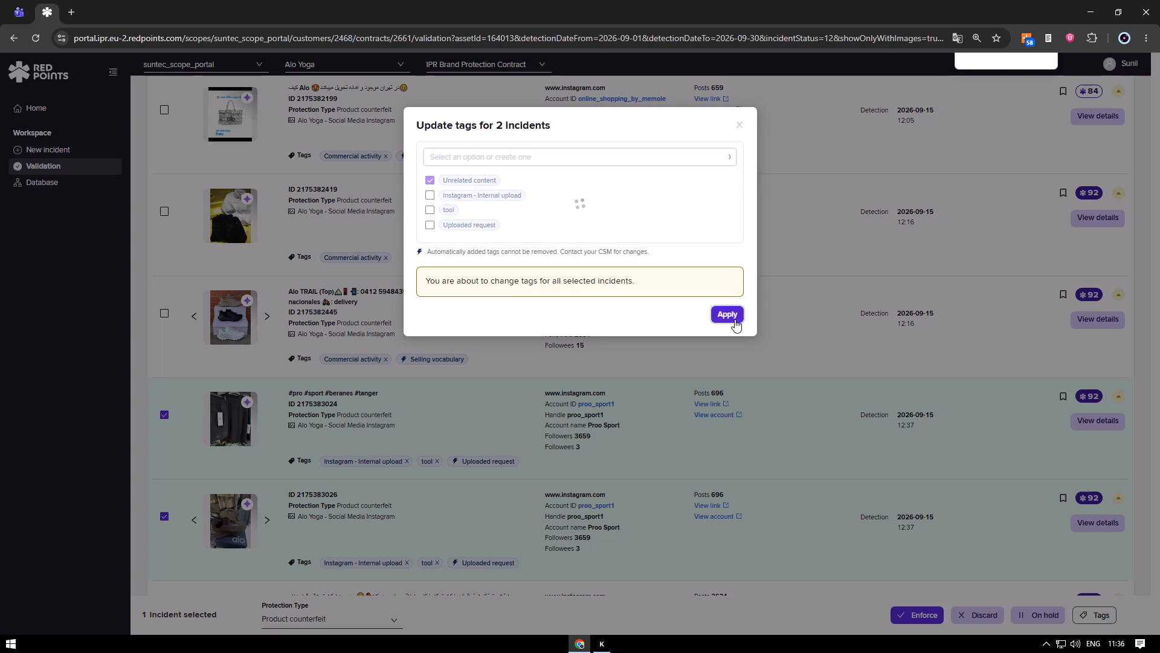
Add the two retagged proo_sport1 incidents to the browser extension's counter.
double_click(1029, 42)
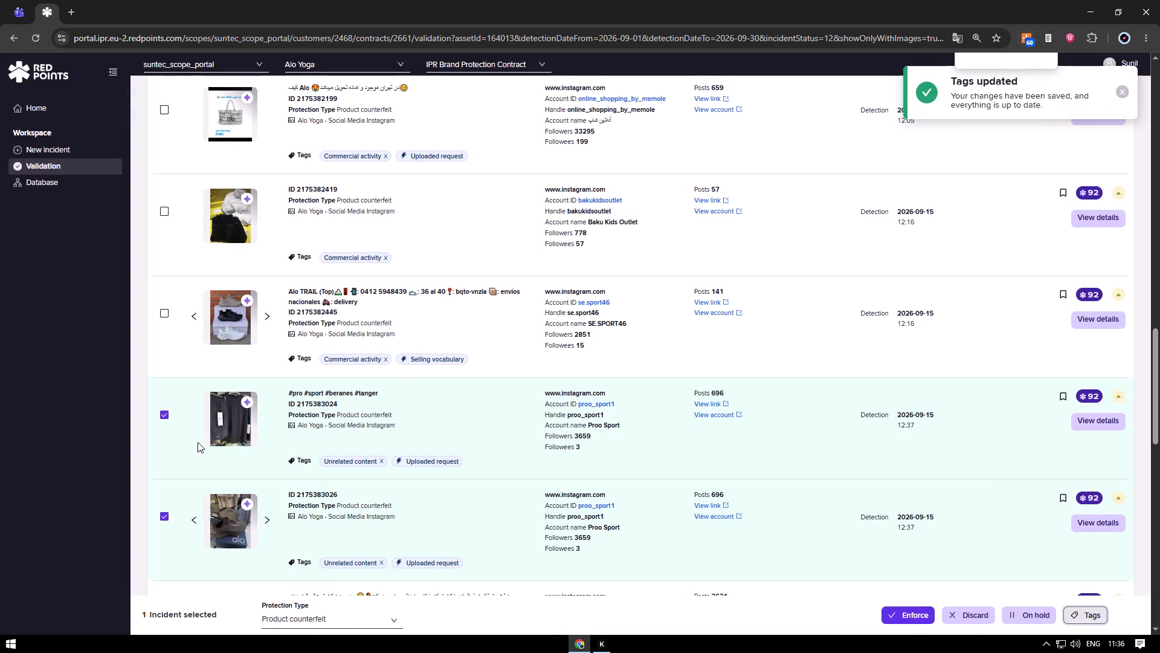
Clear the selection of the two proo_sport1 incidents.
left_click(170, 411)
left_click(166, 413)
left_click(164, 516)
scroll(178, 487, "down", 2)
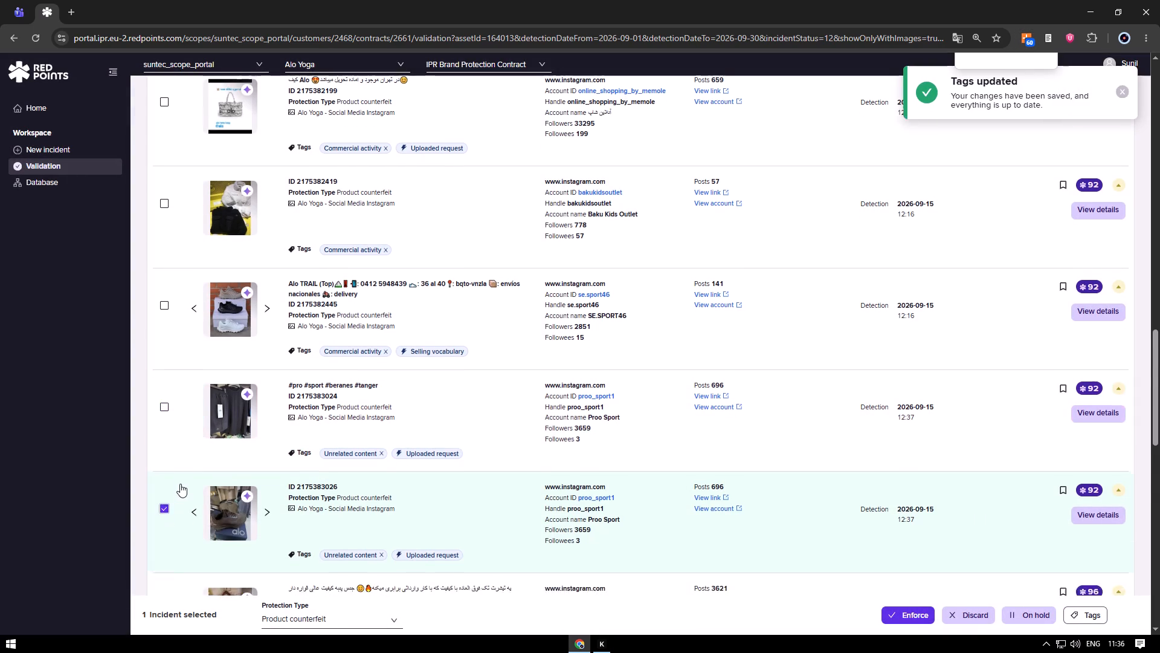
scroll(180, 484, "down", 2)
left_click(221, 385)
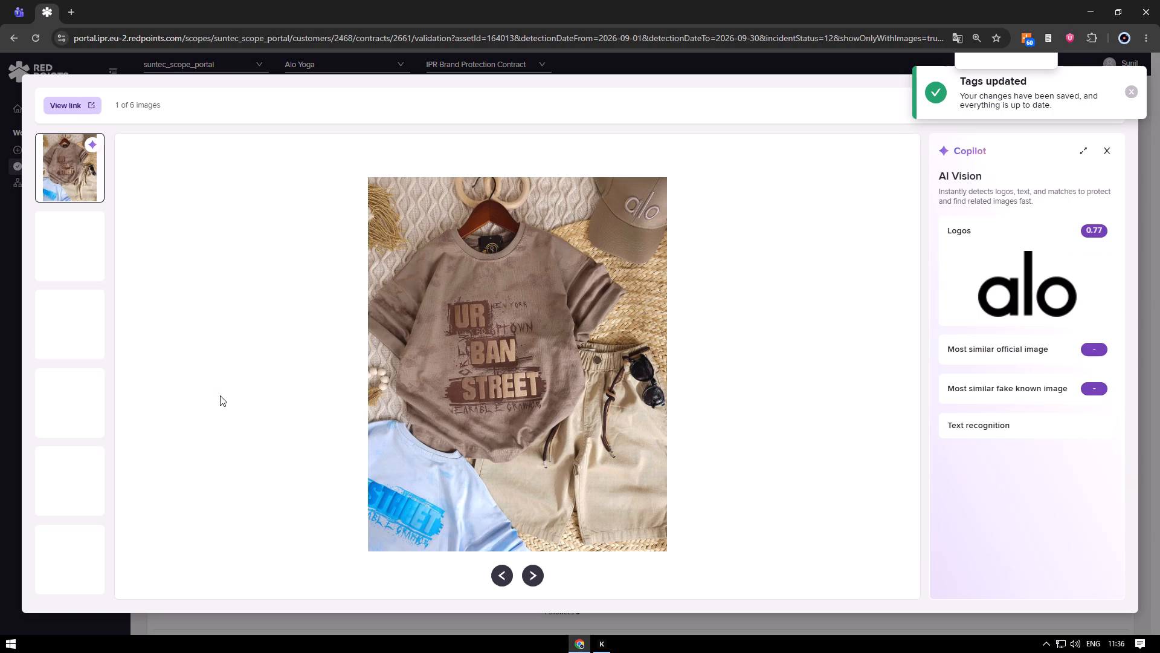
key("Escape")
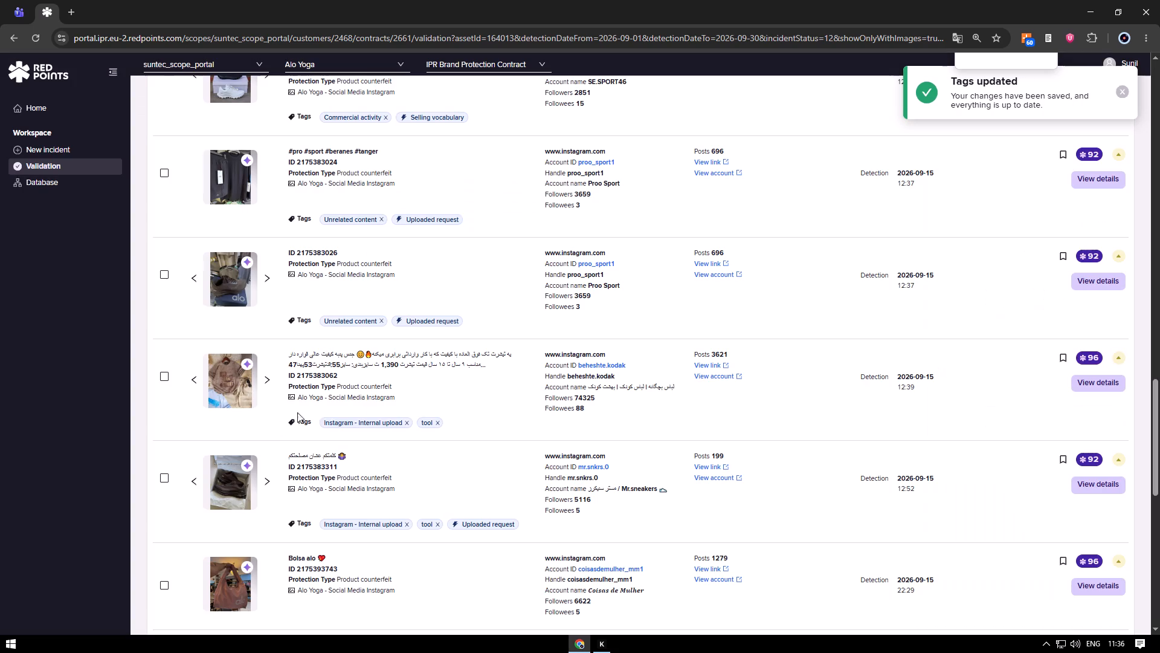
left_click(723, 366)
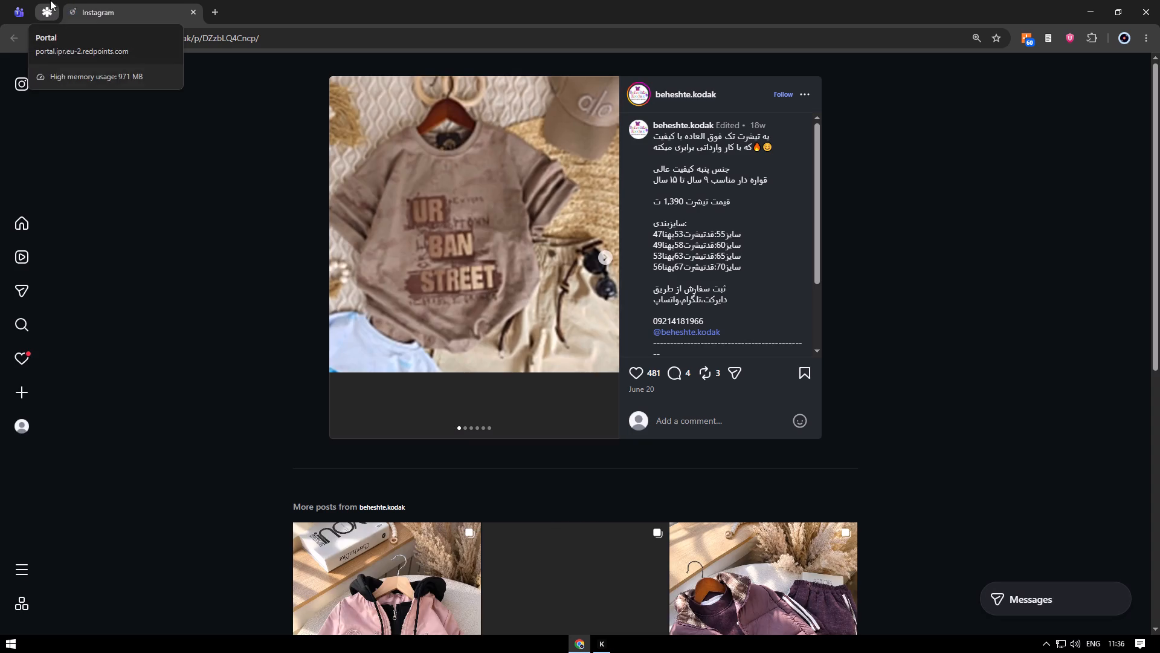
scroll(666, 309, "down", 2)
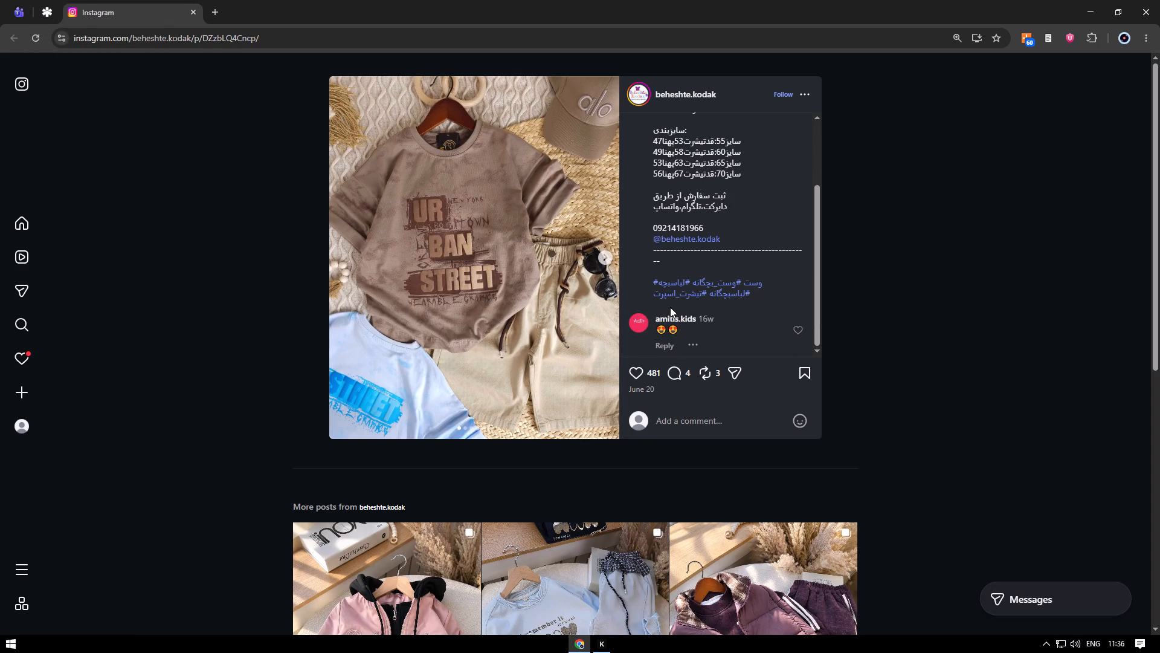
scroll(670, 307, "down", 1)
scroll(670, 307, "up", 4)
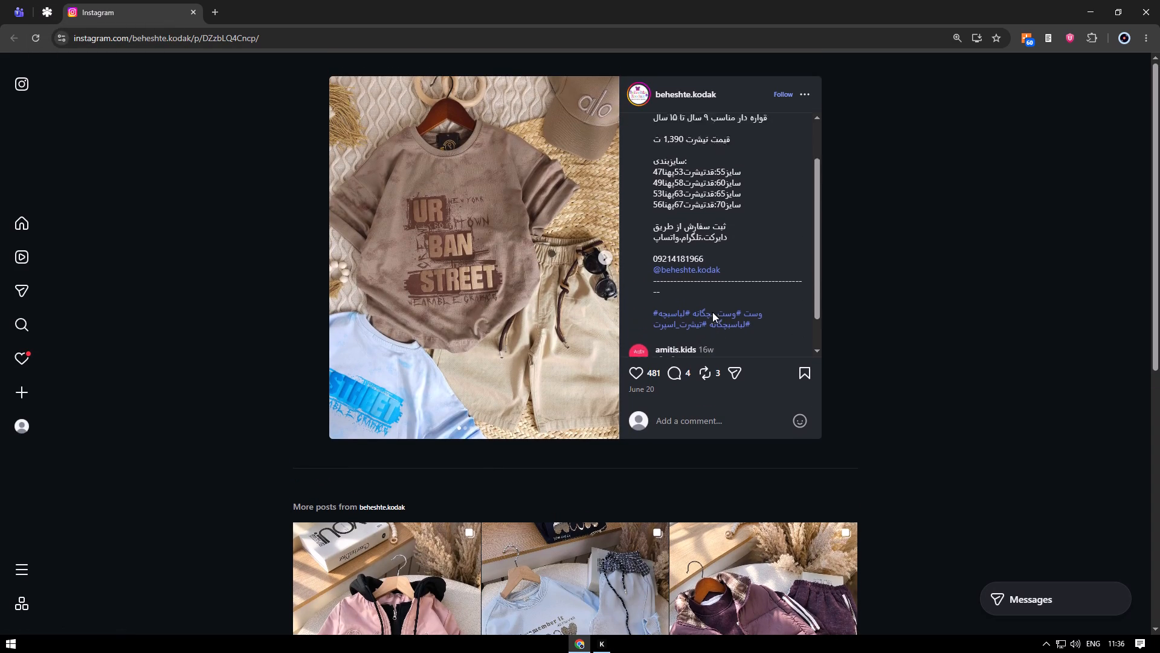
scroll(712, 312, "up", 1)
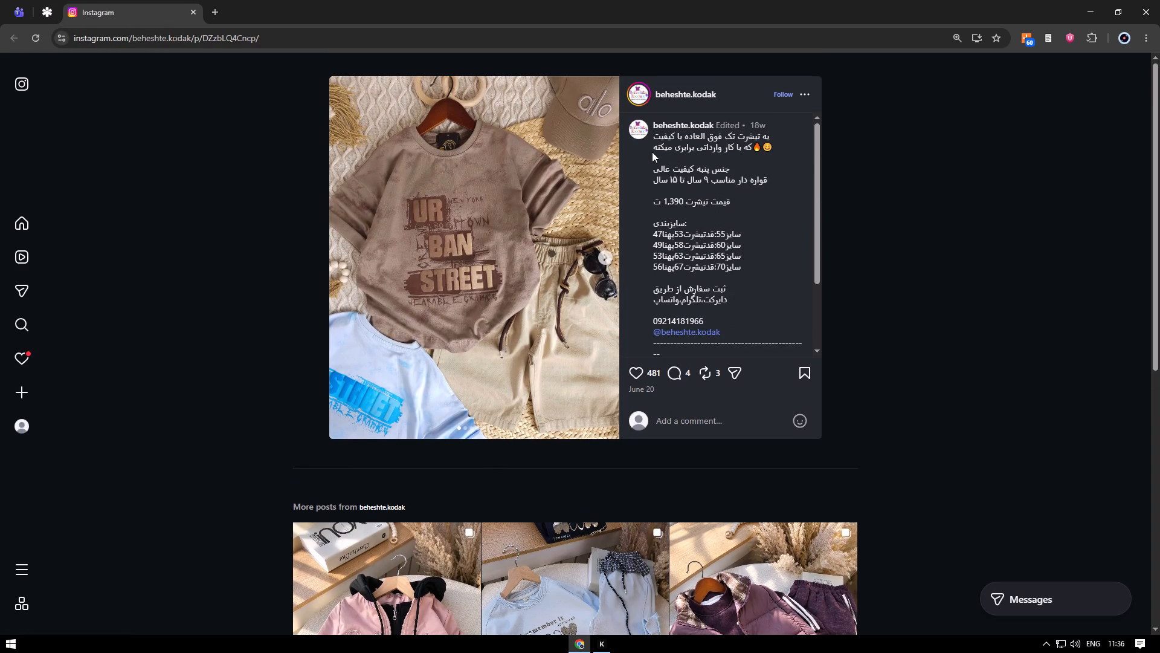
middle_click(132, 0)
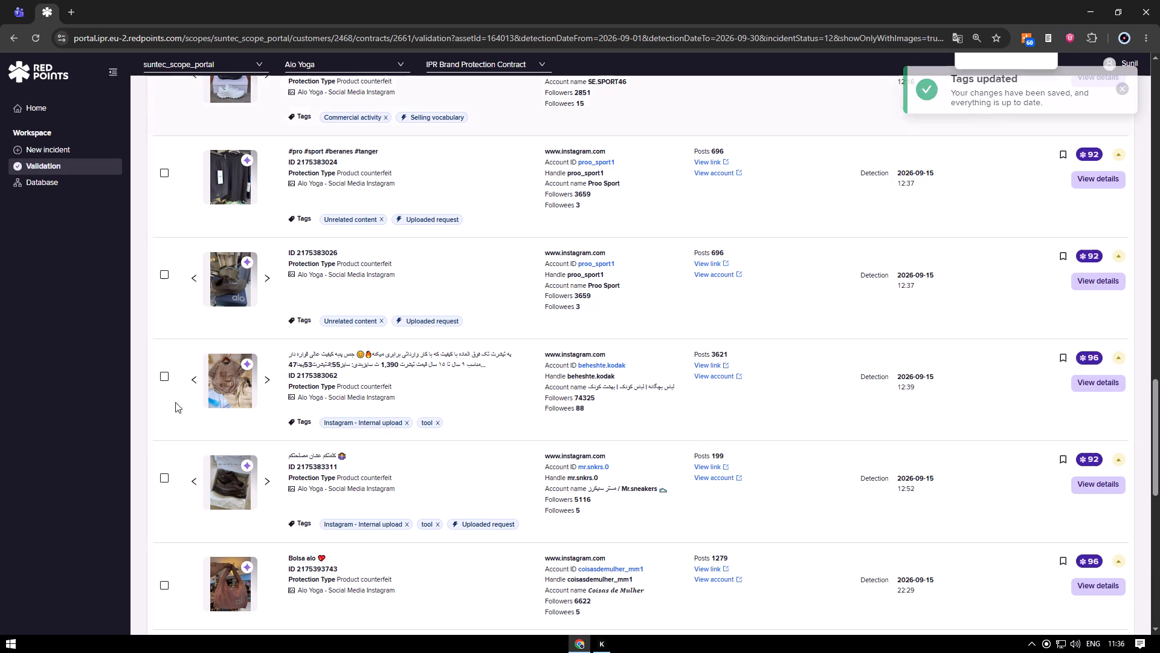
left_click(163, 376)
left_click(244, 476)
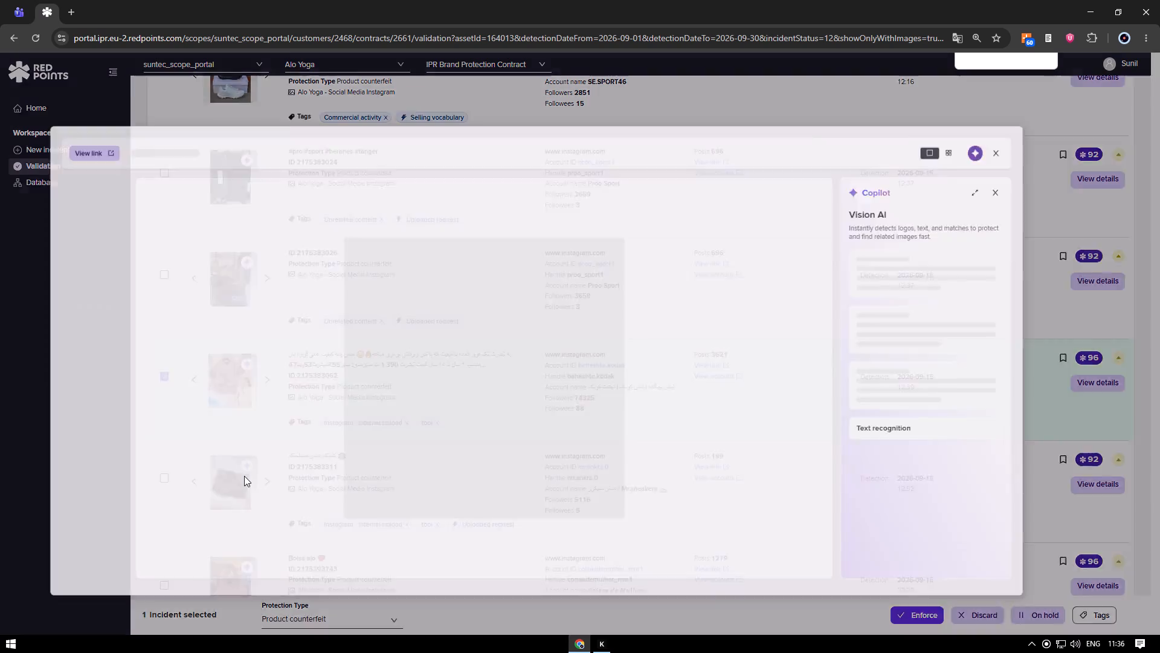
key("Escape")
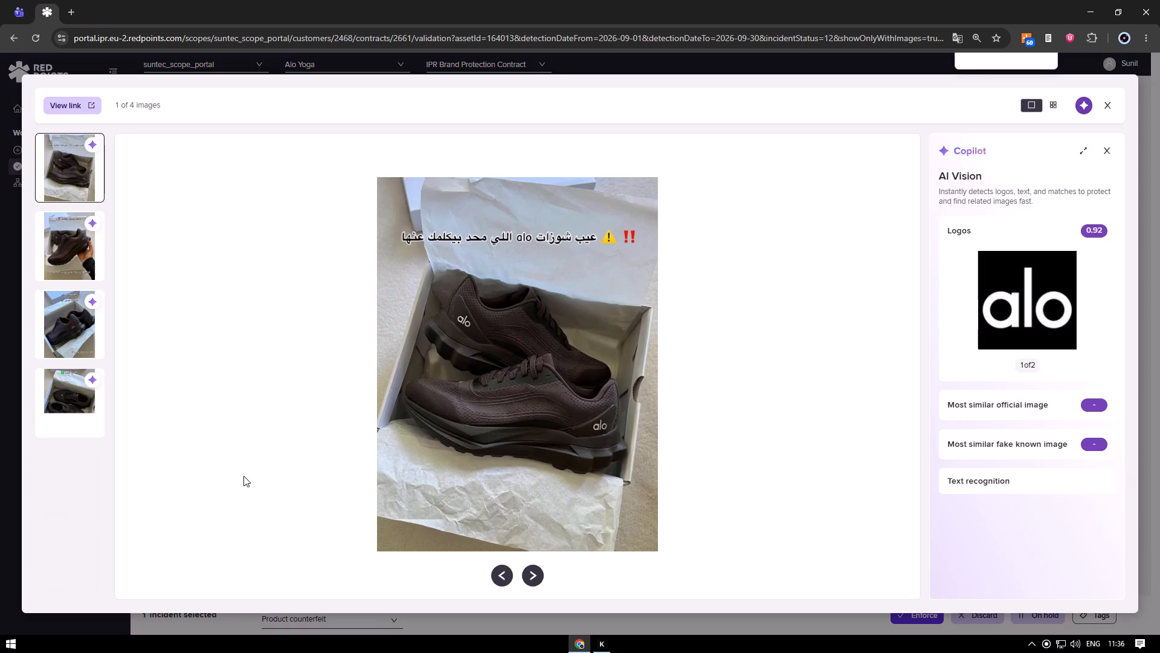
left_click(701, 464)
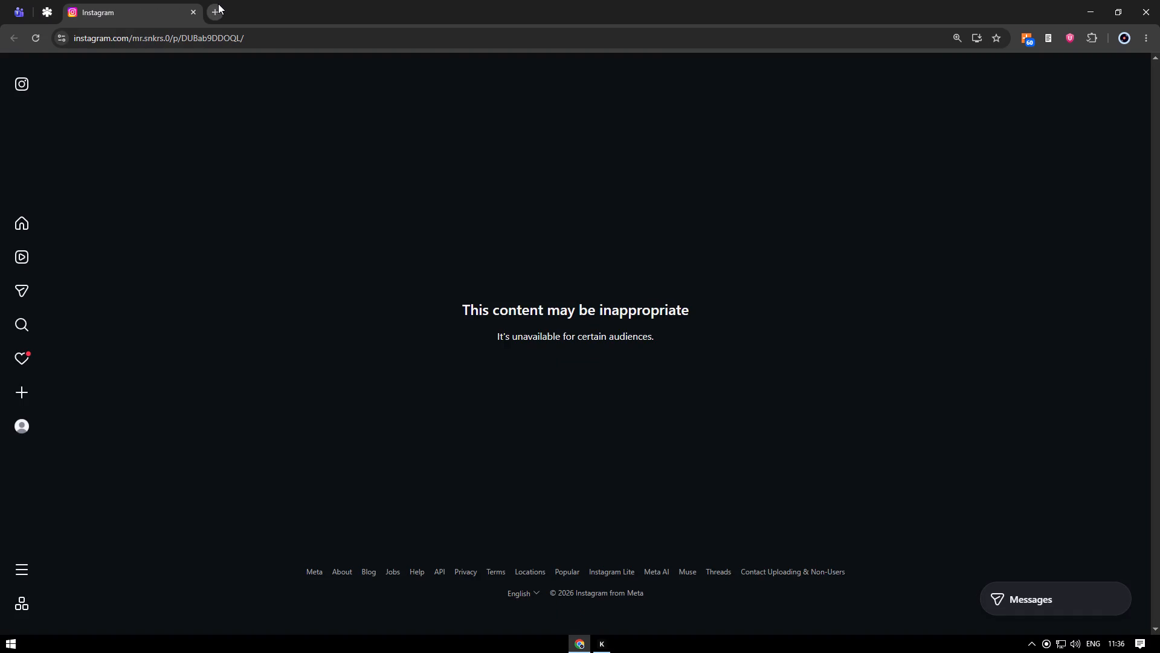
middle_click(161, 0)
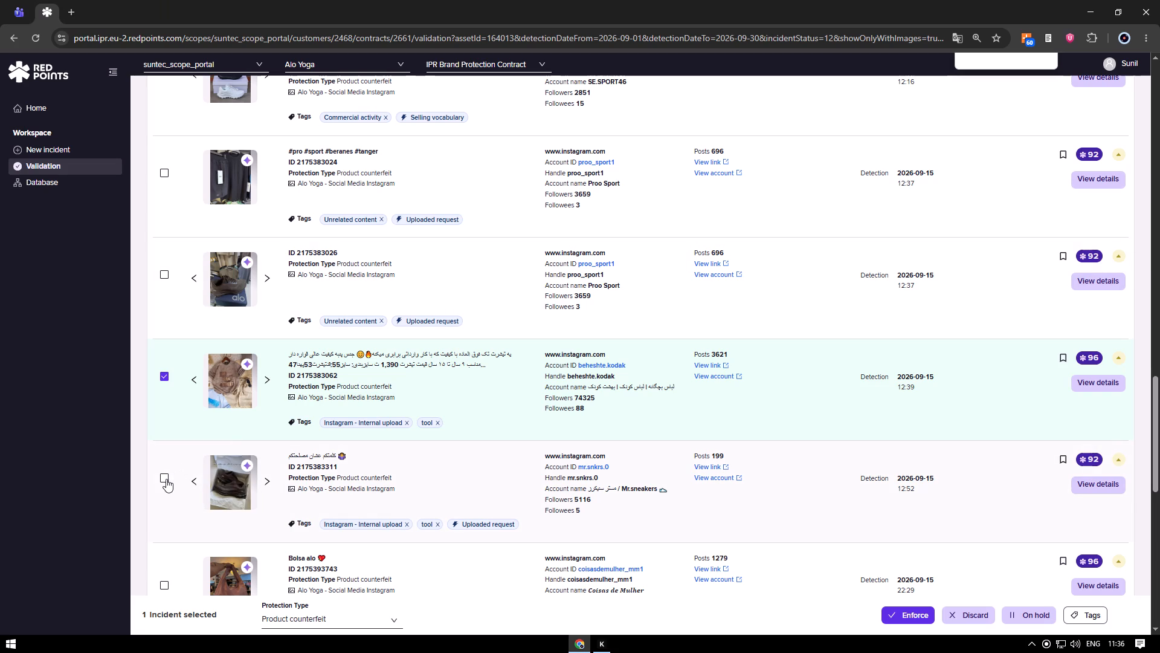
left_click(163, 478)
Replace "Instagram - Internal upload" and "tool" with "Unrelated content" on the two selected incidents and apply the update.
scroll(203, 450, "down", 2)
left_click(220, 446)
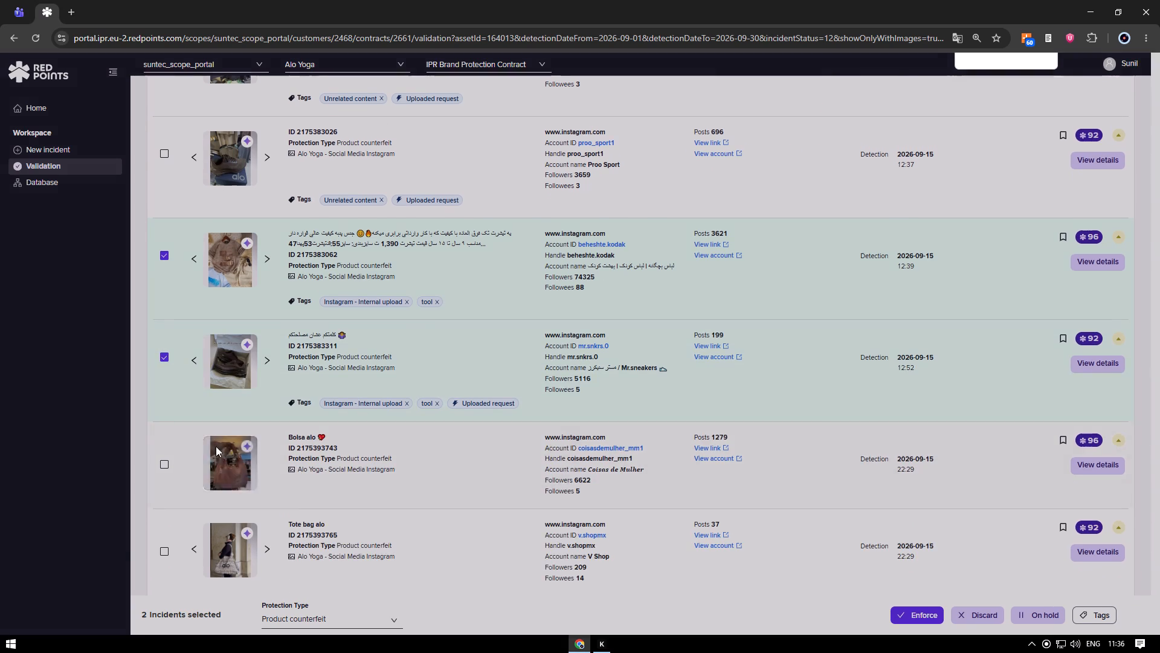
key("Escape")
left_click(1095, 616)
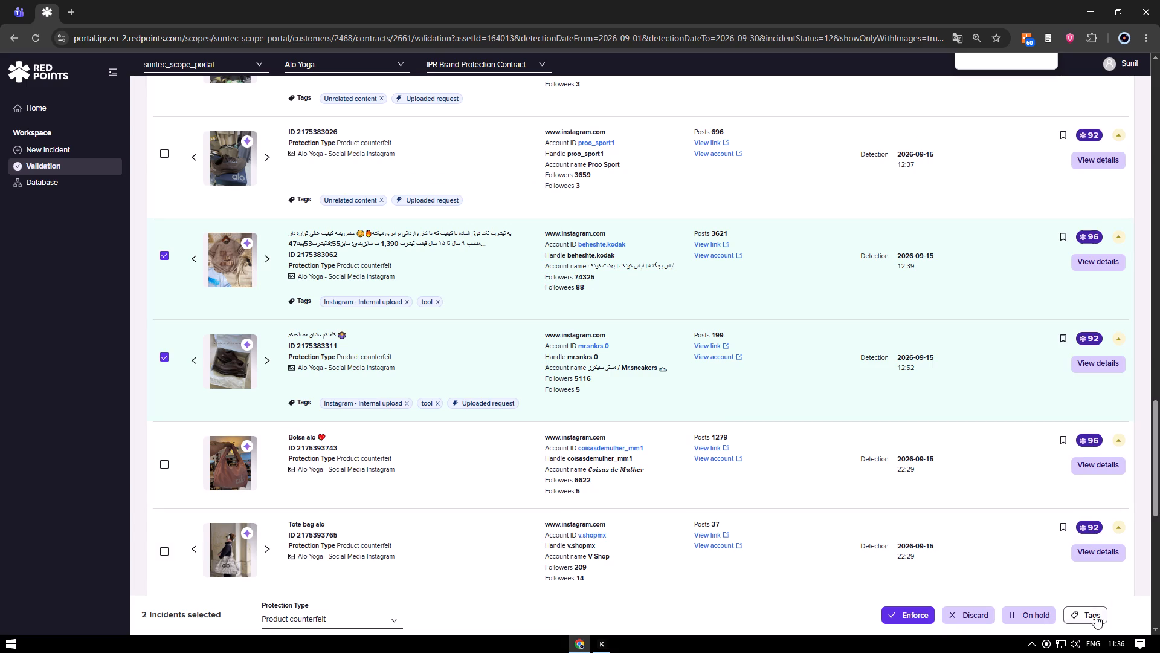
double_click(457, 208)
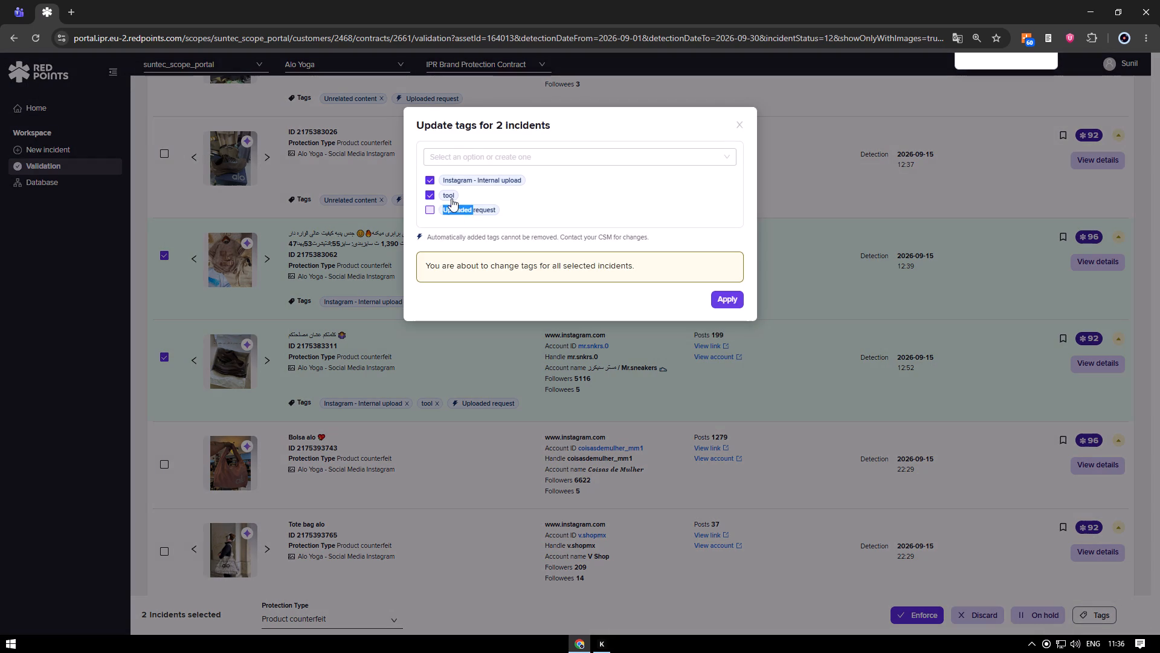
left_click(451, 198)
left_click(455, 180)
left_click(463, 163)
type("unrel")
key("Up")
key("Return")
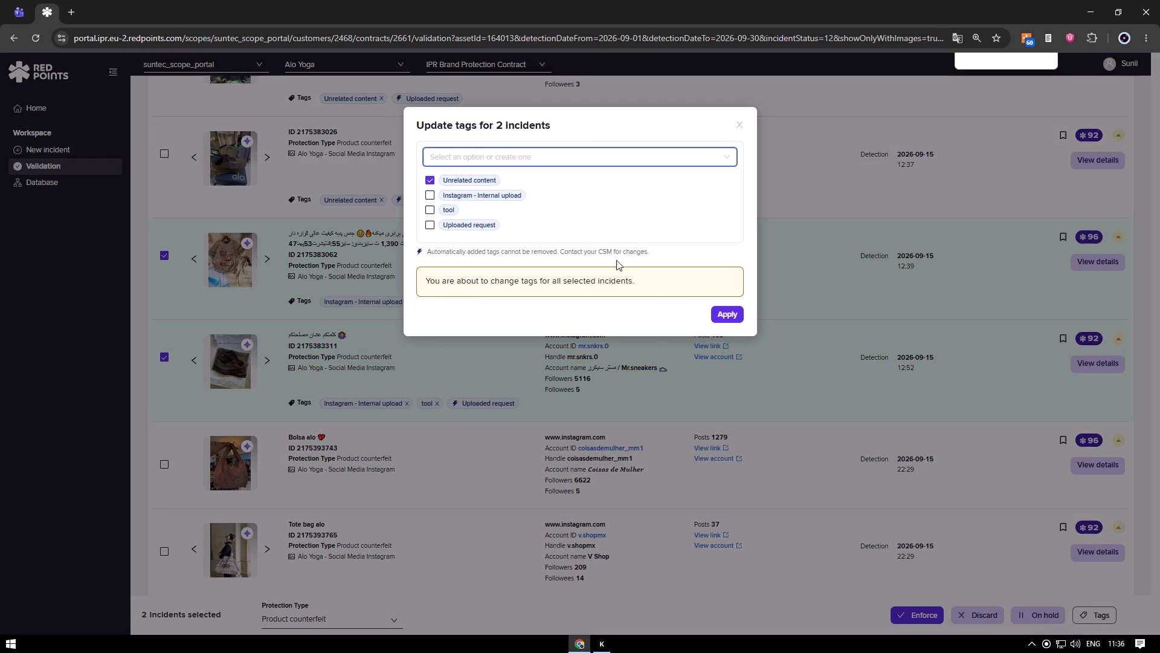
left_click(717, 316)
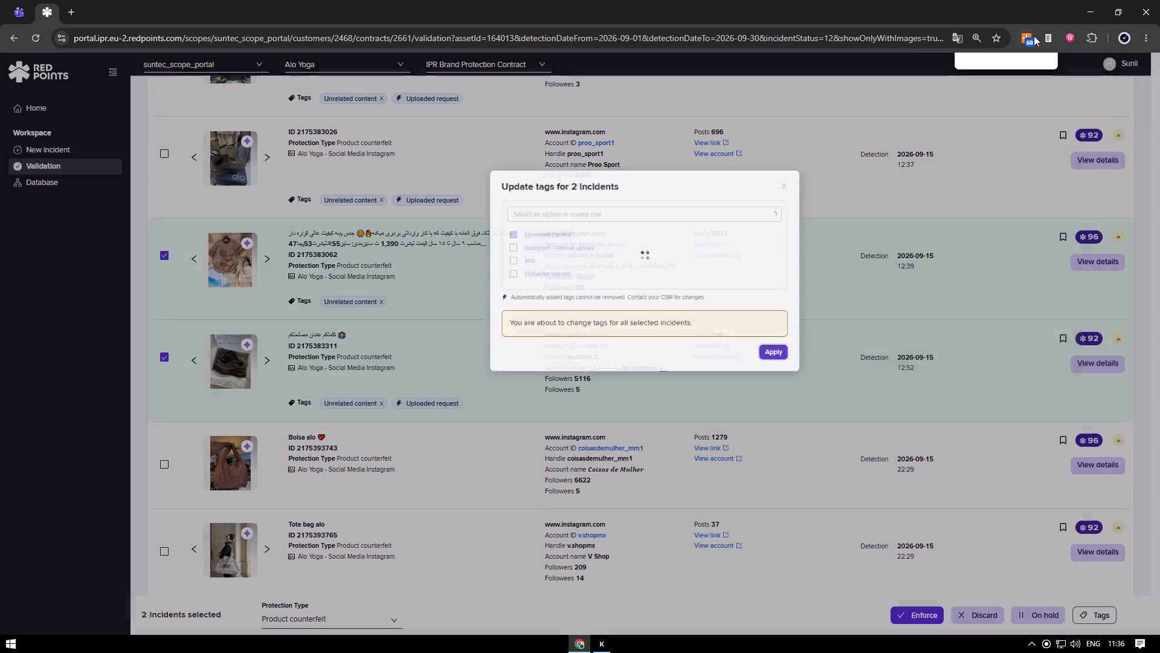
Add the two incidents tagged "Unrelated content" to the browser extension's counter.
double_click(1031, 37)
left_click(1030, 40)
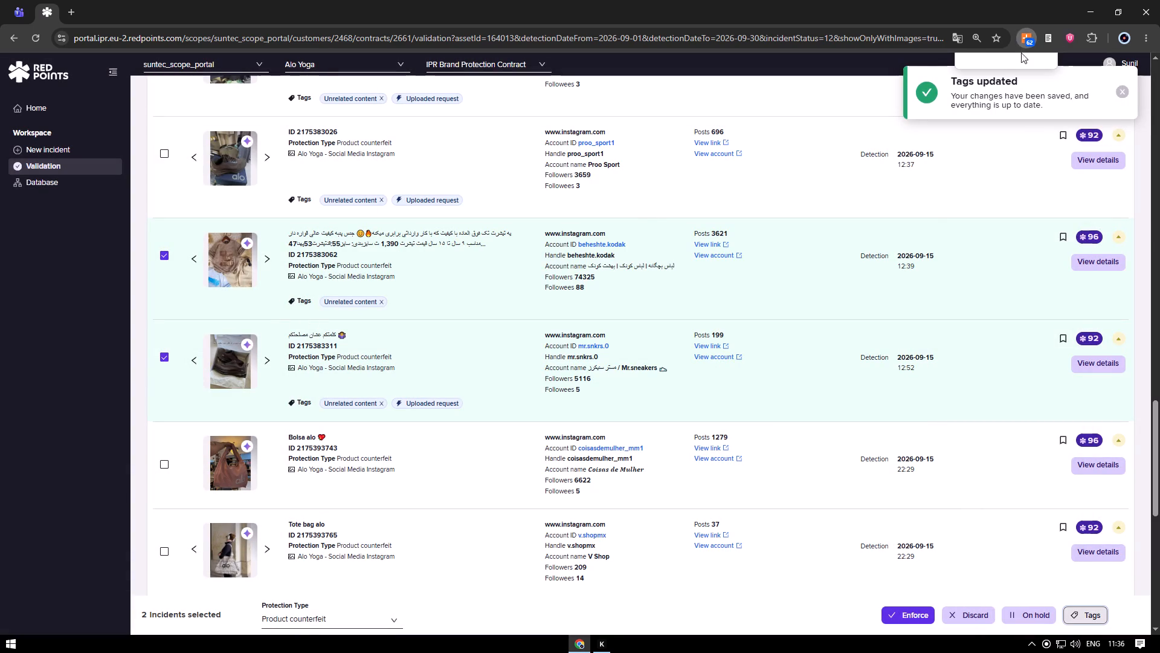
left_click(164, 357)
left_click(166, 251)
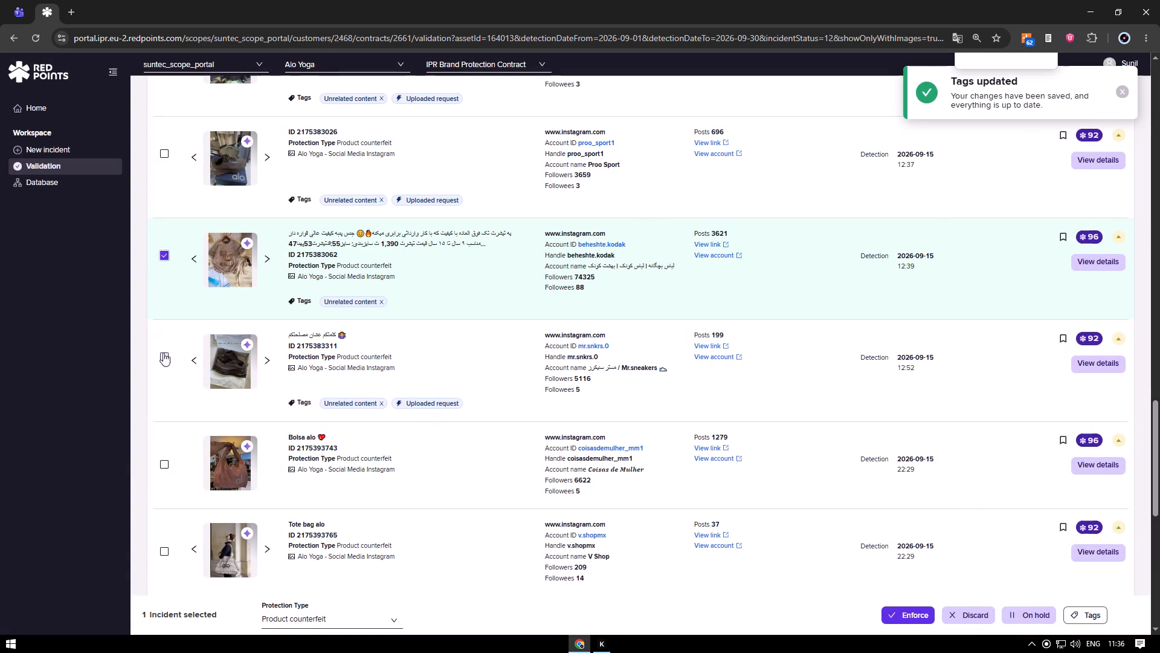
Select the "Bolsa alo" incident from coisasdemulher_mm1 and the "Tote bag alo" incident from v.shopmx.
left_click(166, 460)
scroll(268, 537, "down", 1)
left_click(167, 490)
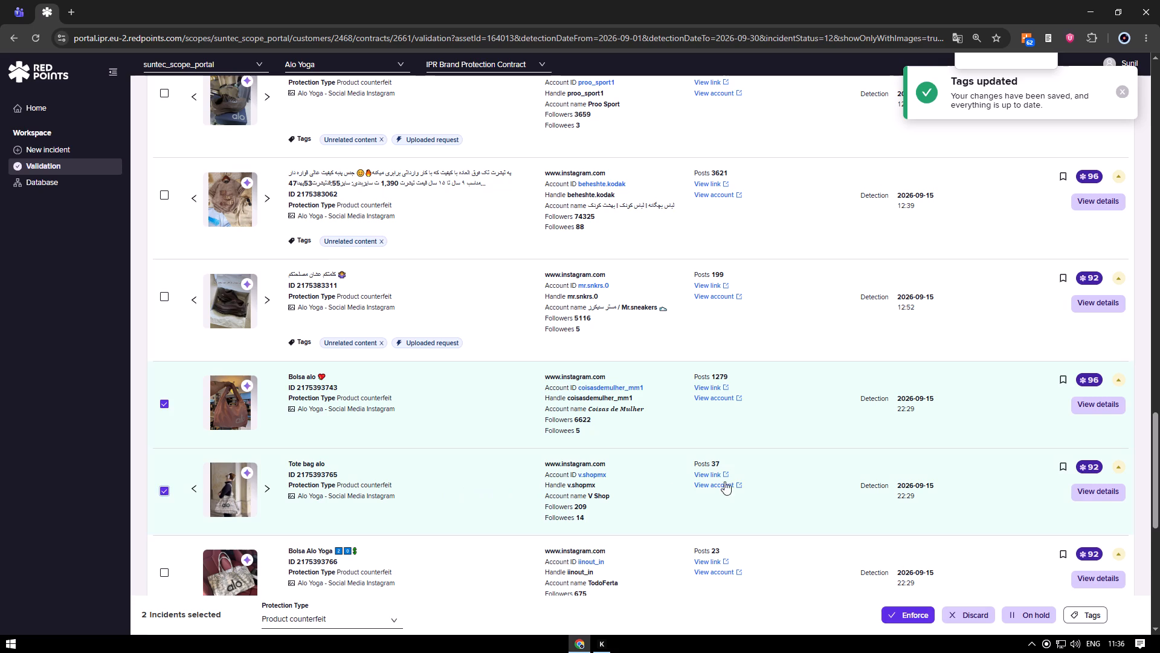
left_click(714, 470)
left_click(712, 475)
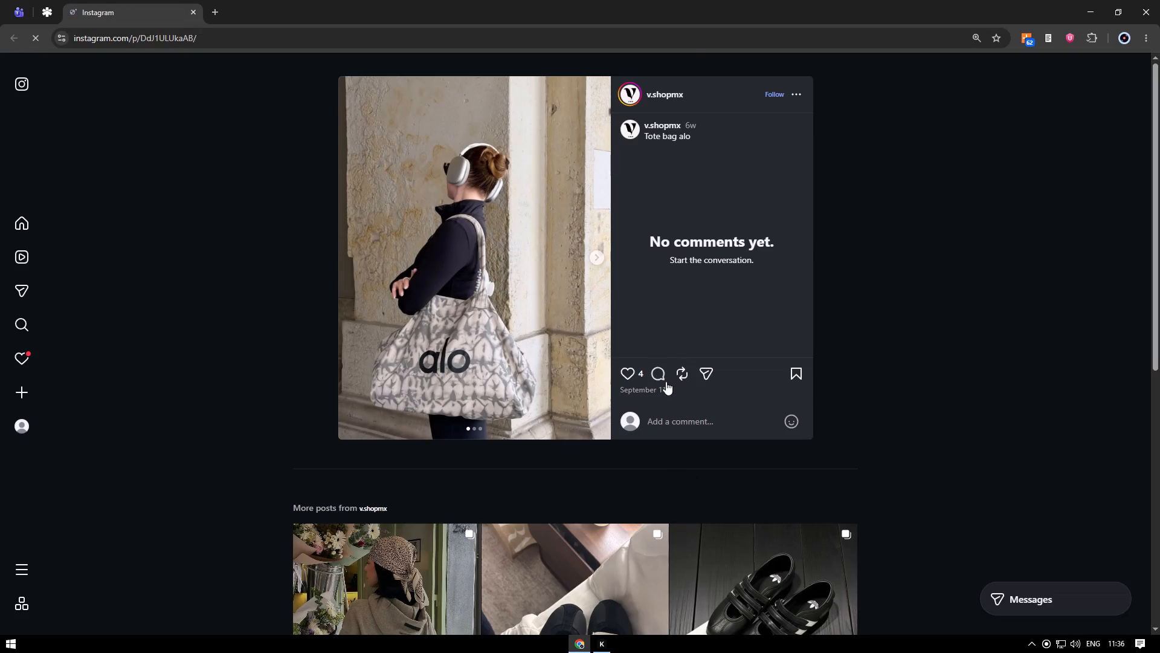
left_click(669, 88)
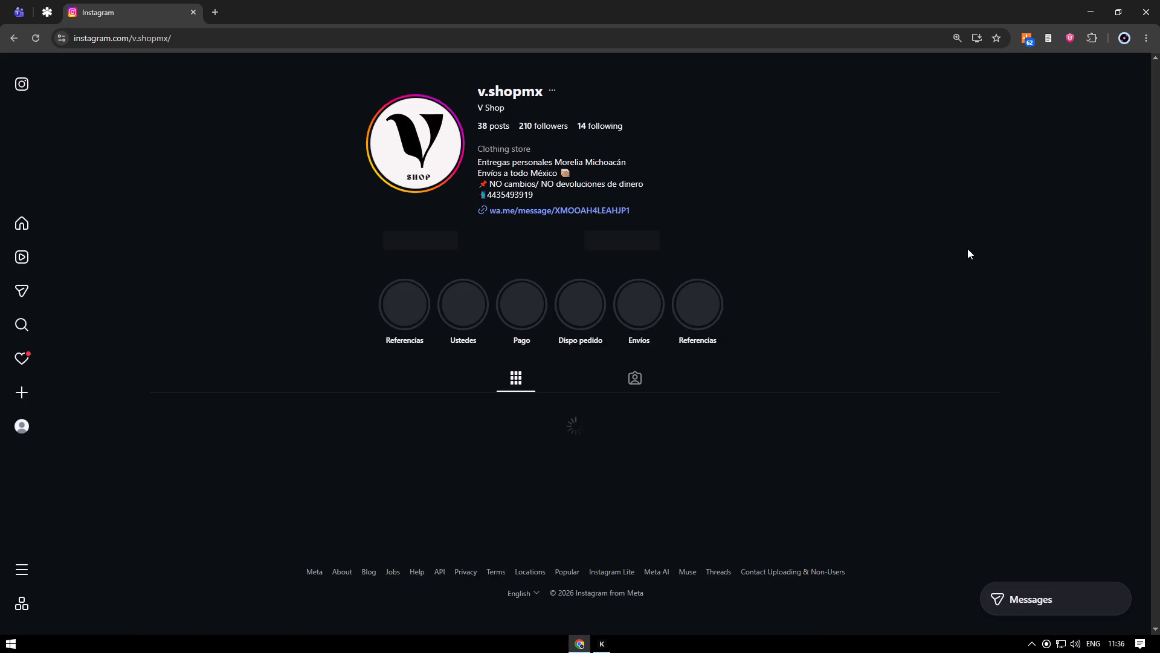
scroll(965, 242, "down", 6)
scroll(955, 301, "up", 7)
right_click(833, 167)
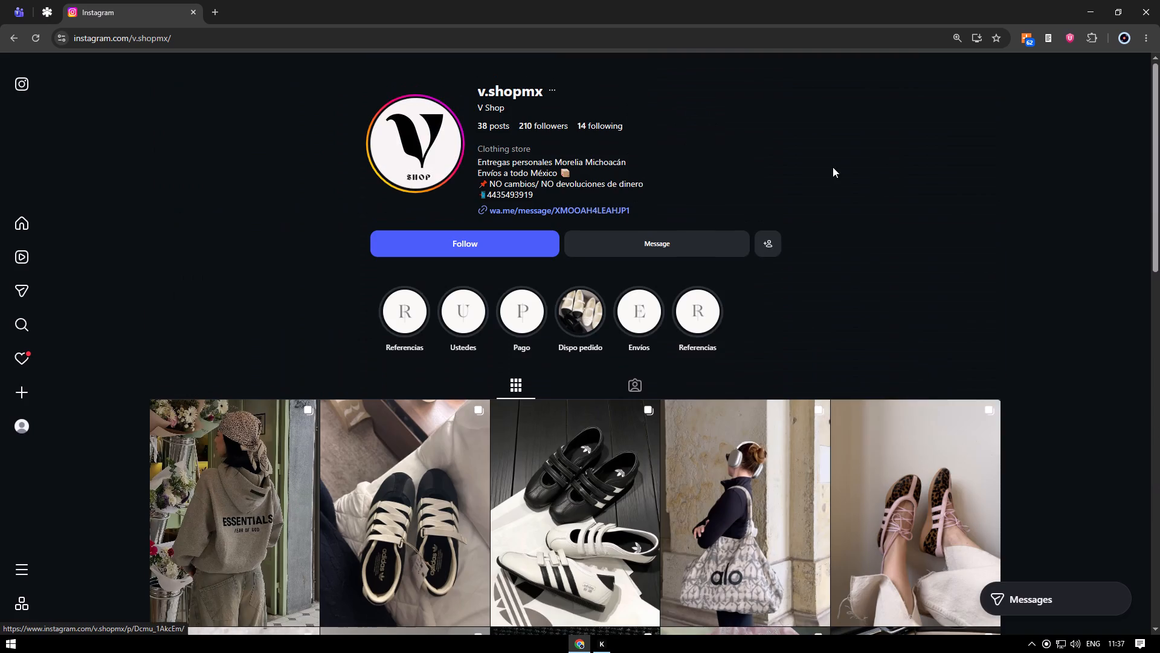
left_click(896, 414)
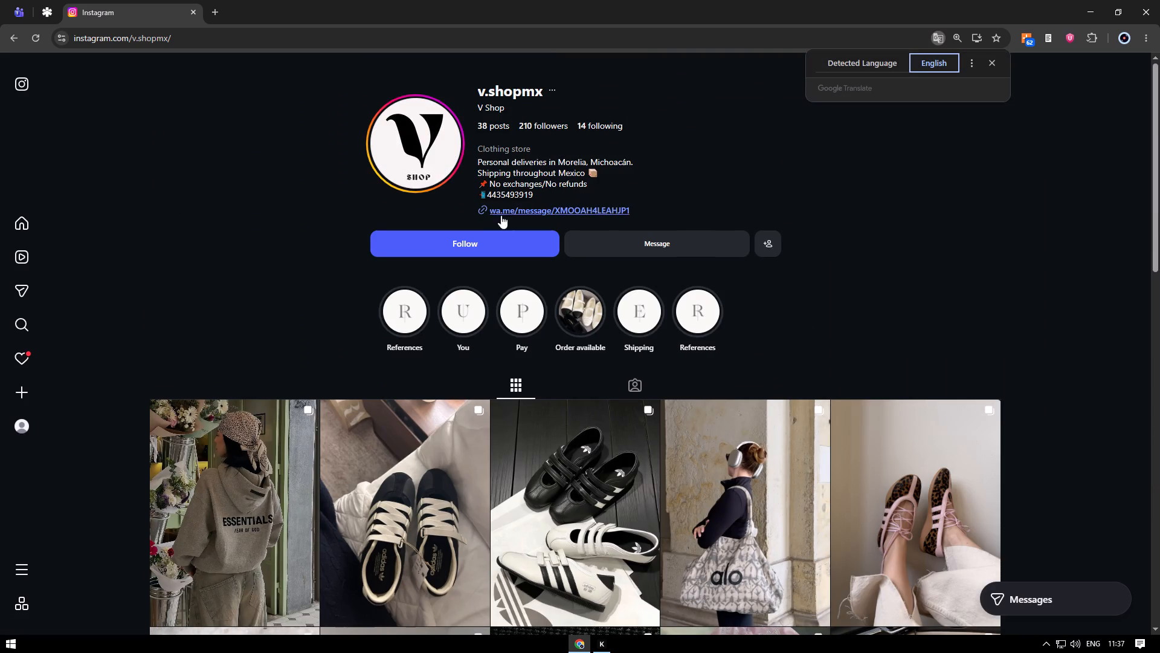
middle_click(185, 0)
scroll(185, 0, "up", 1)
scroll(260, 486, "down", 4)
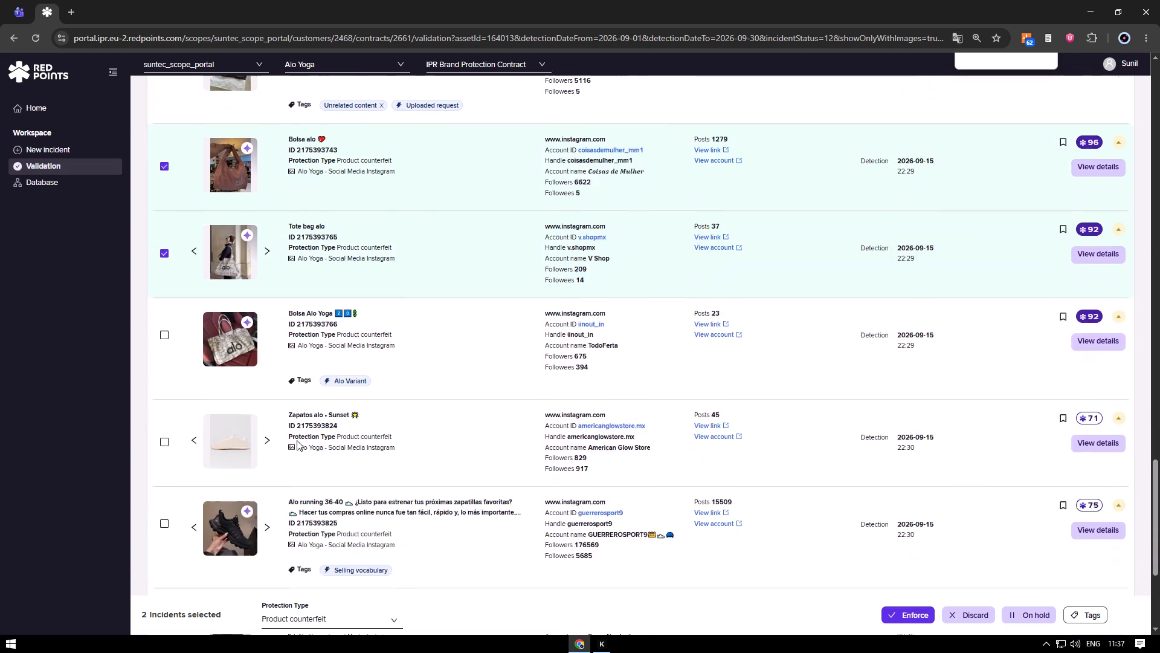
scroll(299, 443, "up", 1)
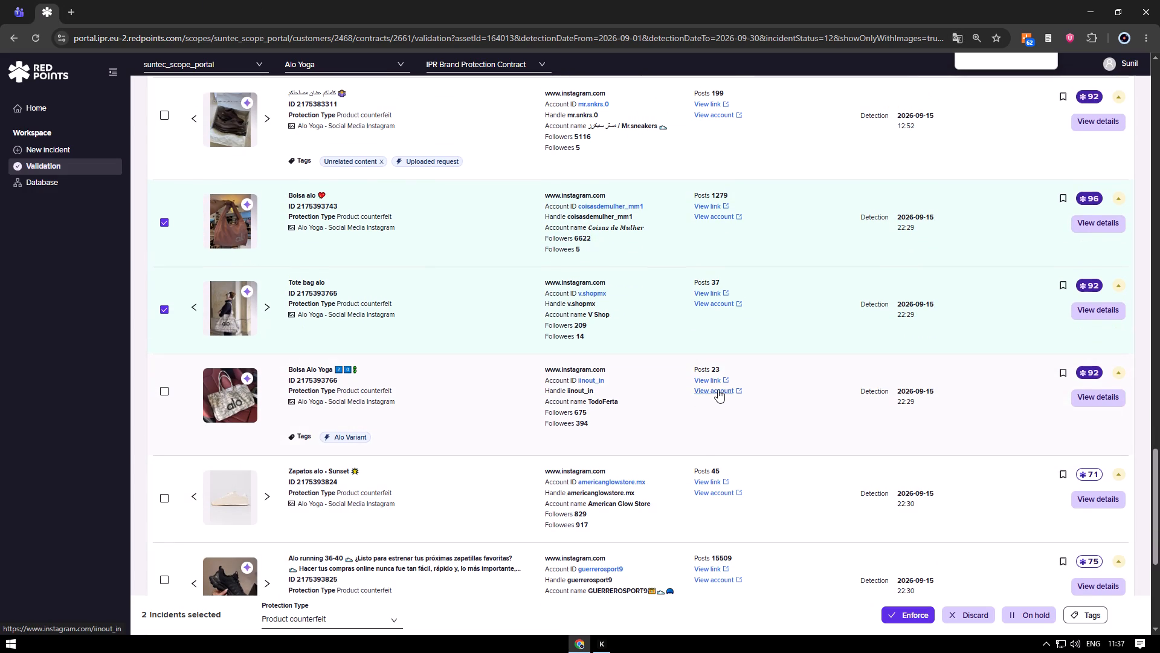
left_click(718, 389)
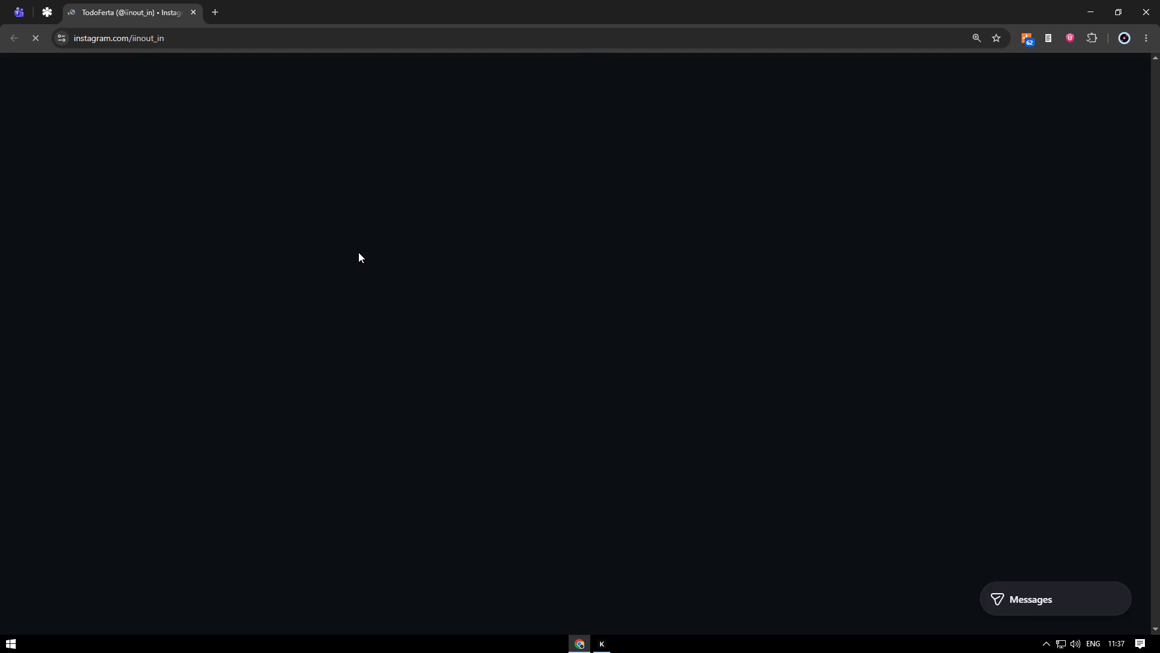
right_click(747, 140)
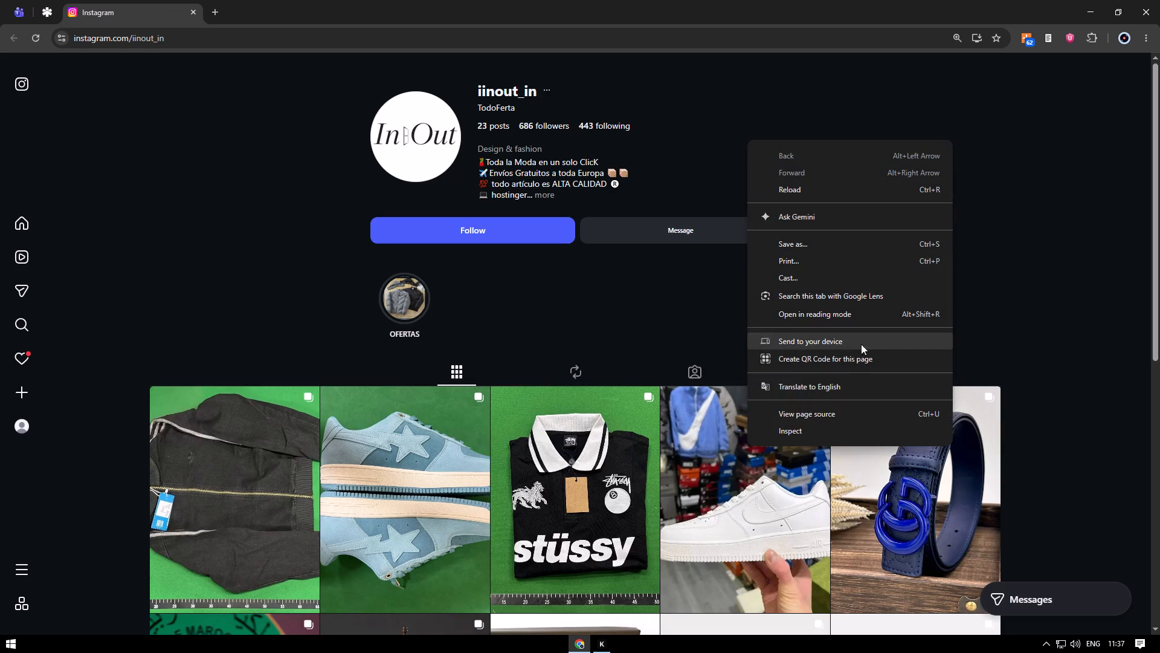
left_click(854, 385)
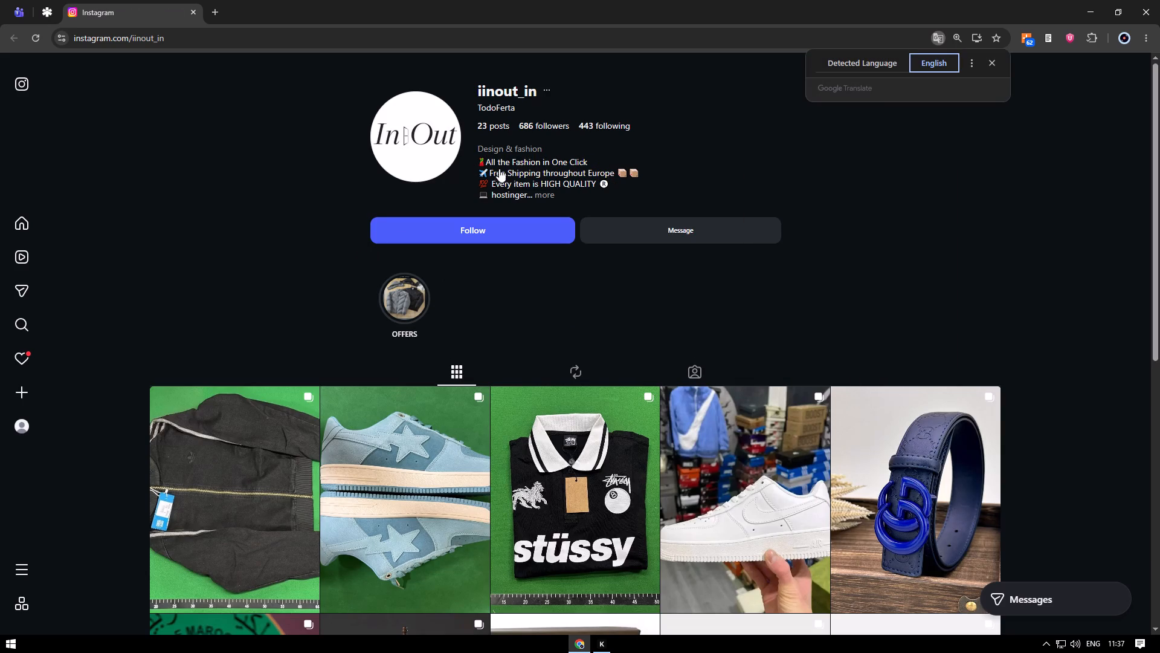
left_click(538, 193)
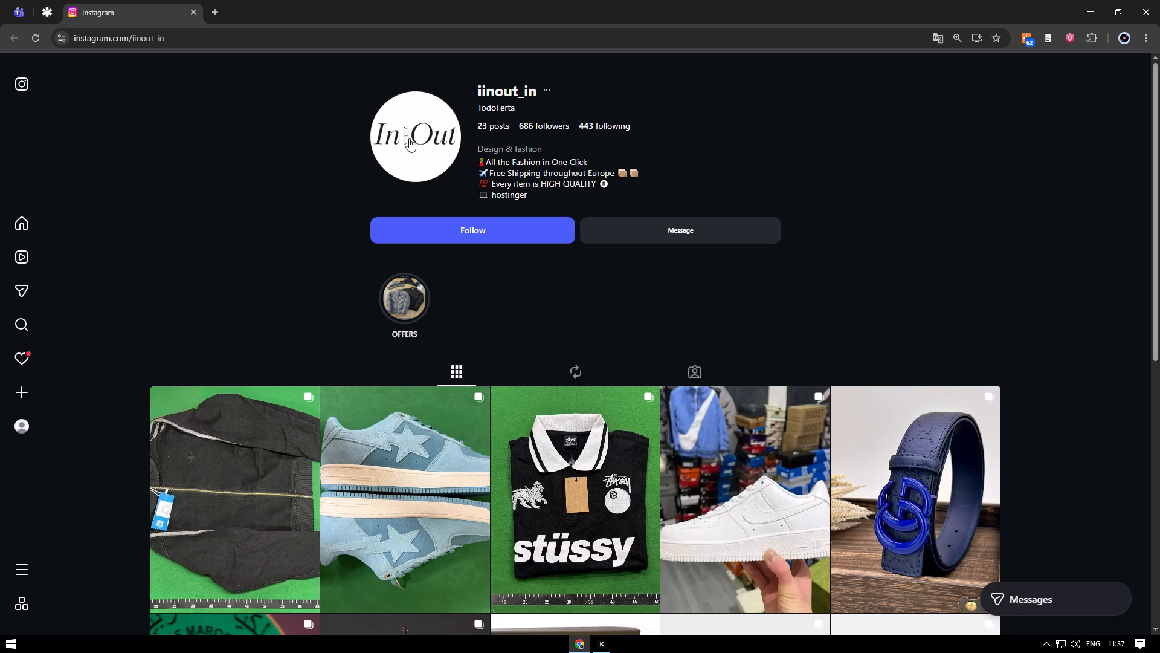
middle_click(156, 0)
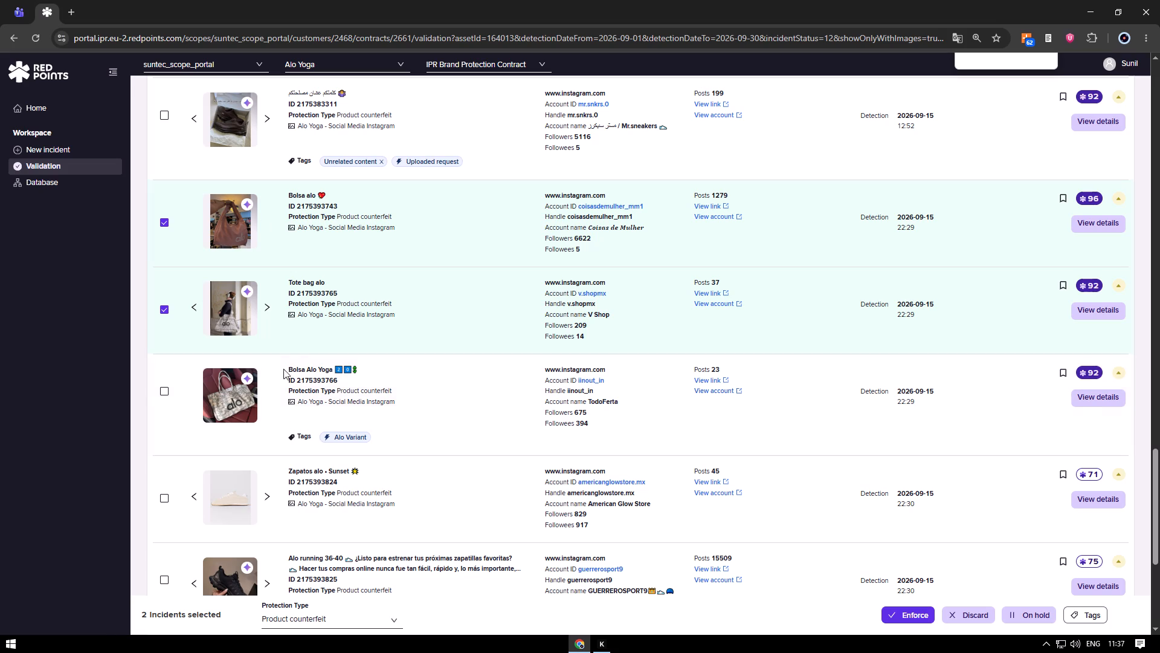
left_click(163, 392)
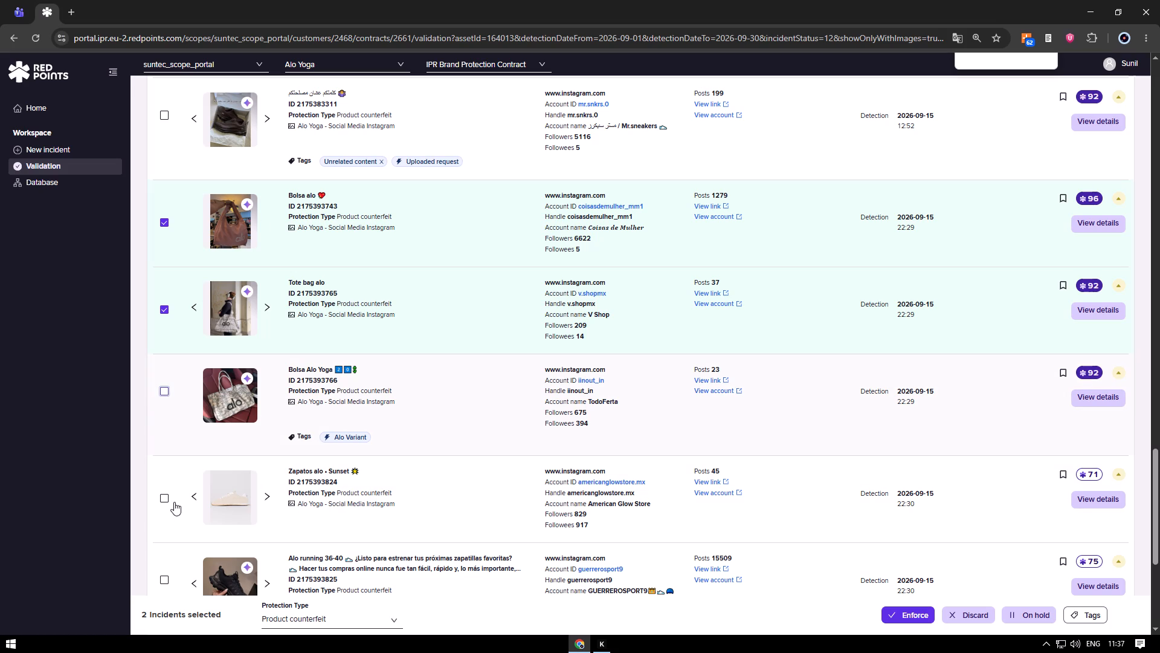
Add the americanglowstore.mx "Zapatos alo" and guerrerosport9 "Alo running" incidents to the selection.
left_click(163, 497)
scroll(492, 507, "down", 2)
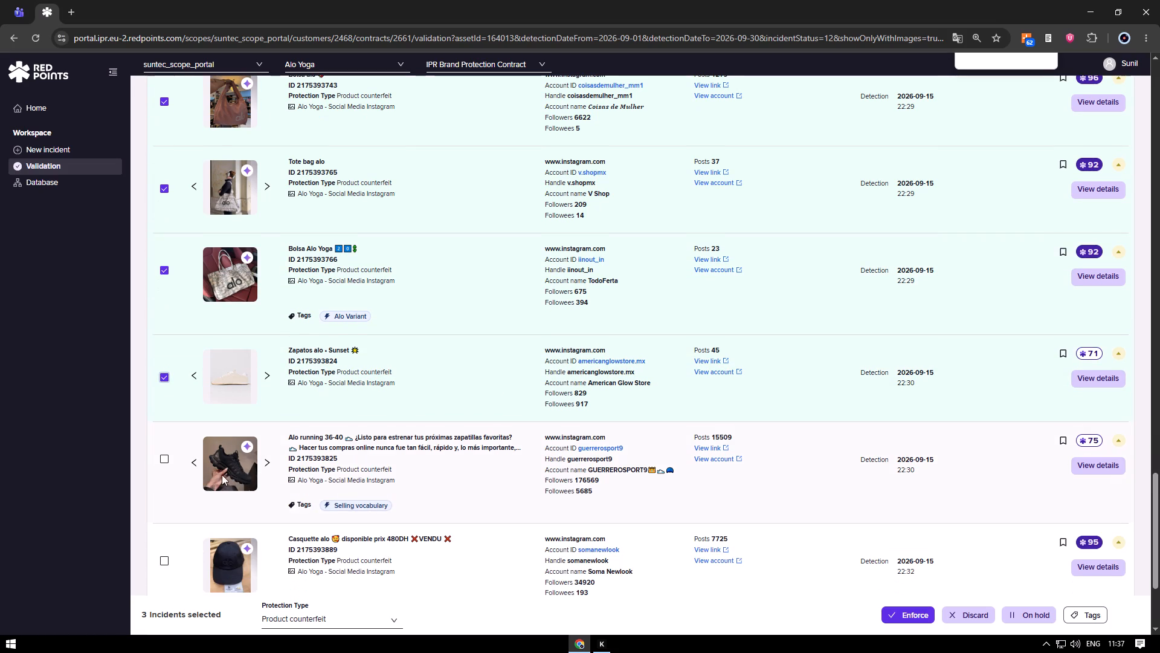
left_click(164, 456)
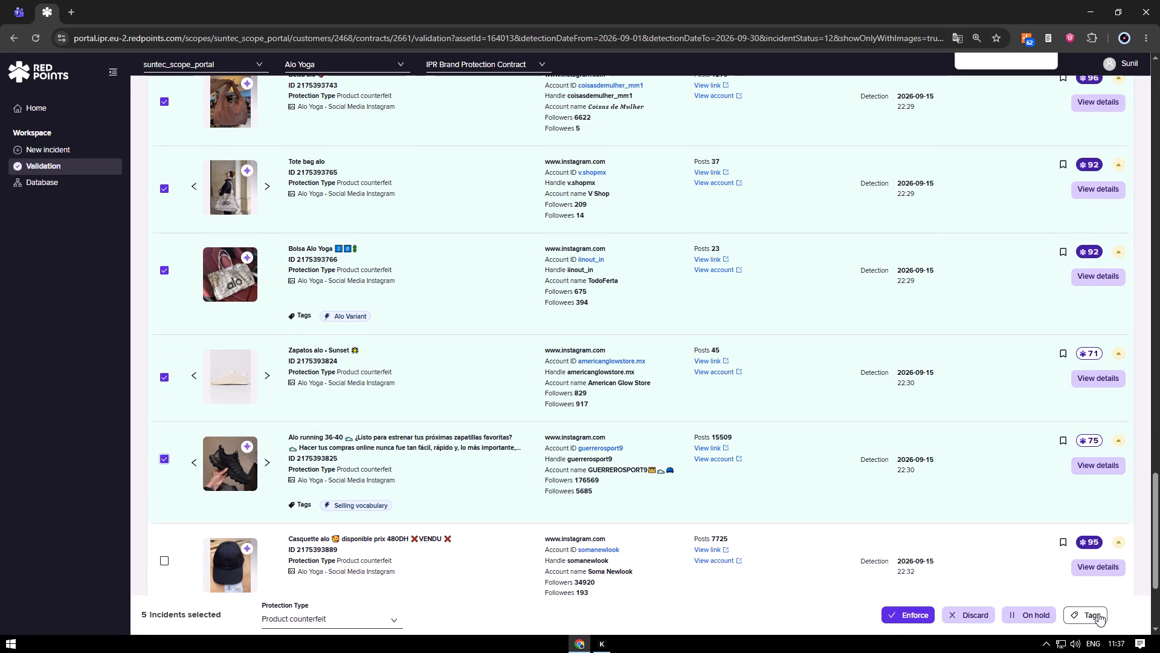
Uncheck "Selling vocabulary" and "Alo Variant" for the five selected incidents and search the tag options for "comm".
left_click(1098, 613)
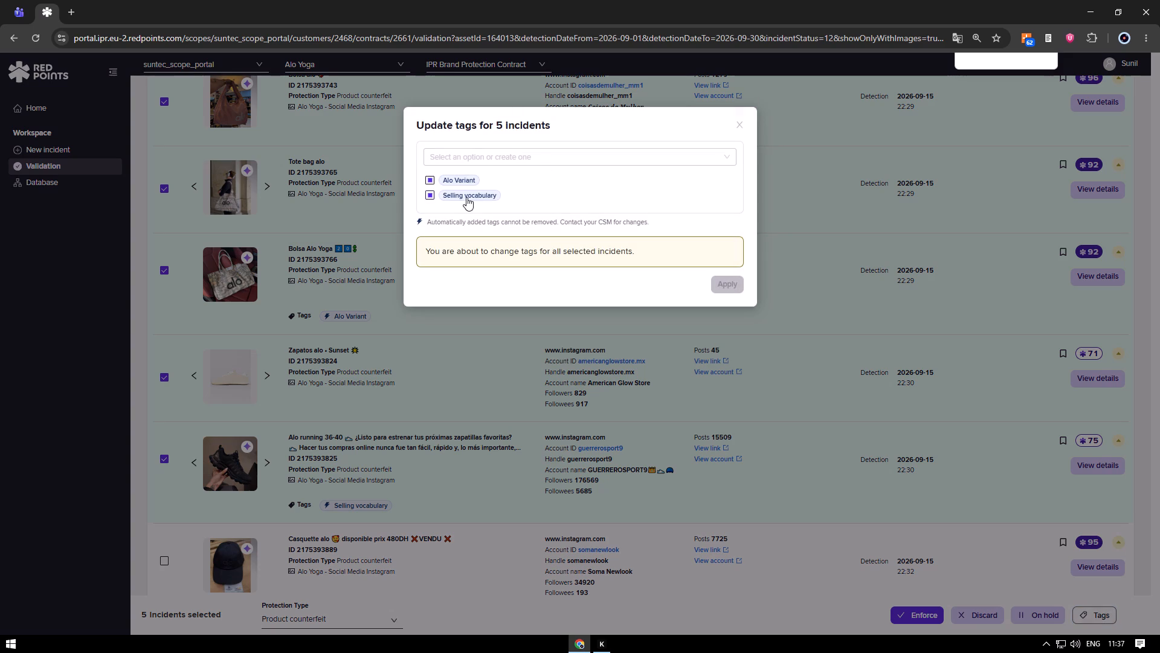
double_click(466, 197)
double_click(459, 181)
left_click(466, 163)
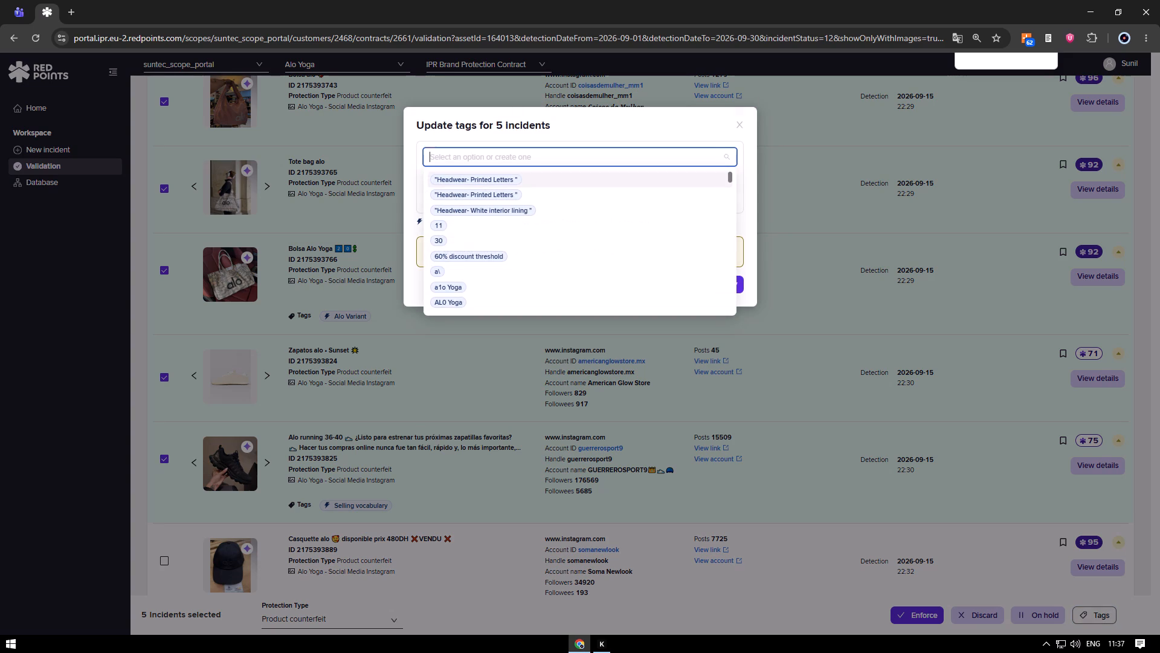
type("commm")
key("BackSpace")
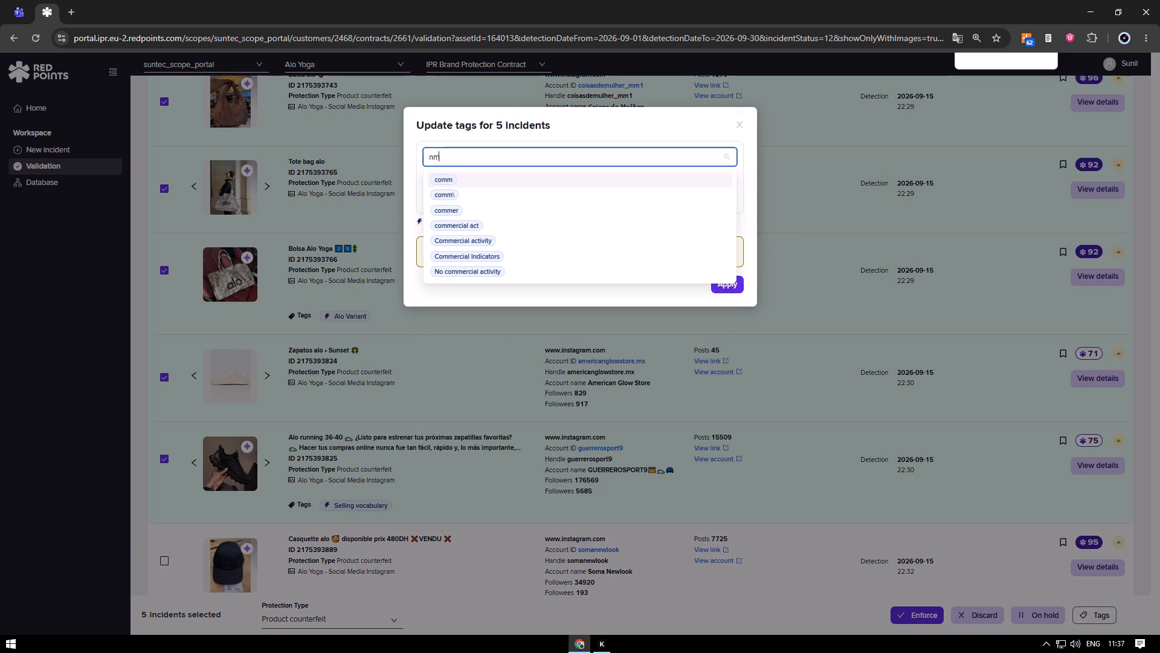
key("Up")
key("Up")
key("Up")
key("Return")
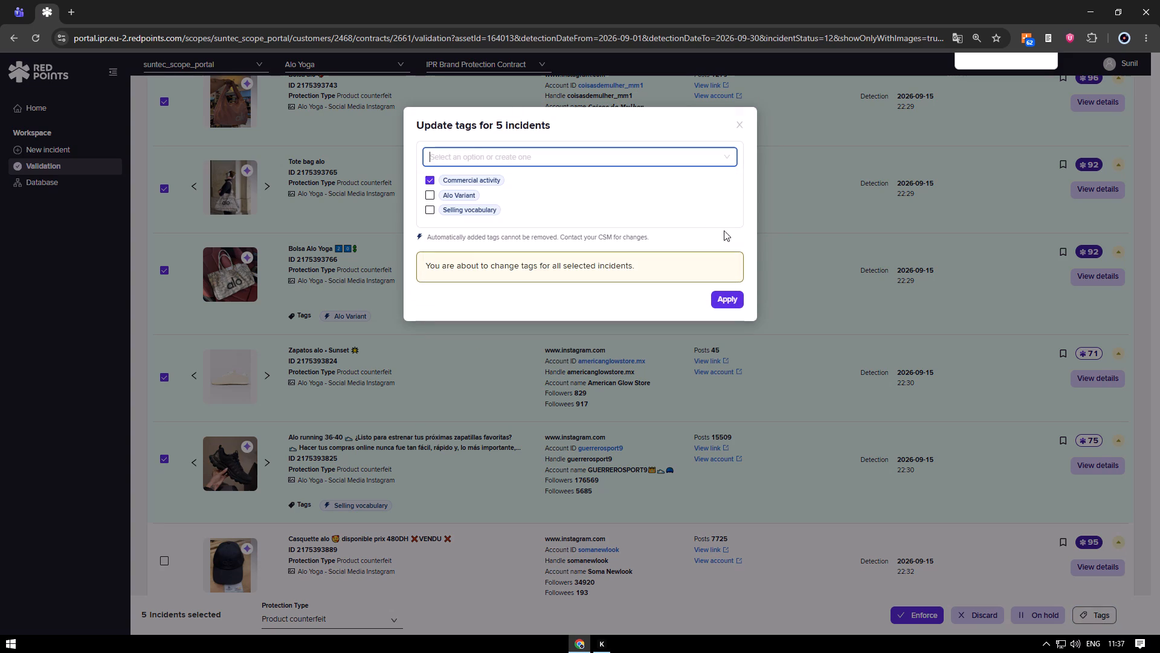
left_click(718, 299)
Add five incidents to the browser extension's counter.
triple_click(1020, 45)
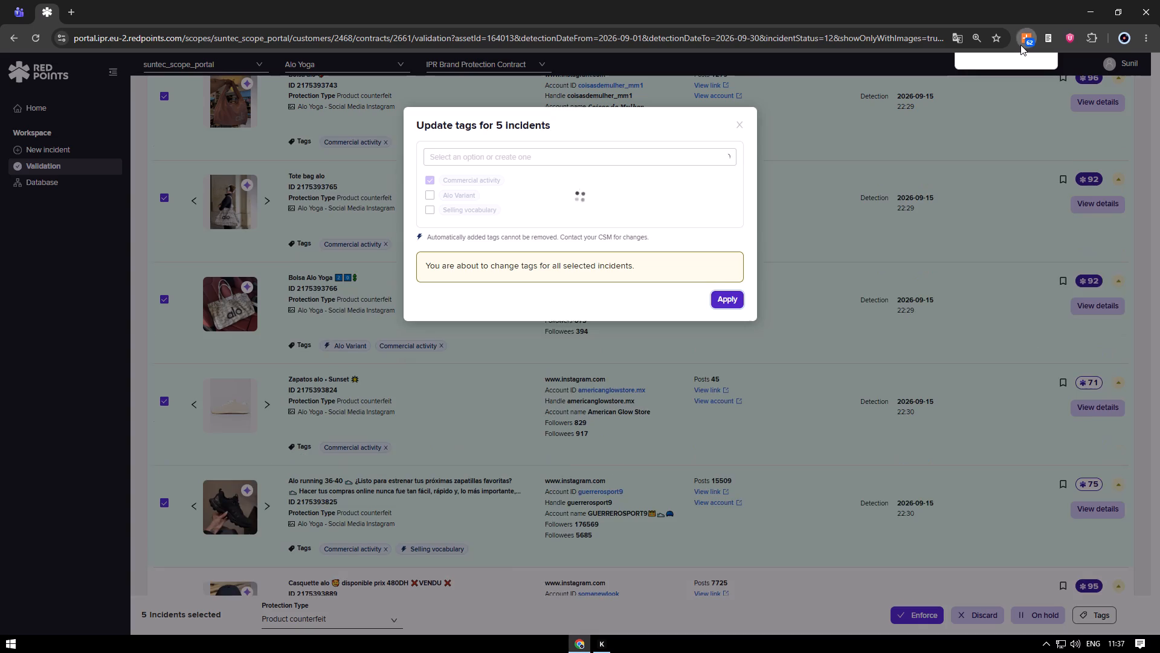
double_click(1020, 45)
left_click(1029, 41)
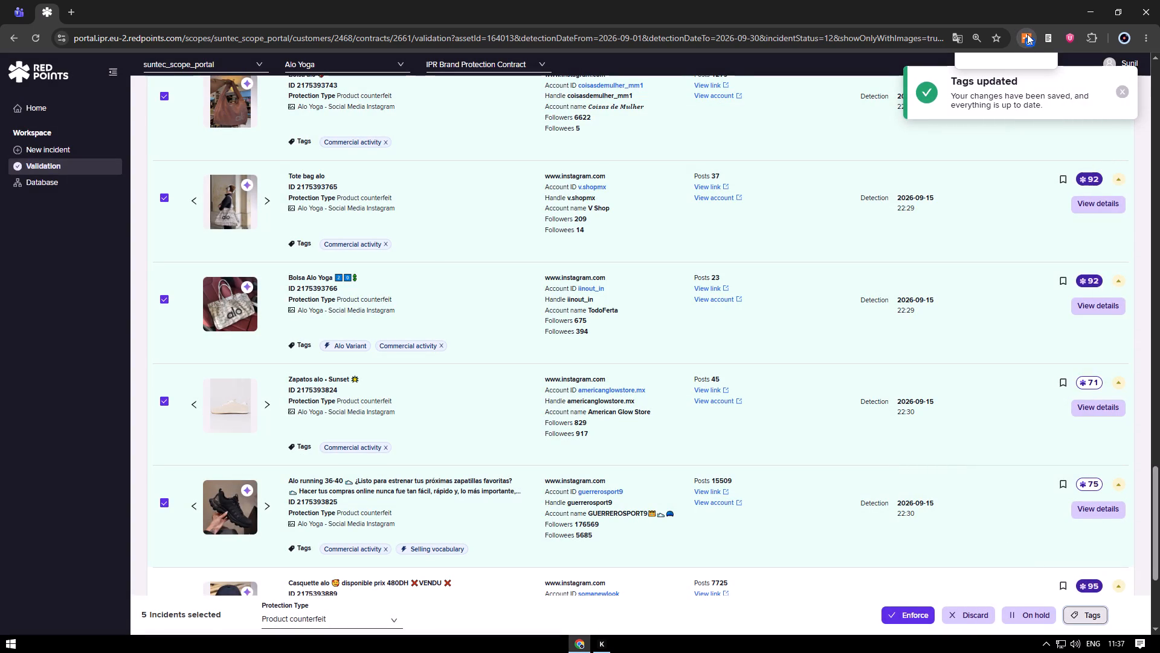
right_click(1027, 34)
left_click(1036, 85)
scroll(205, 397, "up", 1)
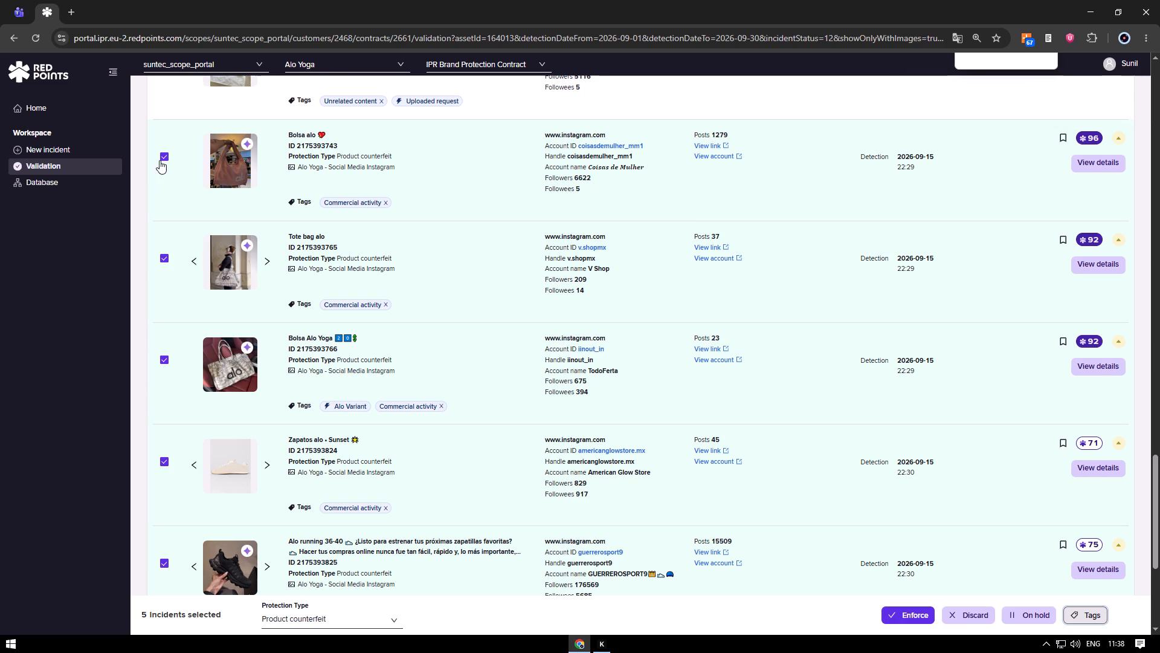
left_click(159, 155)
left_click(160, 258)
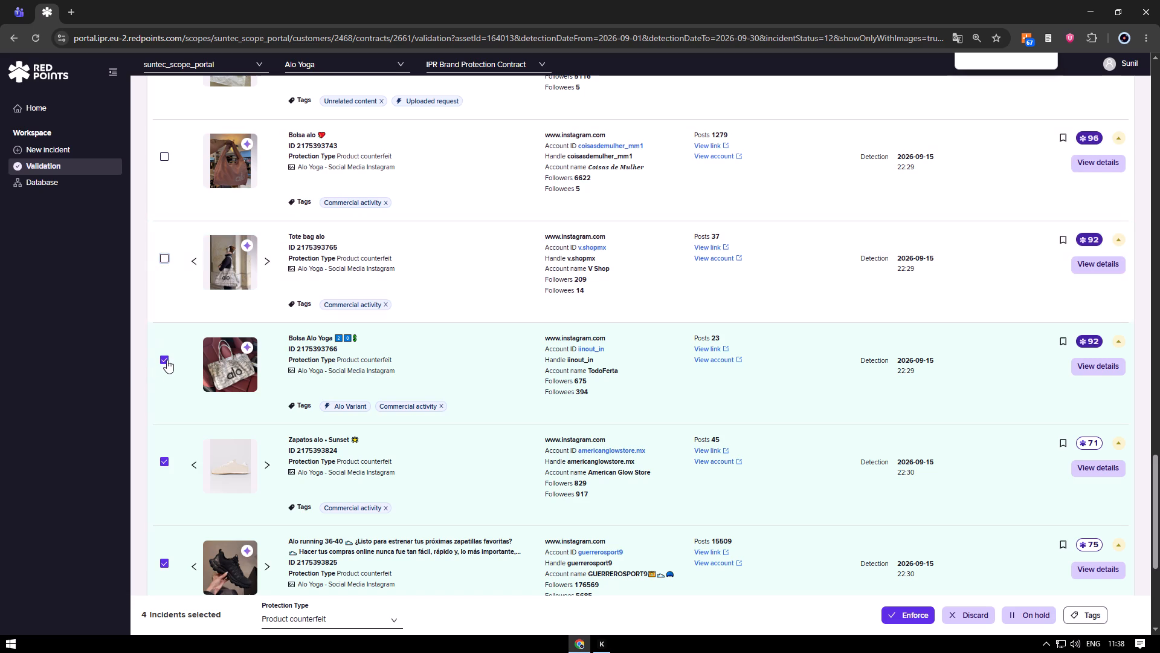
left_click(167, 360)
left_click_drag(170, 460, 164, 461)
left_click(166, 466)
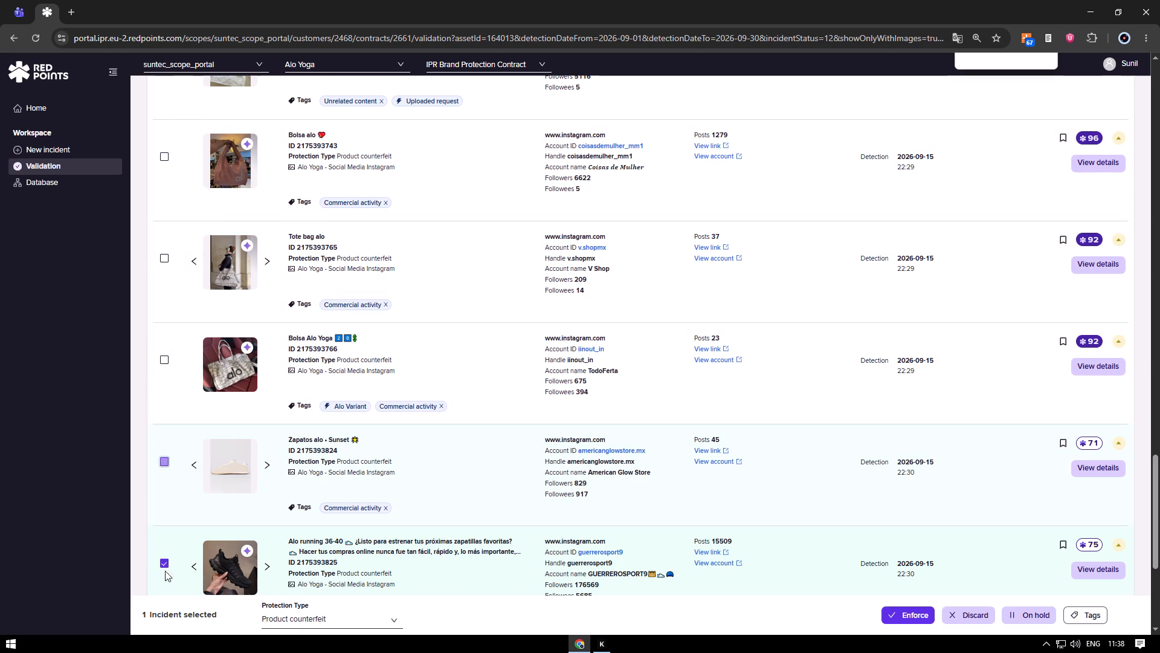
left_click(165, 564)
scroll(230, 412, "down", 4)
left_click(225, 440)
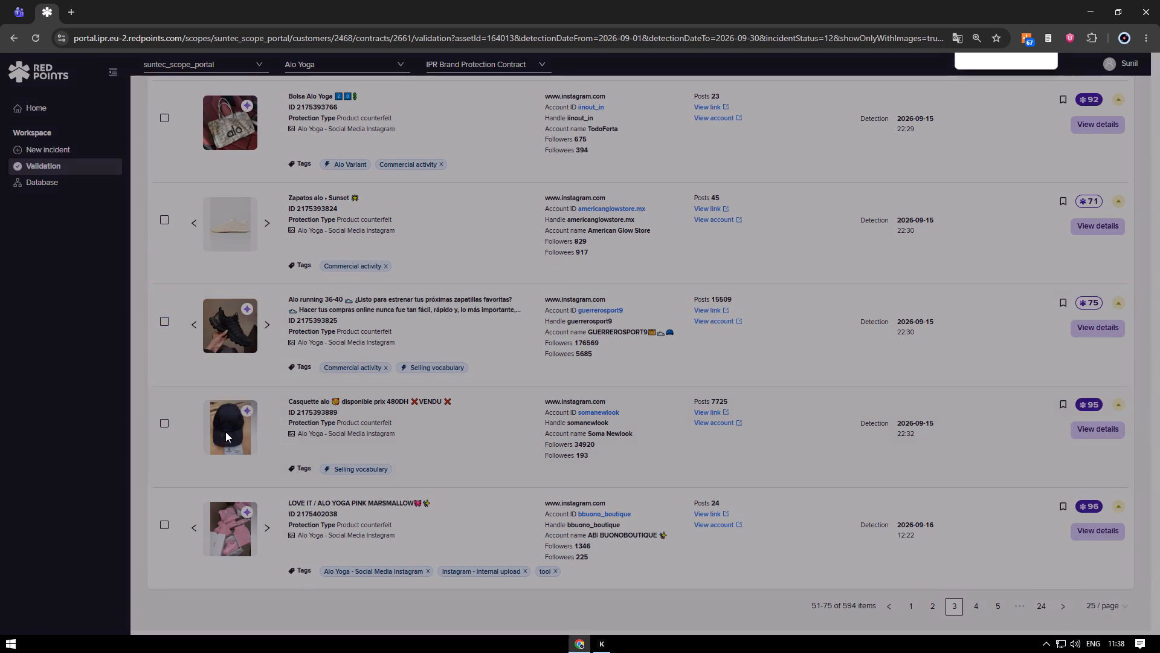
key("Escape")
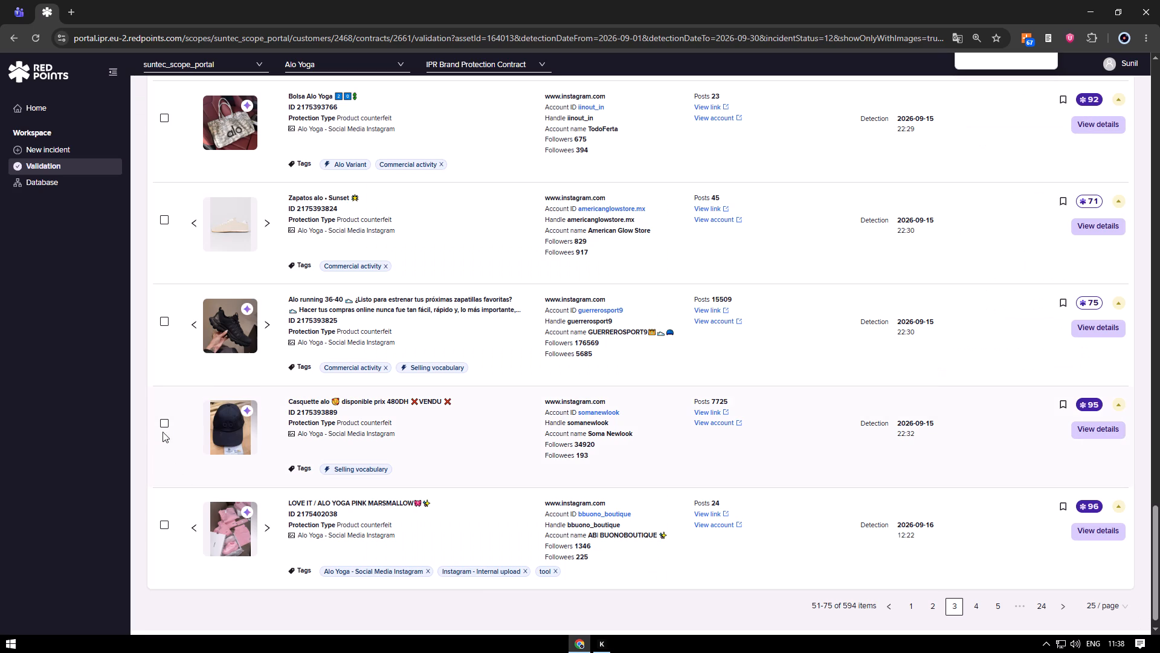
left_click(165, 422)
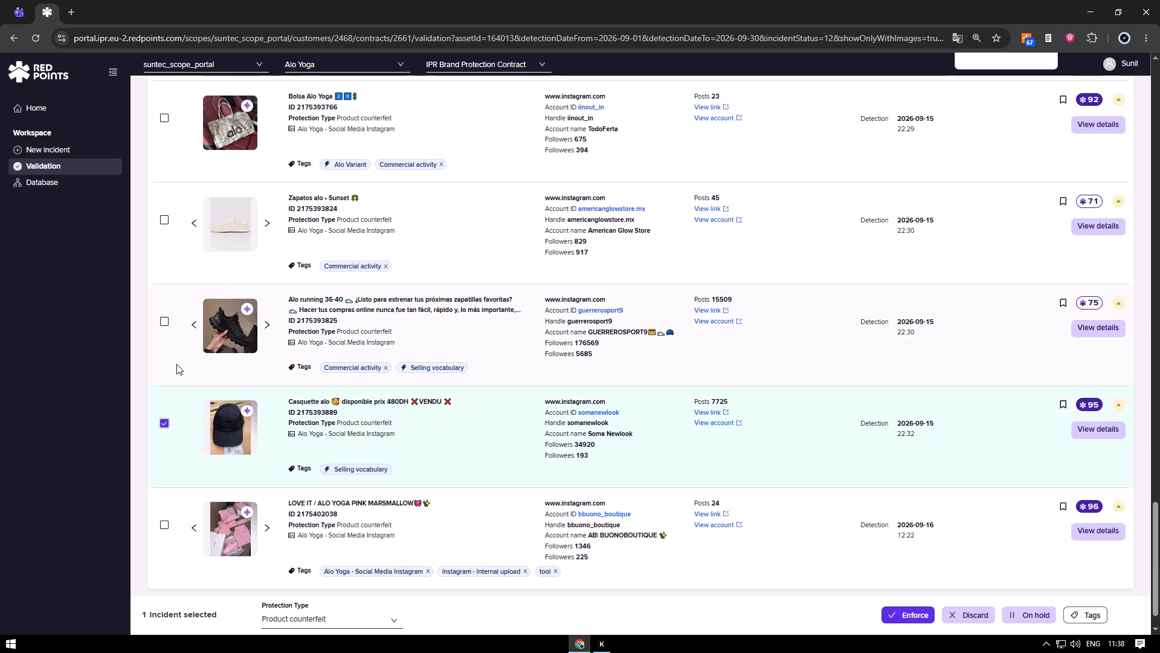
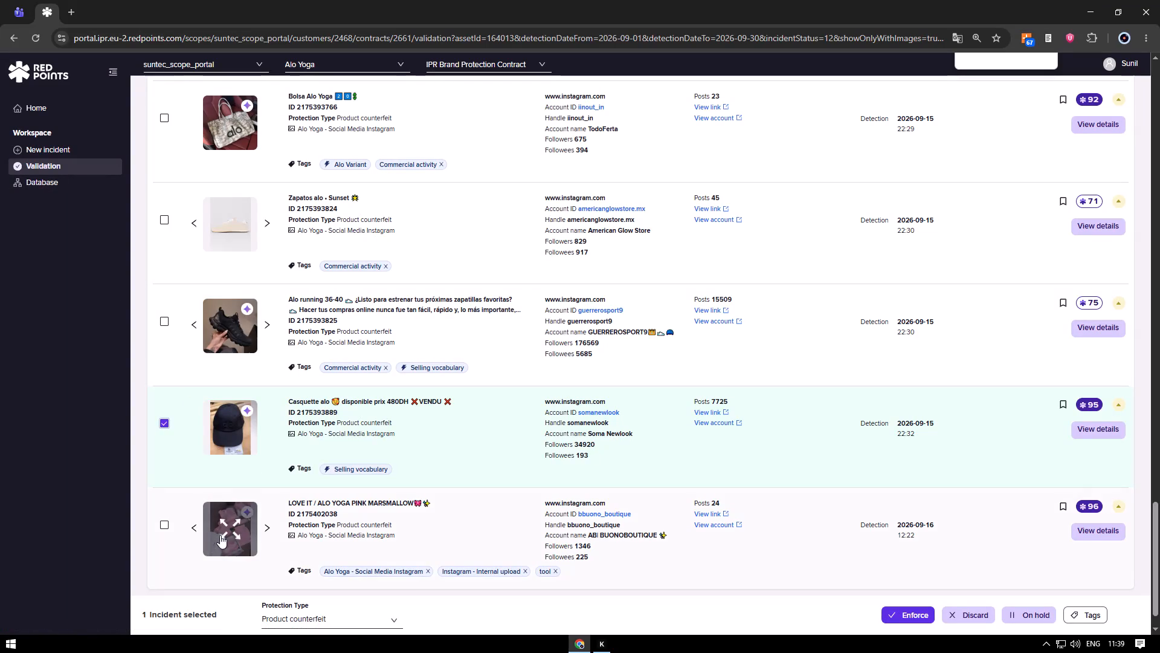
left_click(166, 525)
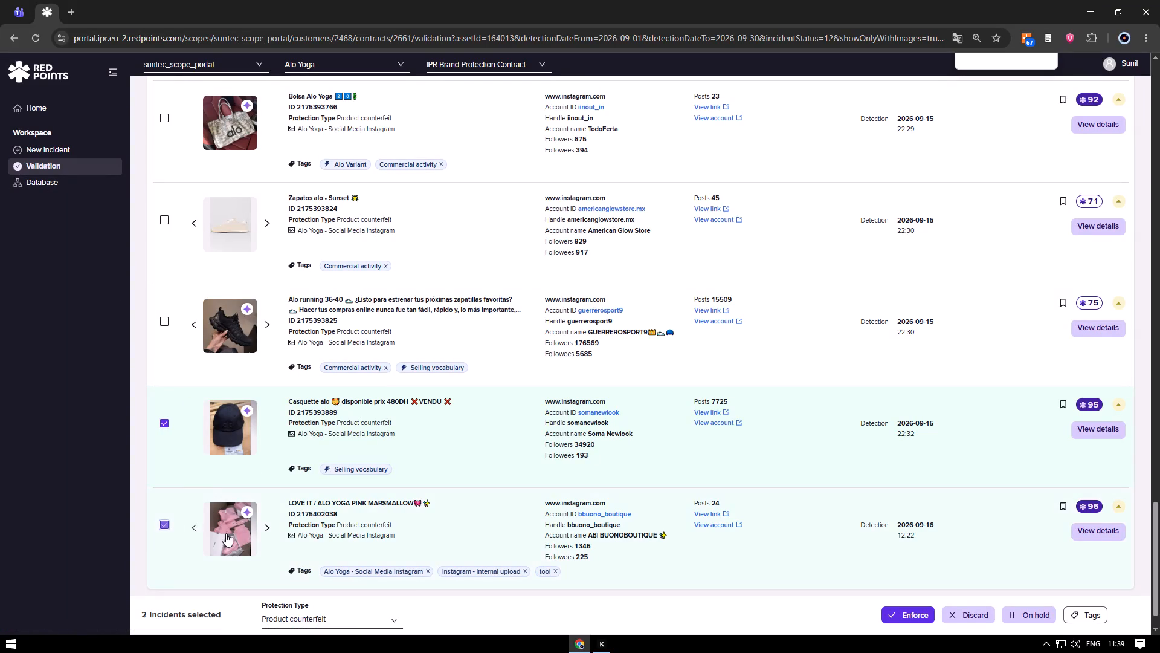
left_click(238, 533)
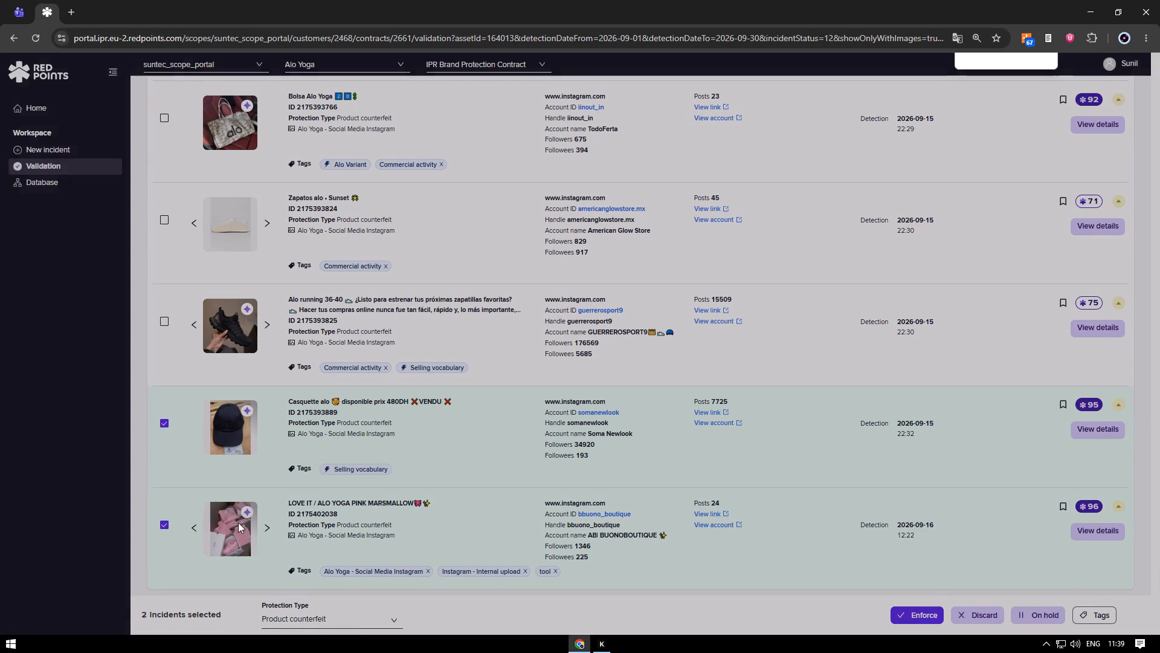
left_click(0, 432)
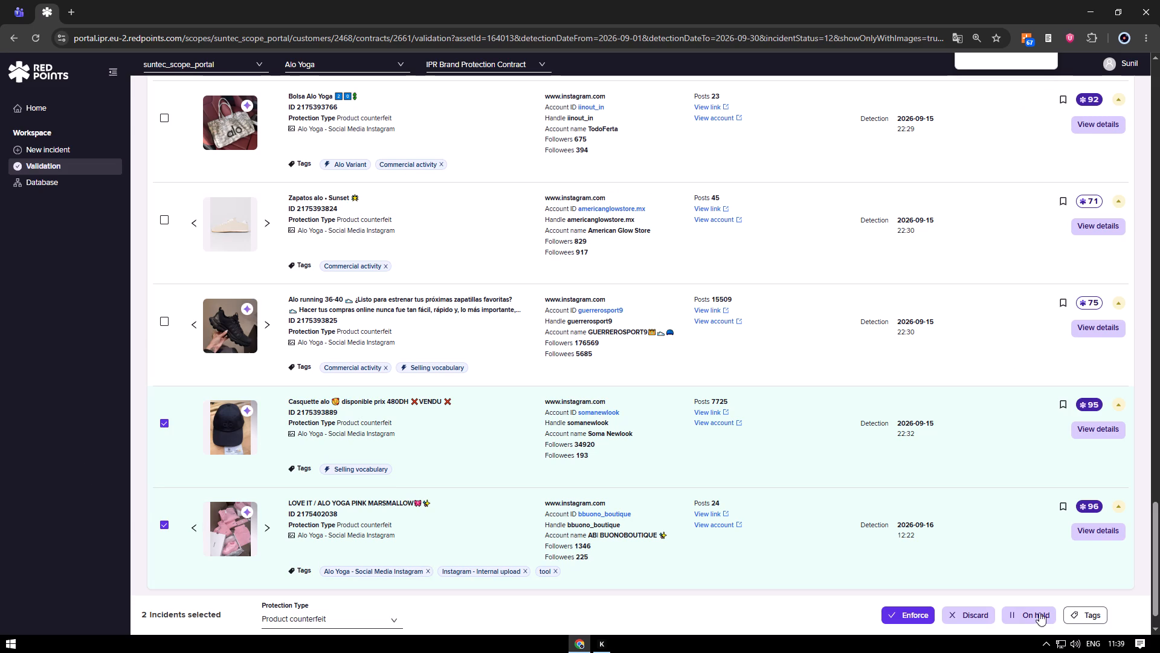
Clear the existing tags of the two selected incidents, add the "Commercial activity" tag and apply the update.
left_click(1069, 611)
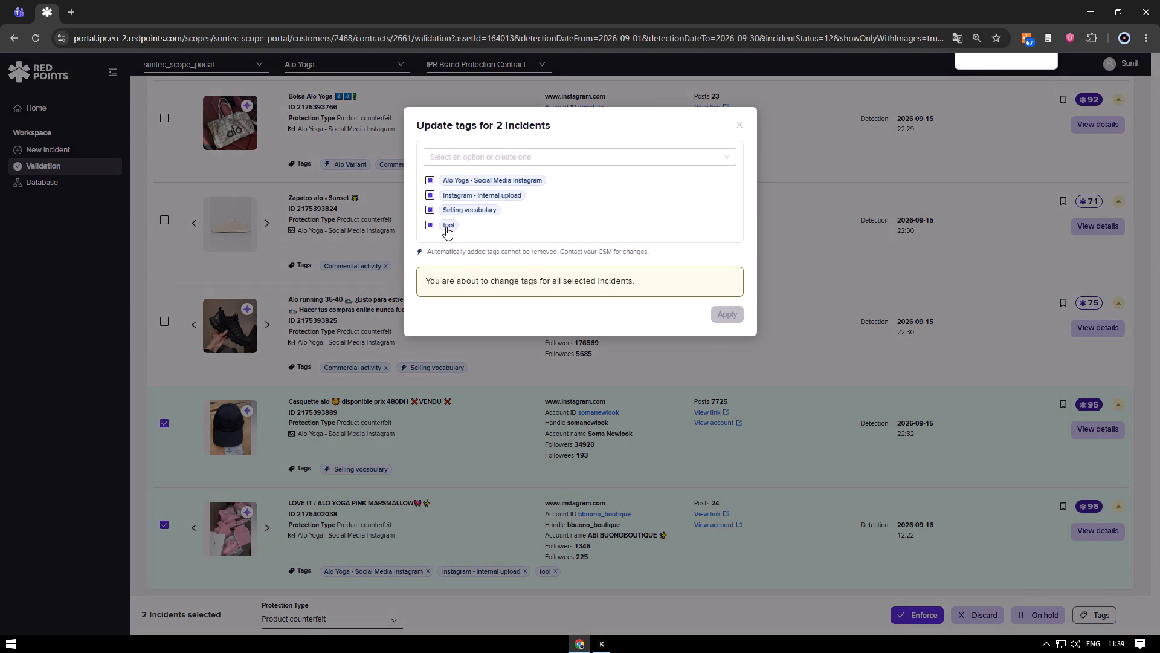
double_click(431, 226)
double_click(430, 210)
left_click(430, 200)
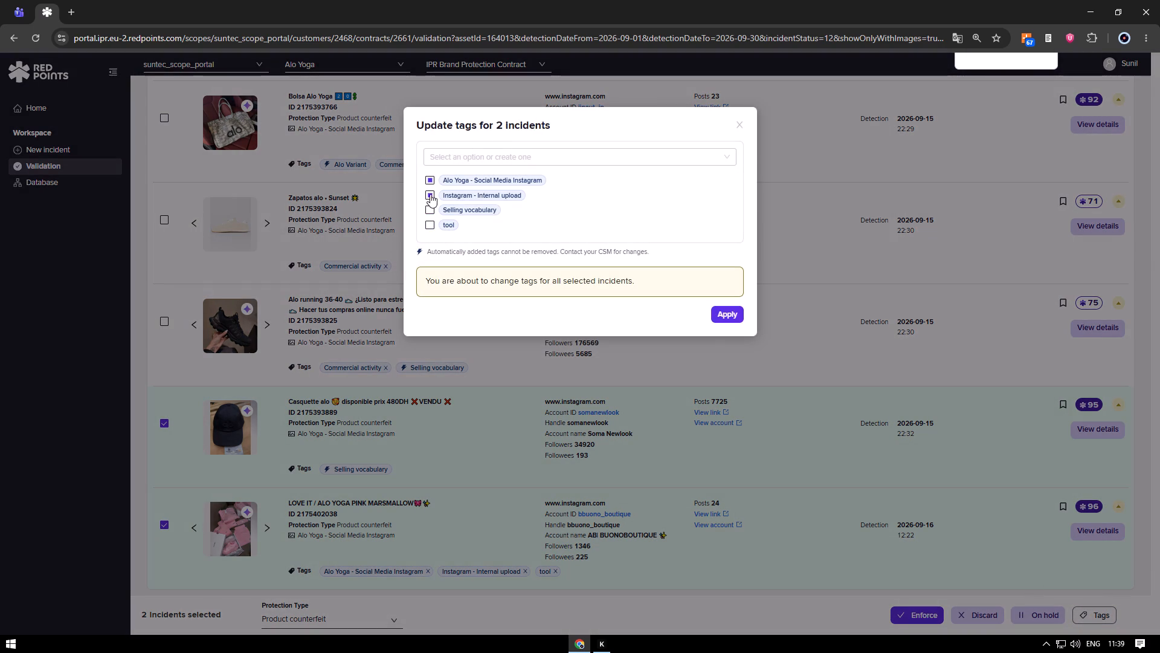
double_click(430, 192)
double_click(431, 177)
left_click(440, 164)
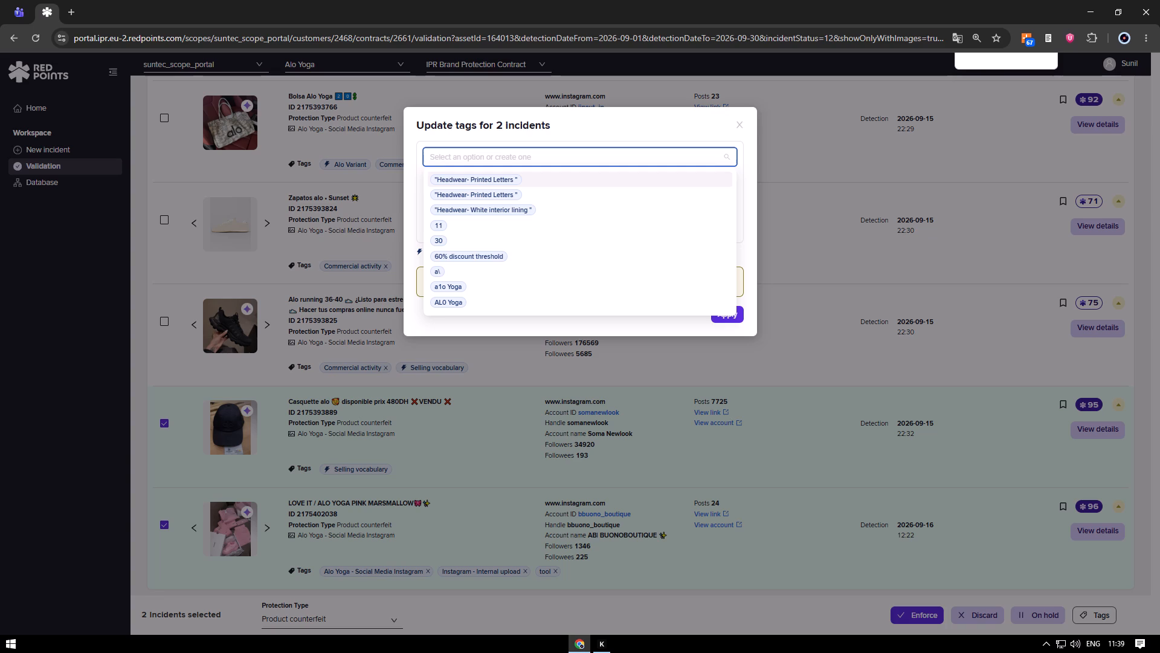
type("comm")
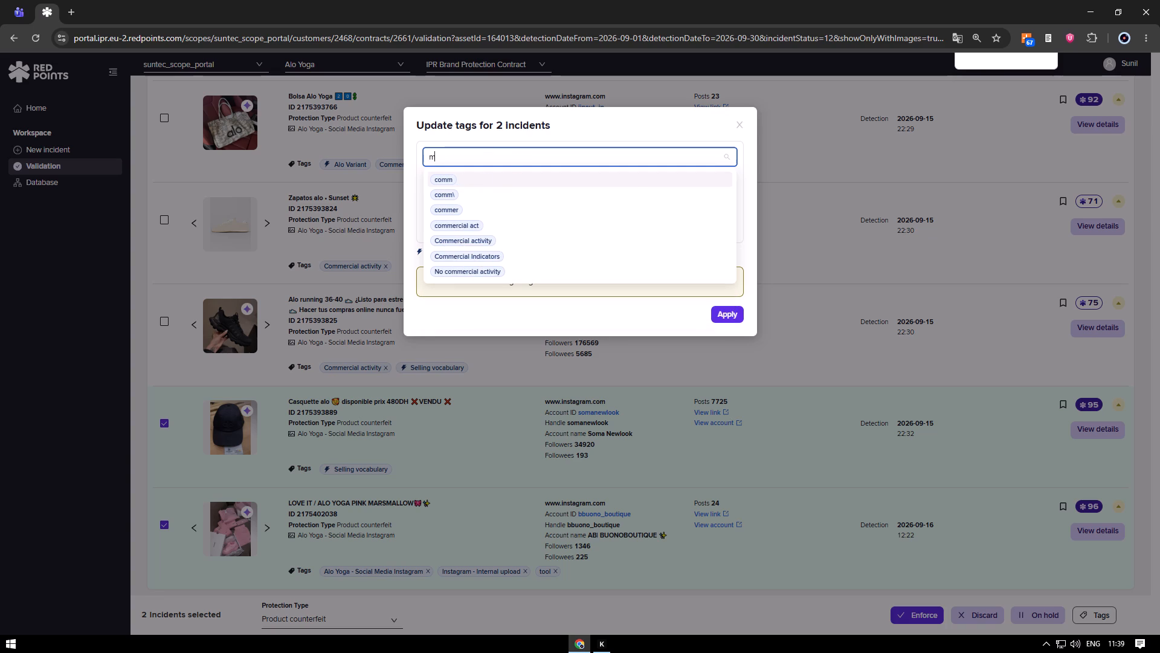
key("Up")
key("Up")
key("Up")
key("Return")
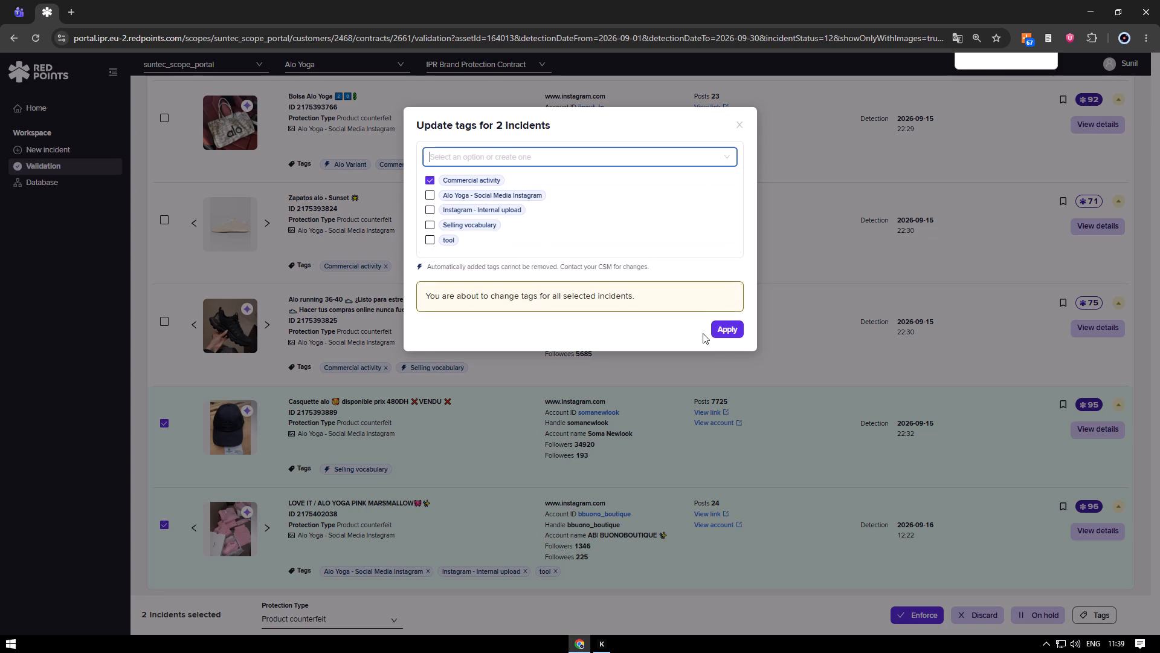
left_click(727, 332)
double_click(1020, 39)
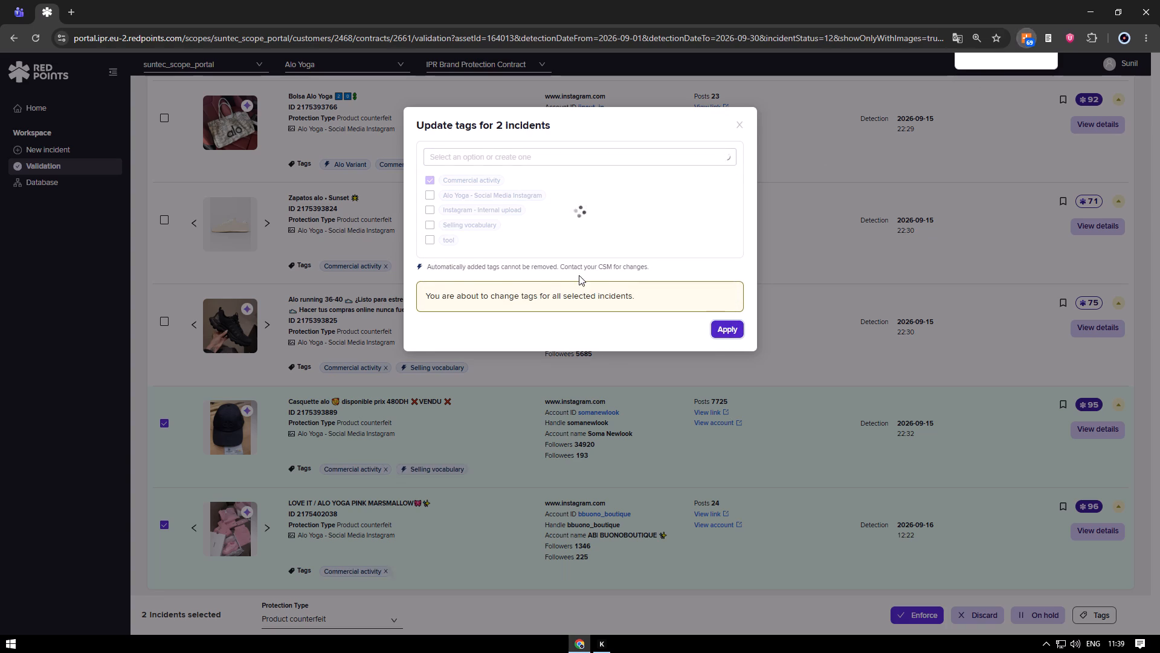
left_click(161, 424)
left_click(163, 526)
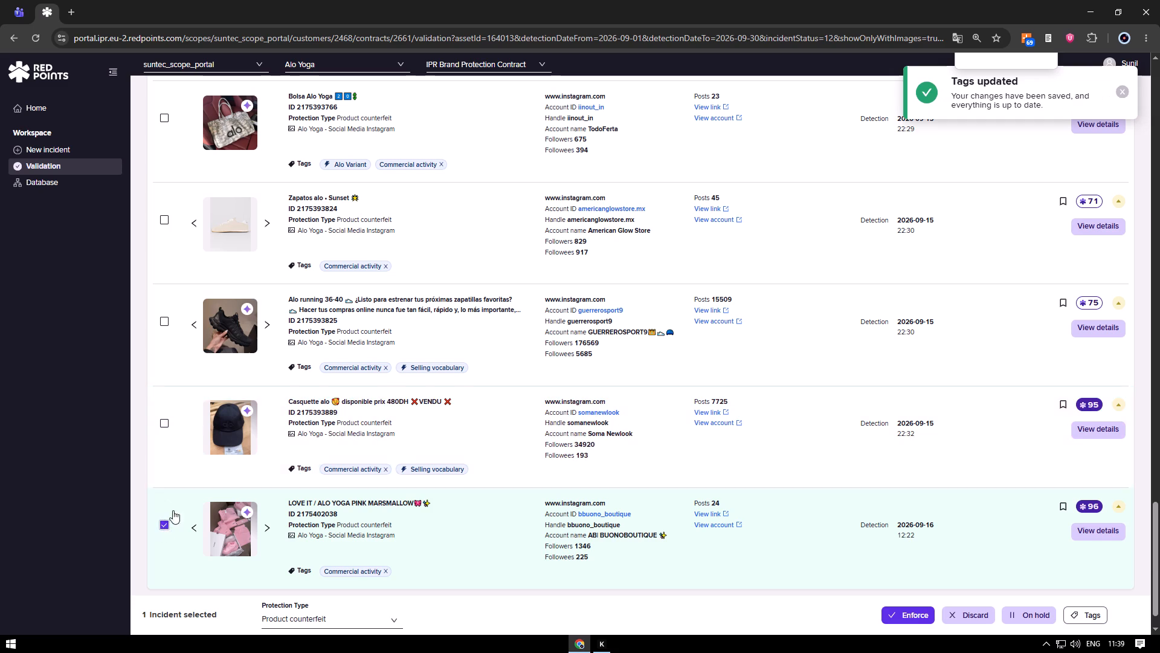
Open page 4 of the incident list.
scroll(182, 499, "down", 3)
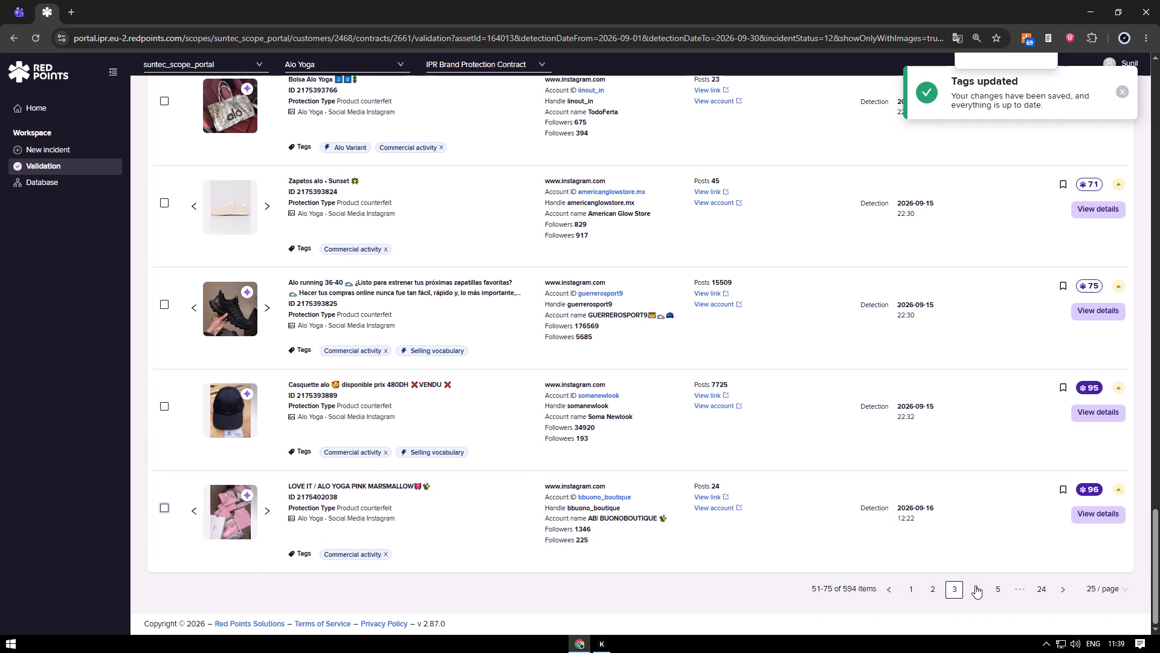
left_click(975, 585)
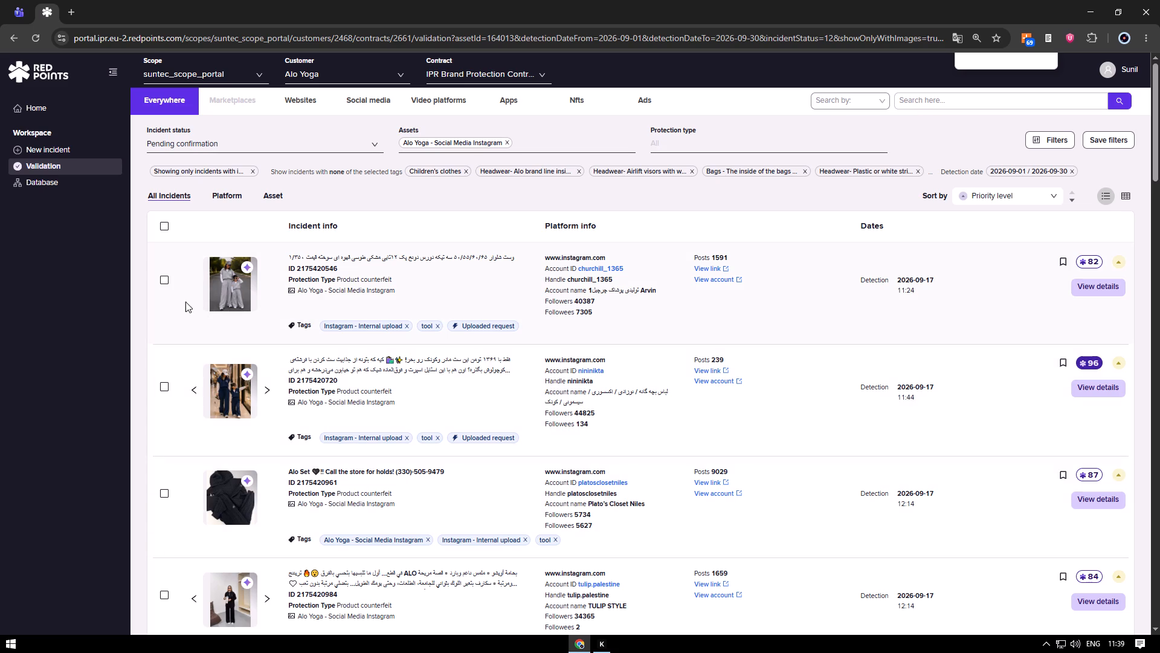
left_click(161, 279)
left_click(164, 387)
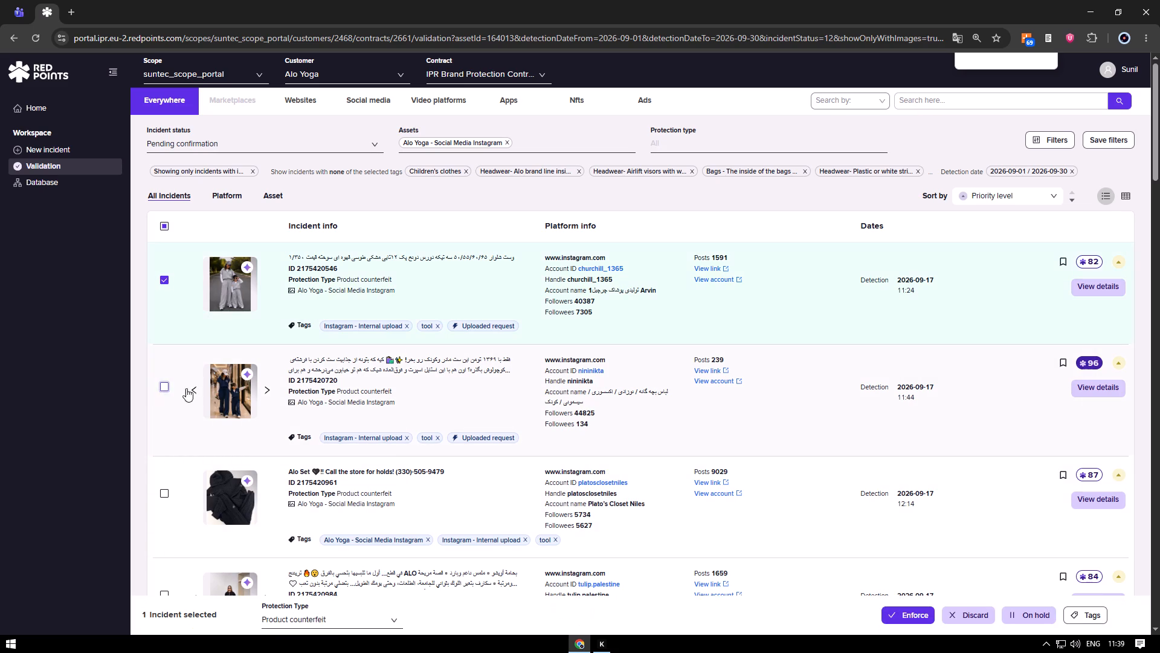
scroll(652, 536, "down", 1)
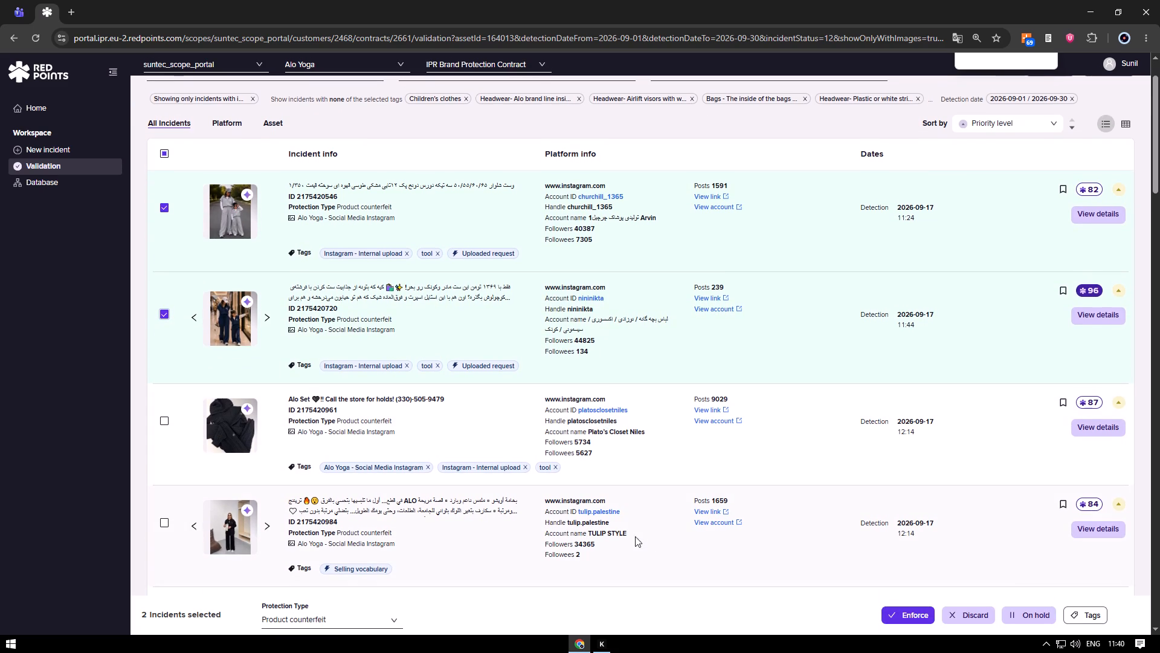
left_click(1089, 616)
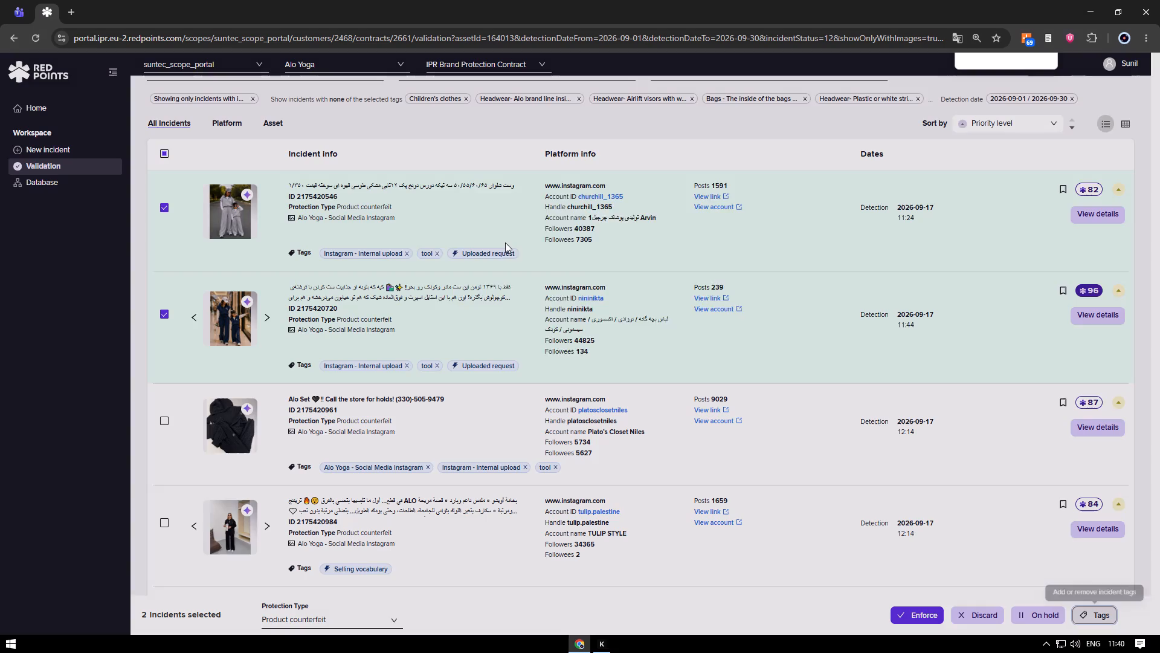
left_click(462, 213)
left_click(447, 198)
left_click(459, 178)
left_click(474, 161)
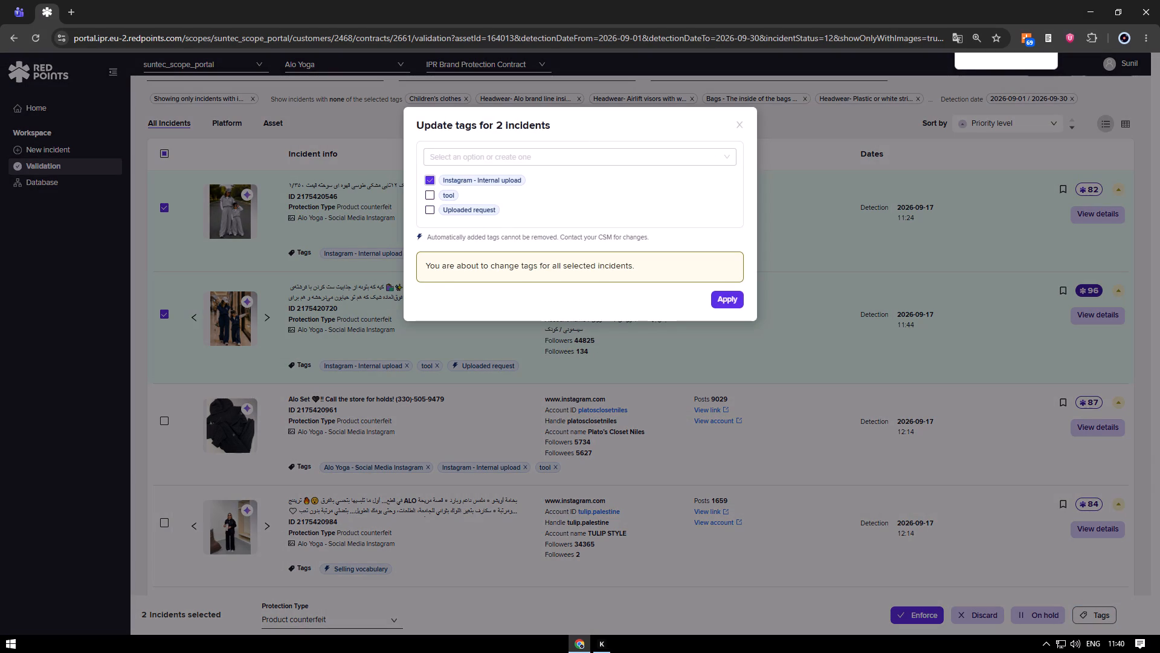
type("unrel")
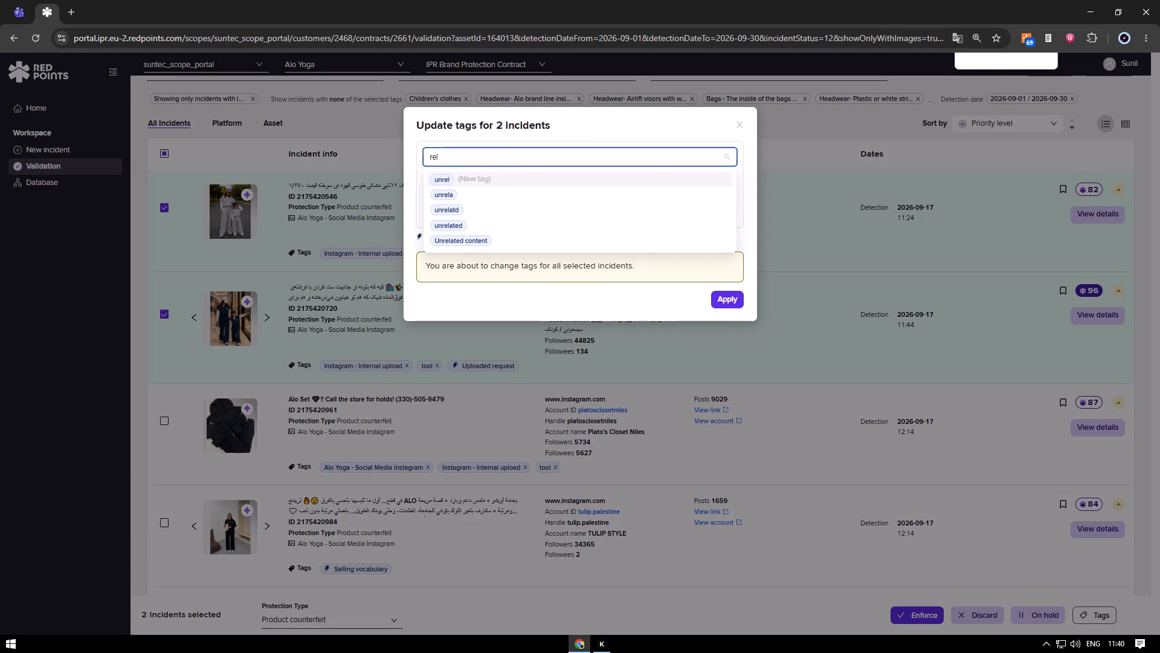
key("Up")
key("Return")
left_click(728, 316)
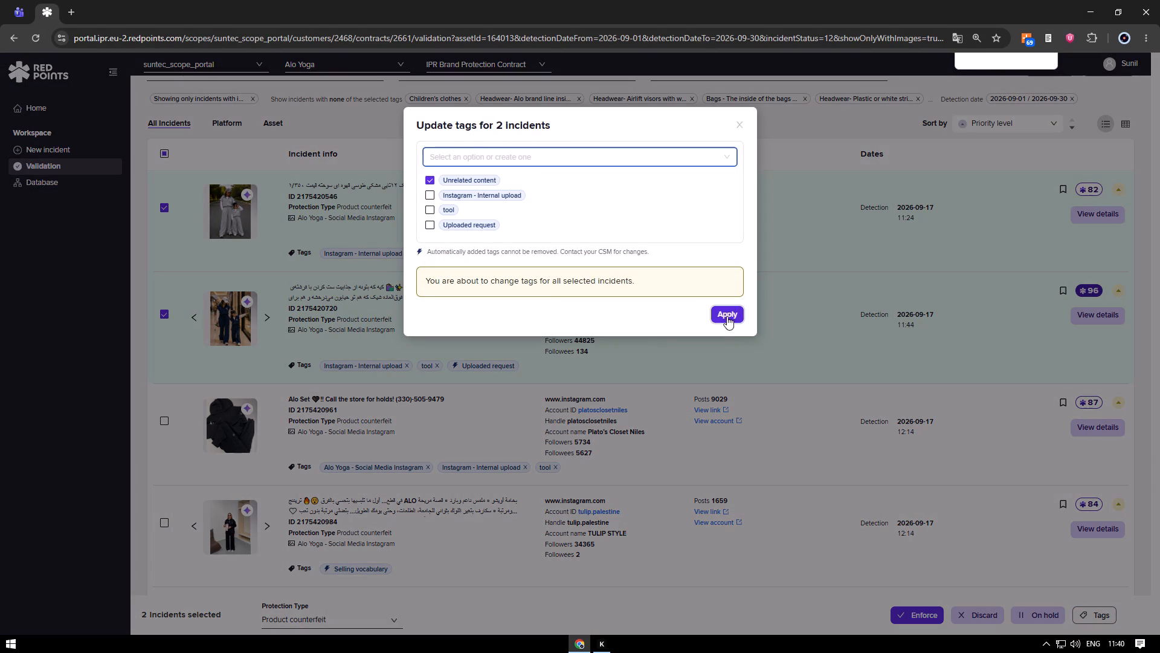
double_click(1028, 38)
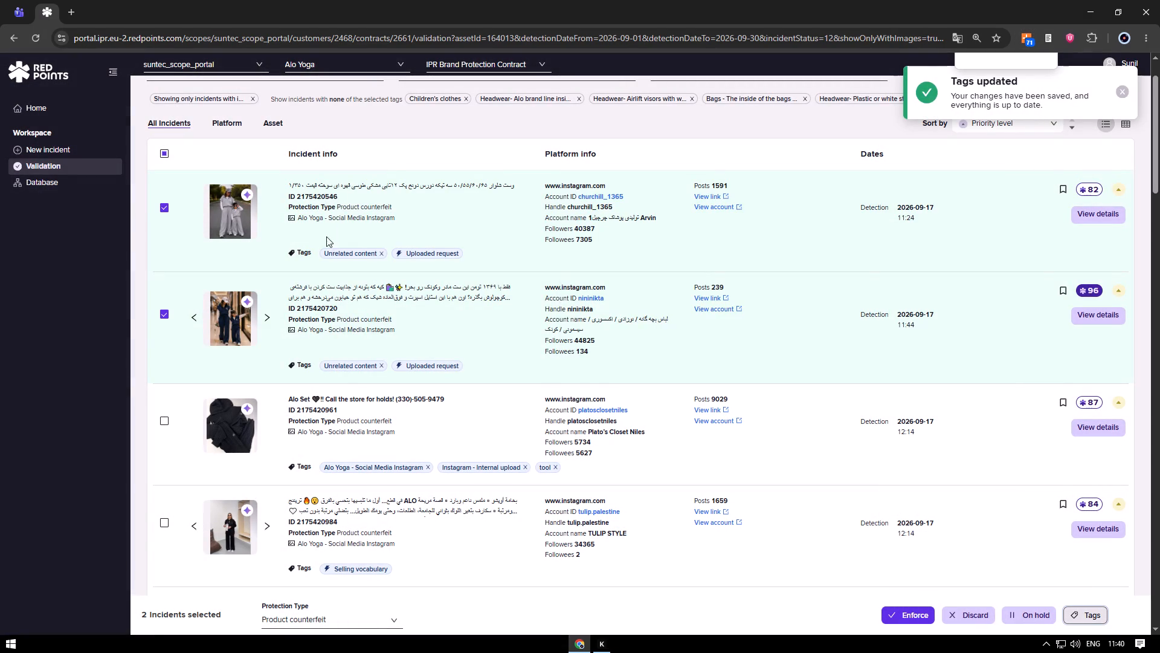
left_click(163, 316)
left_click(164, 209)
scroll(178, 381, "down", 1)
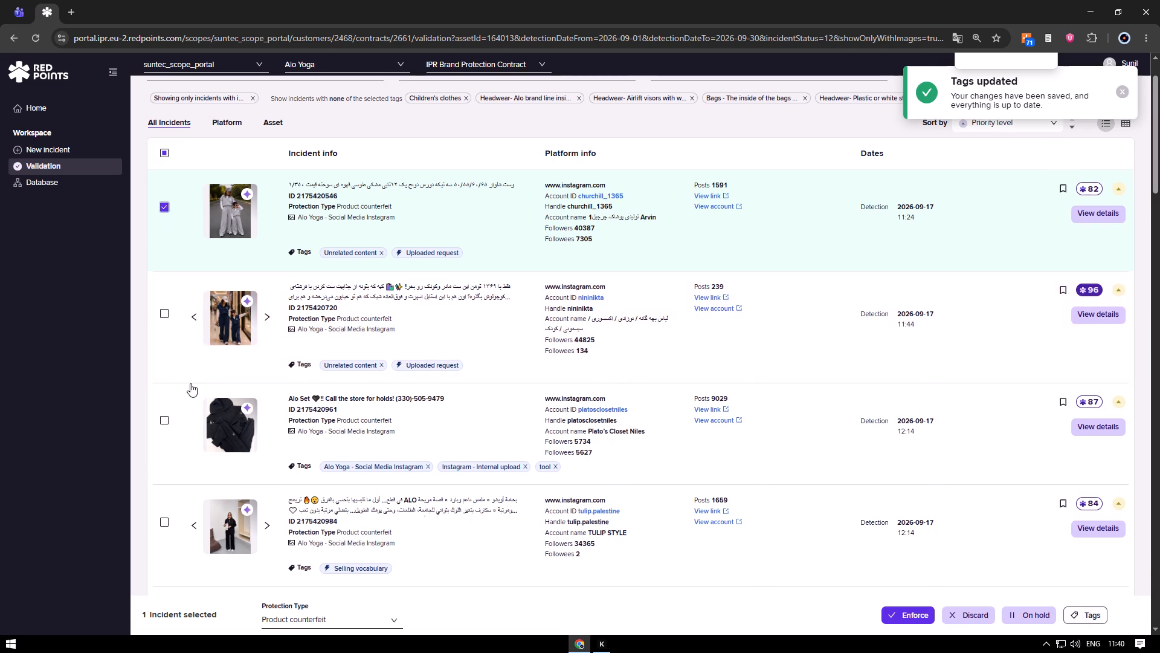
scroll(190, 383, "down", 1)
left_click(223, 302)
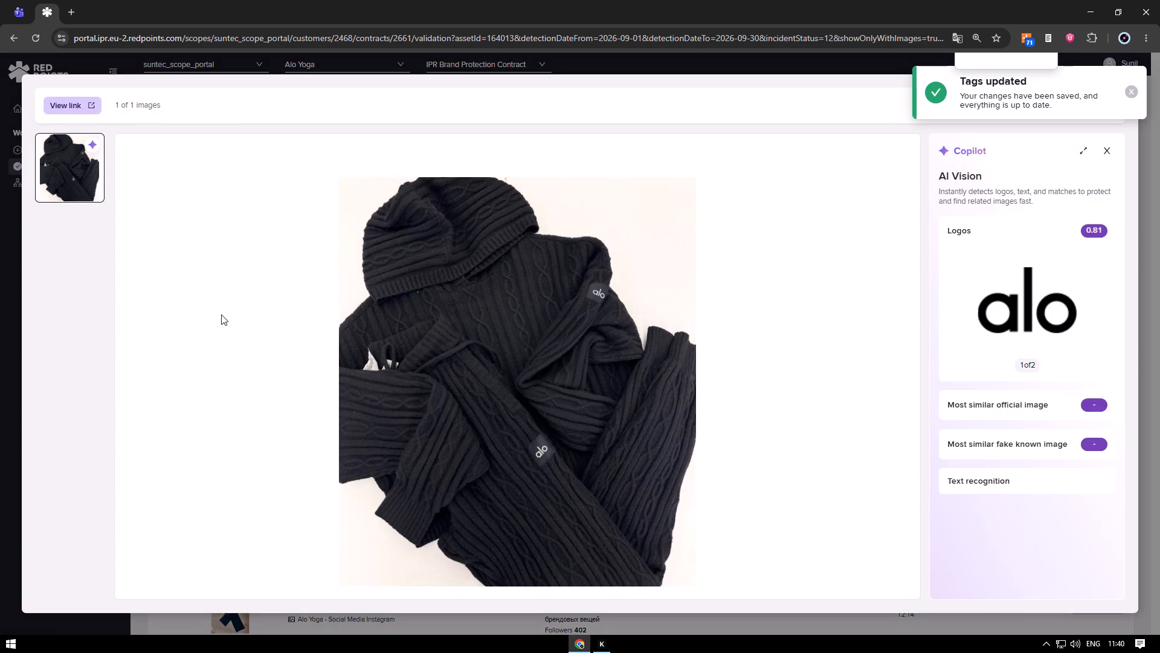
key("Escape")
left_click(164, 300)
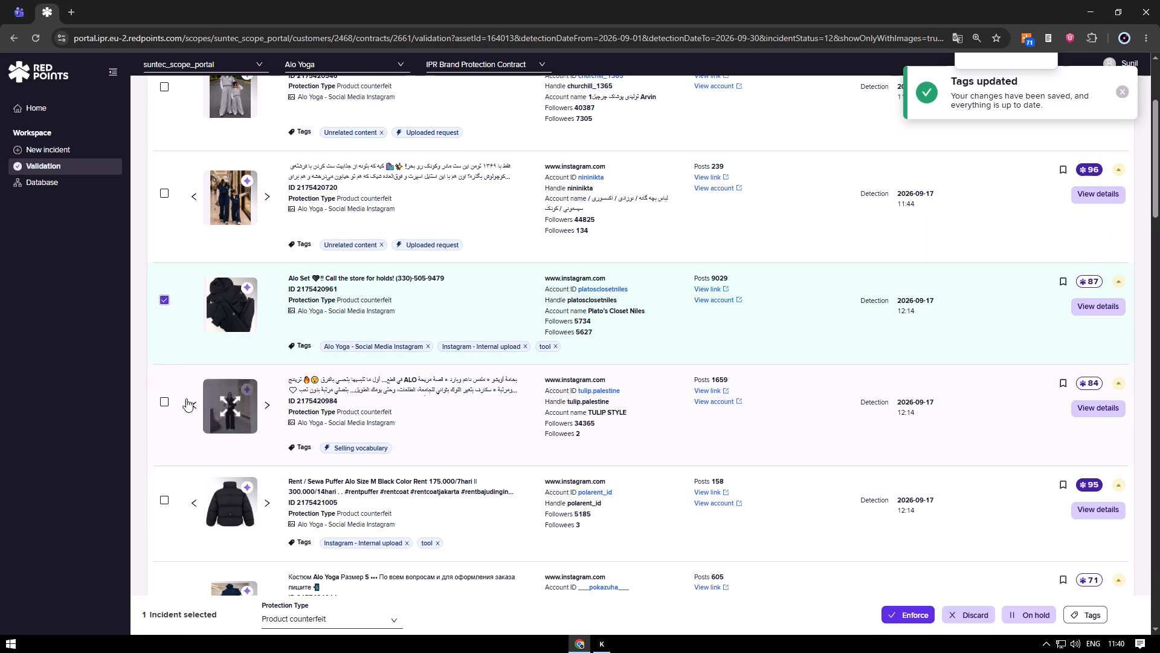
left_click(237, 404)
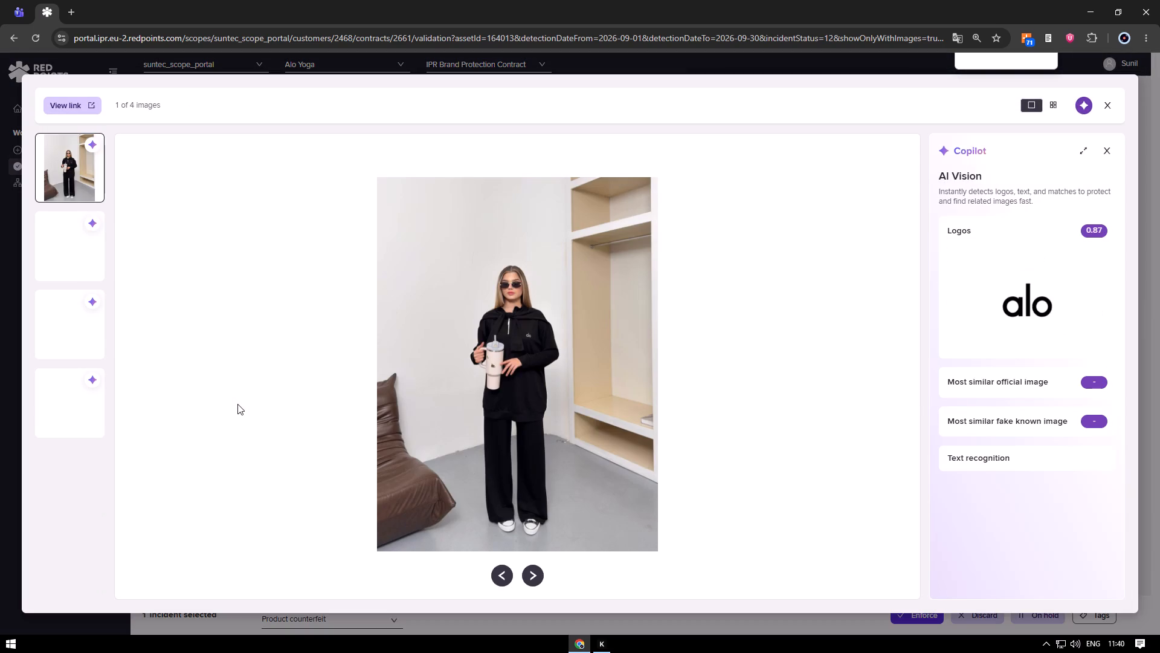
key("Escape")
left_click(230, 398)
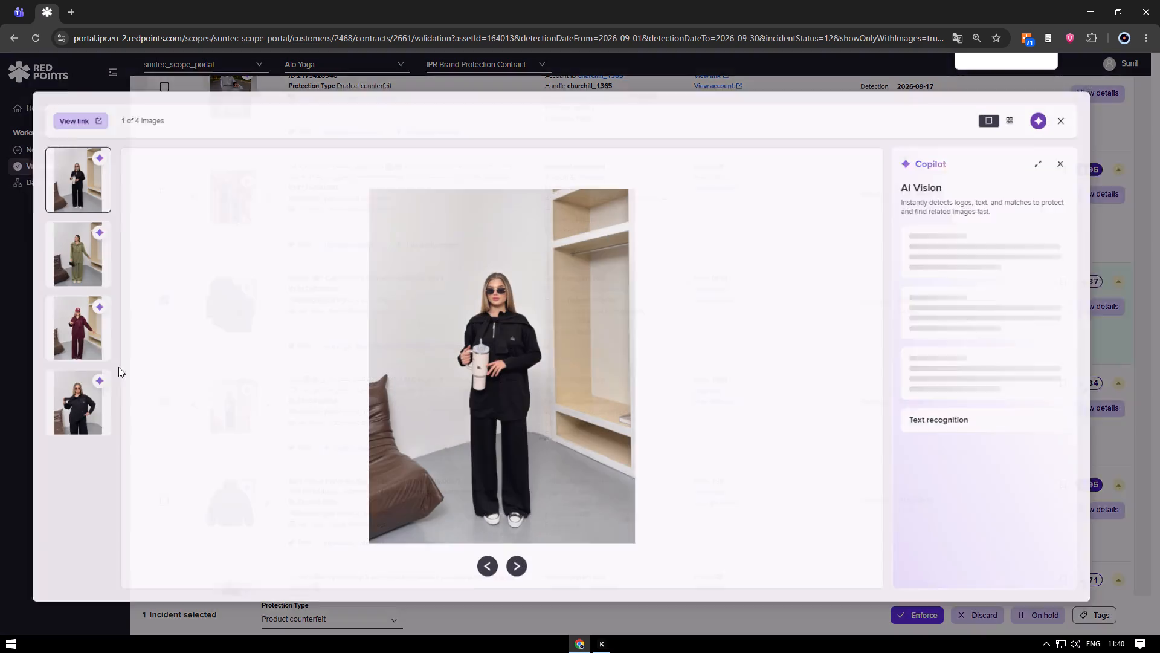
left_click(94, 392)
left_click(69, 317)
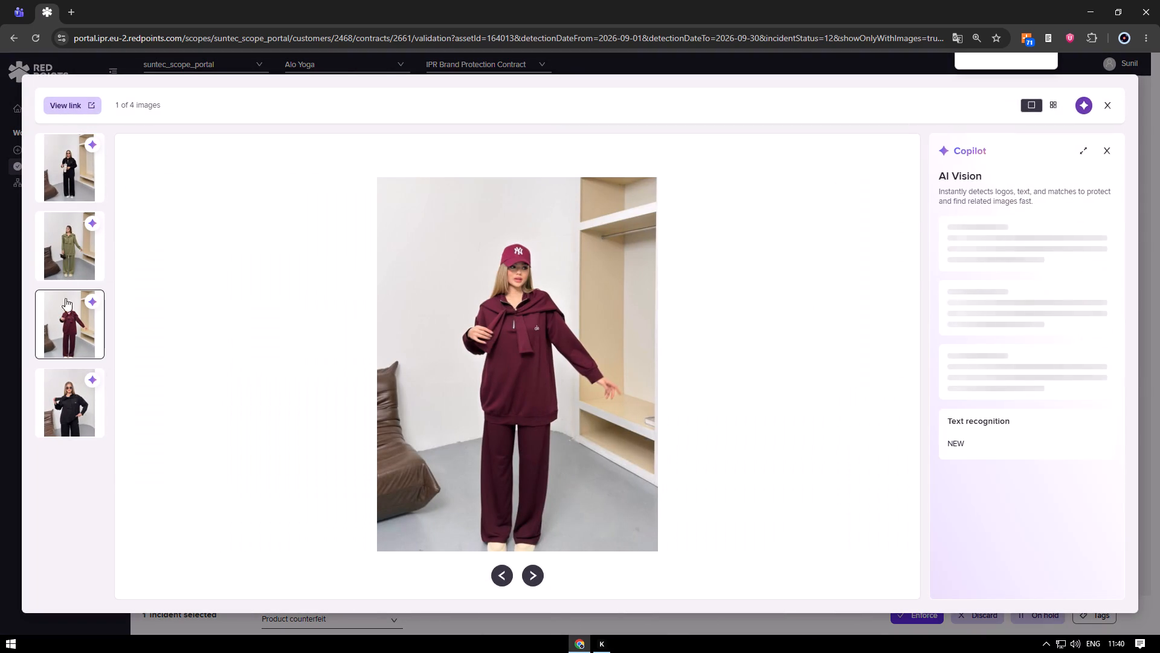
left_click(64, 258)
left_click(54, 166)
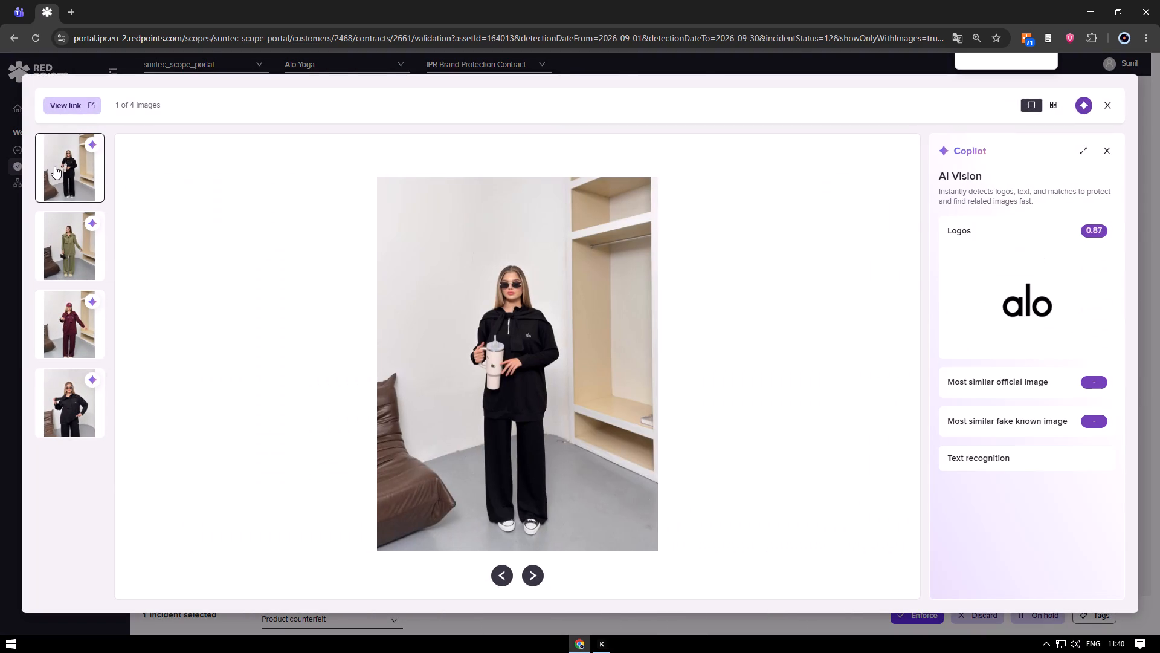
key("Escape")
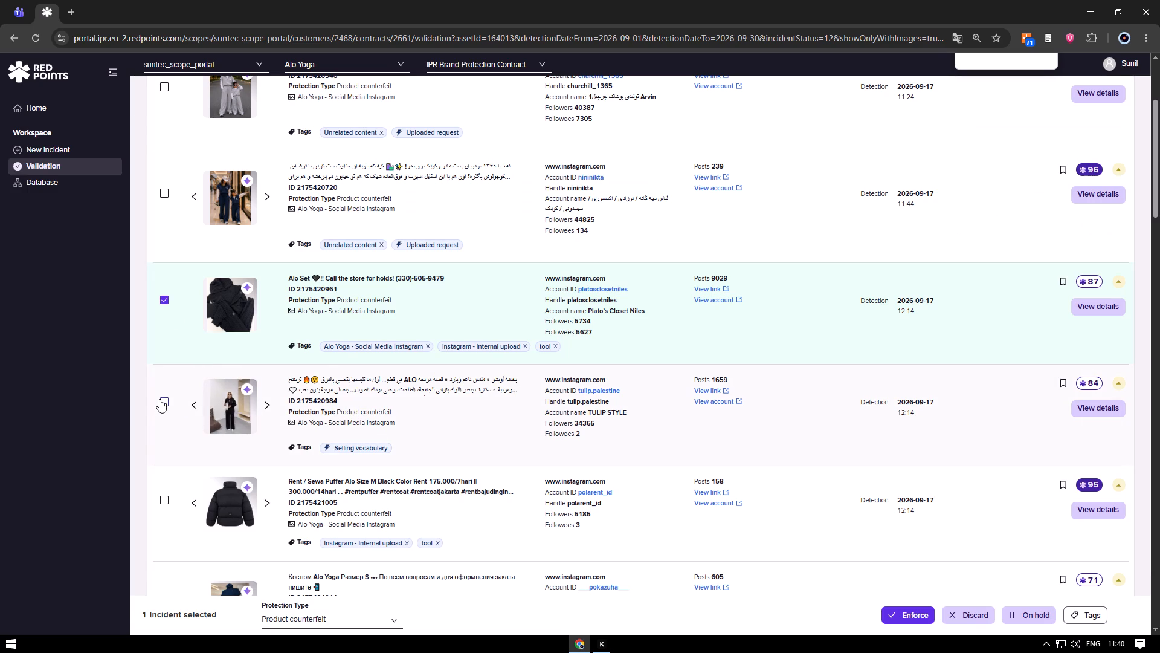
left_click(163, 400)
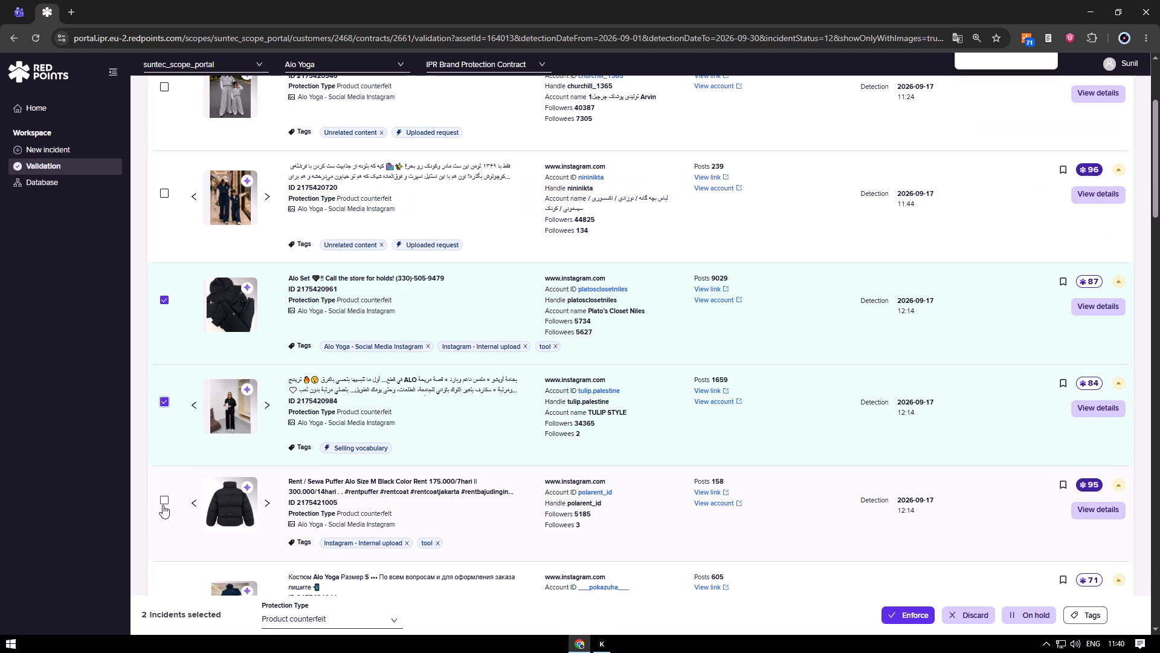
left_click(163, 505)
scroll(188, 470, "down", 2)
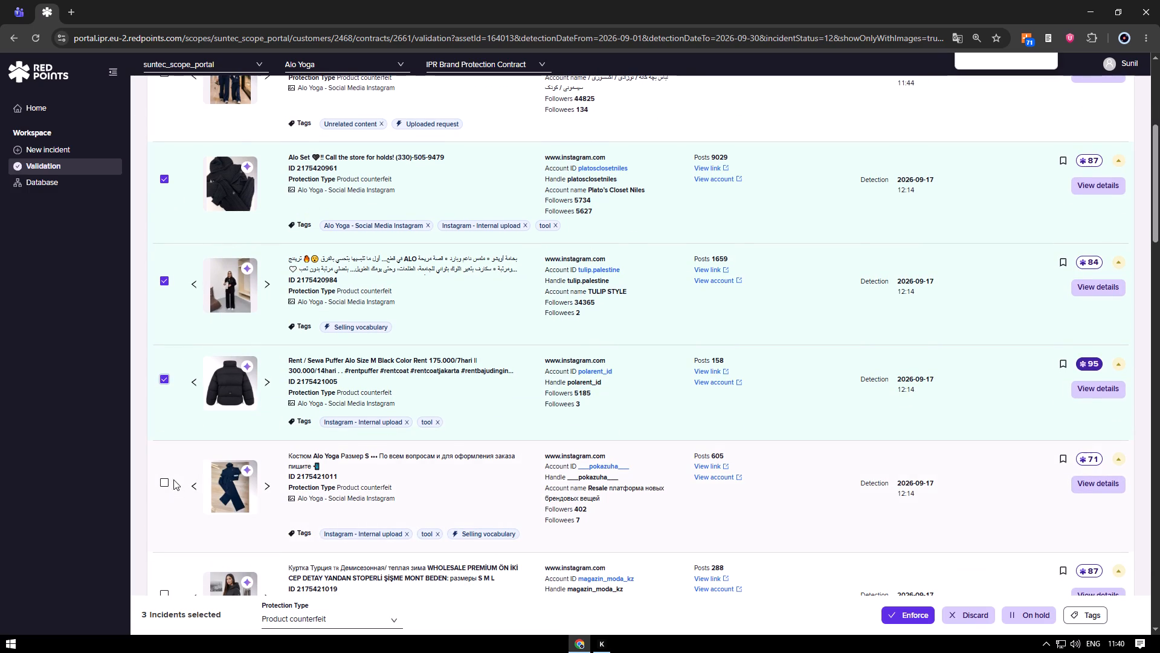
left_click(164, 479)
left_click(1089, 617)
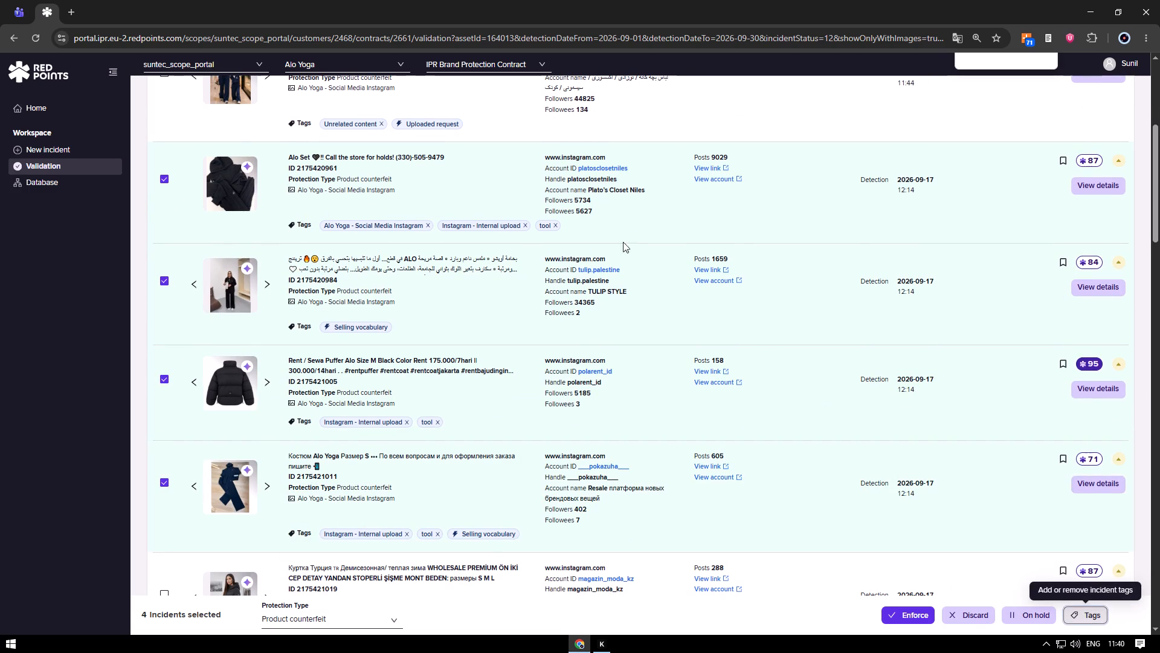
double_click(454, 179)
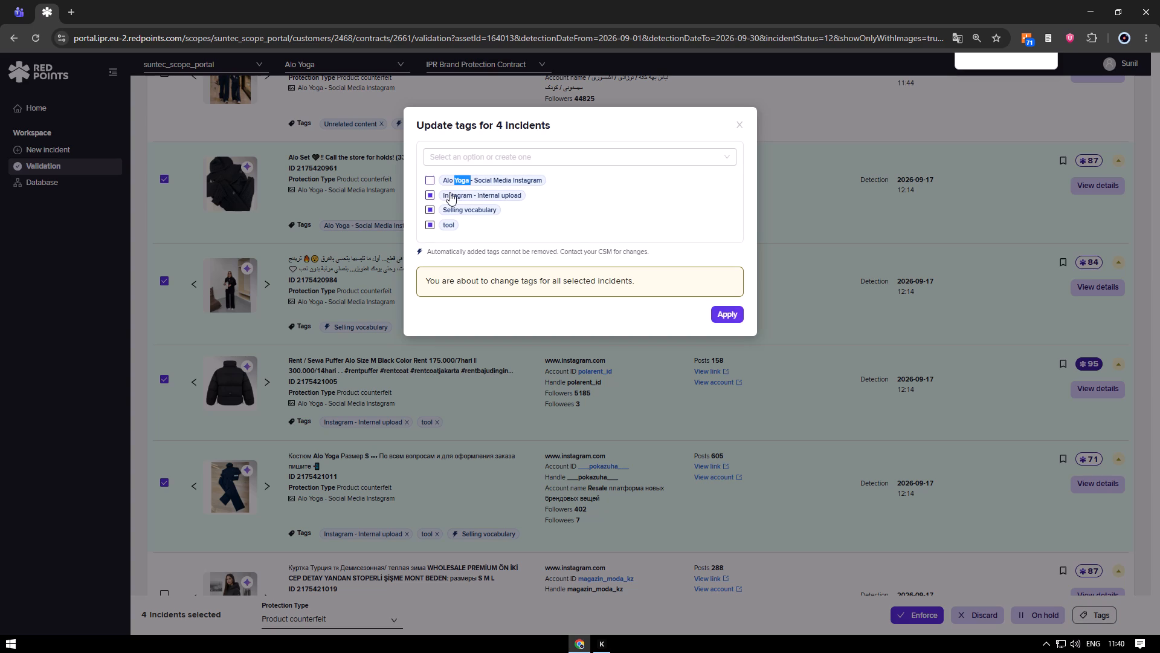
left_click(449, 192)
left_click(449, 198)
left_click(454, 210)
left_click(449, 219)
left_click(448, 229)
left_click(448, 211)
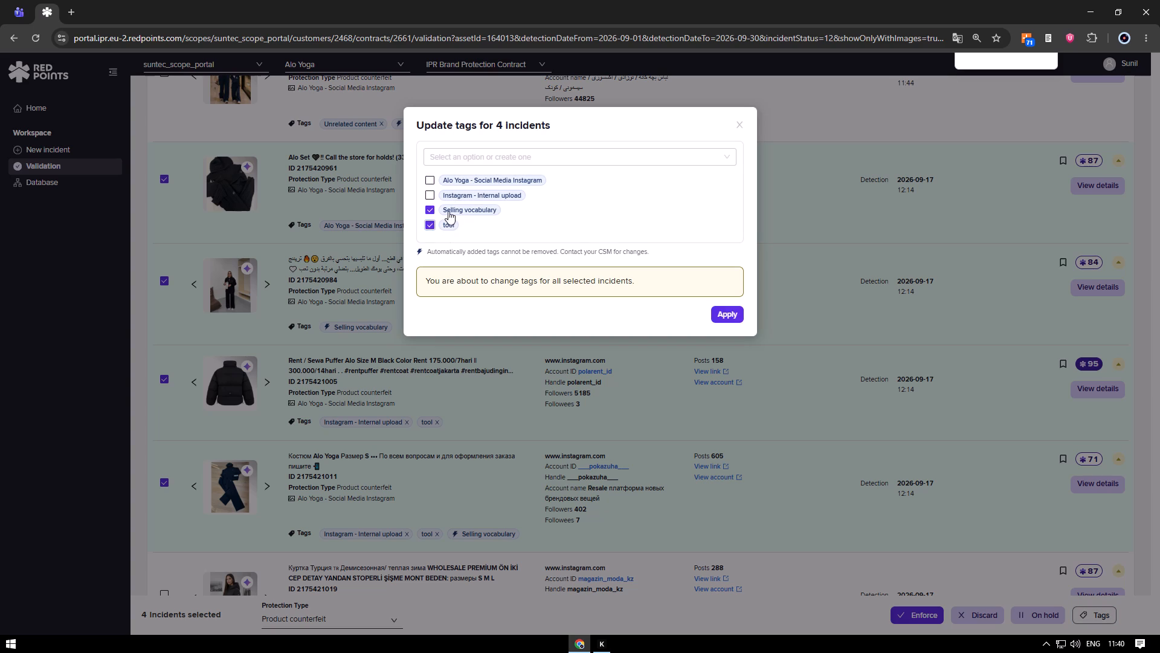
Finish clearing the existing tags of the four selected incidents, add the "Commercial activity" tag and apply the update.
left_click(448, 225)
left_click(452, 161)
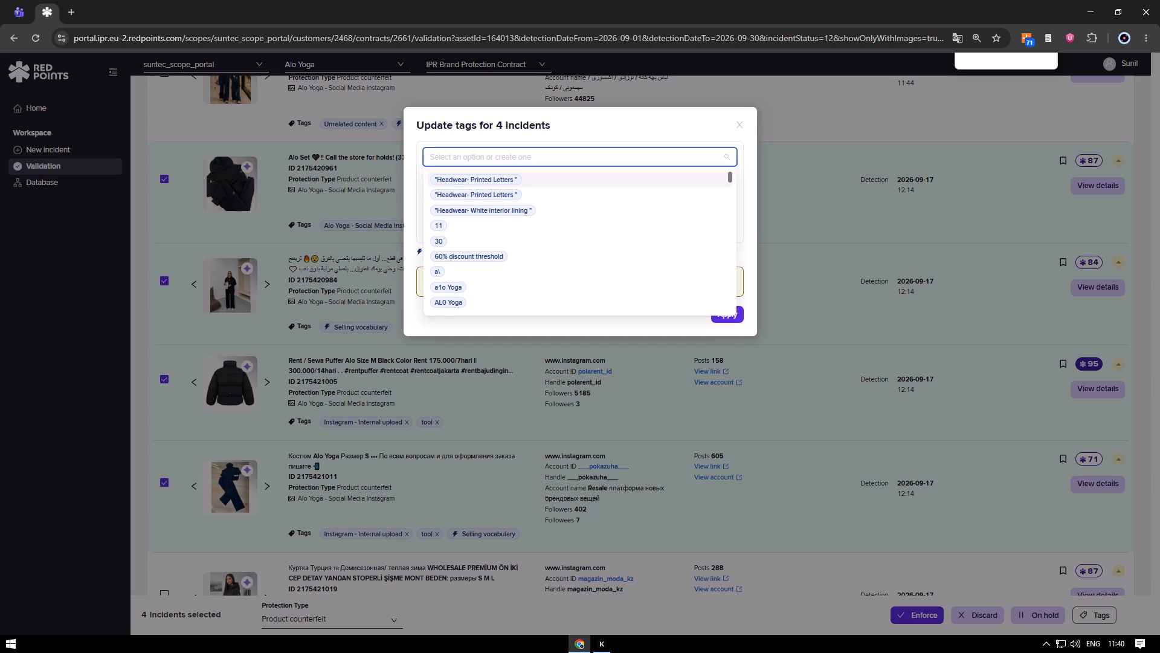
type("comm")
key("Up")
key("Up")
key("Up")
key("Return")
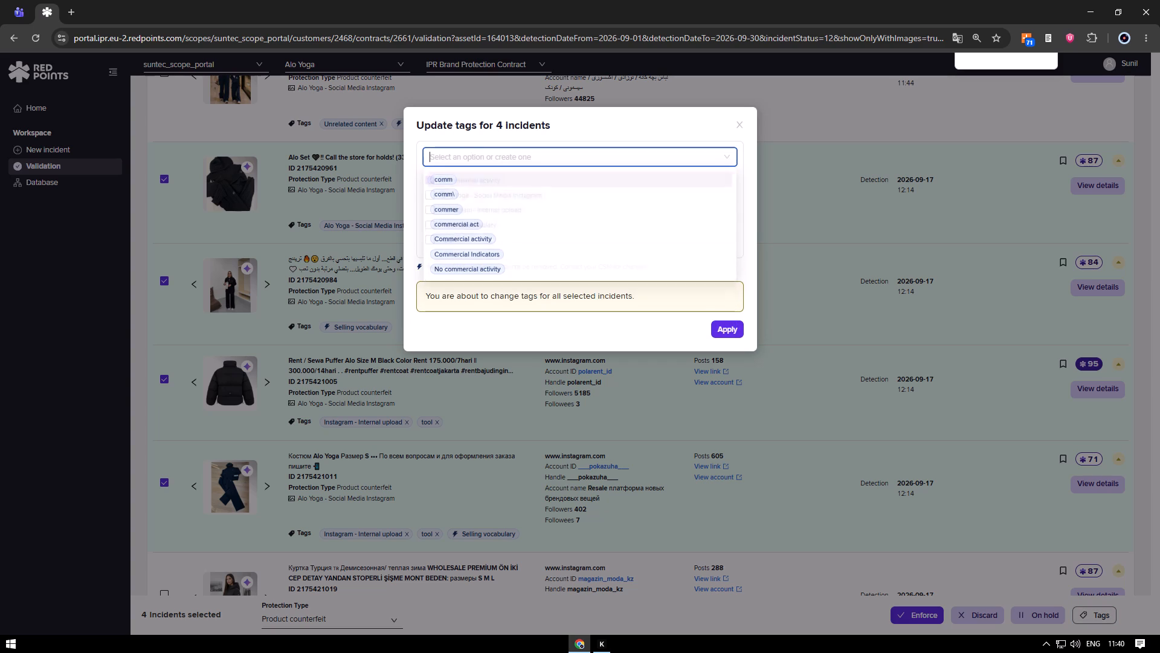
left_click(719, 332)
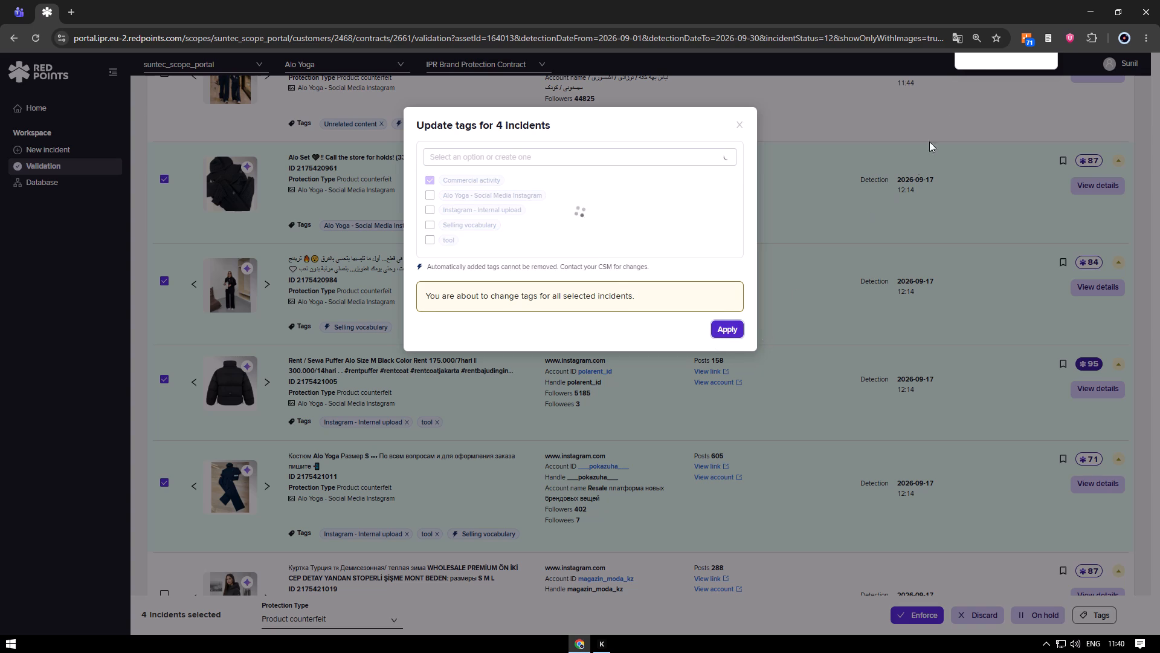
Add four incidents to the browser extension's counter.
triple_click(1025, 37)
left_click(1025, 37)
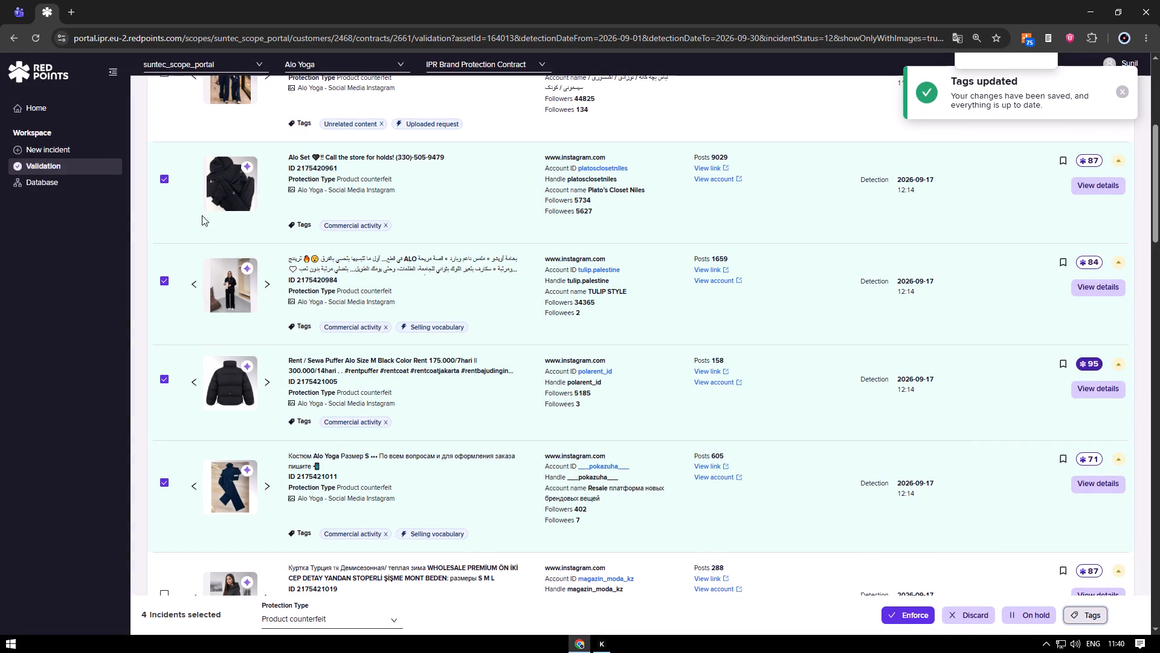
left_click(165, 179)
left_click(163, 281)
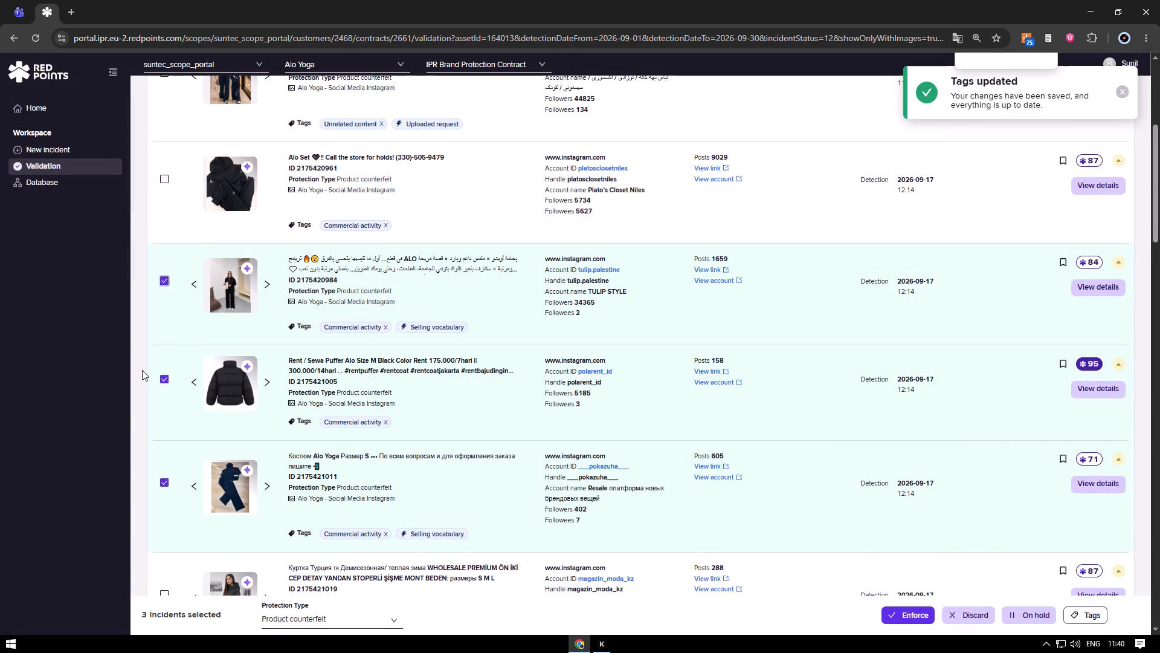
left_click(159, 375)
left_click(167, 380)
left_click(166, 485)
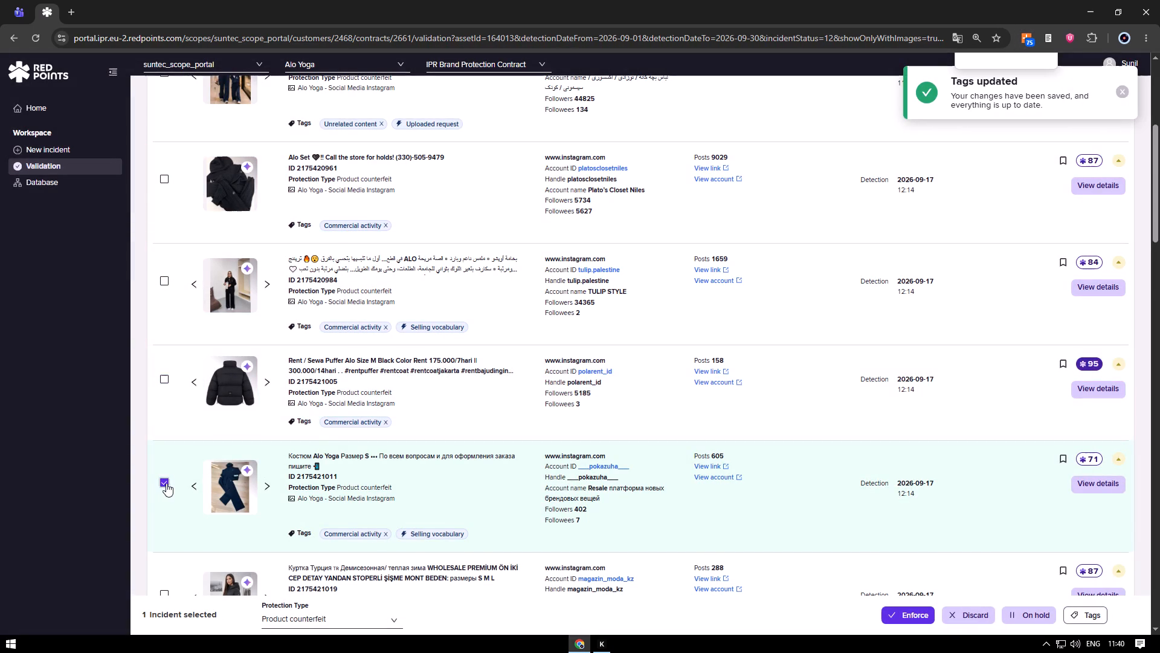
scroll(225, 395, "down", 4)
left_click(161, 355)
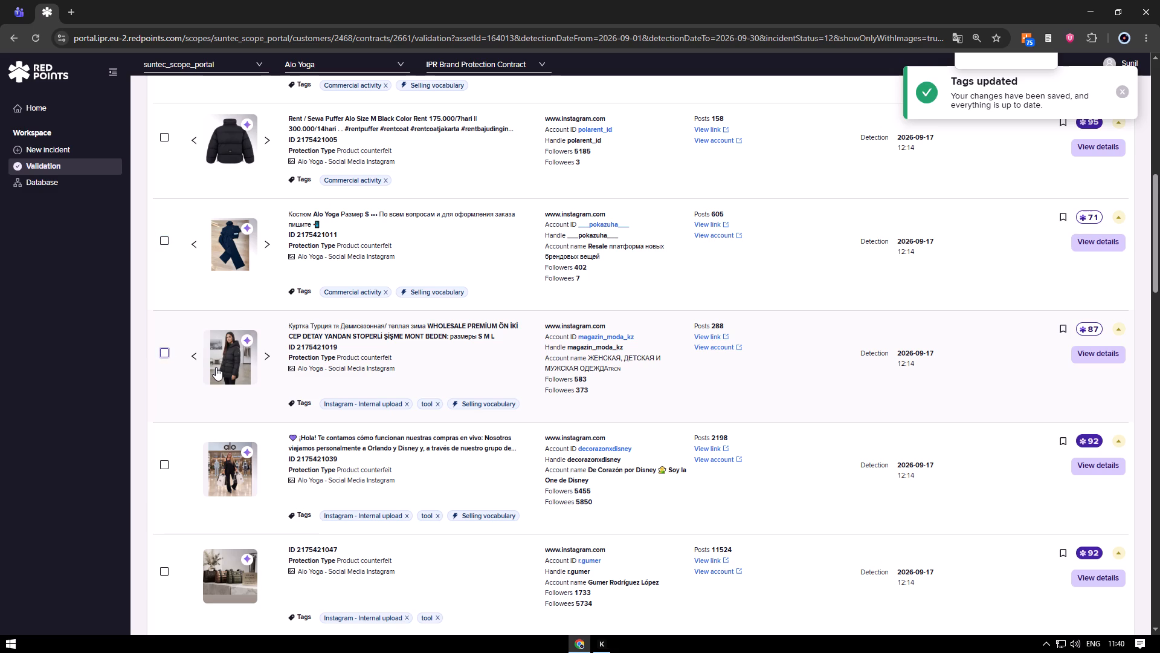
left_click(216, 367)
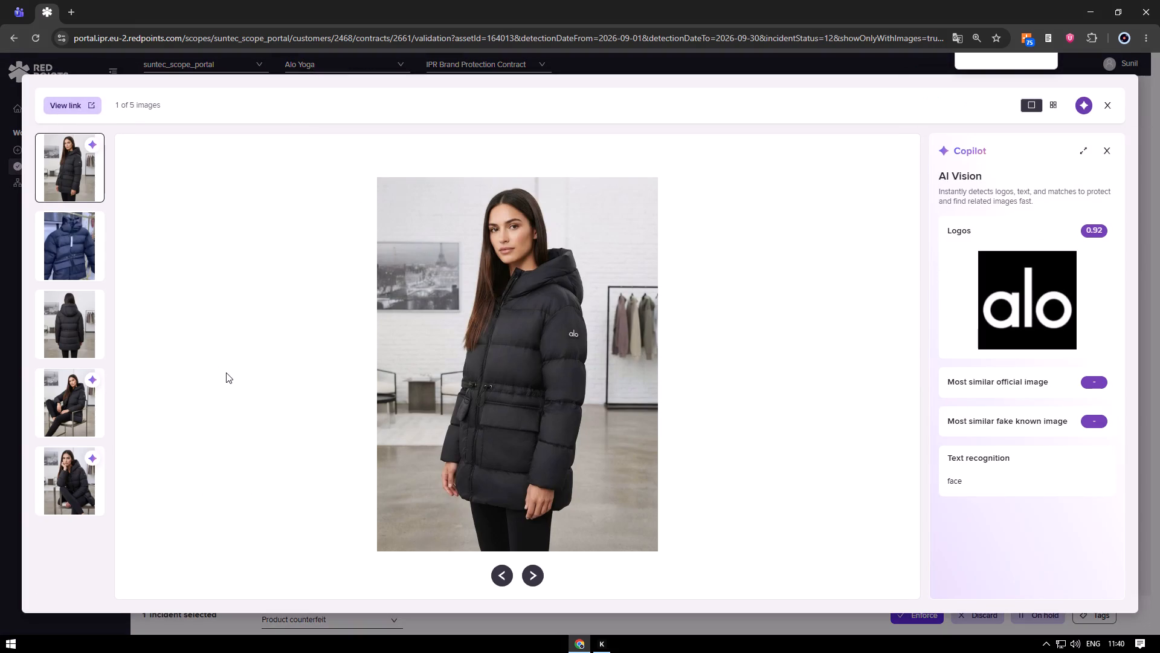
left_click(85, 264)
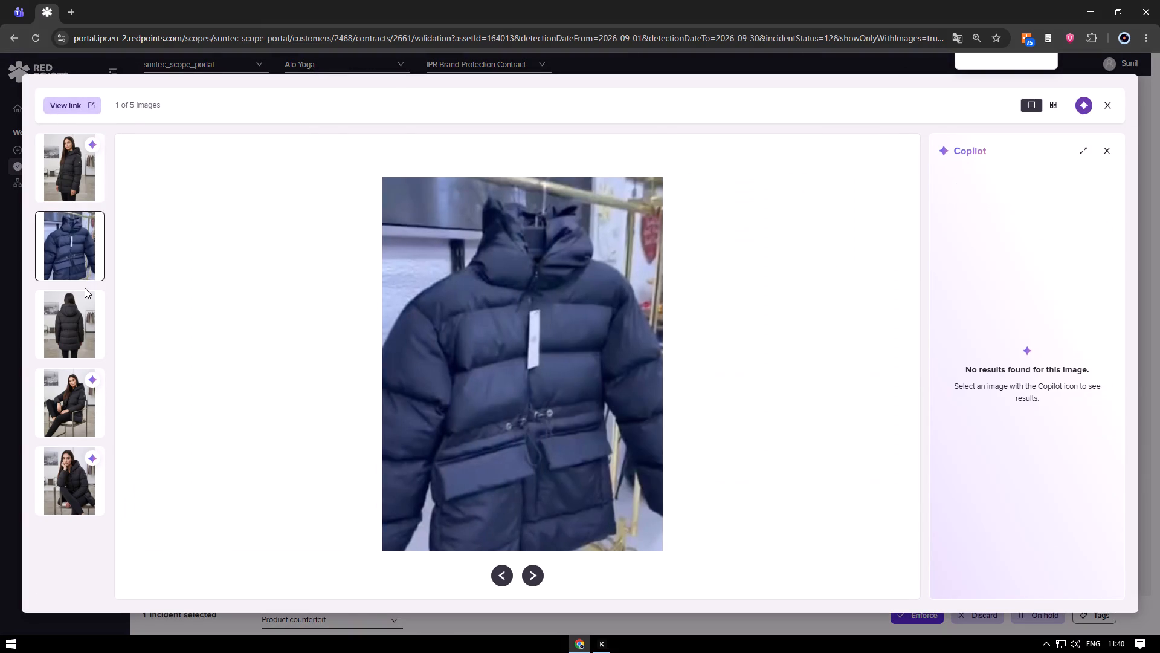
key("Escape")
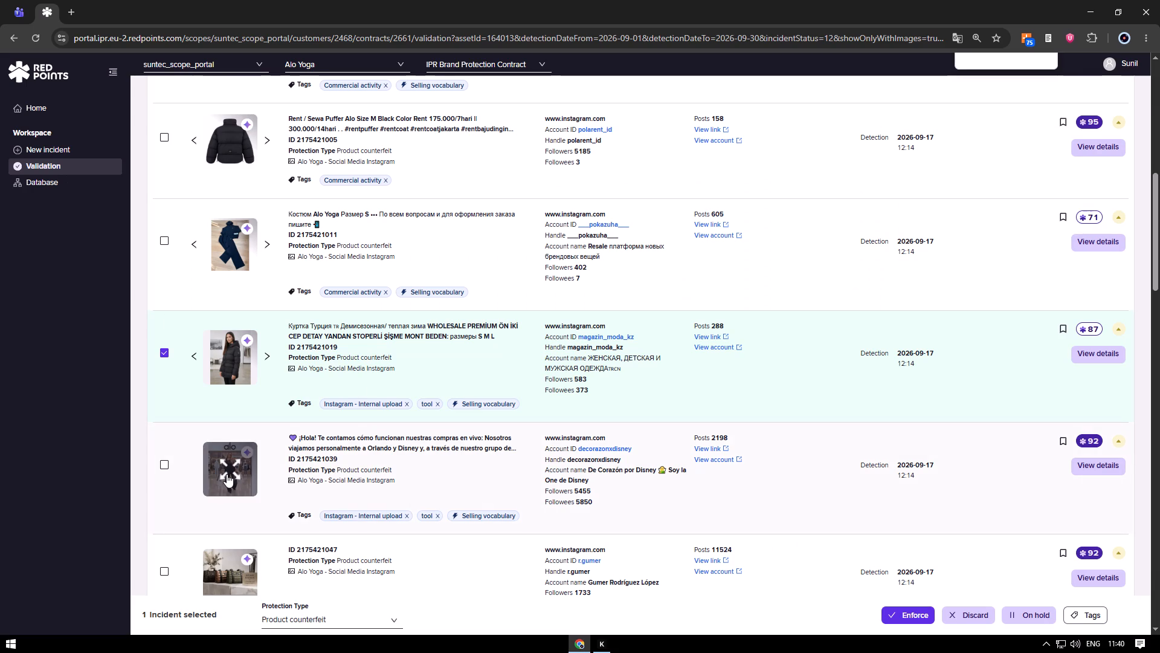
left_click(227, 474)
key("Escape")
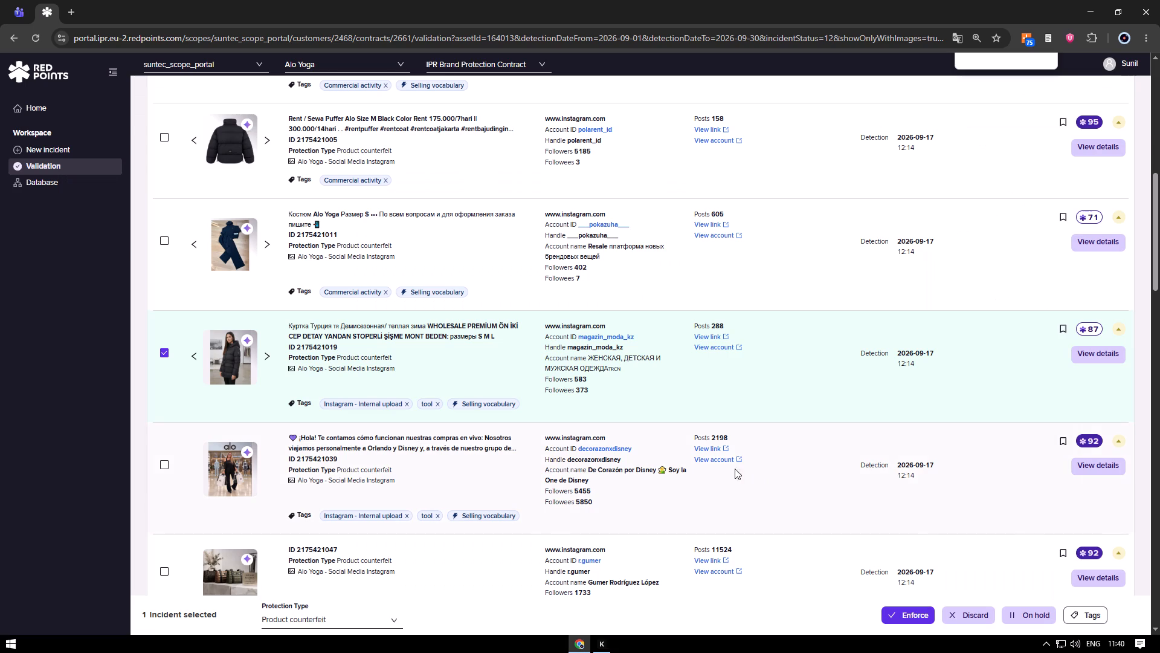
left_click(714, 461)
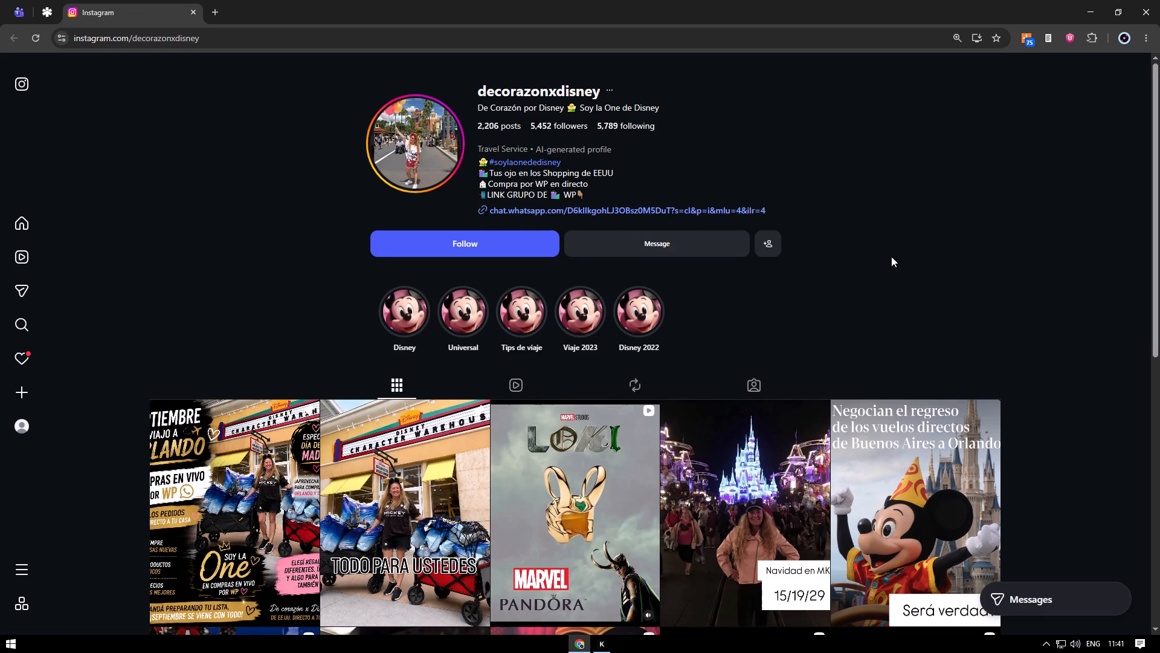
right_click(883, 213)
left_click(942, 459)
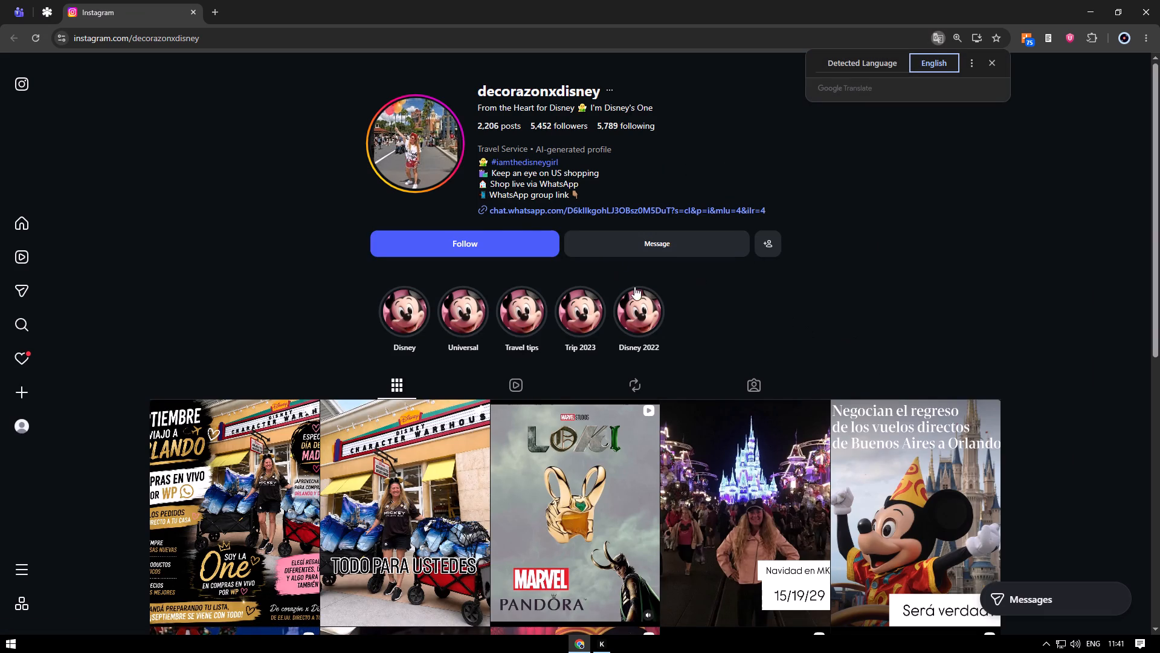
middle_click(154, 0)
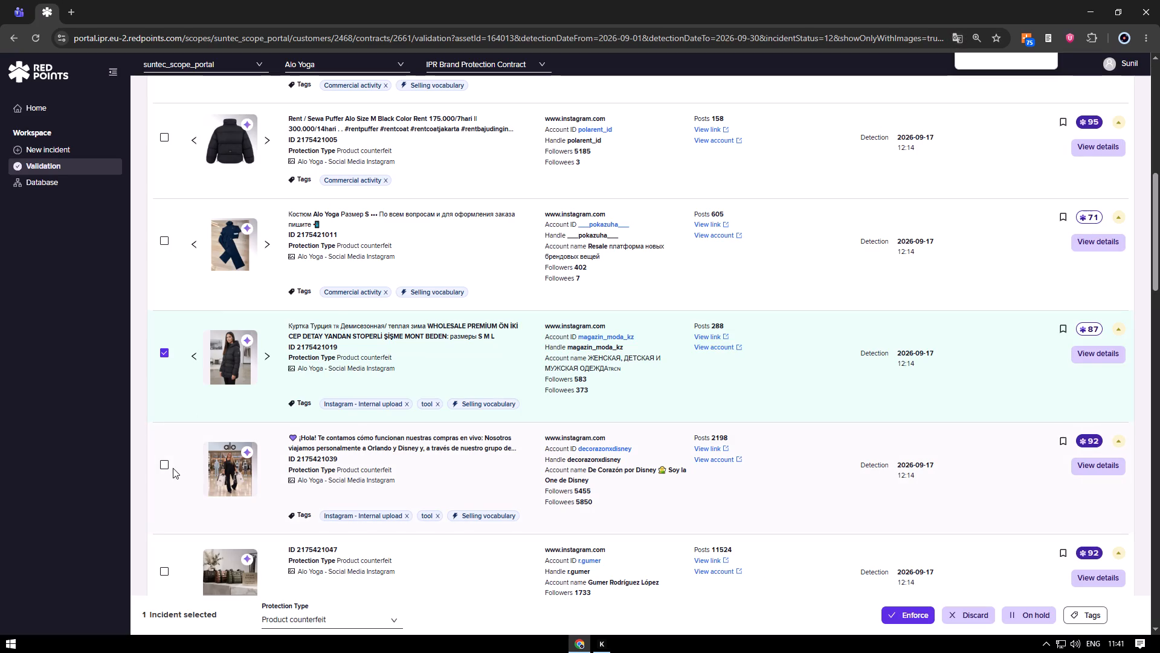
left_click(169, 466)
scroll(176, 466, "down", 2)
left_click(210, 464)
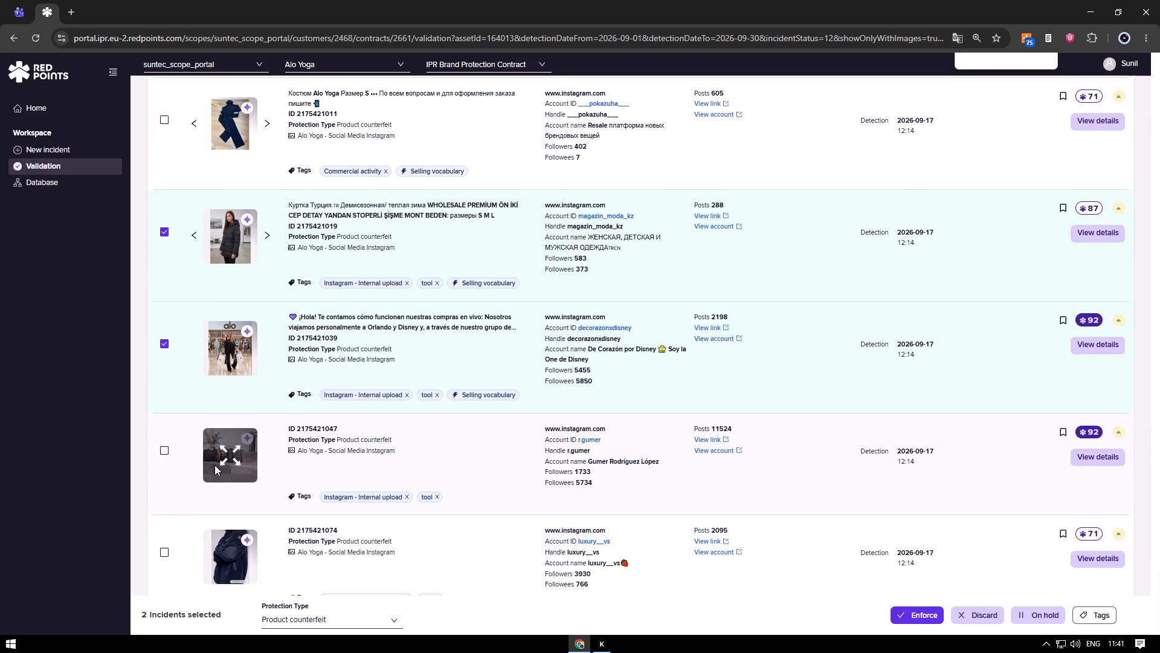
key("Escape")
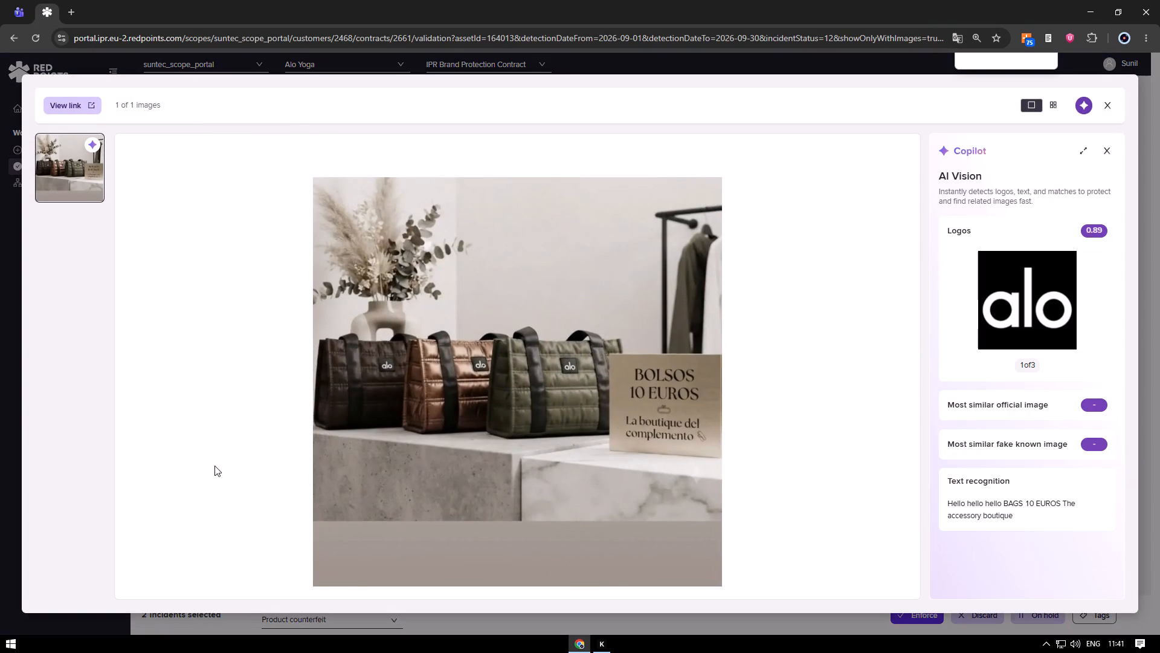
Uncheck "tool", "Selling vocabulary" and "Instagram - Internal upload" for the two selected incidents, add "Commercial activity", and apply the update.
left_click(1093, 618)
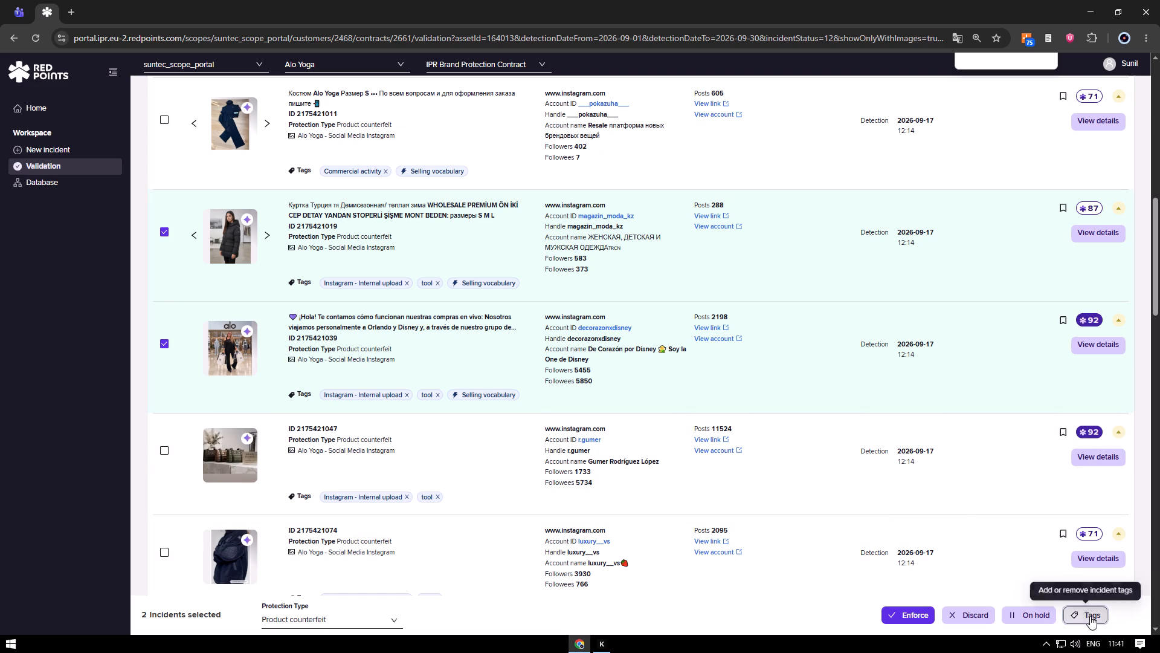
left_click(443, 208)
left_click(449, 193)
left_click(451, 183)
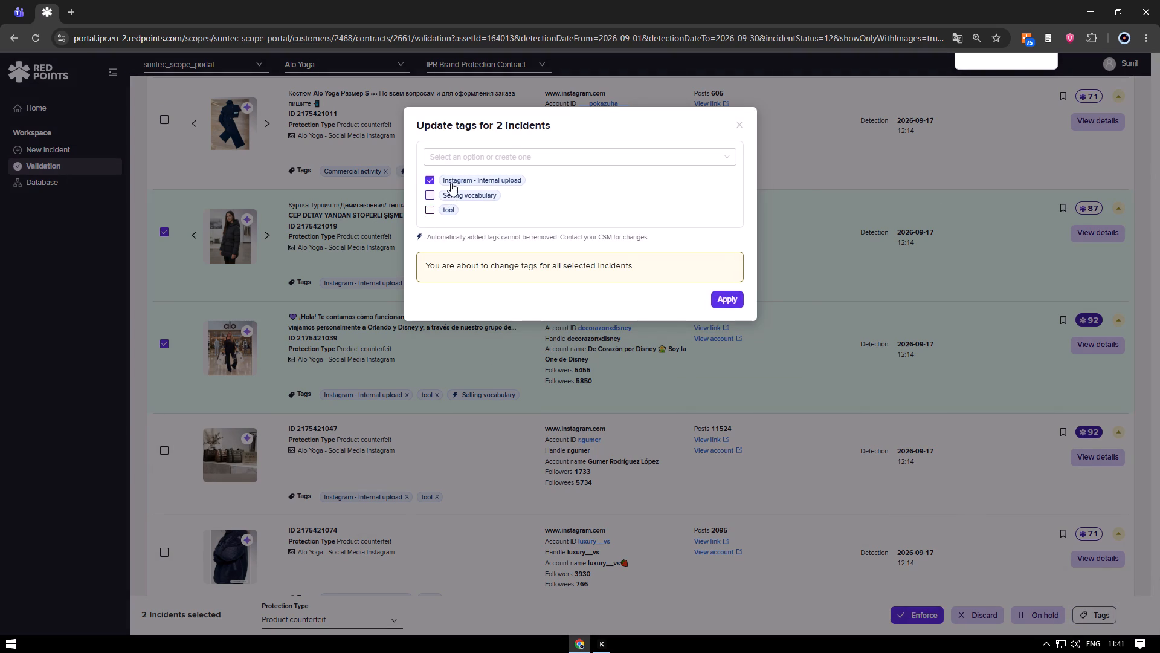
left_click(454, 158)
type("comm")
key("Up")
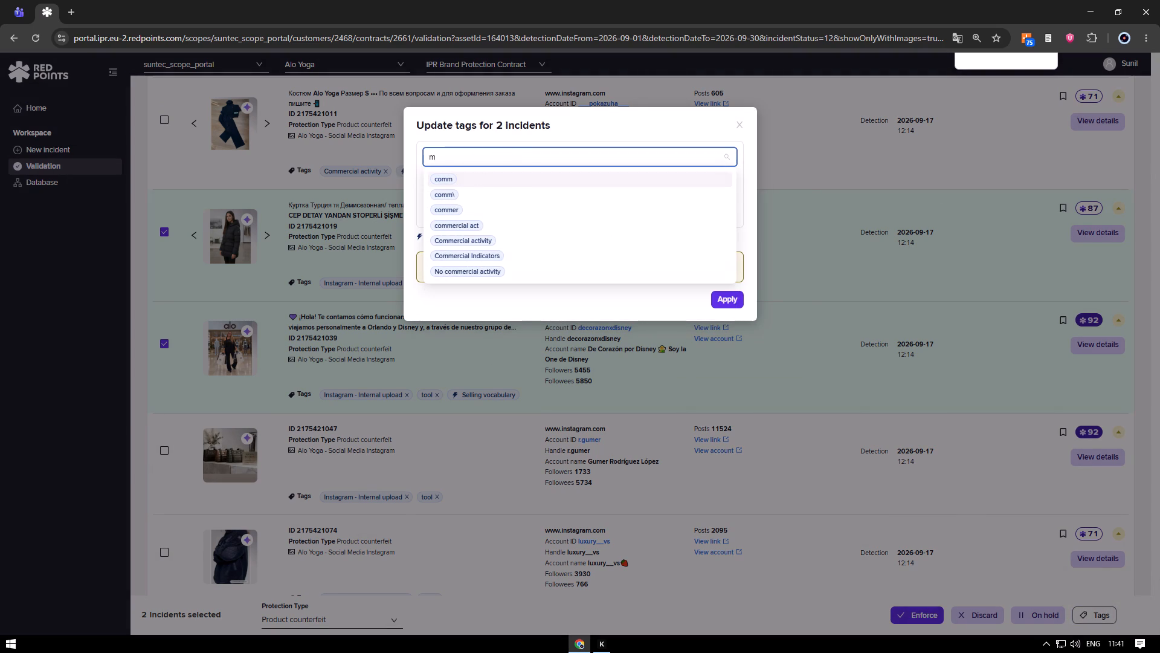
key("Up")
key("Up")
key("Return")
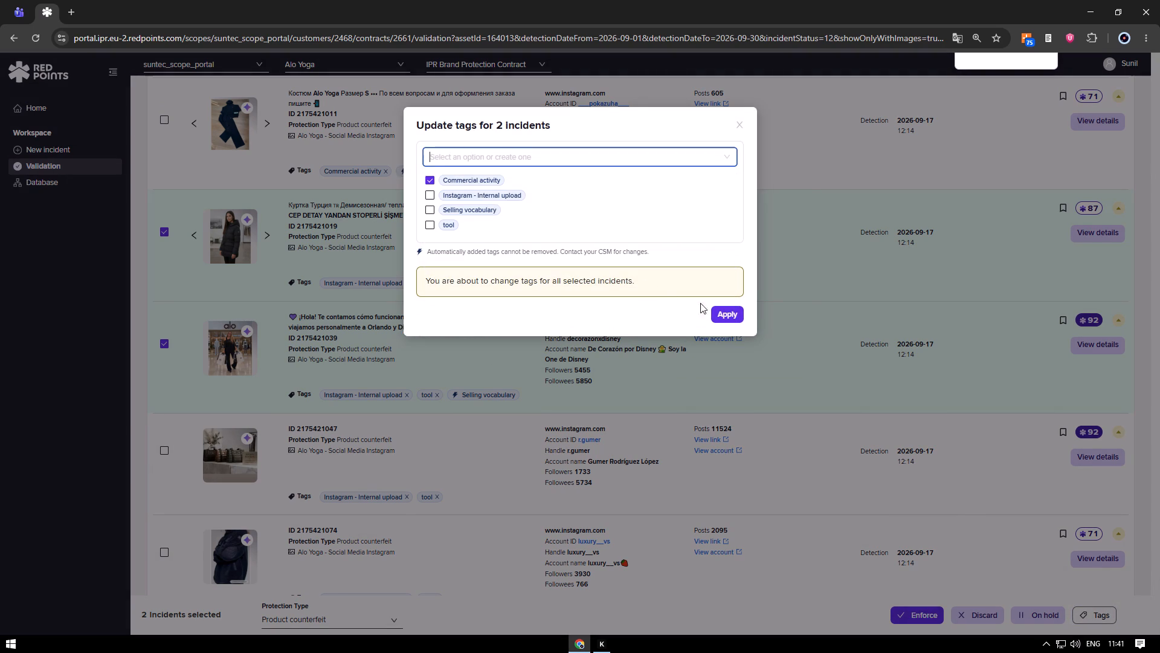
left_click(722, 310)
Add two incidents to the browser extension's counter.
double_click(1023, 41)
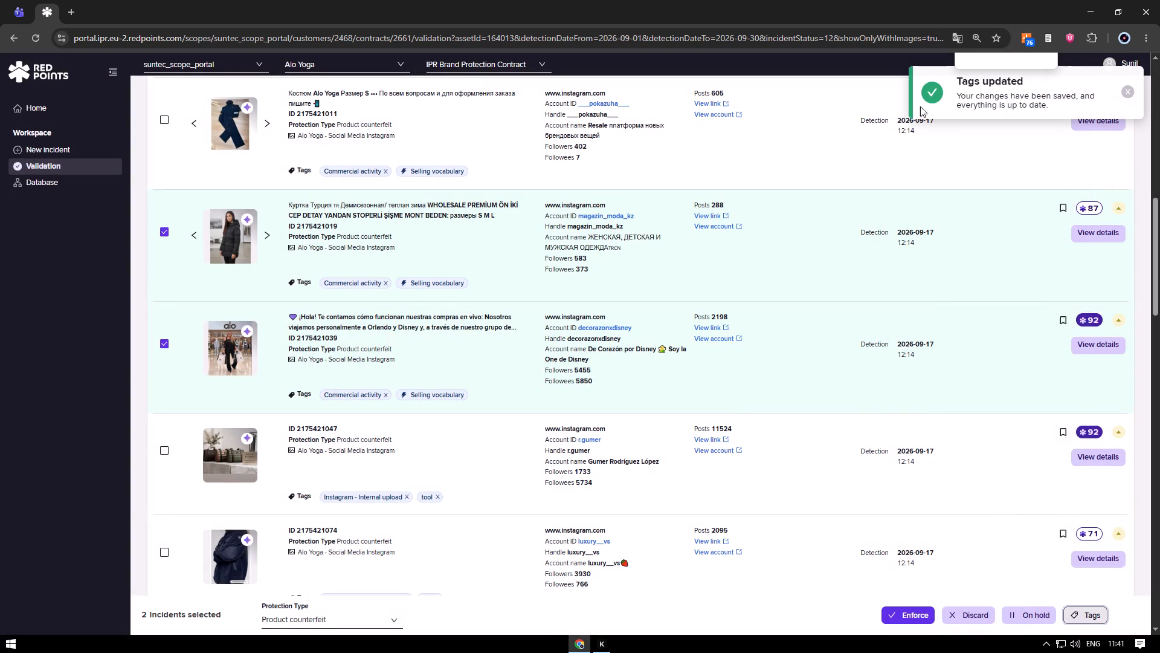
left_click(1034, 40)
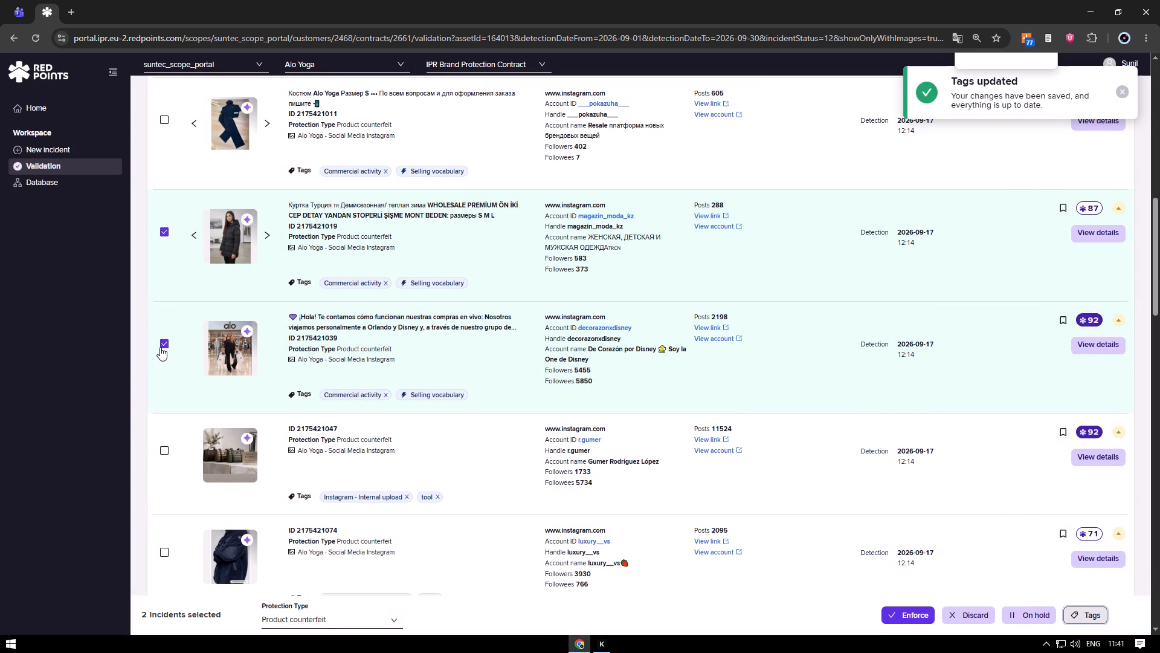
left_click(161, 348)
left_click(158, 226)
left_click(164, 236)
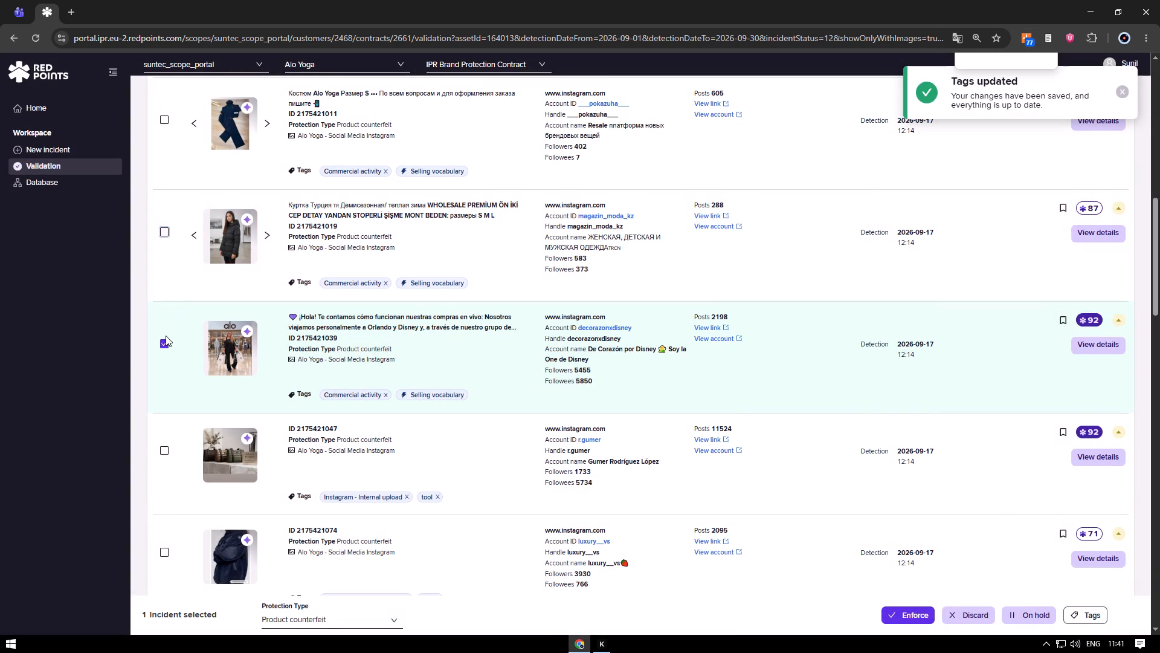
left_click(163, 341)
scroll(246, 441, "down", 1)
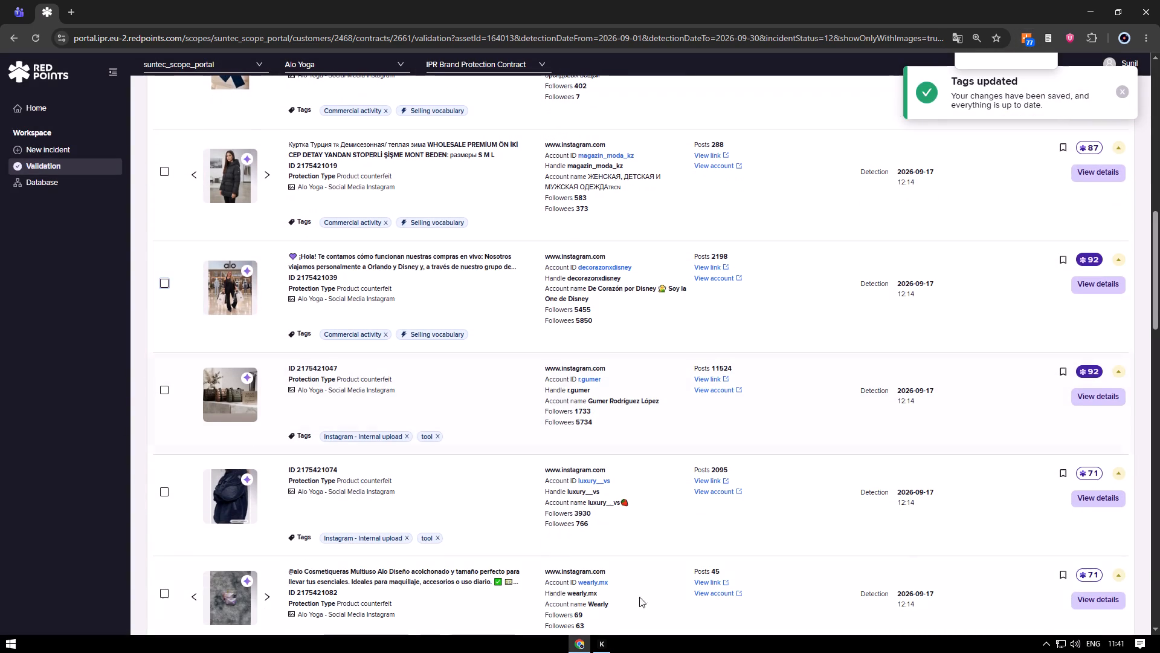
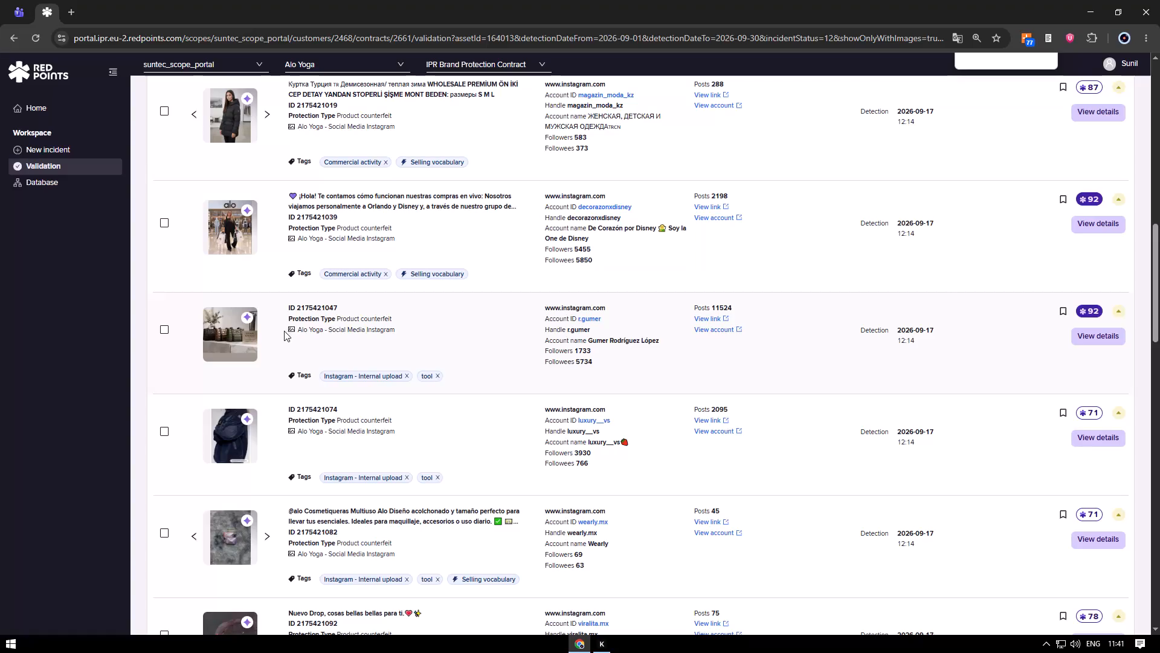
left_click(164, 330)
left_click(166, 435)
scroll(166, 435, "down", 2)
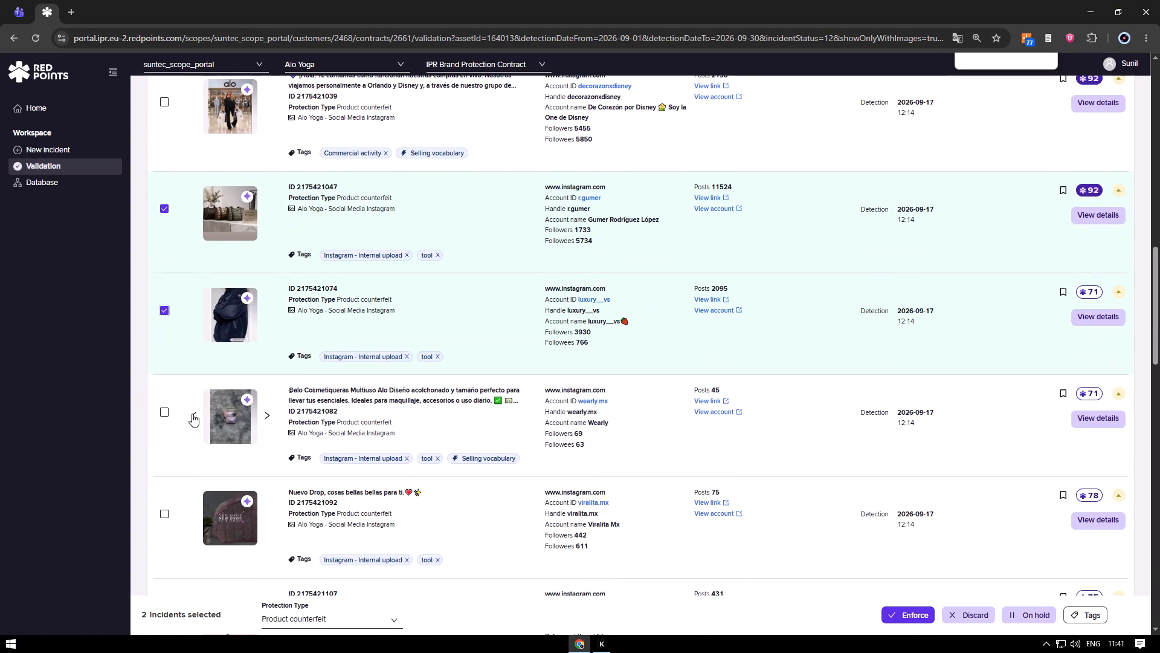
left_click(210, 414)
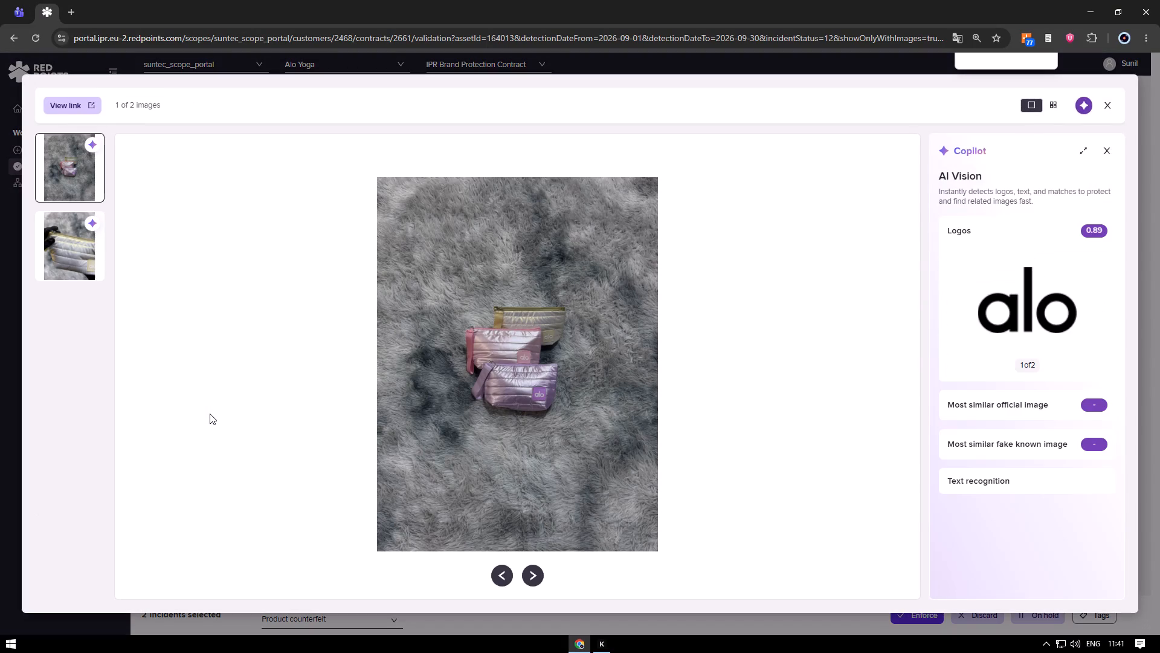
key("Escape")
Replace the Instagram - Internal upload and tool tags of the two selected incidents with the Unrelated content tag.
left_click(1089, 623)
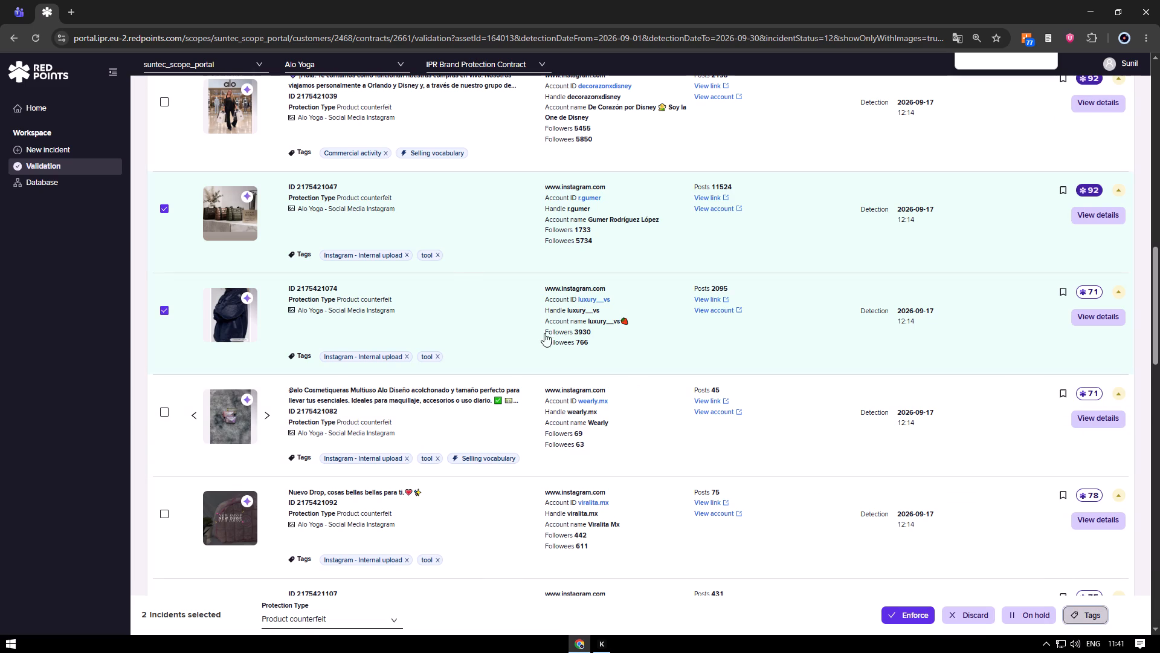
left_click(454, 193)
left_click(459, 181)
left_click(466, 159)
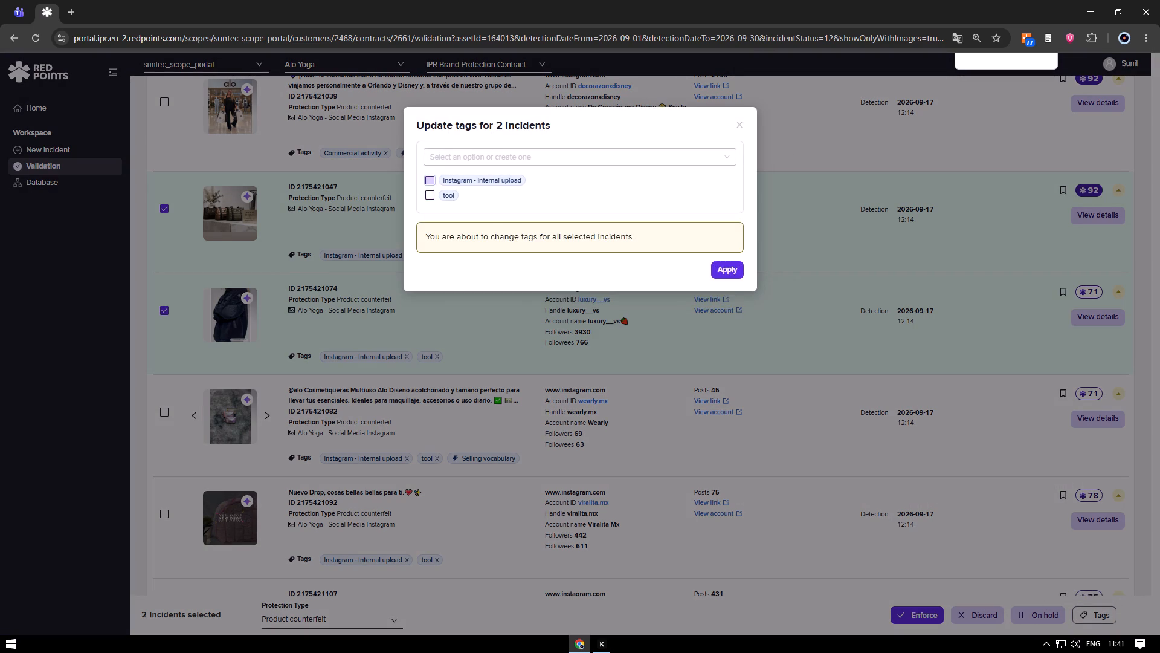
type("unrel")
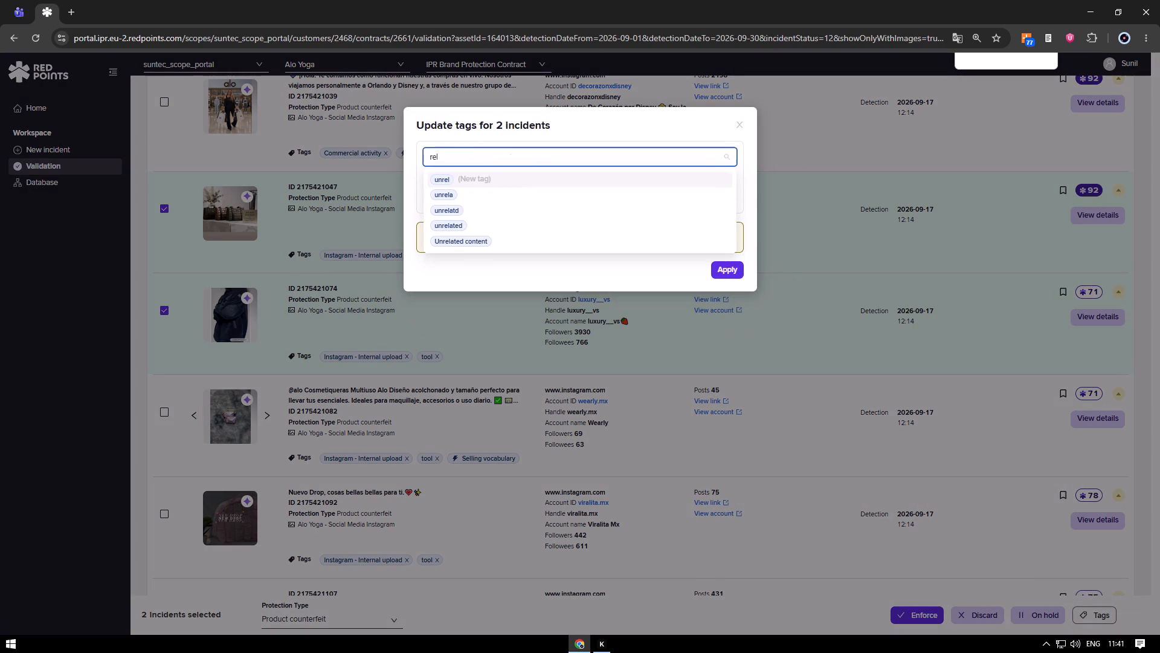
key("Up")
key("Return")
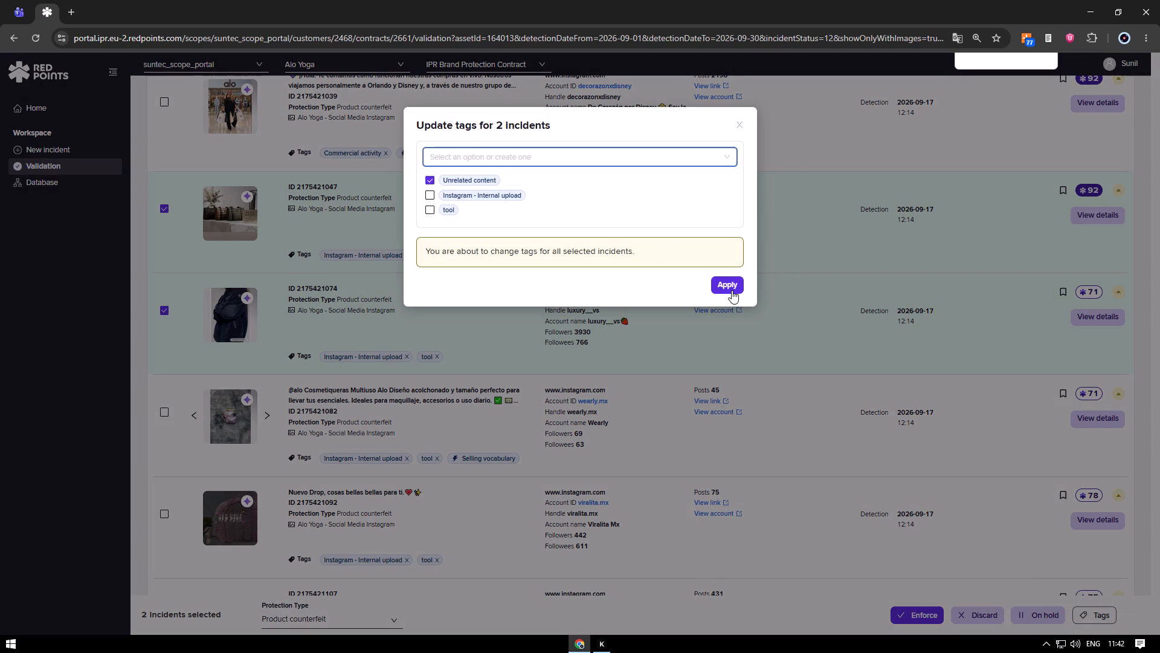
left_click(732, 290)
double_click(1033, 39)
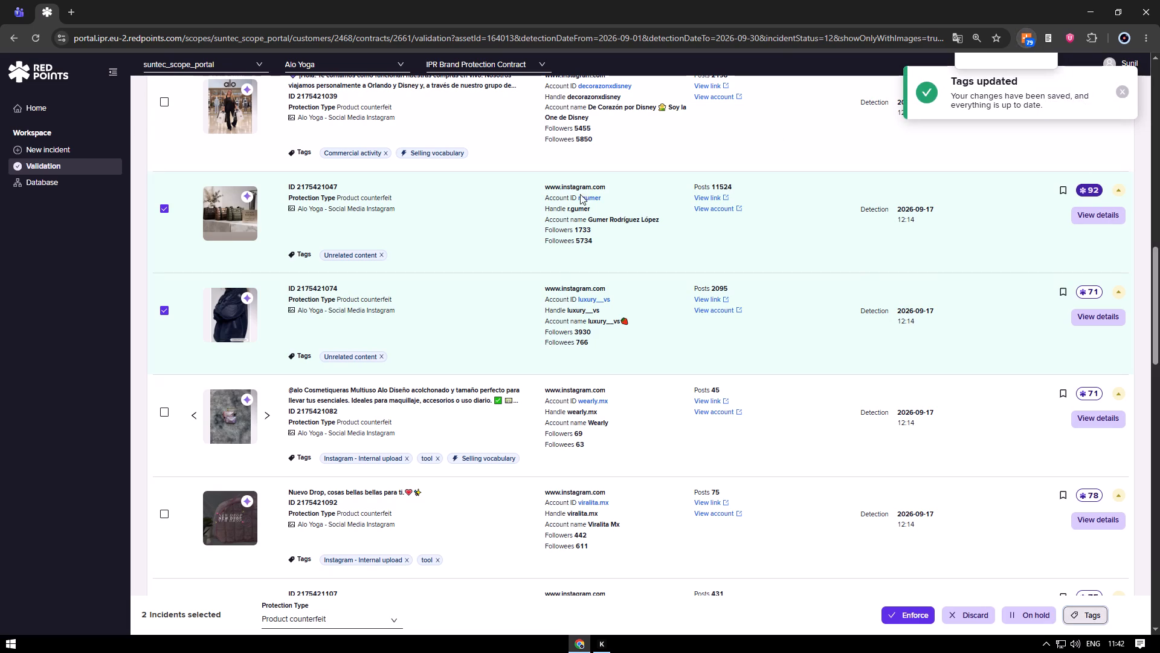
left_click(165, 208)
left_click(169, 307)
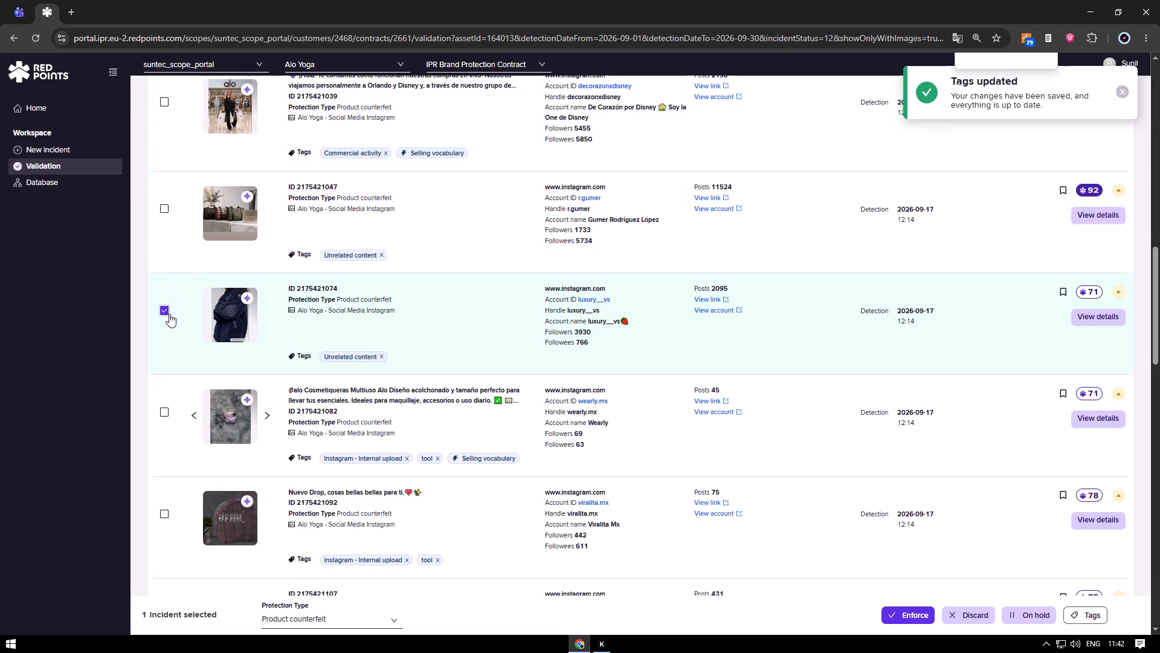
scroll(182, 275, "down", 2)
left_click(161, 293)
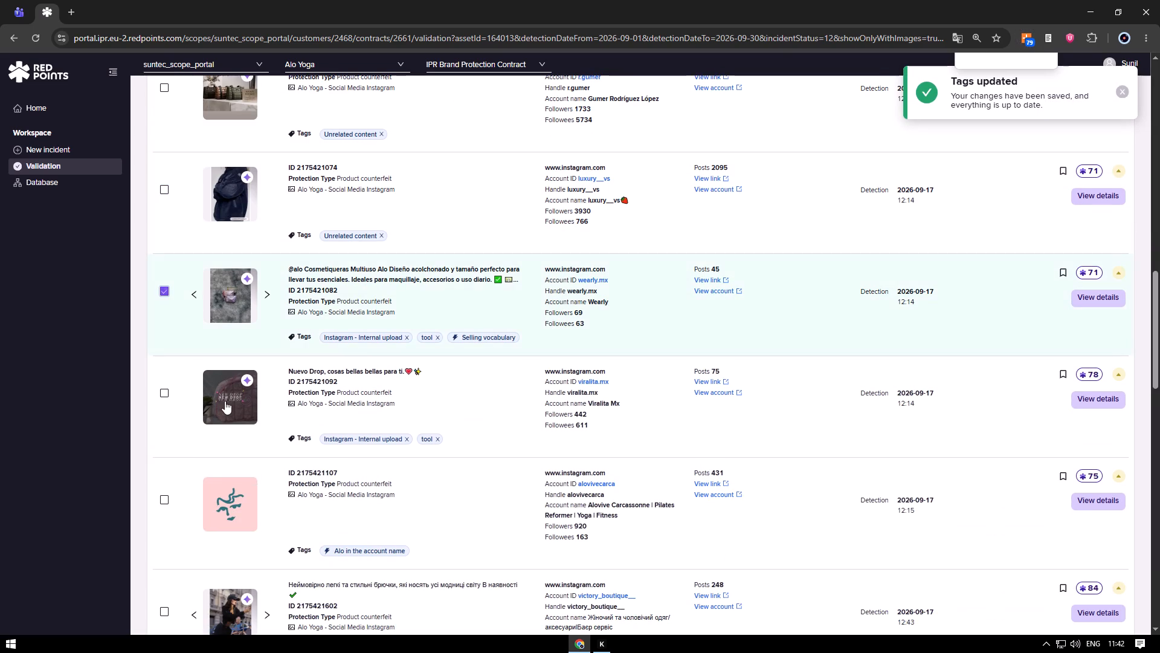
left_click(225, 401)
key("Escape")
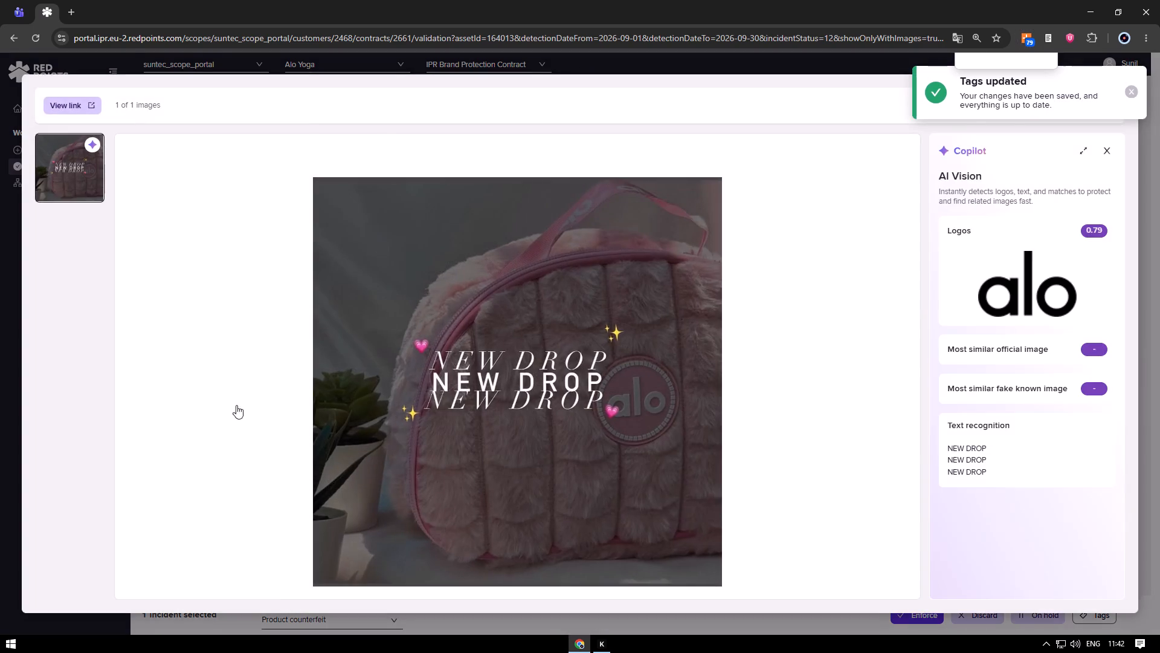
left_click(1084, 608)
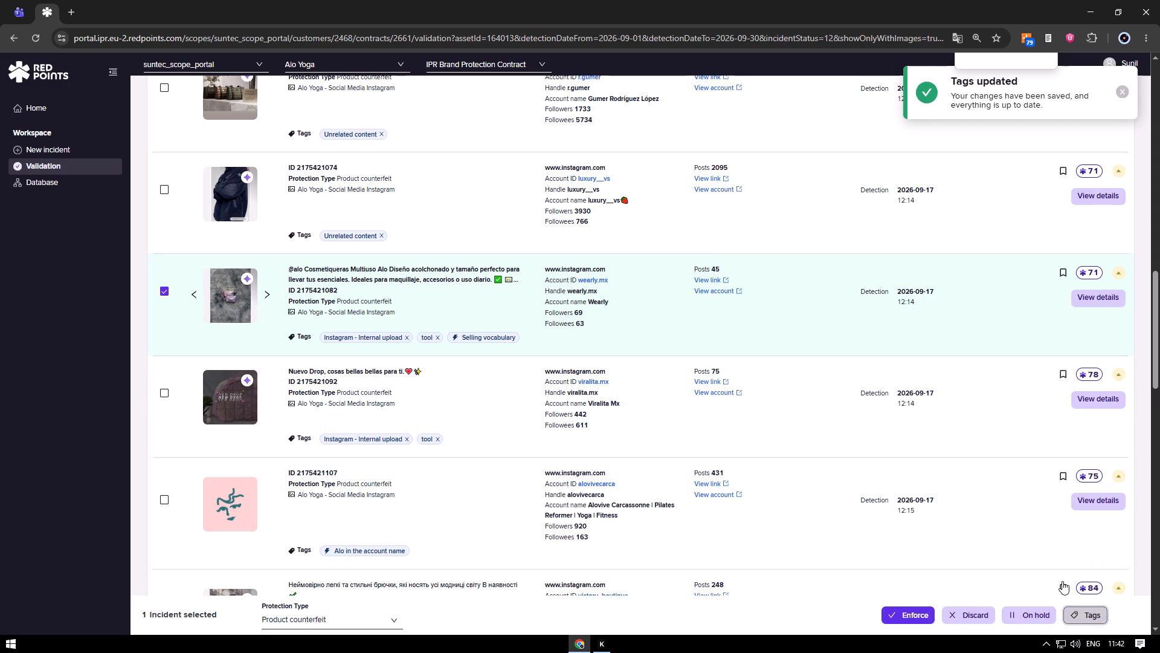
left_click(448, 207)
left_click(451, 198)
left_click(458, 183)
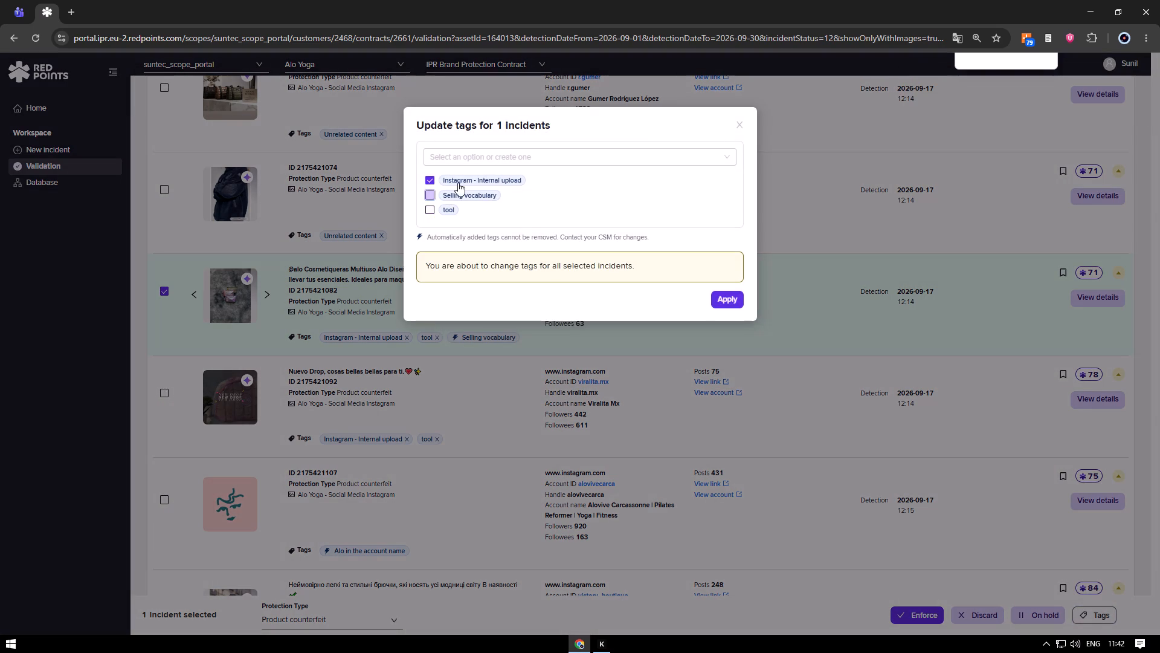
left_click(468, 162)
type("comm")
key("Up")
key("Up")
key("Up")
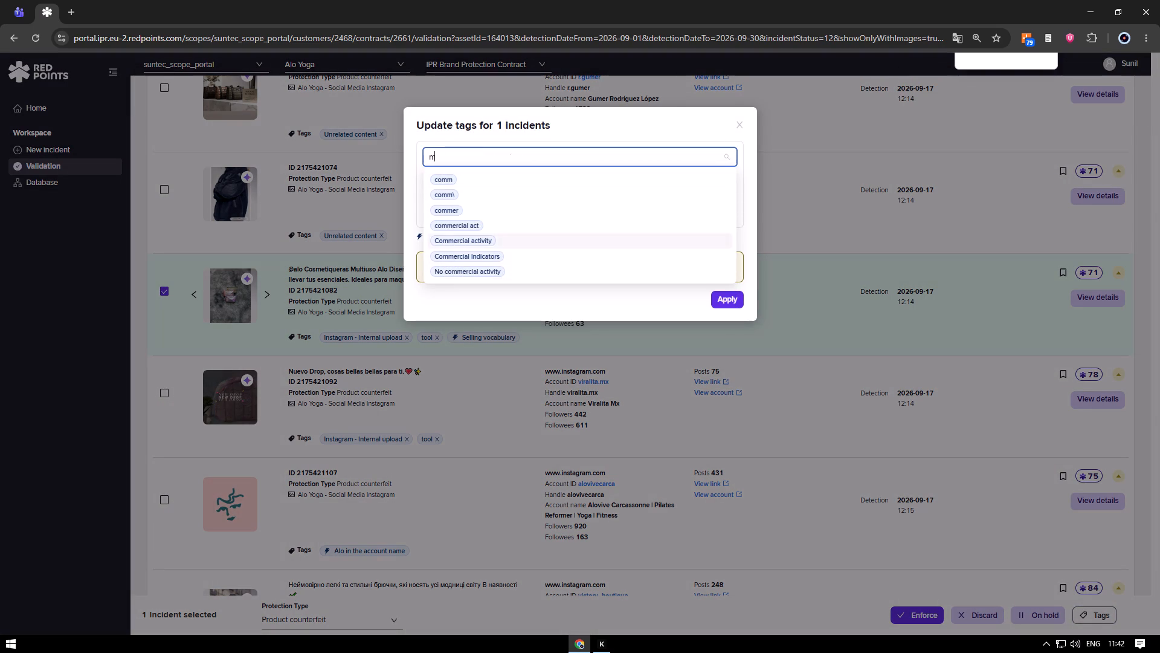
key("Return")
left_click(722, 320)
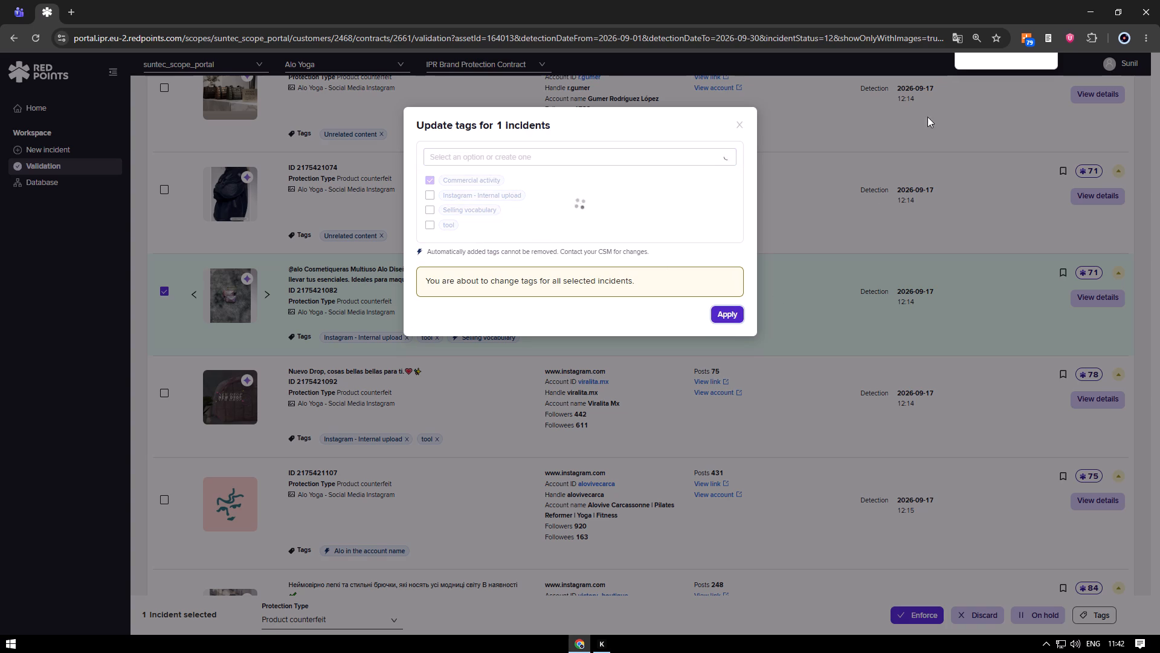
left_click(1028, 38)
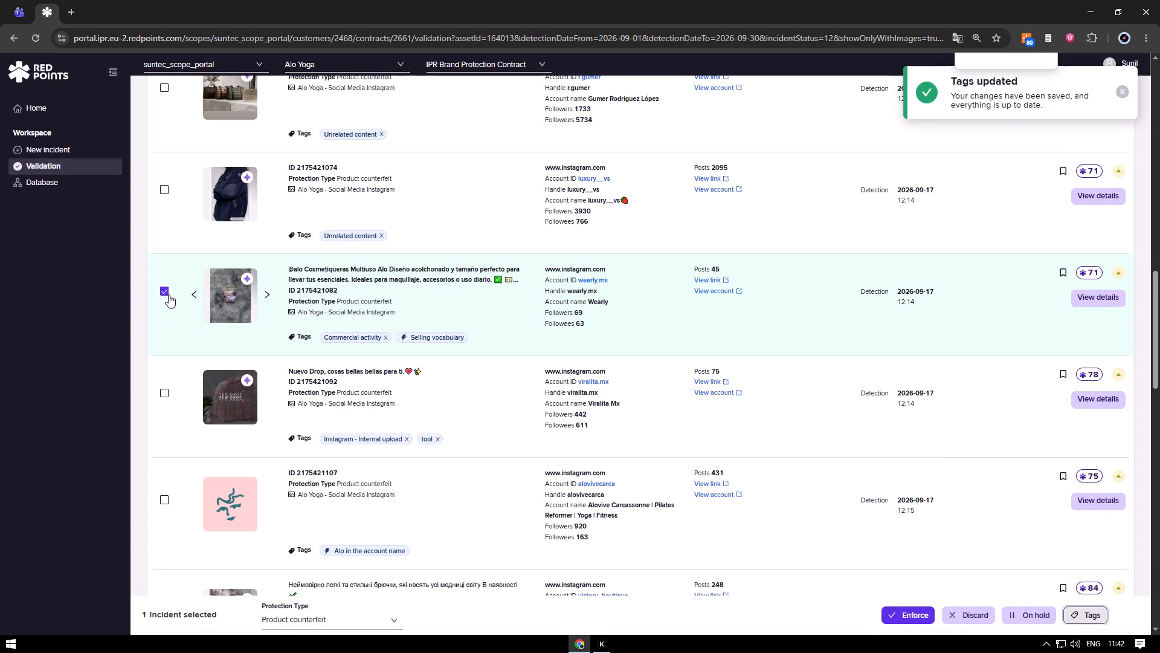
left_click(165, 290)
scroll(181, 404, "down", 3)
left_click(163, 208)
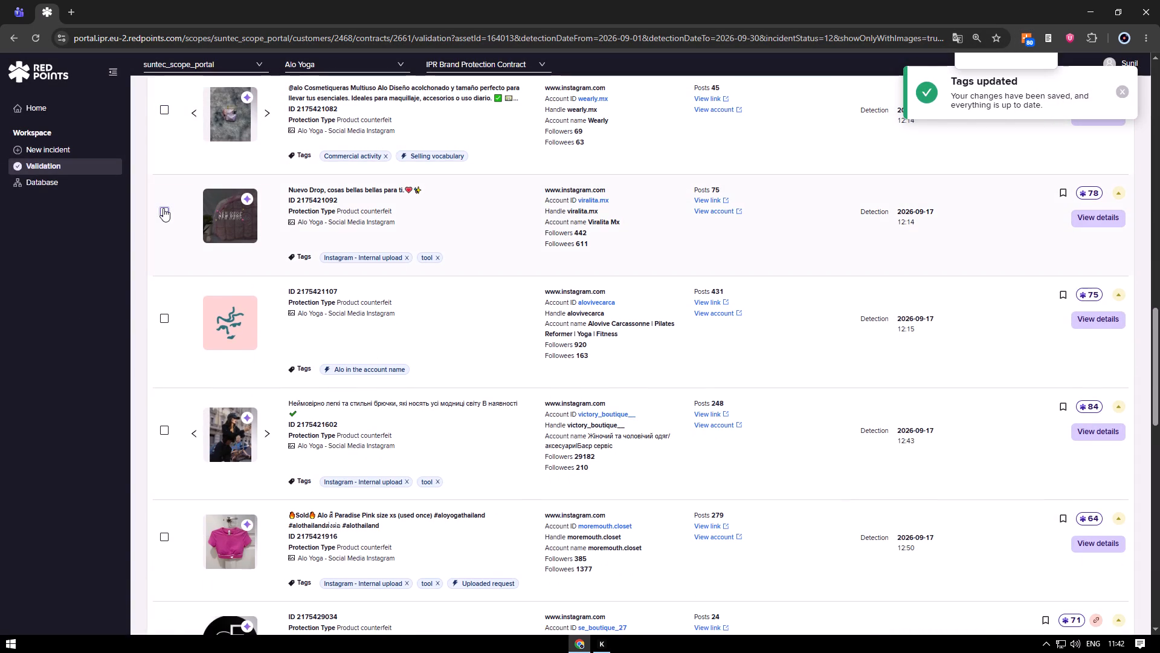
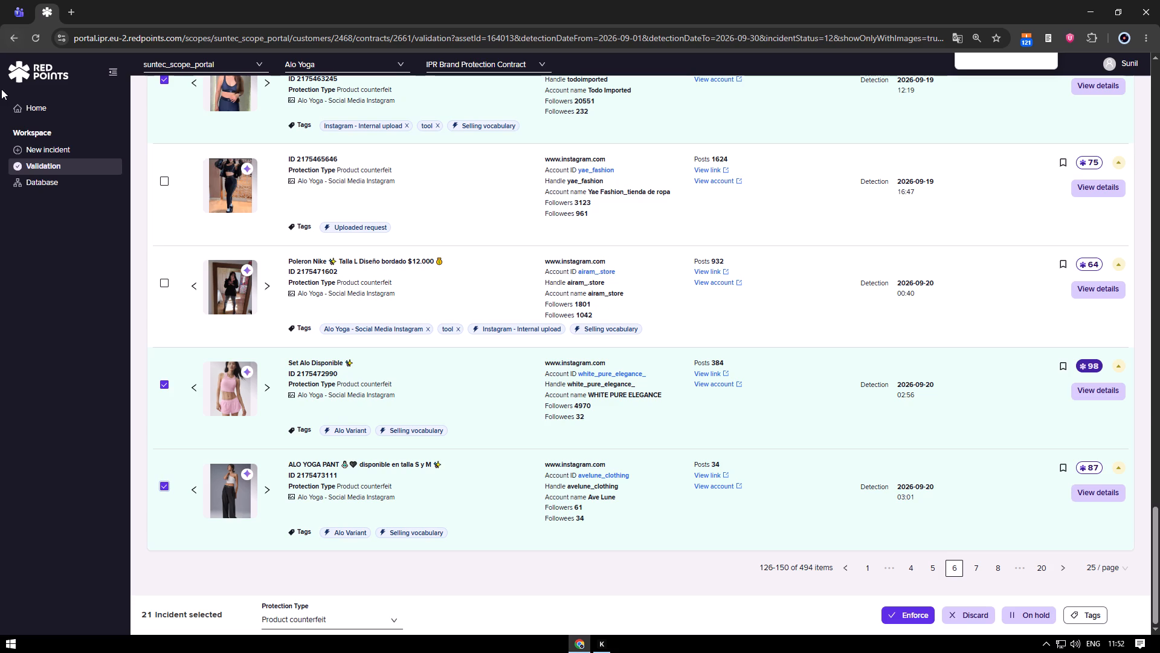
Review the incidents on page 6 from end to end, checking which ones are selected and their current tags.
scroll(5, 90, "up", 13)
scroll(115, 79, "down", 1)
scroll(286, 202, "up", 4)
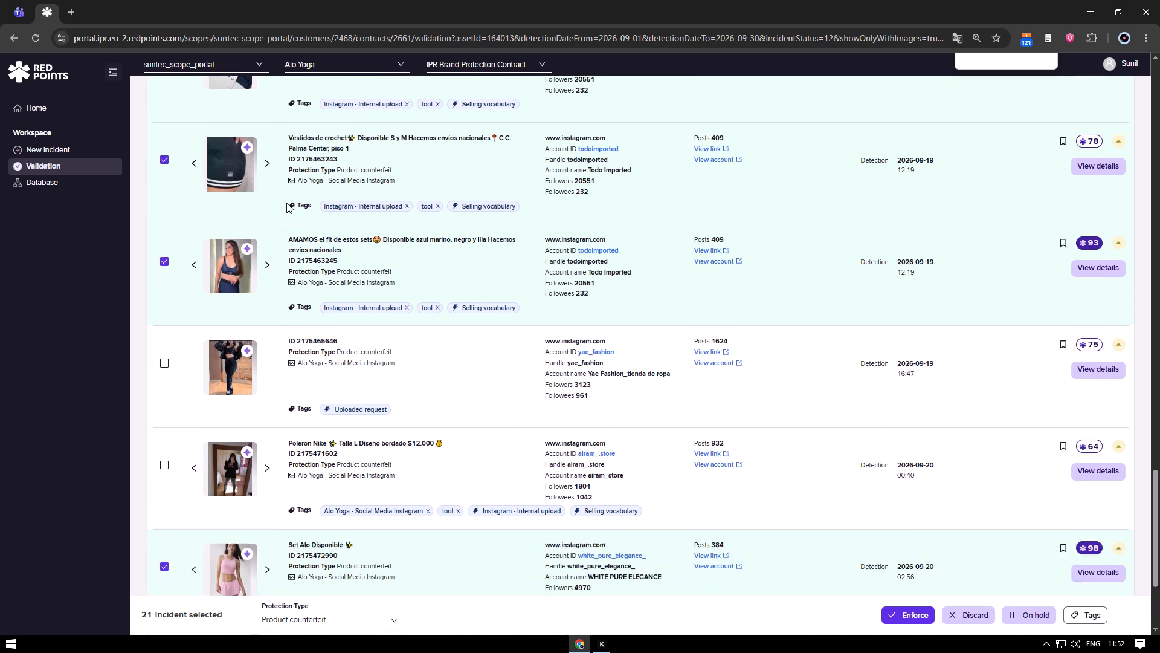
scroll(286, 203, "up", 12)
scroll(292, 252, "up", 6)
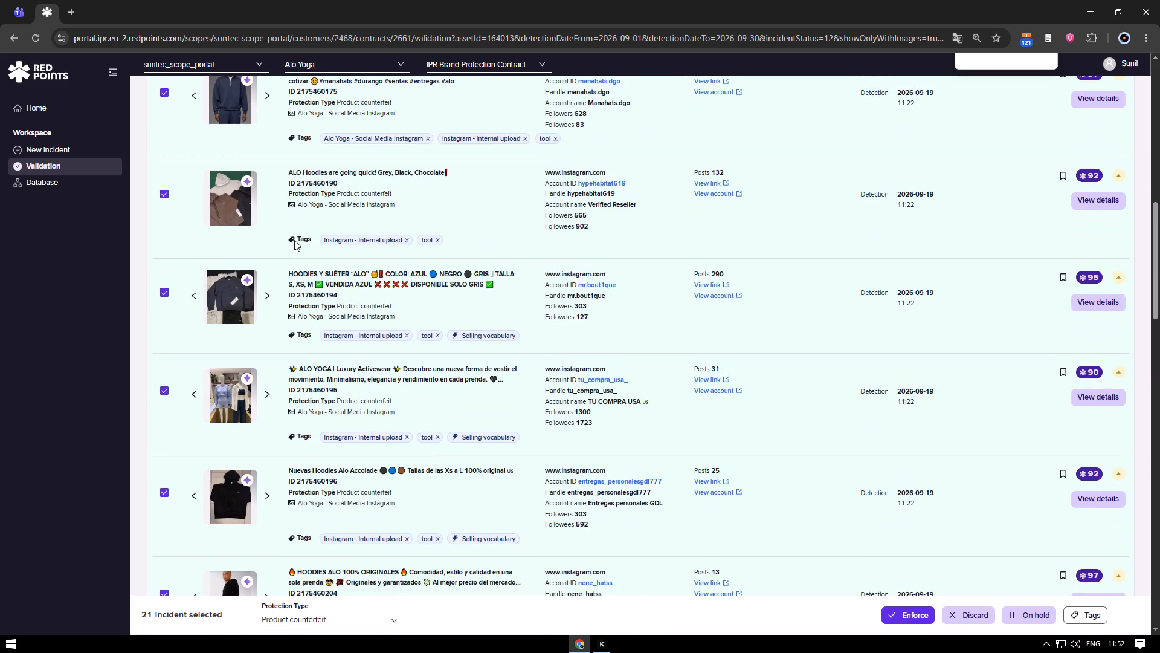
scroll(295, 238, "up", 15)
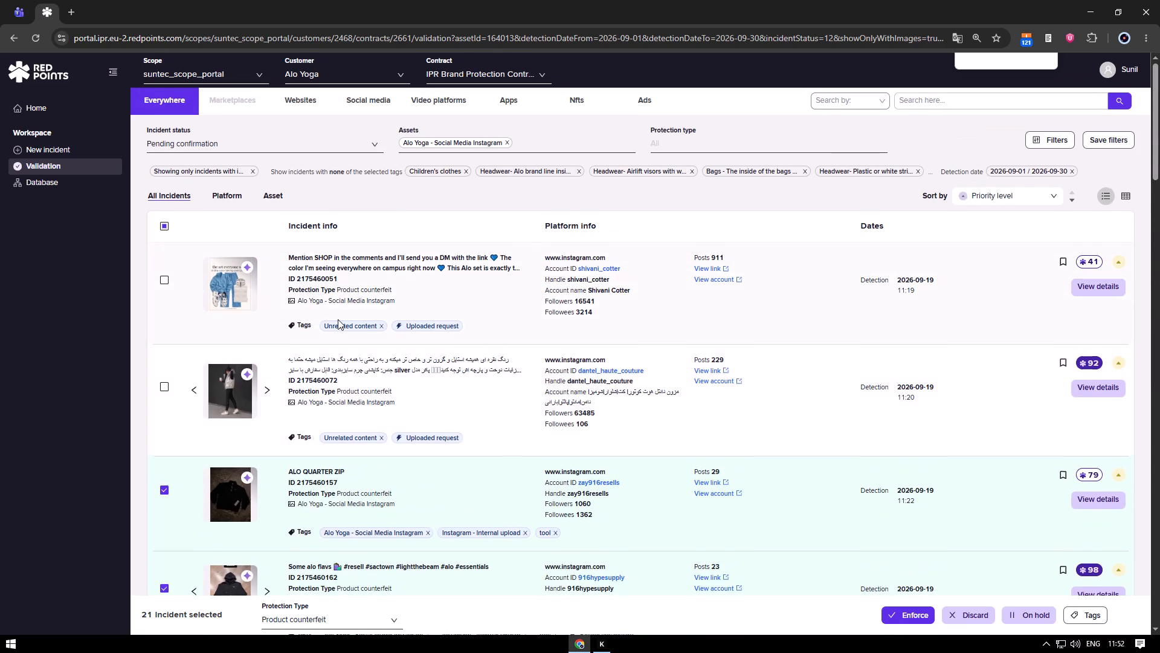
scroll(338, 319, "down", 15)
scroll(337, 324, "down", 6)
scroll(407, 432, "down", 5)
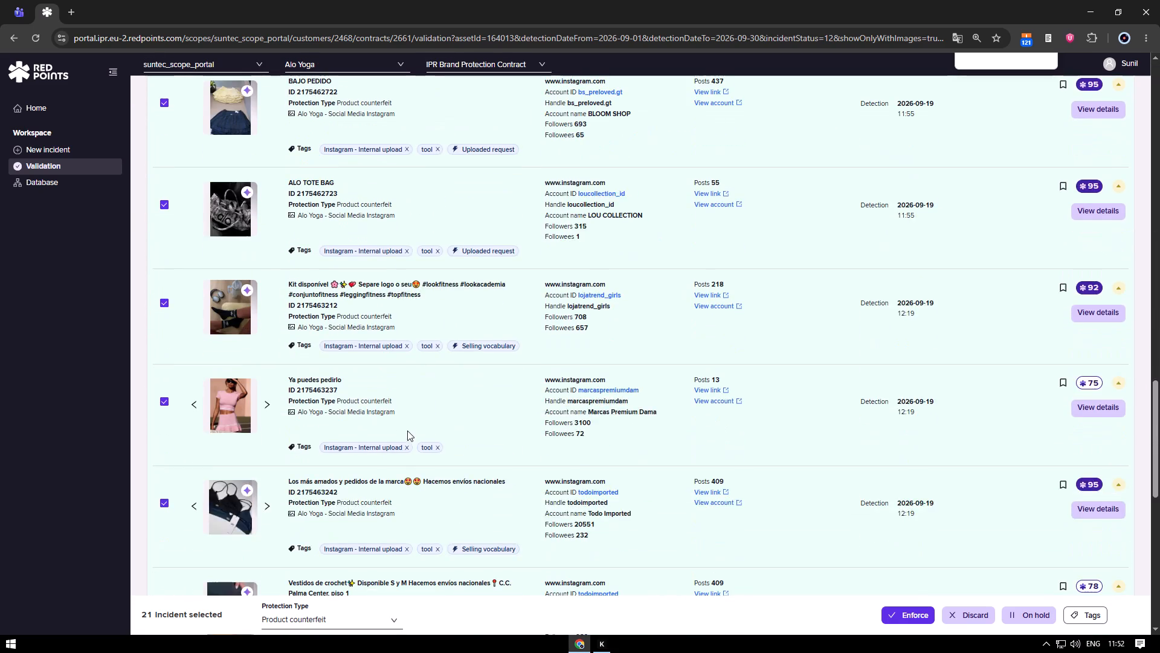
scroll(407, 420, "up", 7)
scroll(407, 420, "down", 15)
scroll(405, 417, "down", 7)
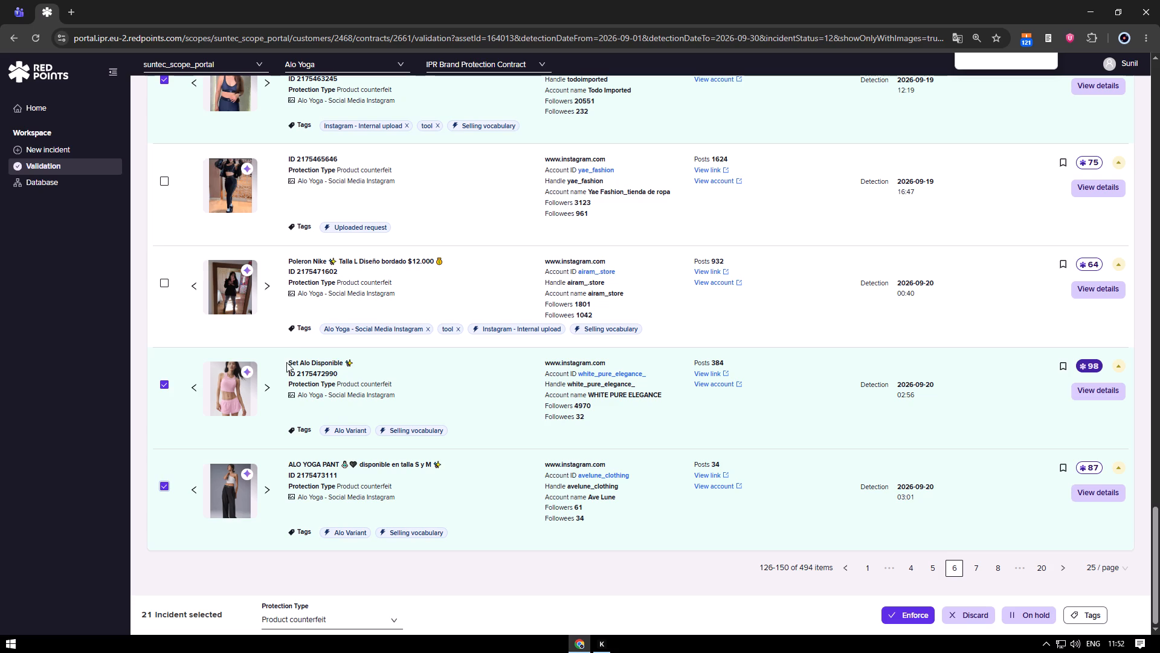
Open the tag update for the 21 selected incidents and deselect all six existing tags, from Alo Variant to Uploaded request.
left_click(1088, 611)
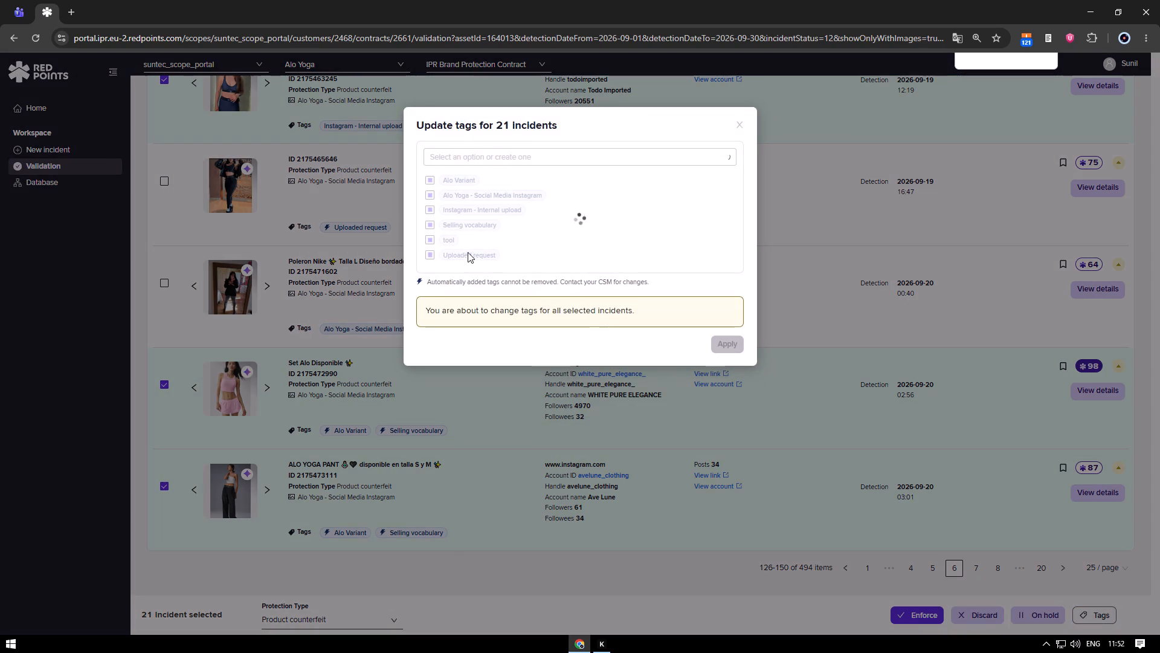
double_click(451, 255)
double_click(446, 241)
left_click(443, 218)
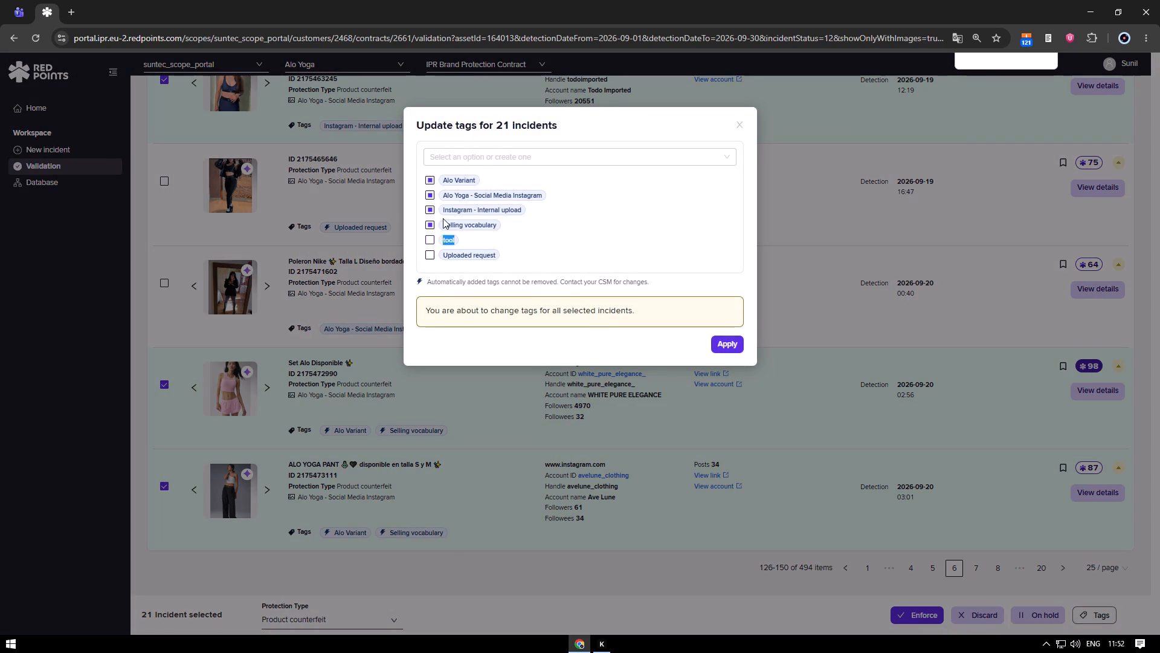
double_click(441, 223)
double_click(446, 210)
double_click(445, 196)
double_click(439, 177)
Add the "Commercial activity" tag to the 21 selected incidents and apply the tag update.
left_click(451, 150)
left_click(454, 156)
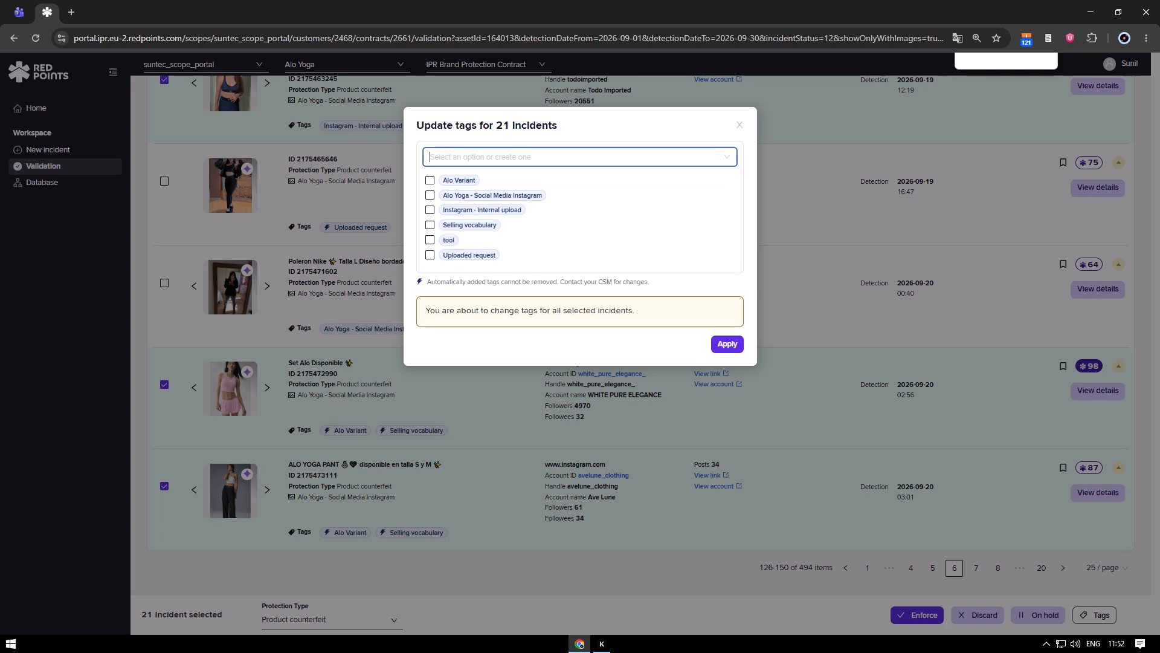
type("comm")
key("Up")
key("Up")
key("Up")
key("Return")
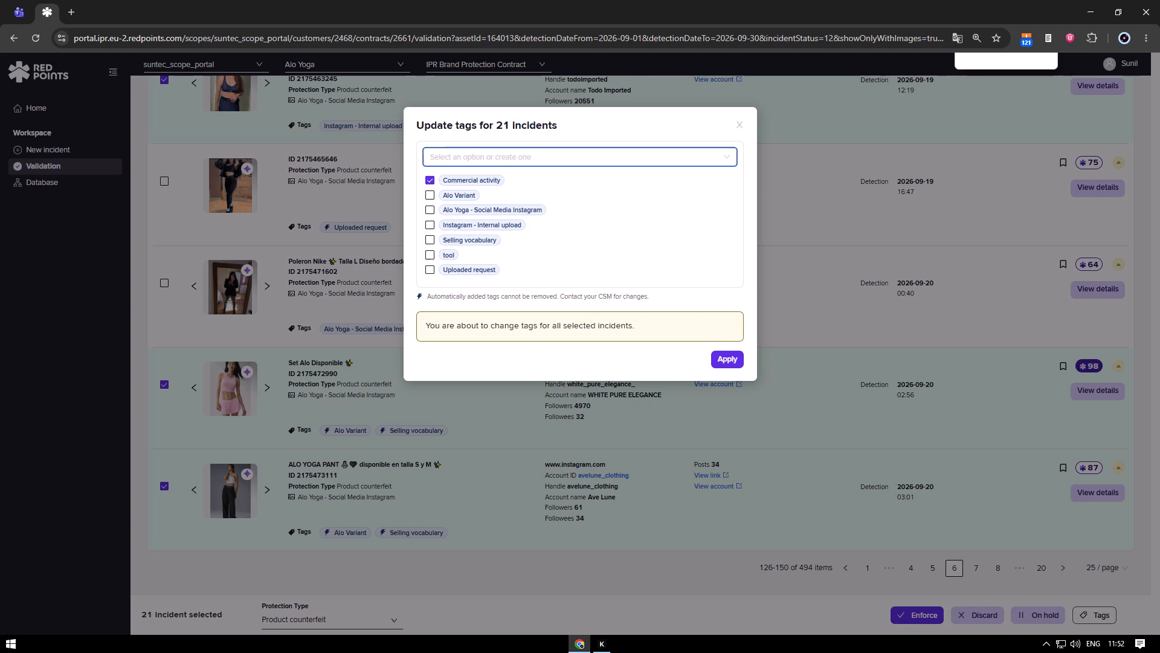
left_click(726, 355)
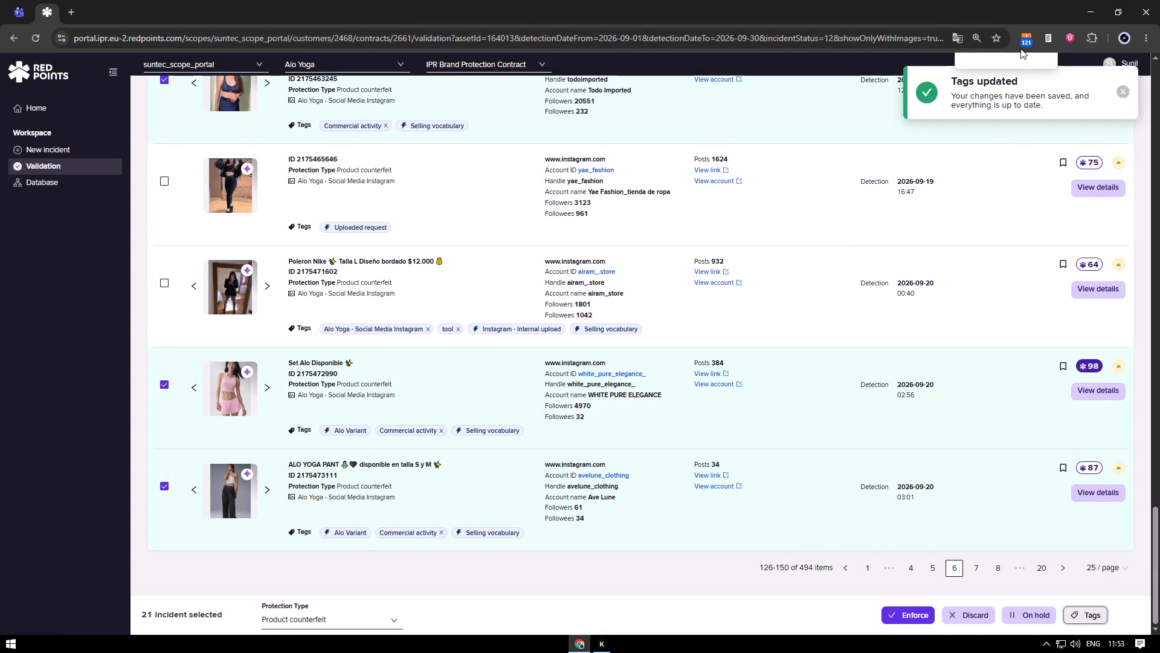
Add 21 to the processed-incident counter for the selected incidents.
triple_click(1026, 44)
triple_click(1026, 44)
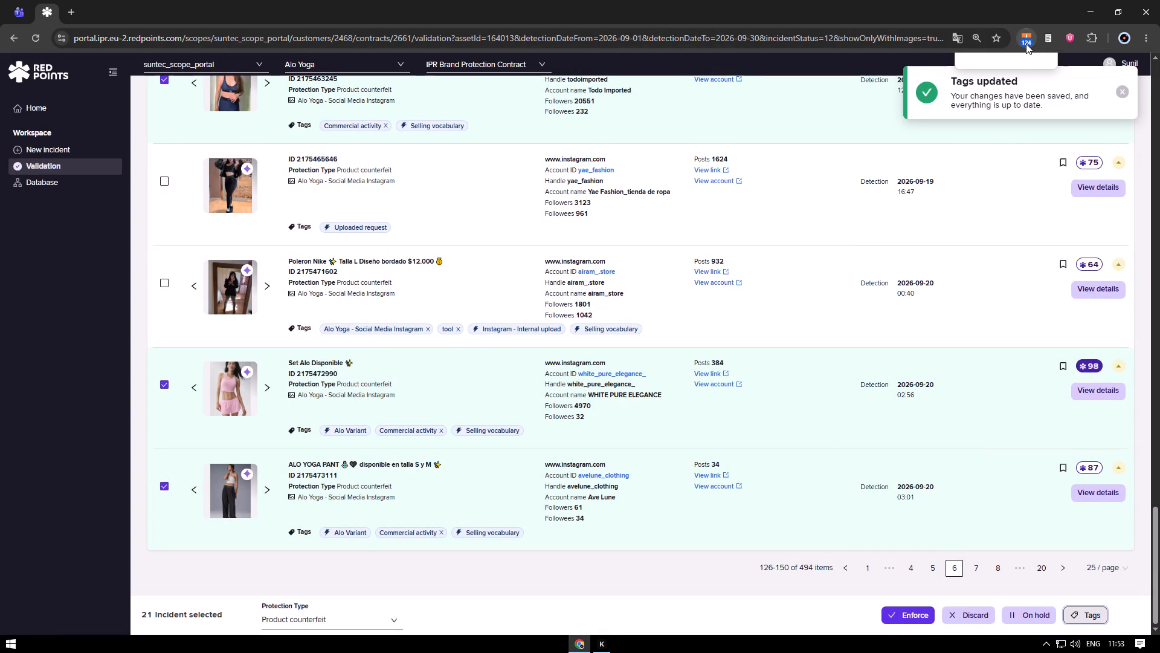
triple_click(1026, 44)
triple_click(1026, 44)
triple_click(1026, 44)
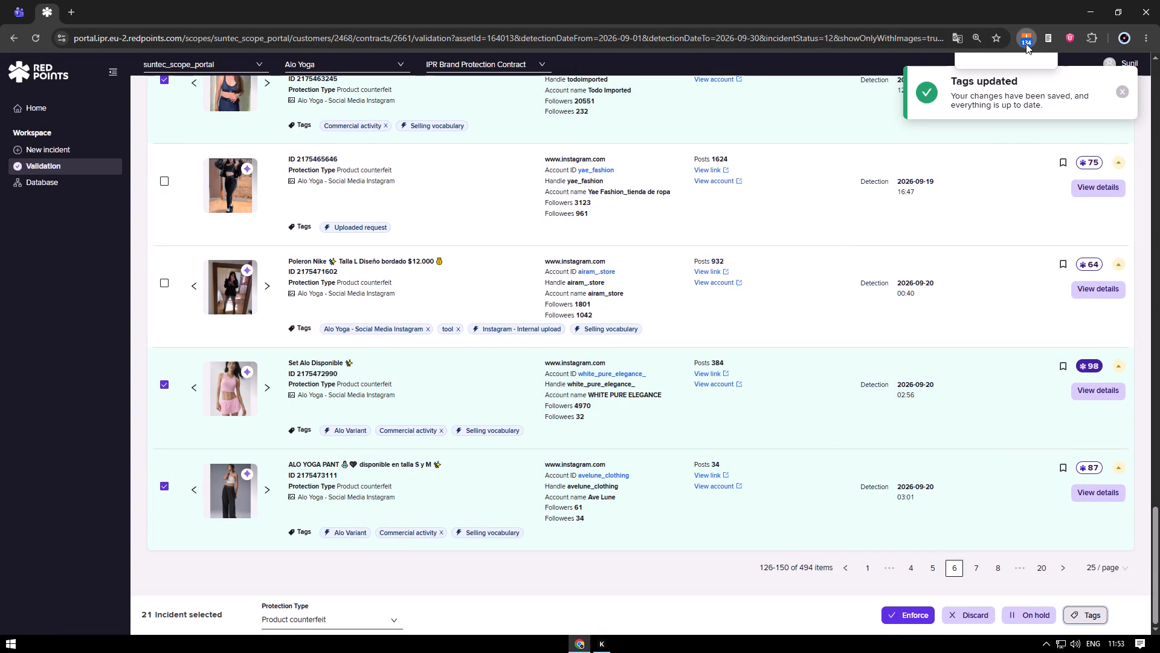
triple_click(1026, 44)
double_click(1026, 44)
left_click(1023, 42)
Calculate 21+21 in a new browser tab and close that tab.
scroll(431, 406, "down", 1)
scroll(399, 474, "up", 17)
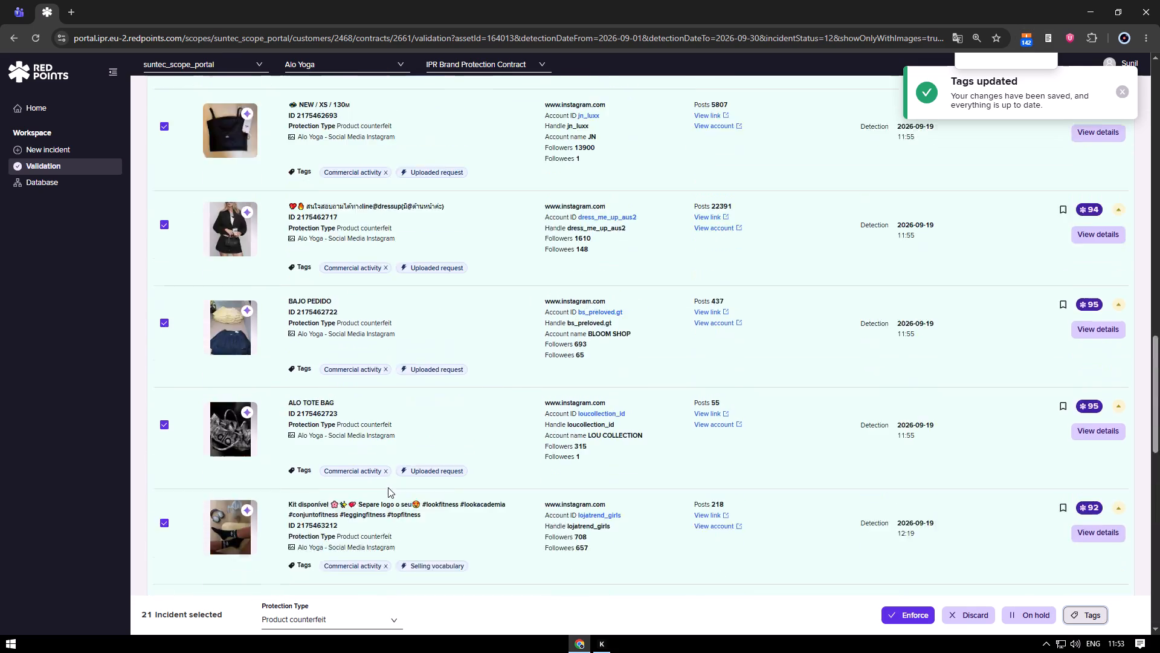
scroll(388, 487, "up", 10)
left_click(79, 1)
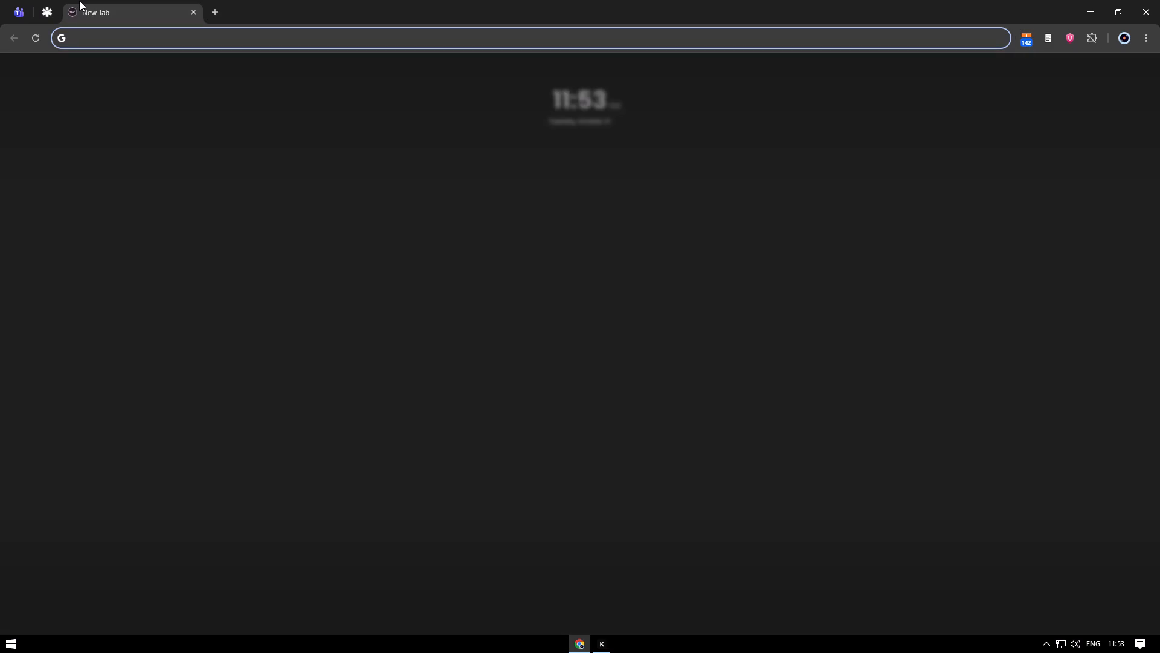
type("21+21")
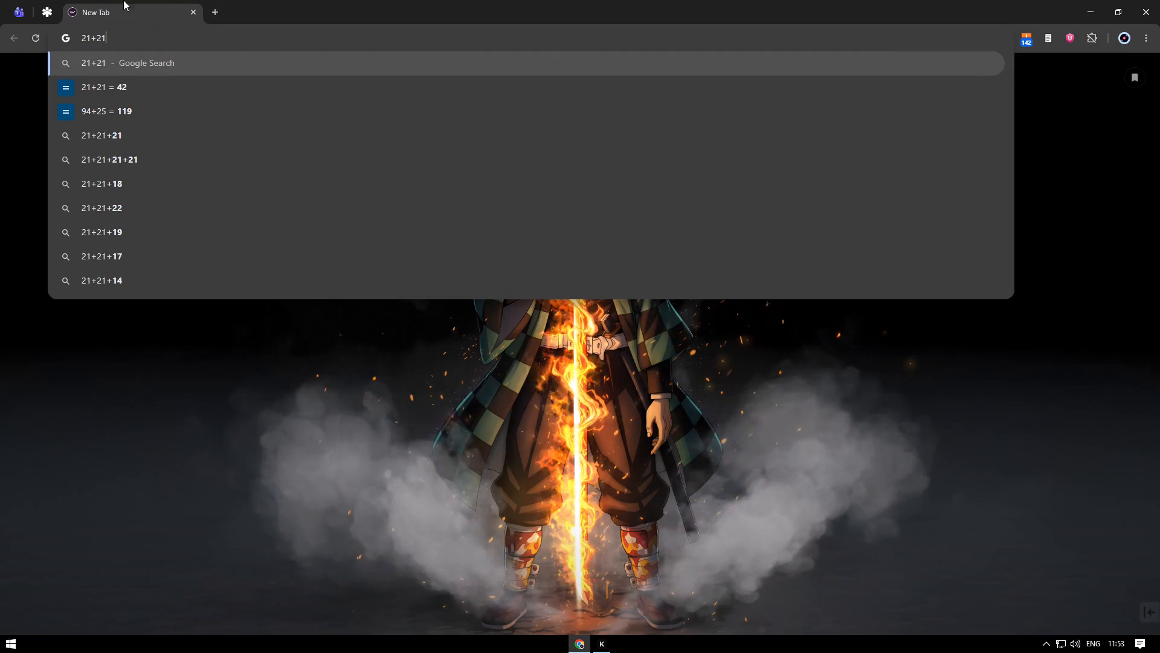
middle_click(132, 0)
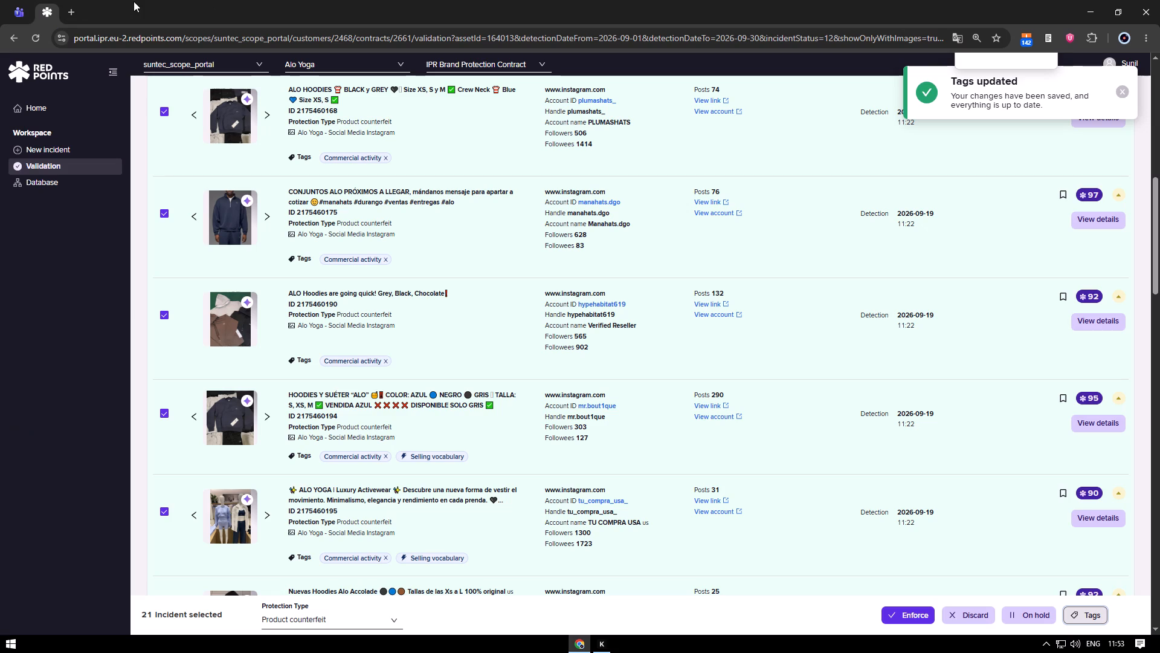
Deselect all the incidents on the current page of the validation list.
middle_click(411, 379)
scroll(411, 379, "up", 1)
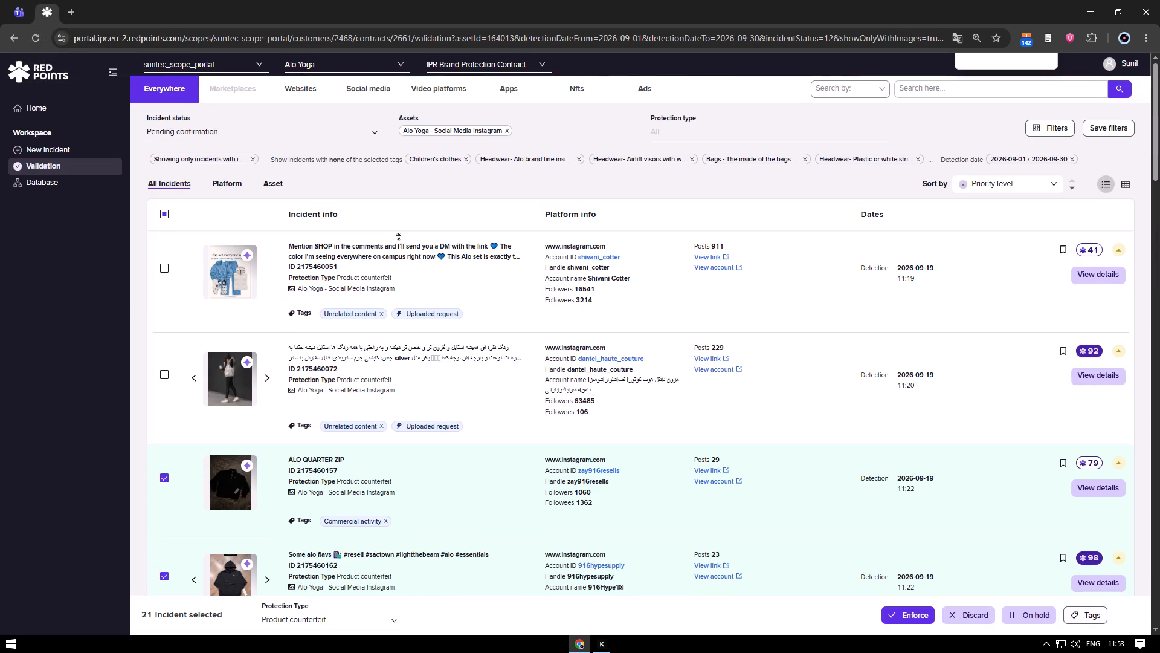
left_click(399, 239)
double_click(161, 227)
scroll(384, 251, "down", 7)
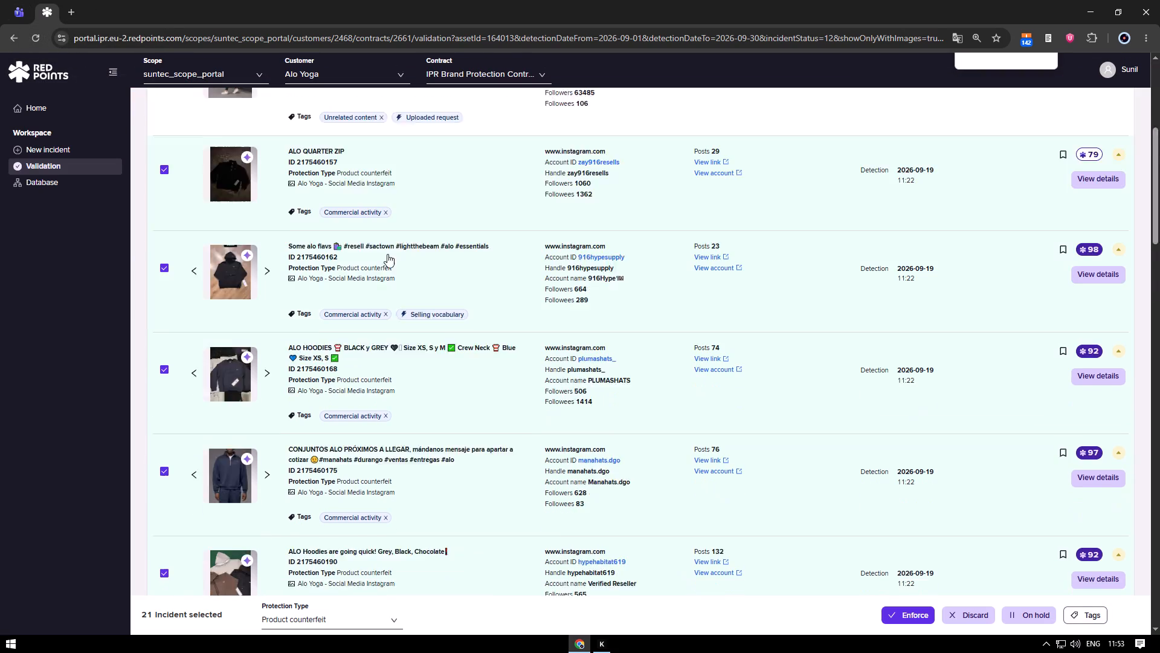
scroll(411, 292, "down", 13)
scroll(454, 316, "down", 5)
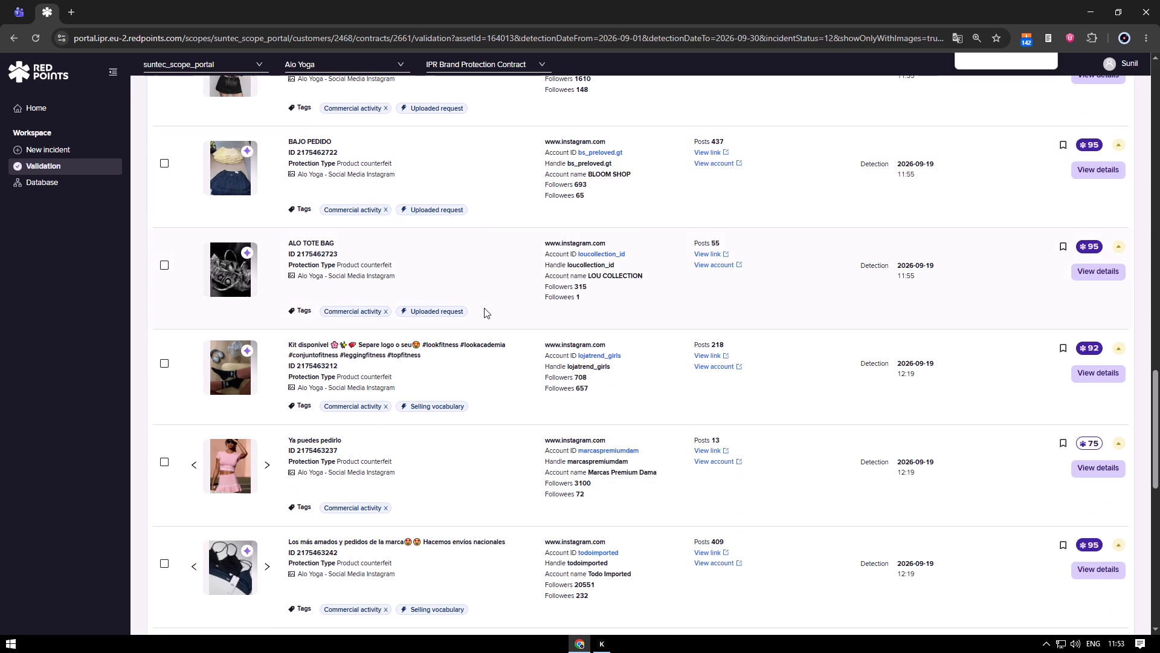
scroll(486, 316, "down", 11)
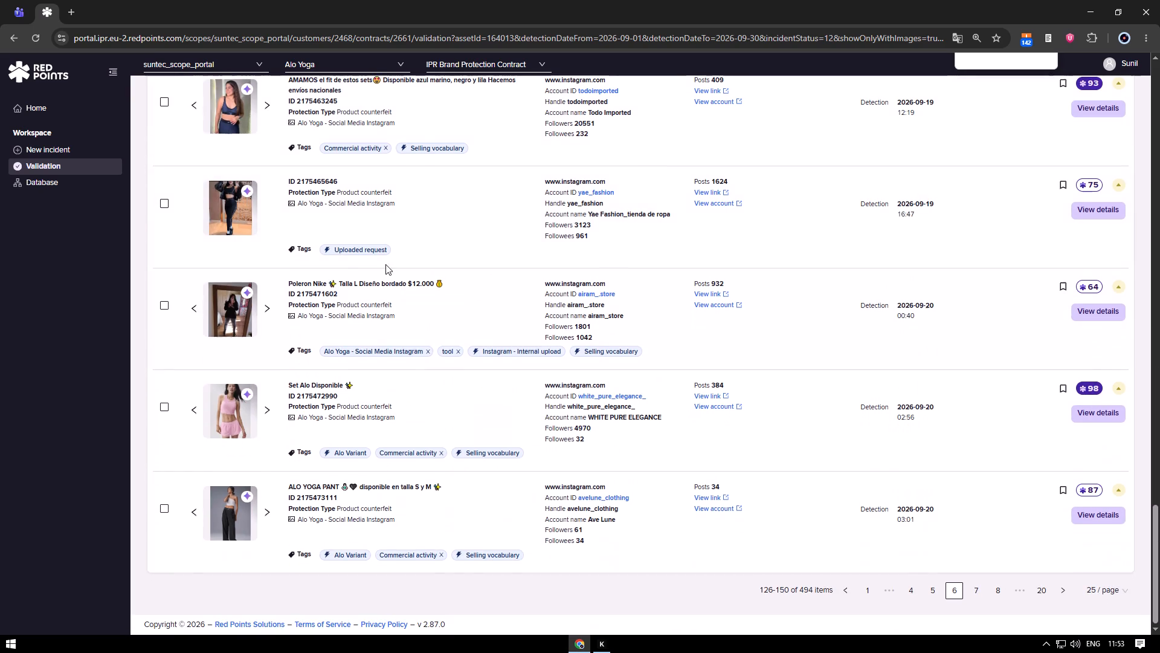
left_click(167, 207)
left_click(165, 305)
left_click(1094, 611)
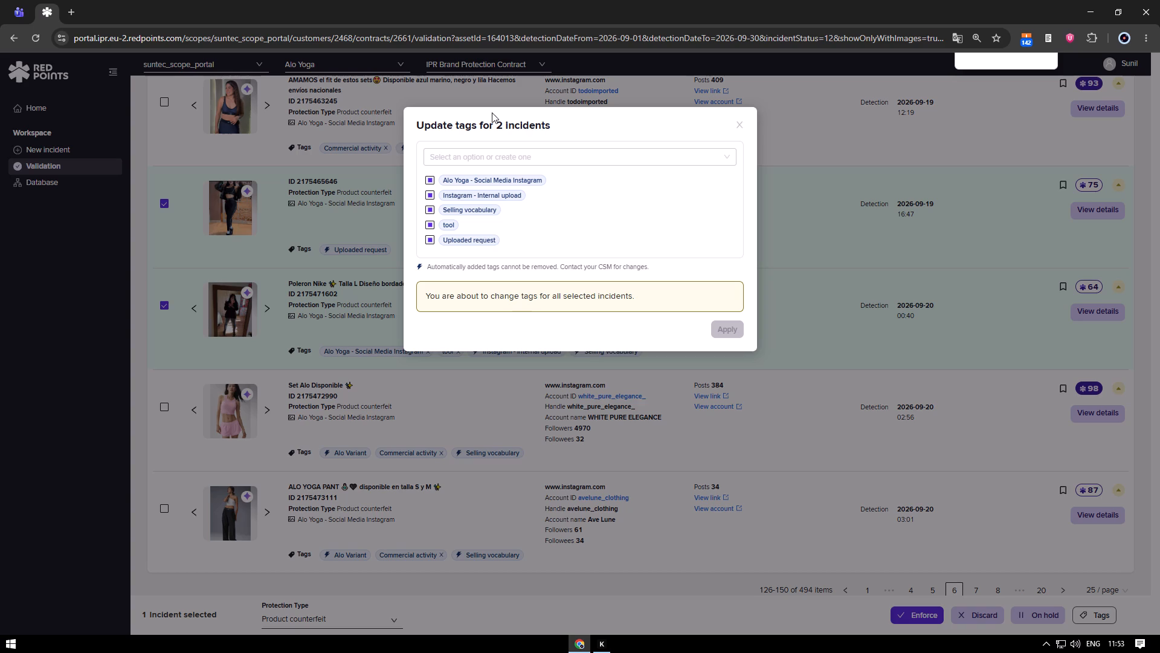
double_click(433, 242)
double_click(428, 223)
double_click(428, 207)
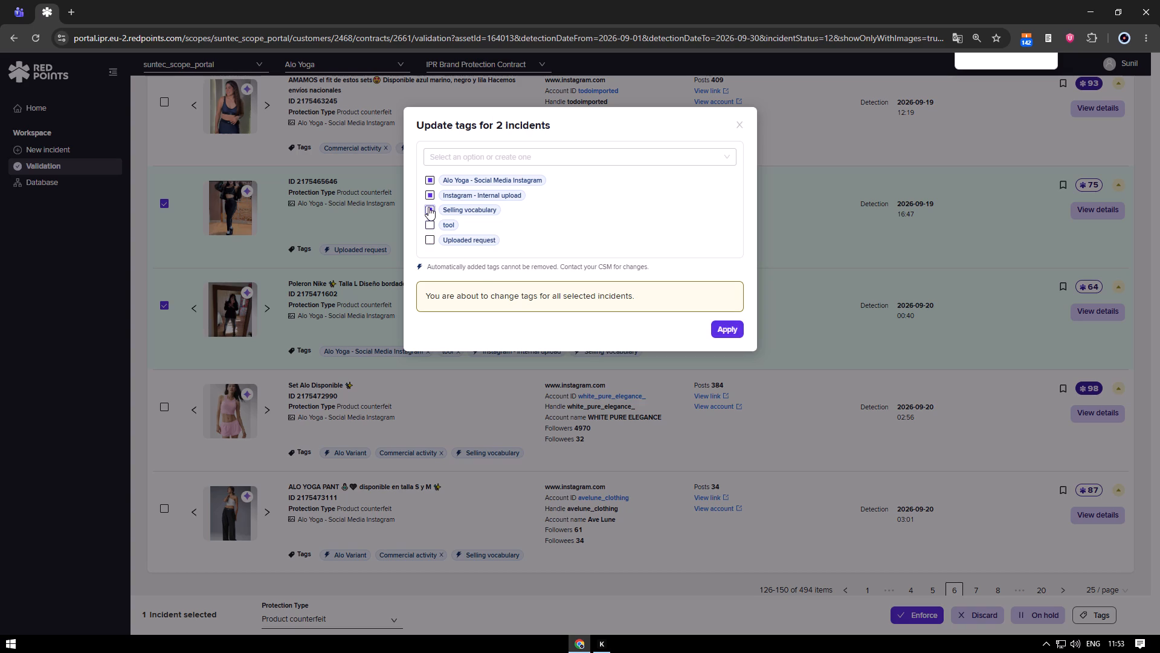
double_click(429, 192)
double_click(429, 180)
left_click(447, 160)
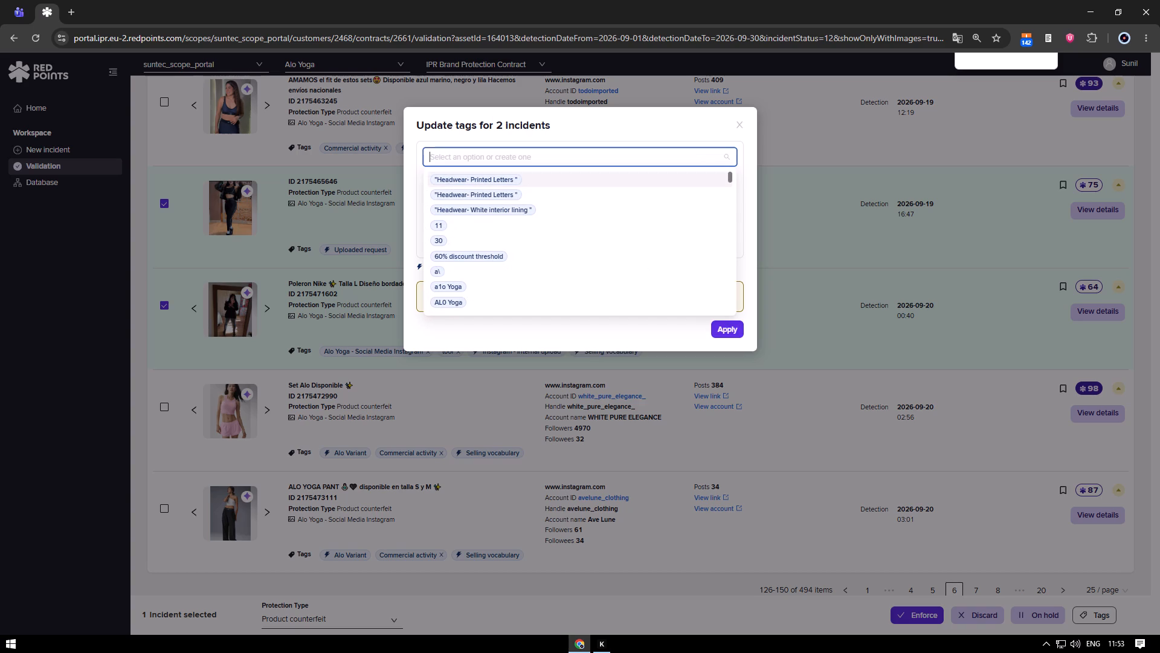
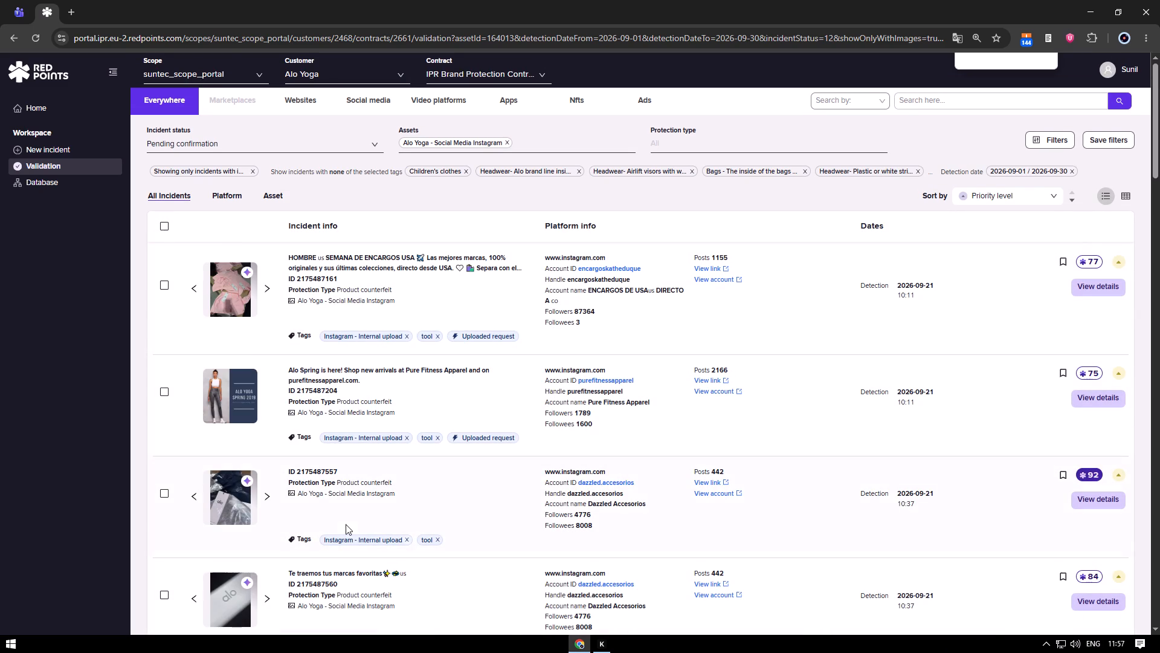
left_click(219, 390)
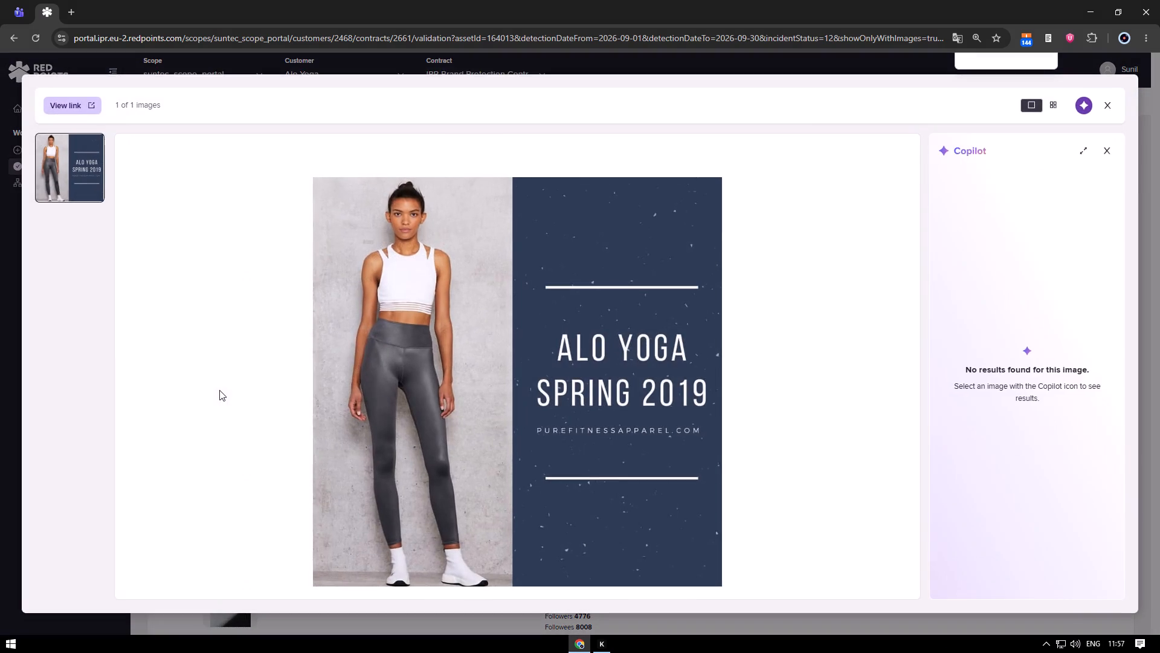
key("Escape")
left_click(164, 391)
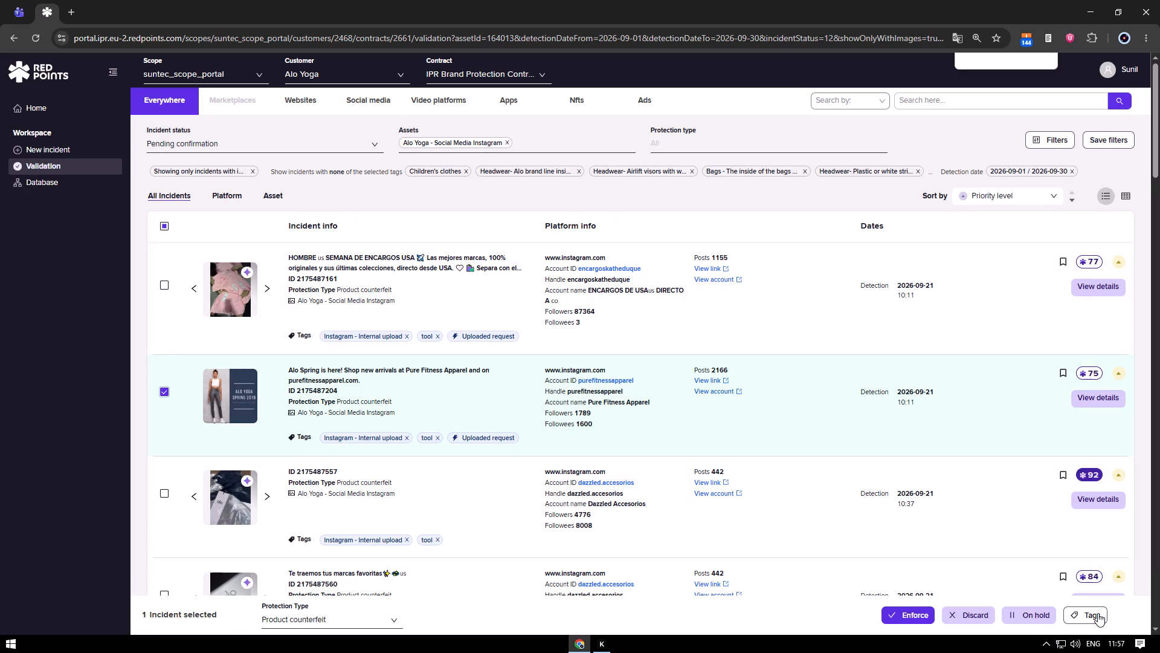
left_click(1098, 613)
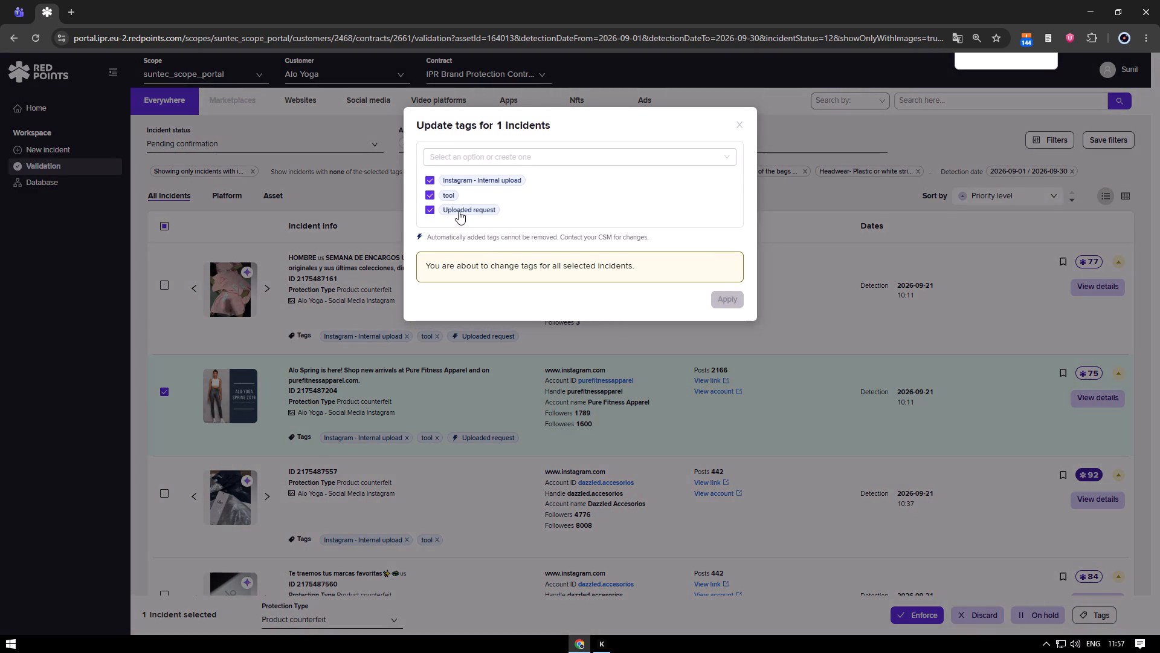
left_click(459, 211)
left_click(448, 200)
left_click(458, 181)
left_click(472, 156)
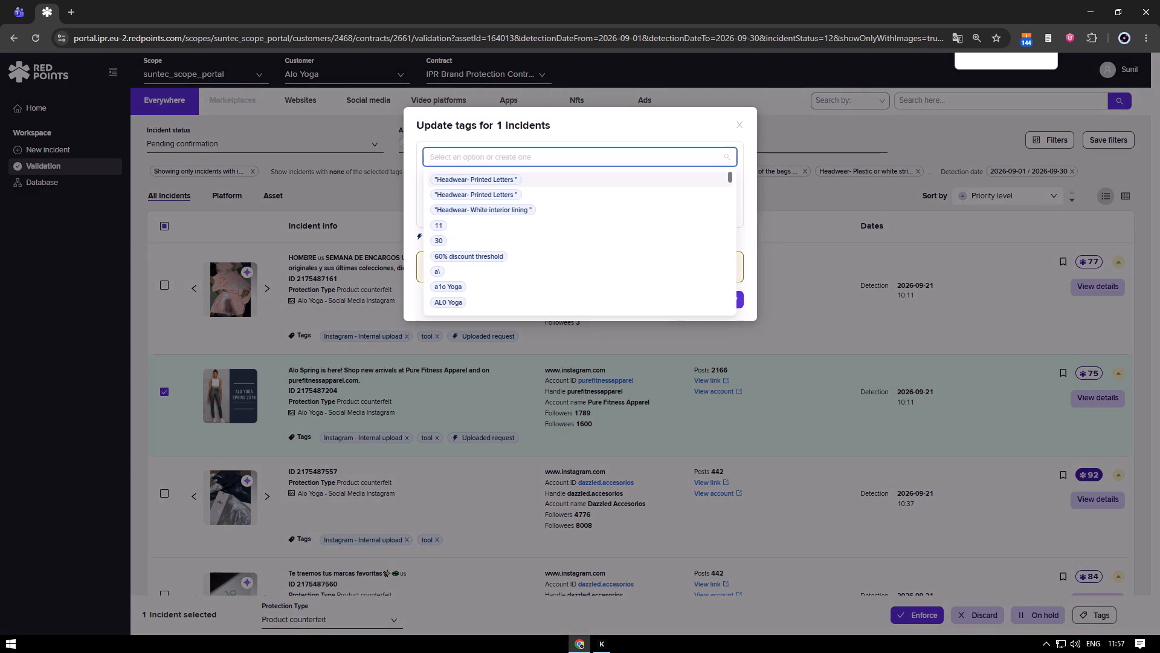
type("unrel")
key("Up")
key("Return")
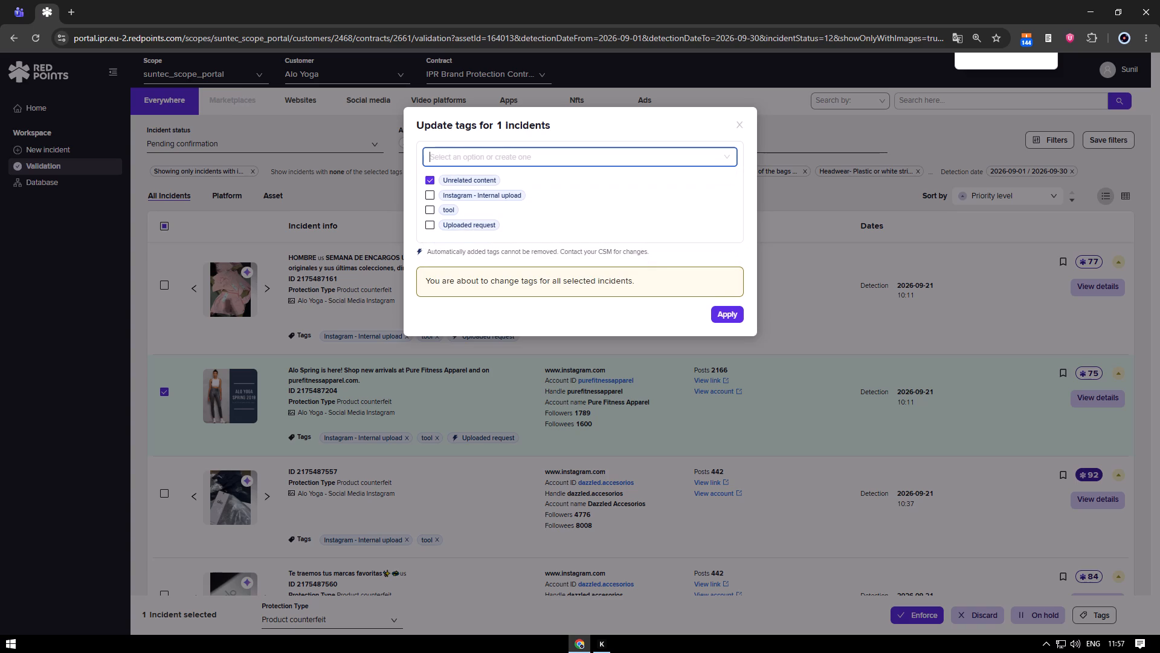
left_click(739, 311)
left_click(1025, 30)
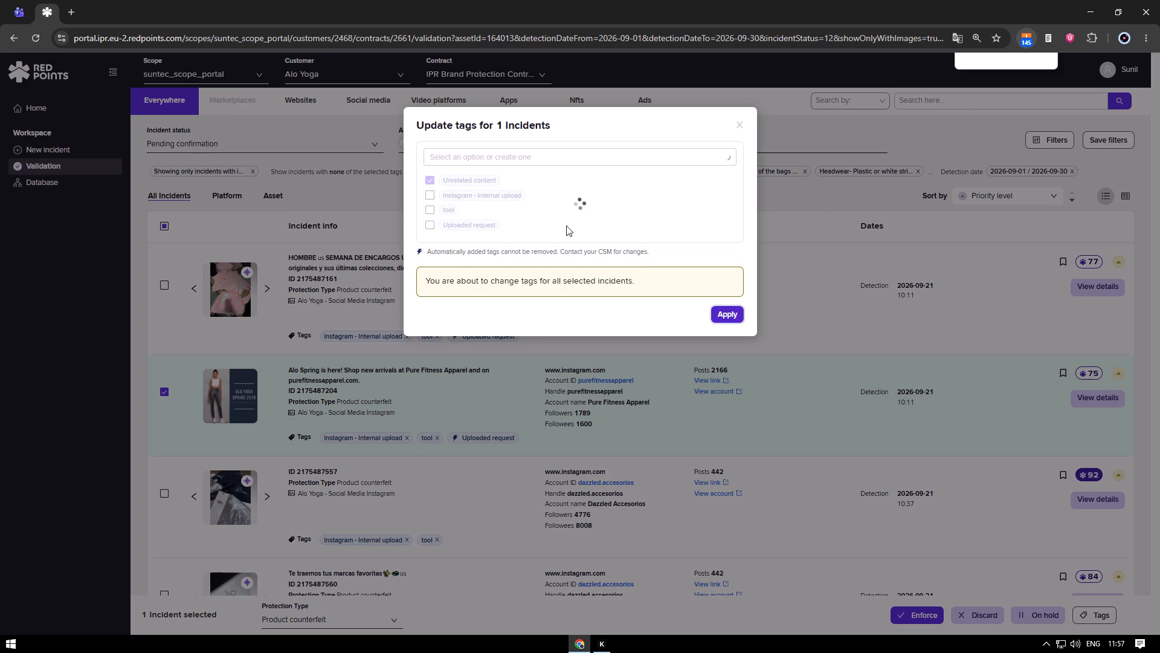
left_click(164, 392)
left_click(164, 282)
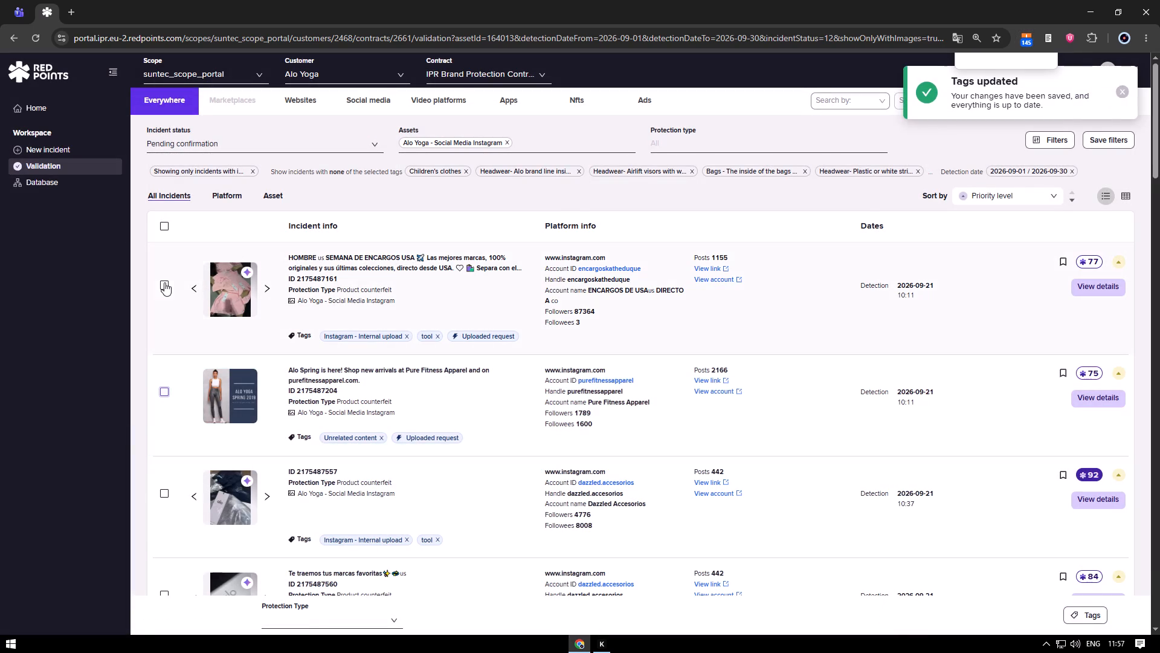
scroll(199, 508, "down", 3)
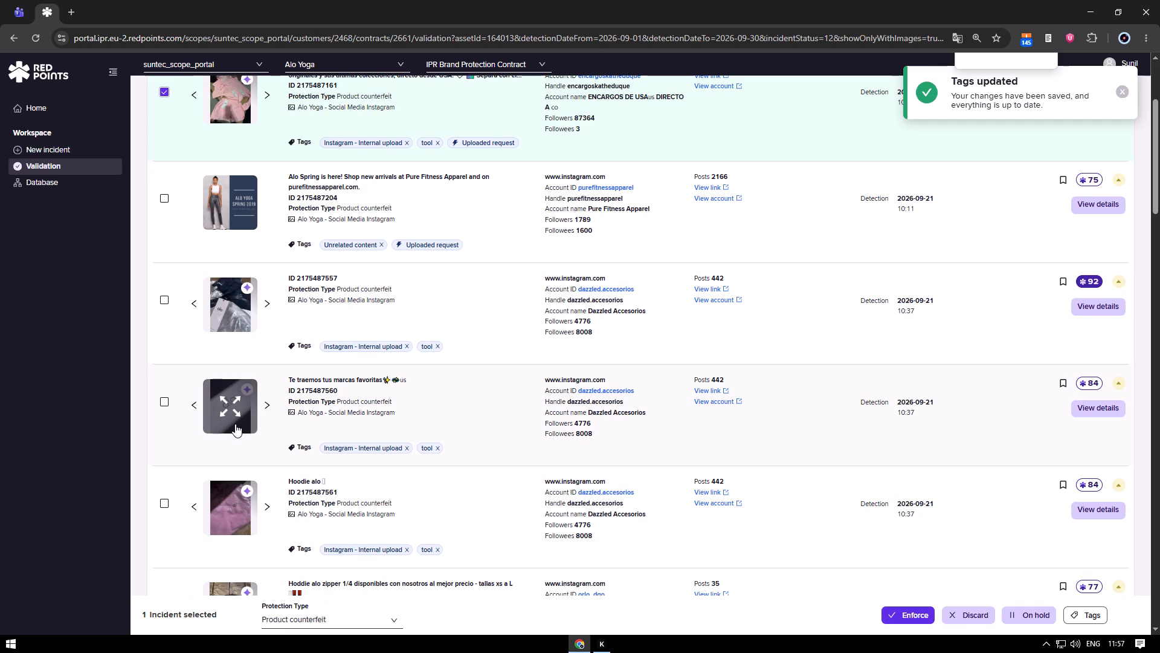
scroll(246, 475, "down", 2)
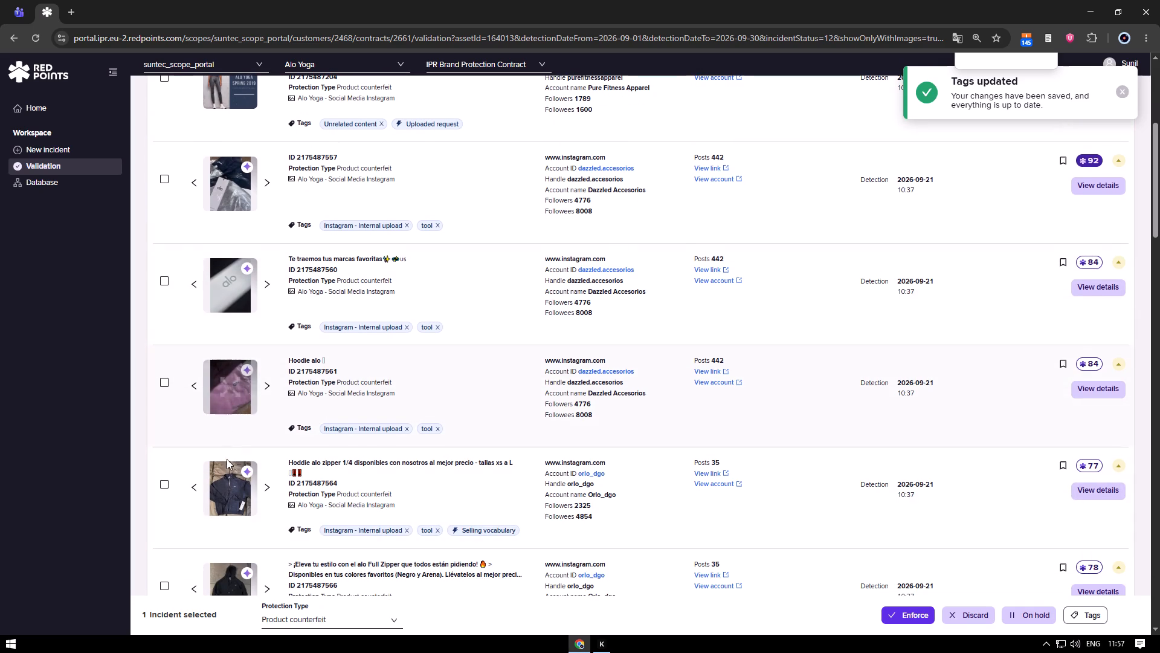
left_click(164, 382)
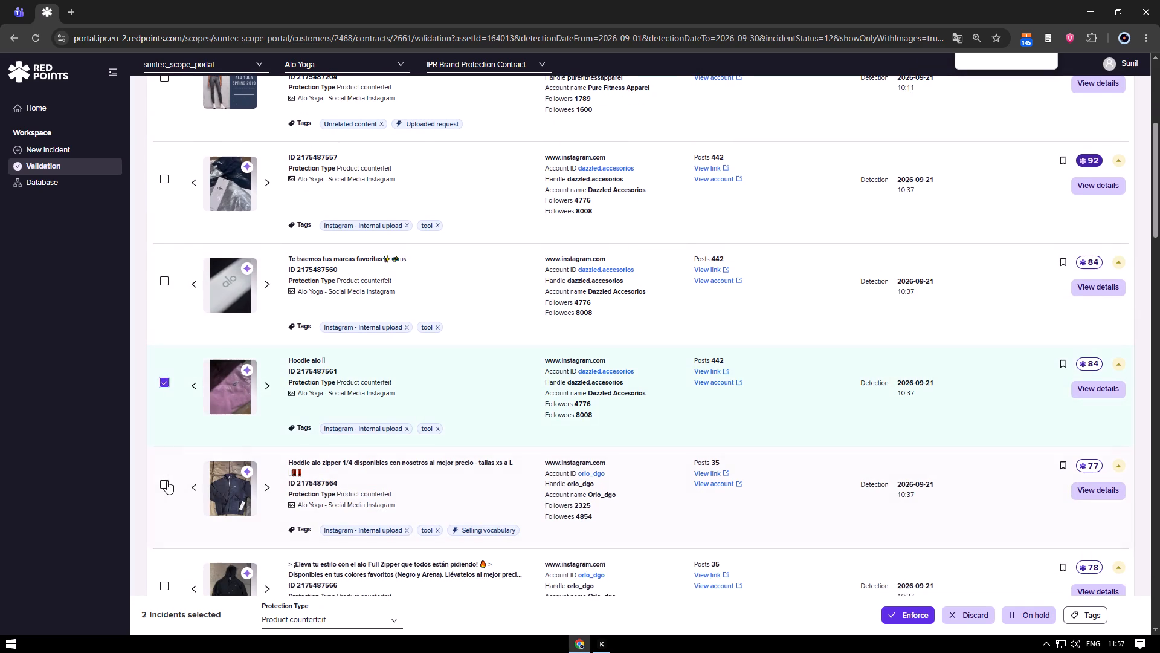
left_click(166, 482)
scroll(166, 482, "down", 3)
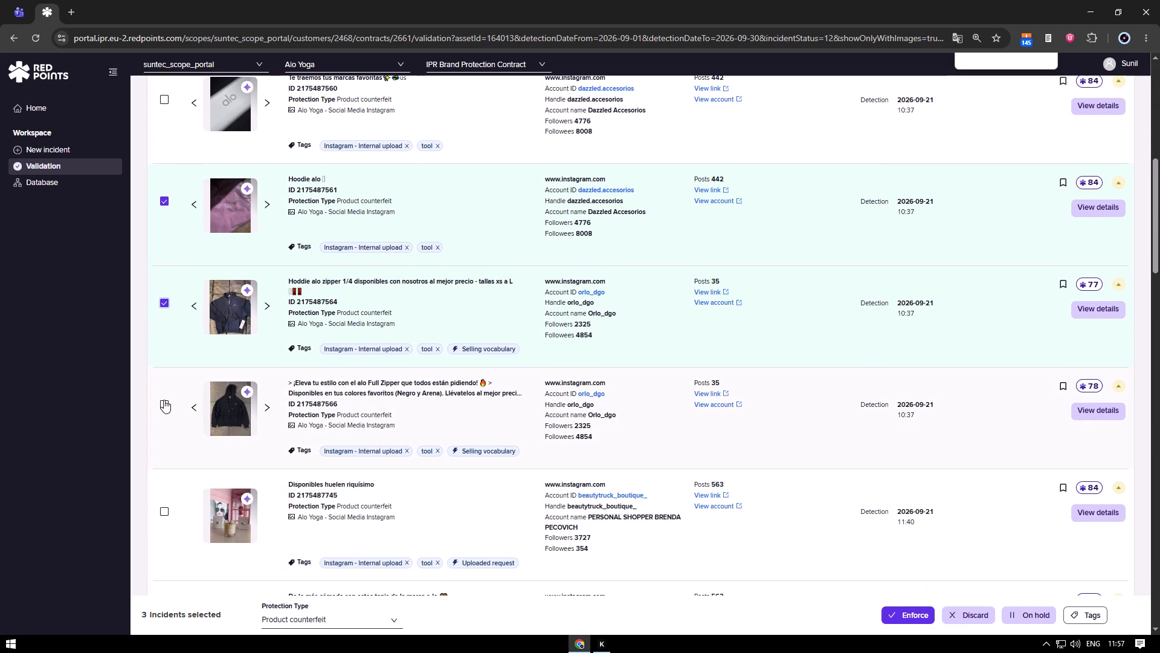
left_click(164, 400)
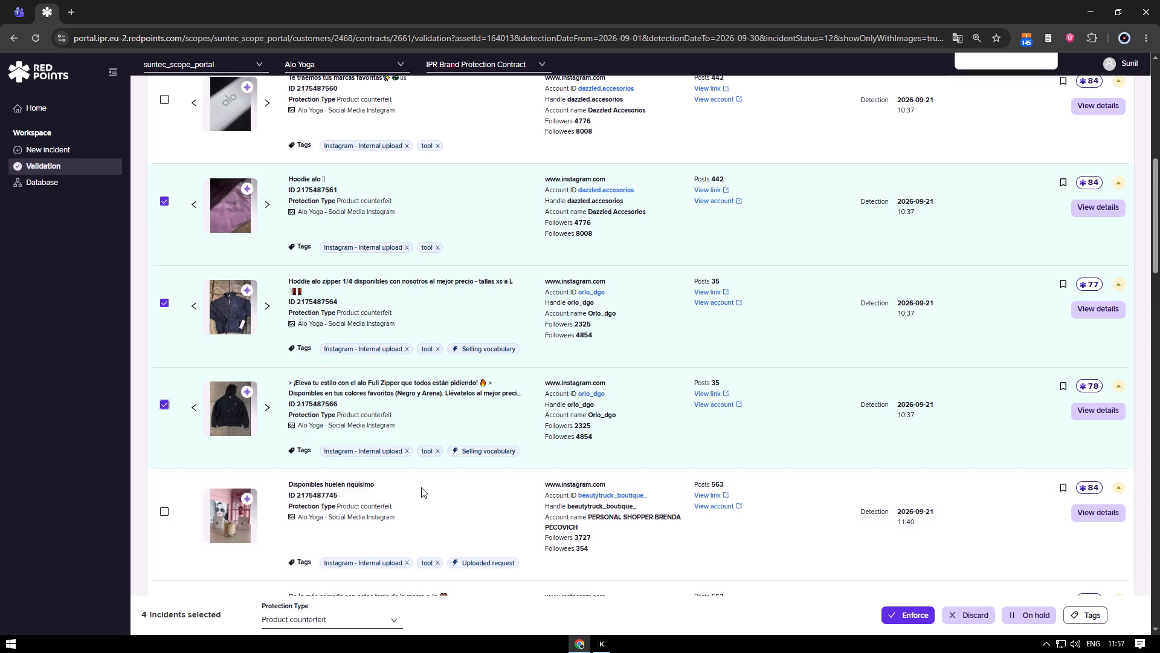
scroll(415, 484, "down", 3)
left_click(175, 544)
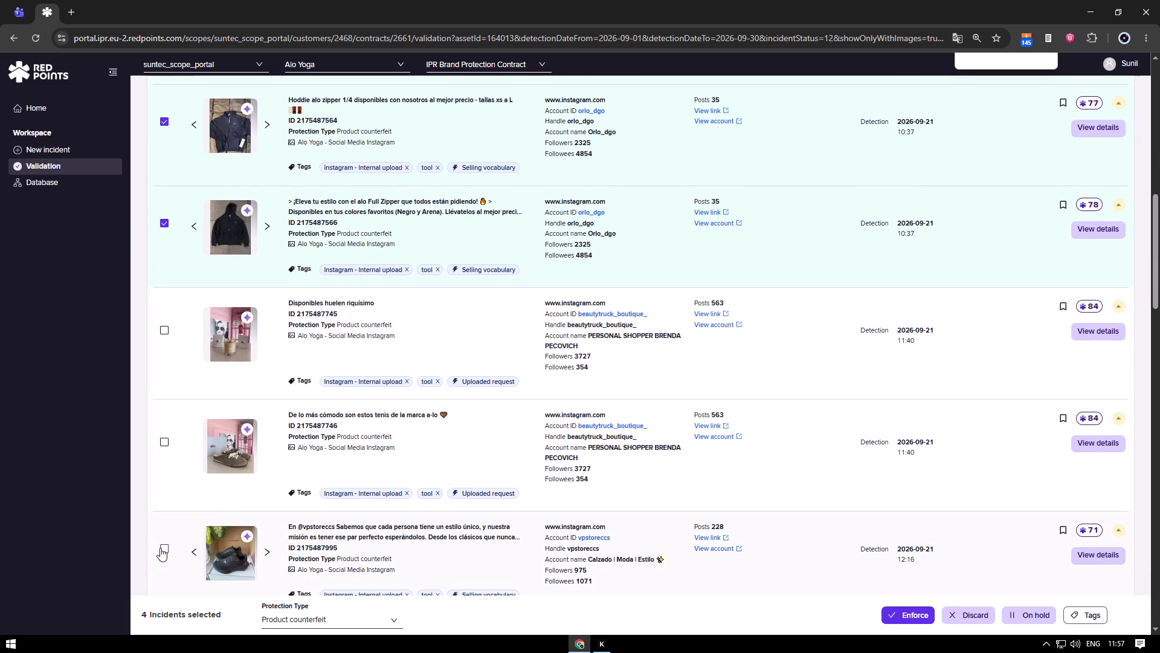
scroll(160, 548, "down", 3)
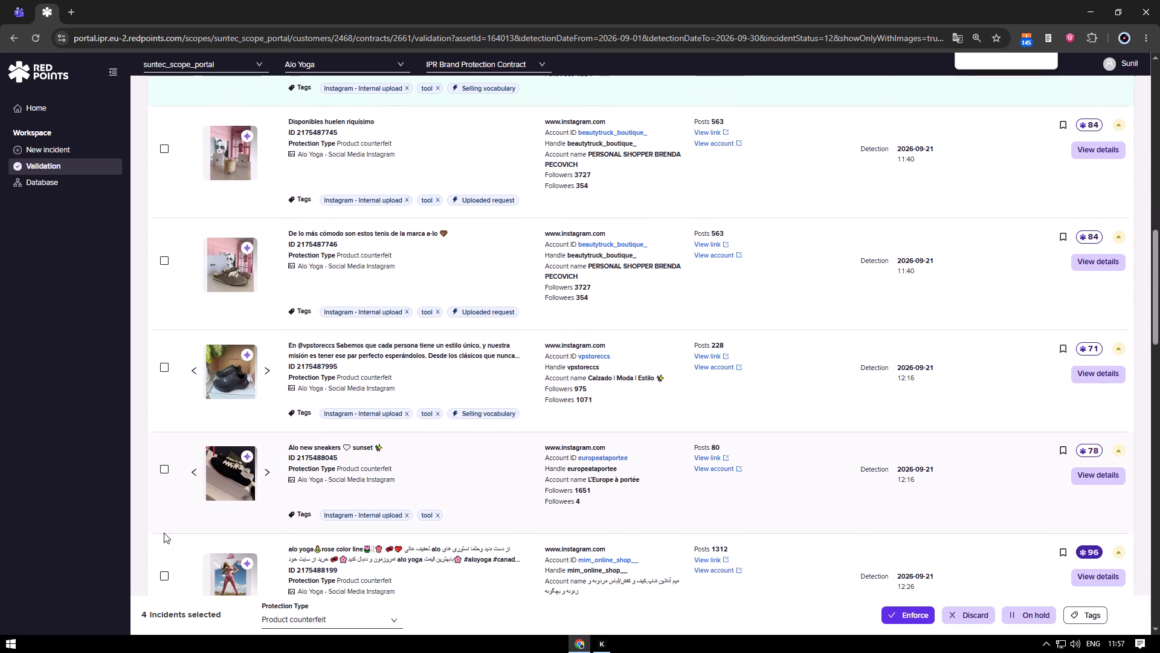
left_click(161, 466)
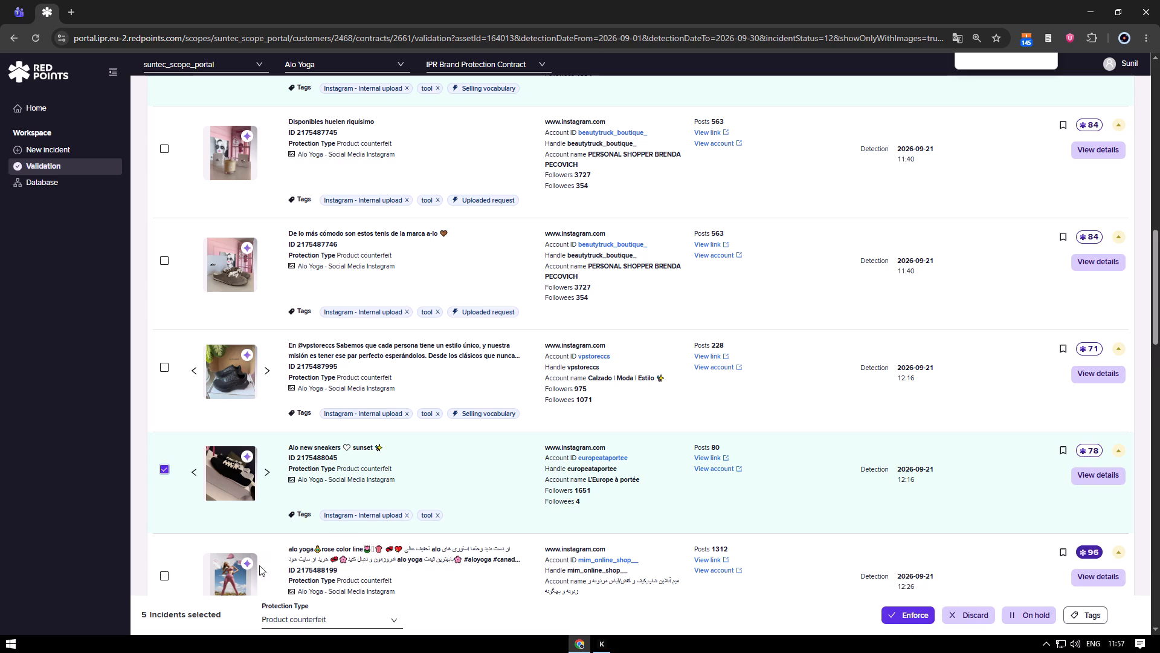
left_click(242, 574)
key("Escape")
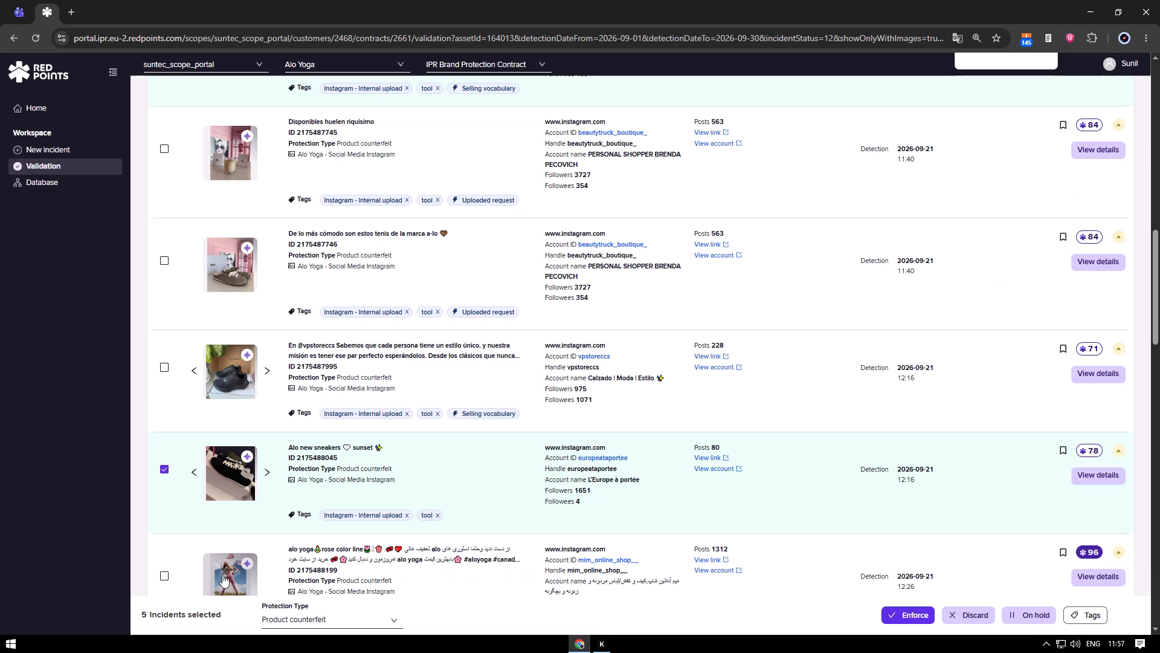
scroll(829, 527, "down", 1)
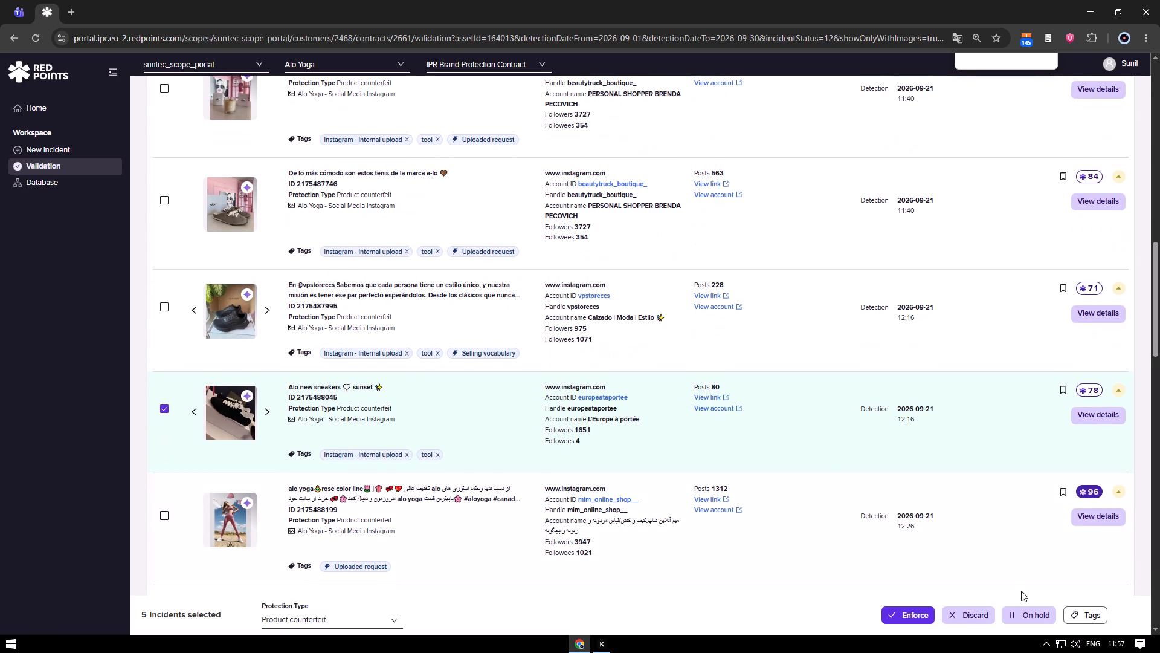
left_click(1098, 625)
left_click(1098, 623)
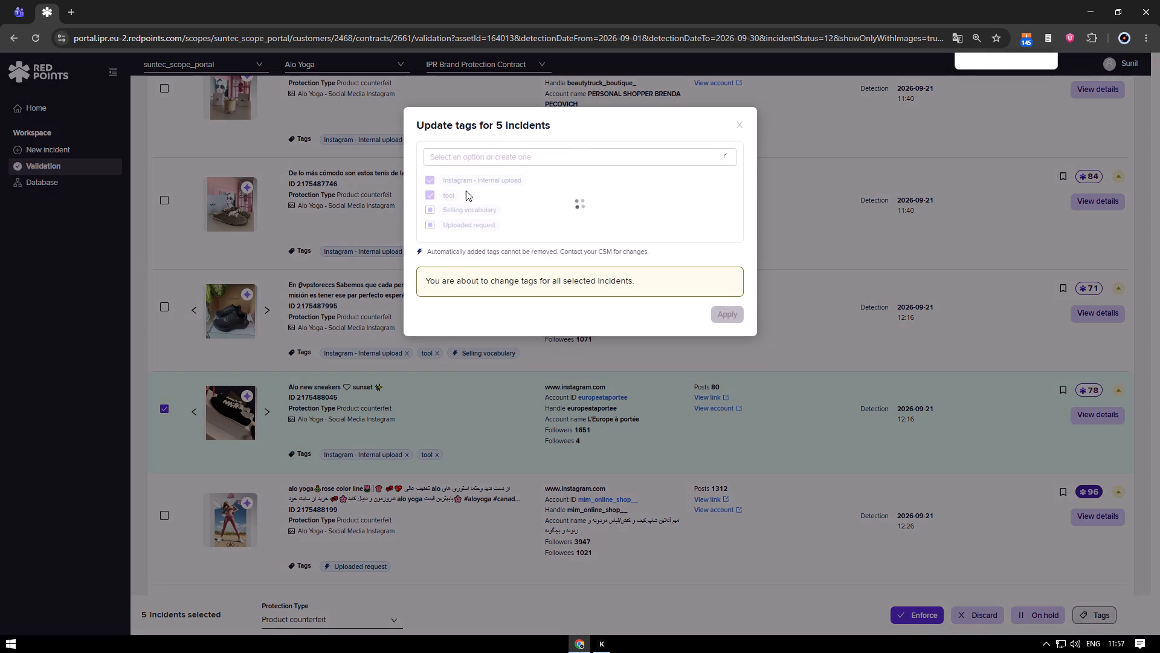
double_click(457, 223)
double_click(457, 225)
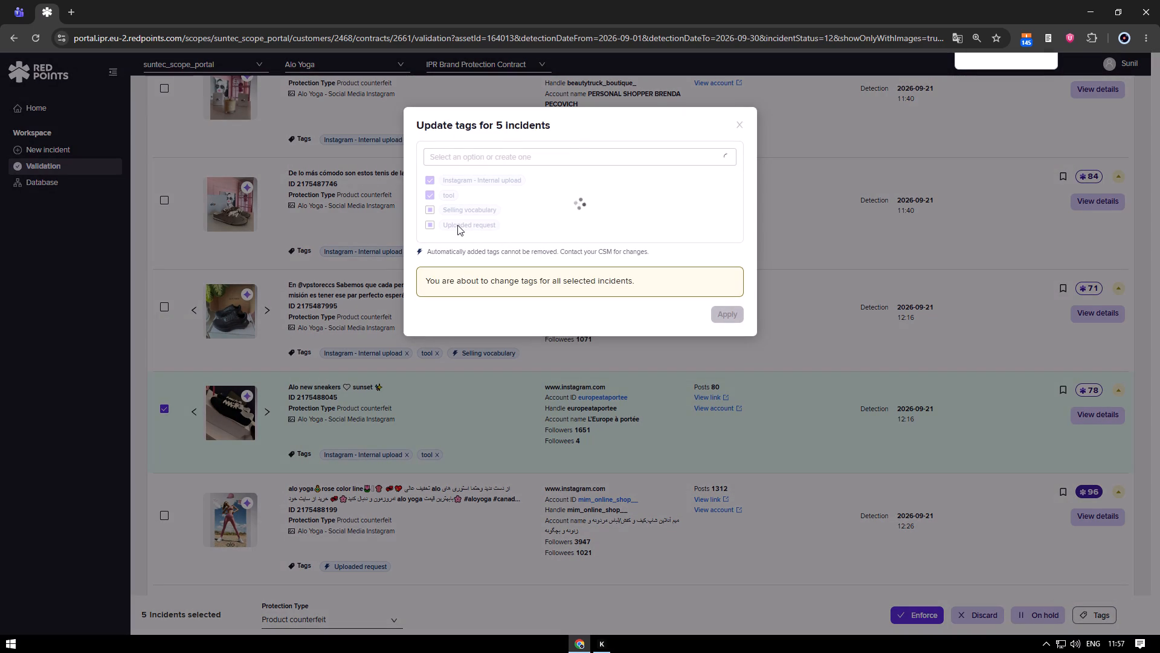
double_click(439, 227)
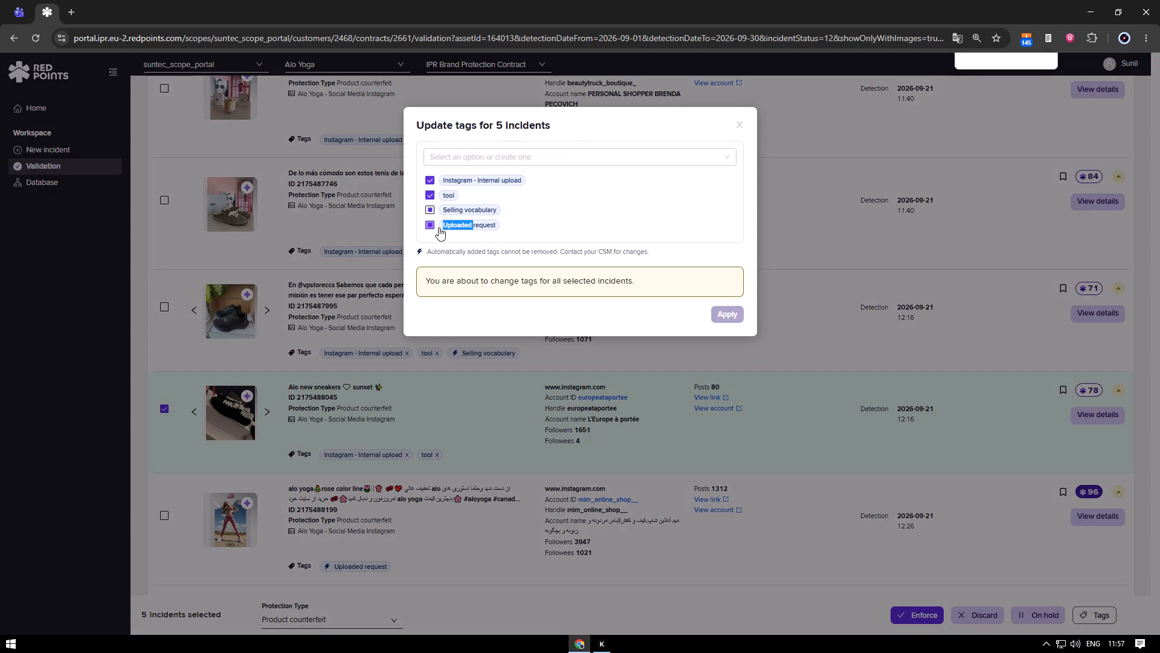
double_click(451, 210)
double_click(448, 195)
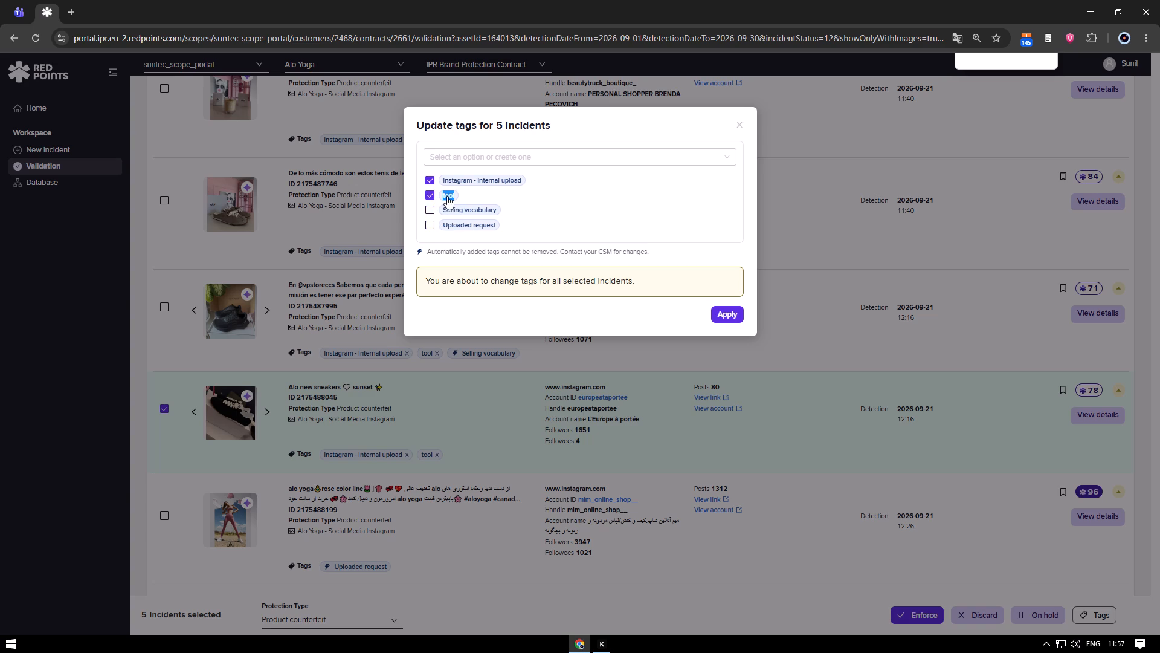
left_click(447, 196)
left_click(458, 175)
left_click(466, 160)
type("comm")
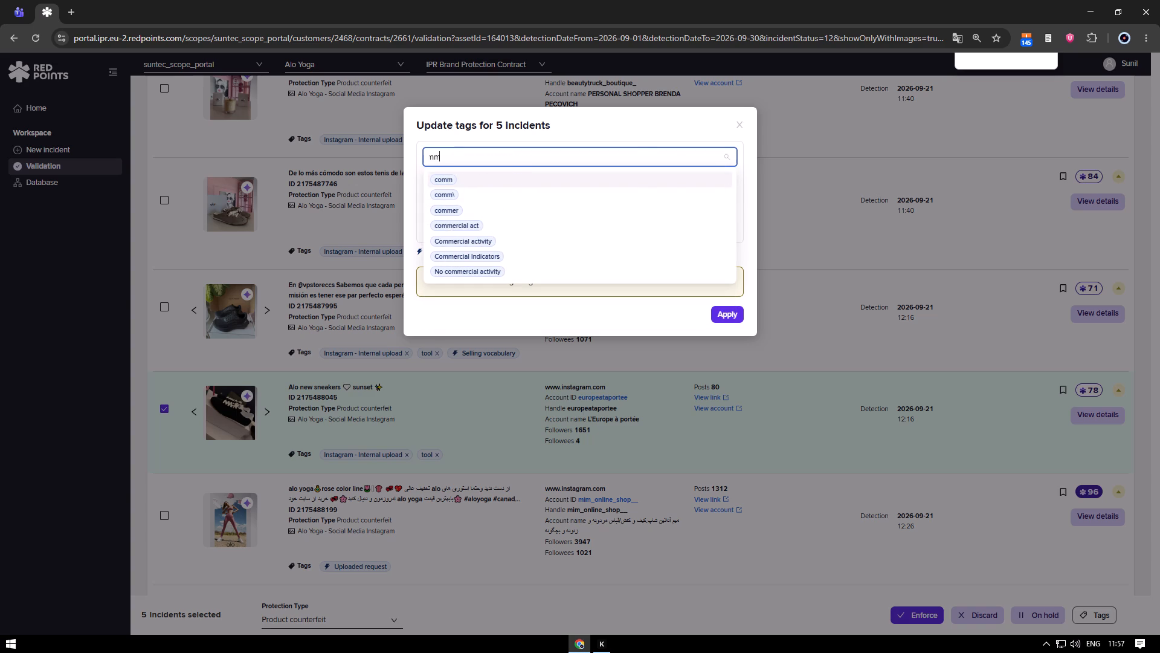
key("Up")
key("Up")
key("Up")
key("Return")
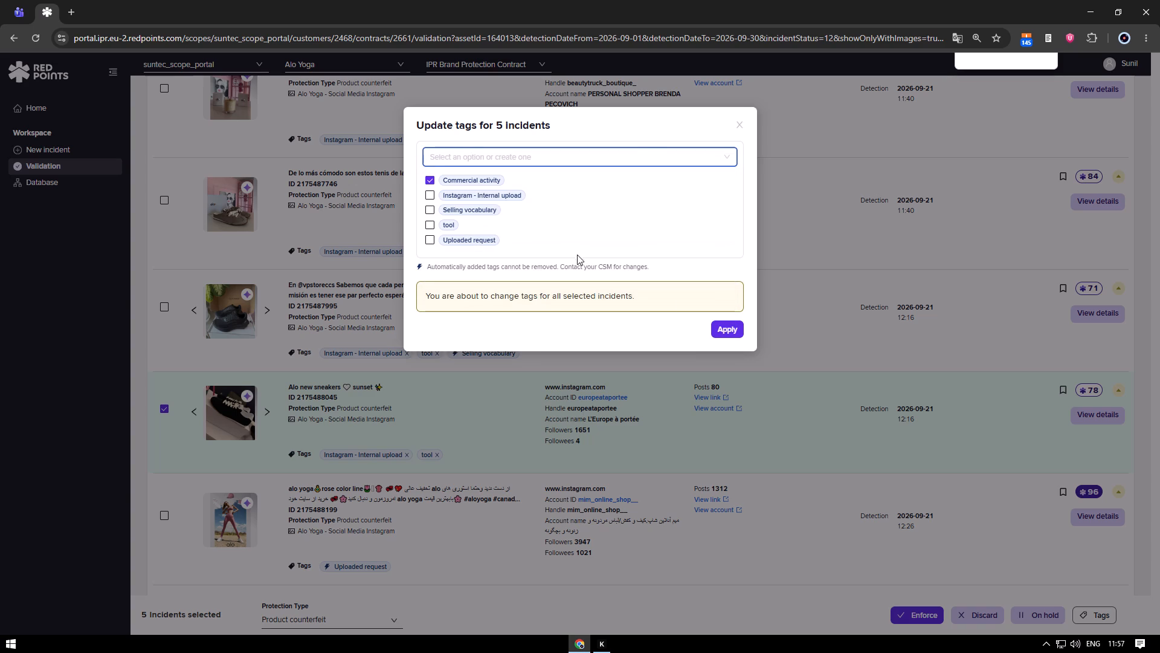
left_click(727, 333)
Add 5 to the processed-incident counter for the selected incidents.
triple_click(1023, 38)
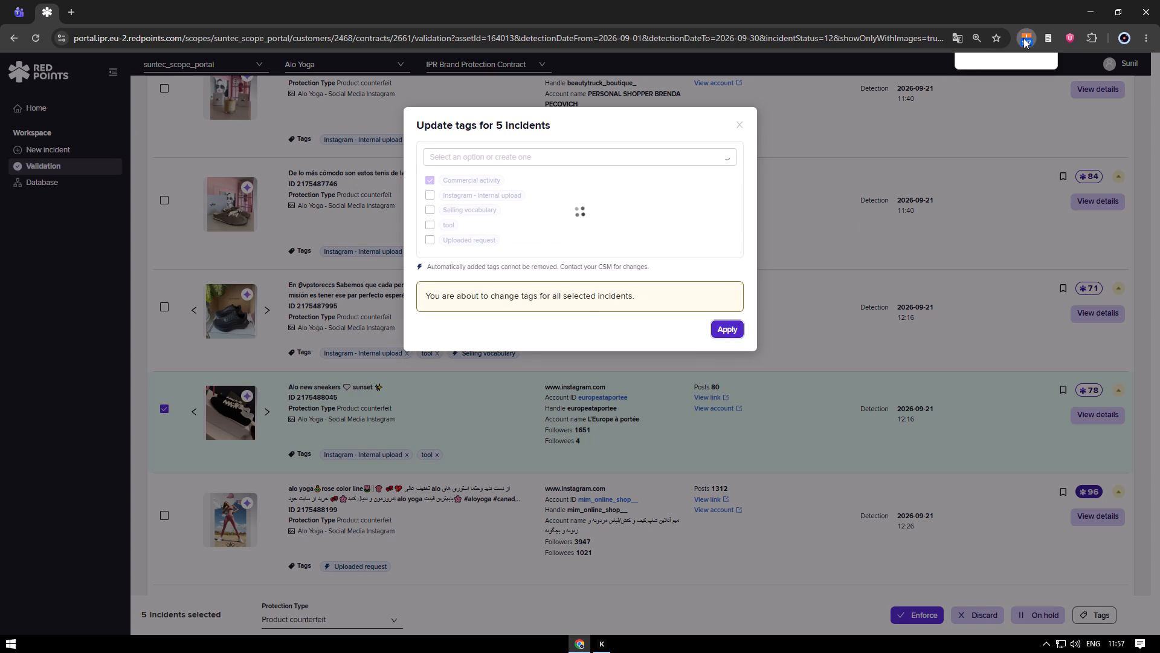
double_click(1023, 38)
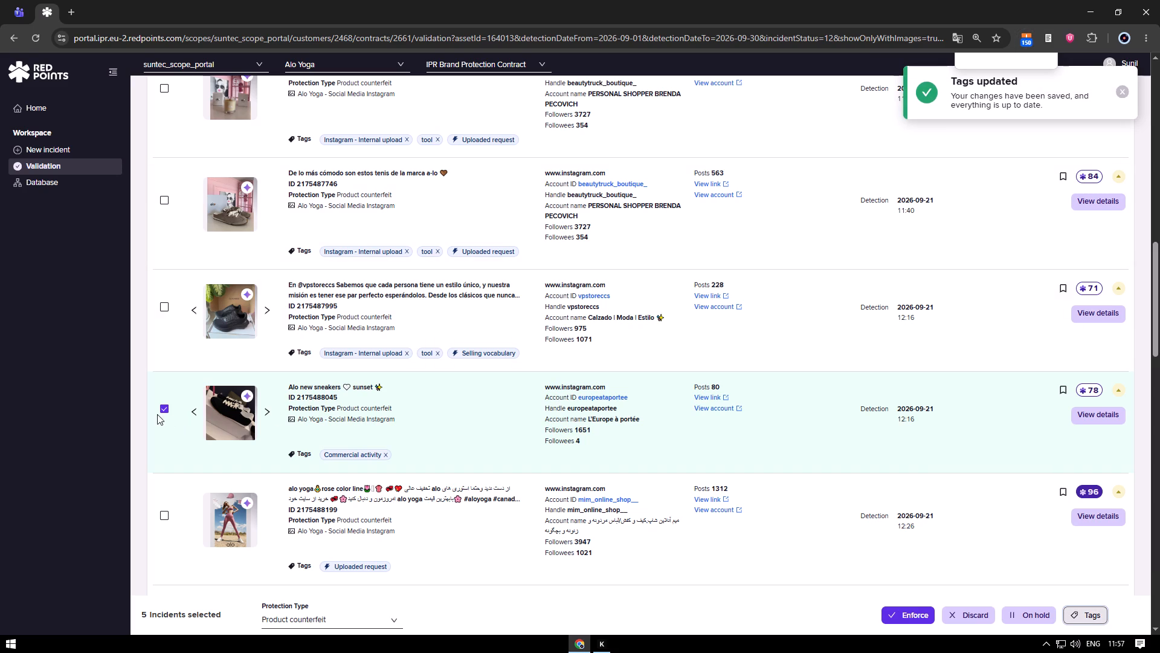
Deselect the five incidents just tagged Commercial activity in the validation list.
left_click(165, 406)
scroll(165, 406, "up", 4)
scroll(184, 317, "up", 2)
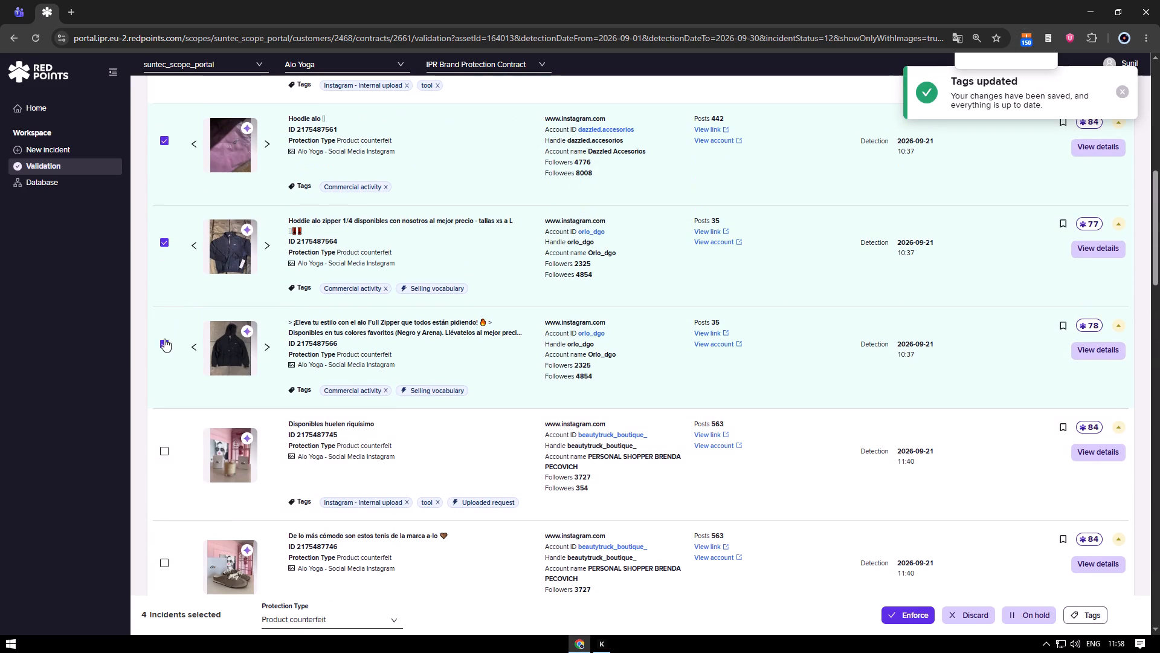
left_click(164, 339)
left_click(167, 139)
left_click(164, 239)
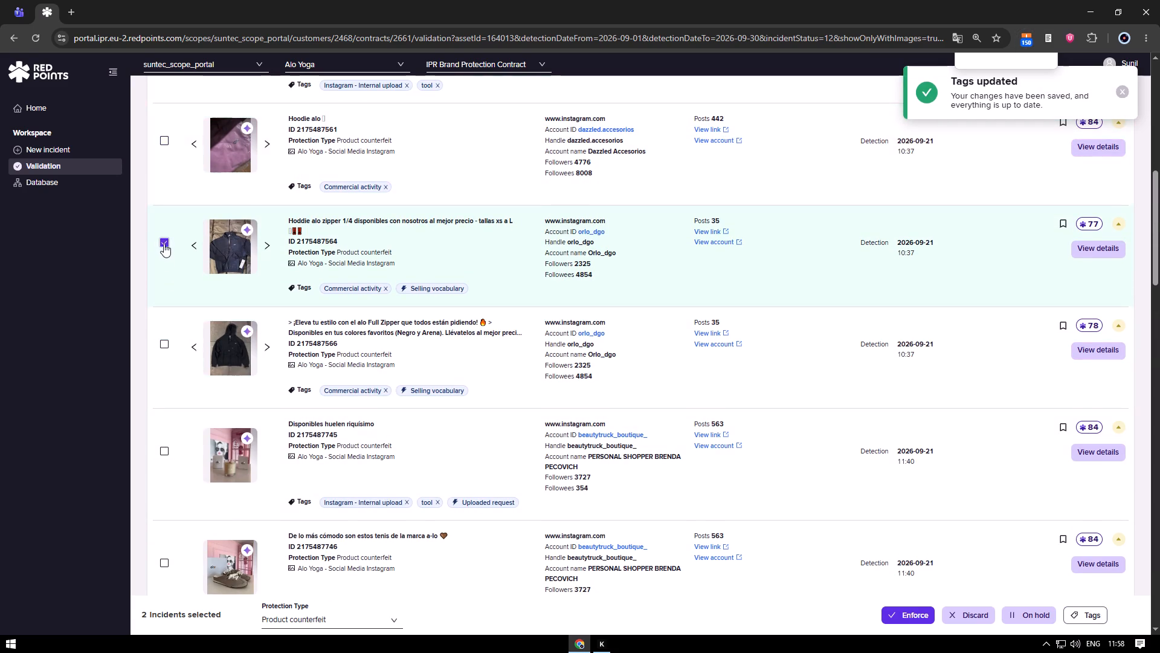
scroll(166, 252, "up", 6)
scroll(176, 333, "up", 2)
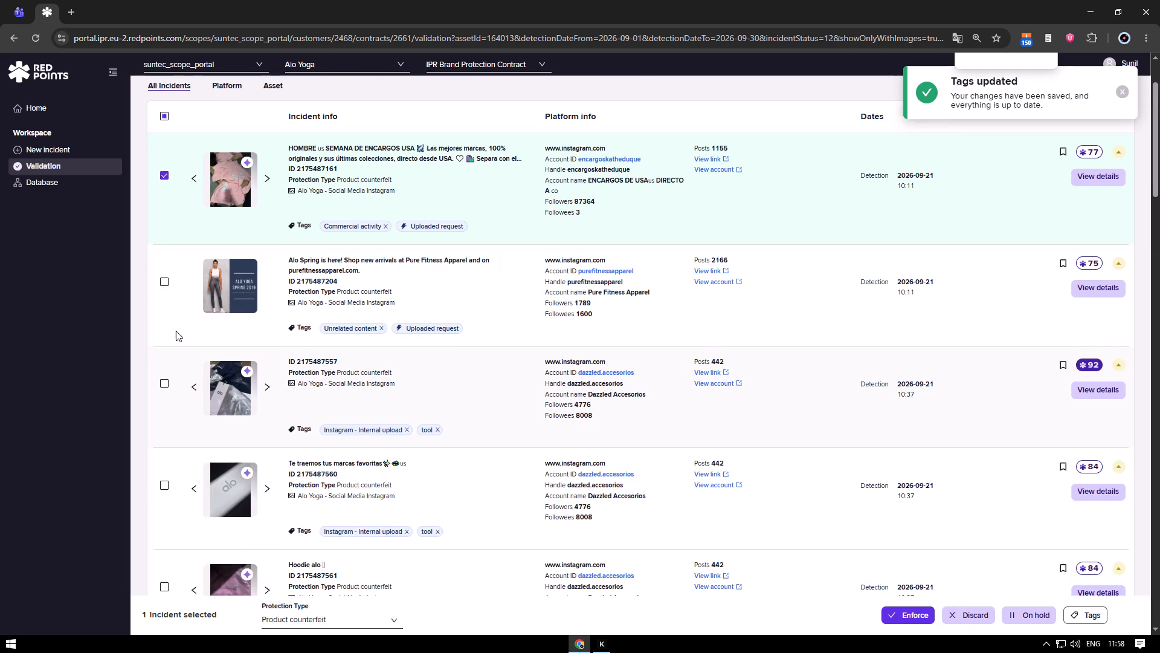
left_click(166, 211)
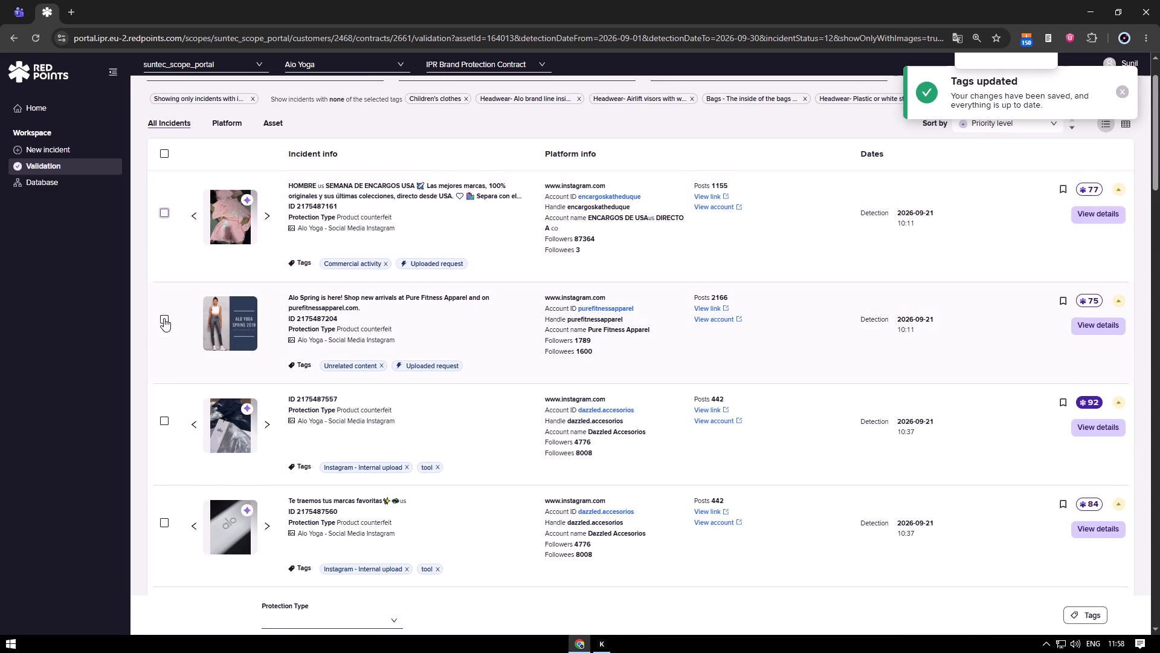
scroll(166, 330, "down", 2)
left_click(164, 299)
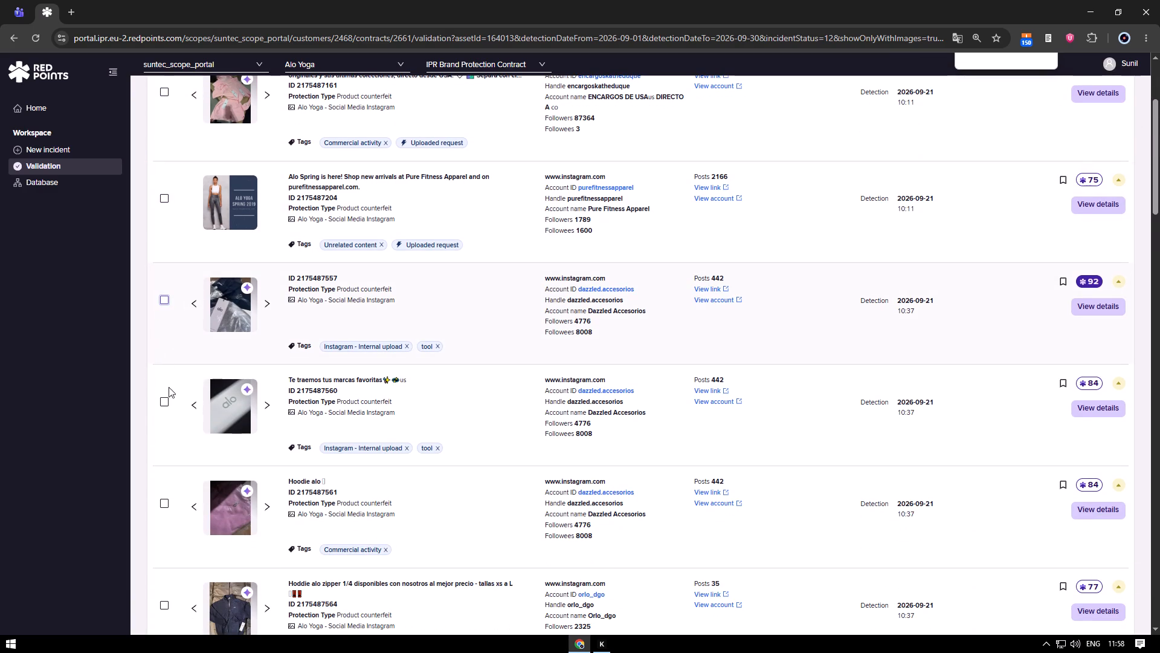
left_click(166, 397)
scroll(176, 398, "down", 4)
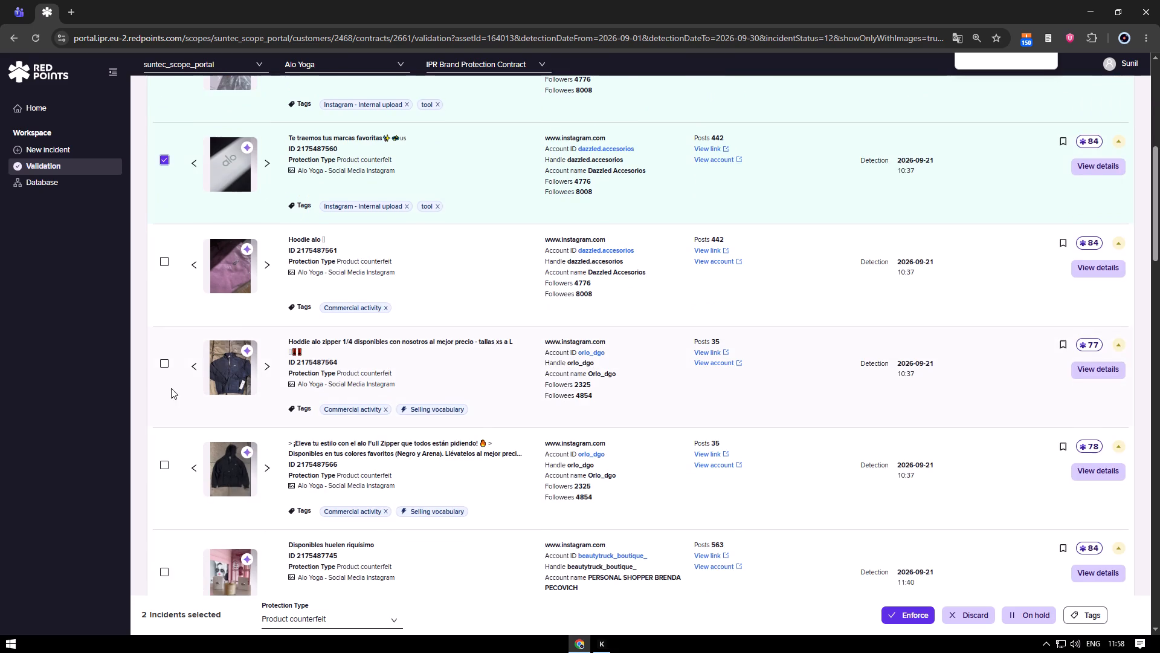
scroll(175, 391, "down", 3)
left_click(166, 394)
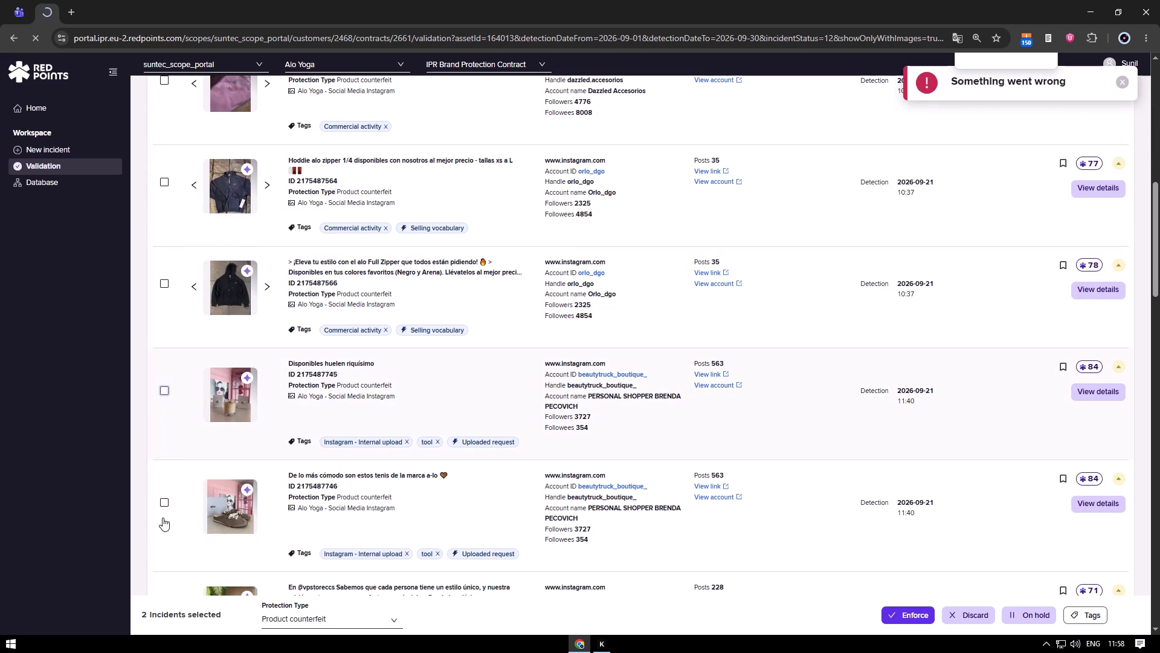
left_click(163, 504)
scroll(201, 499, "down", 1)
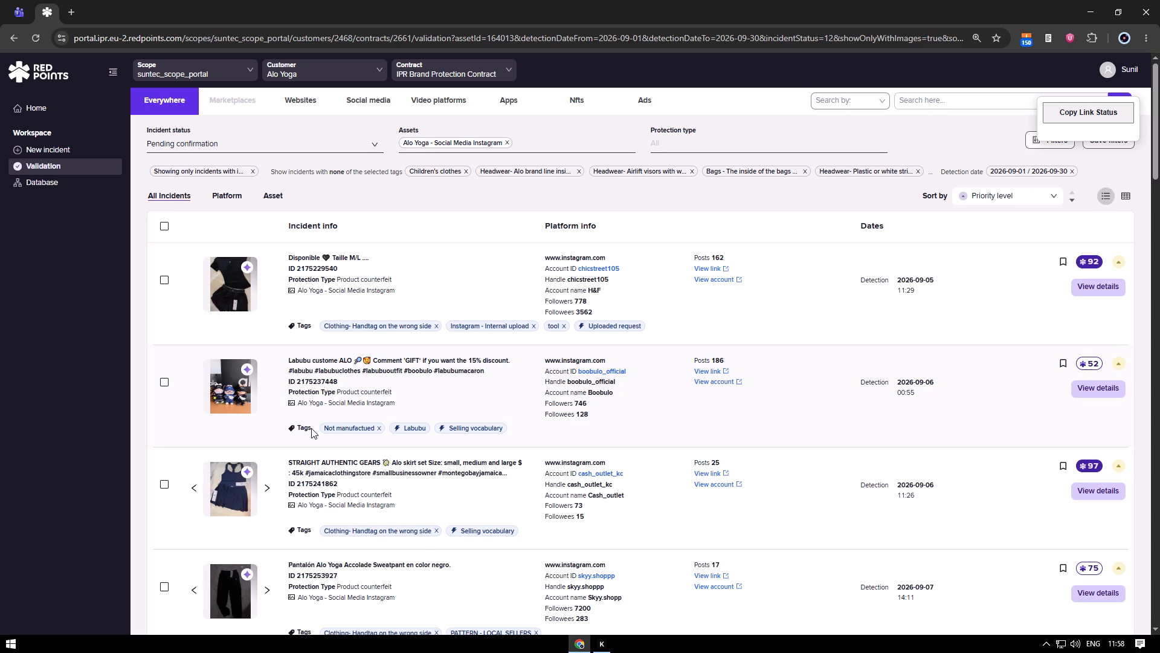
Go from page 1 of the validation list to the next page of incidents.
middle_click(810, 274)
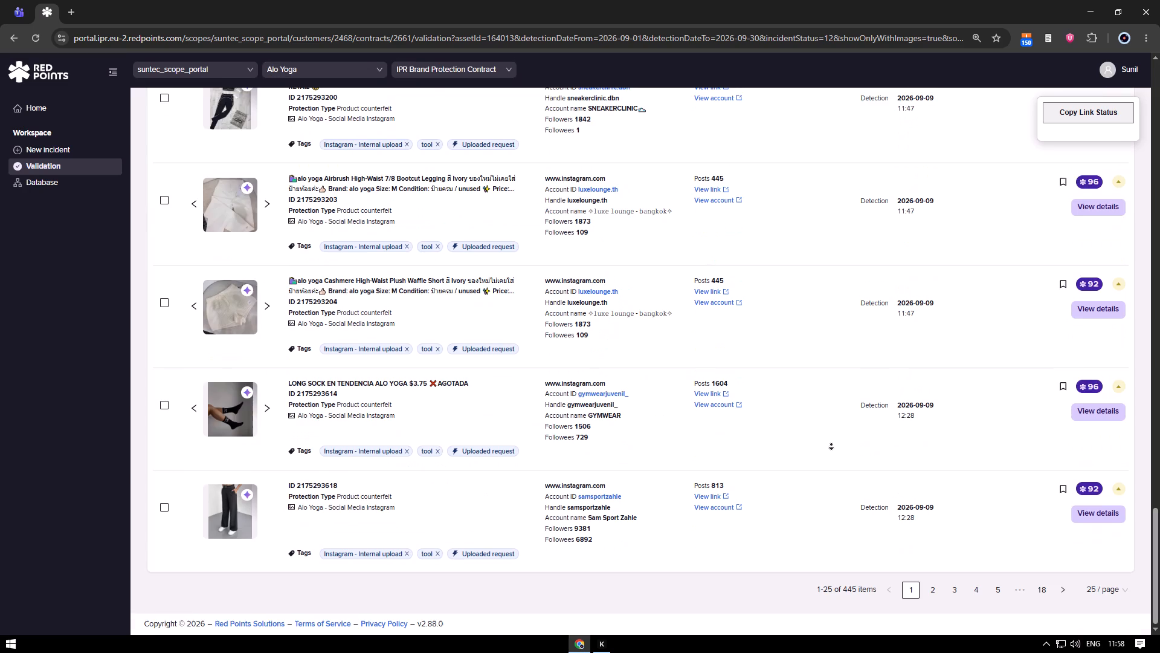
left_click(831, 444)
left_click(1057, 590)
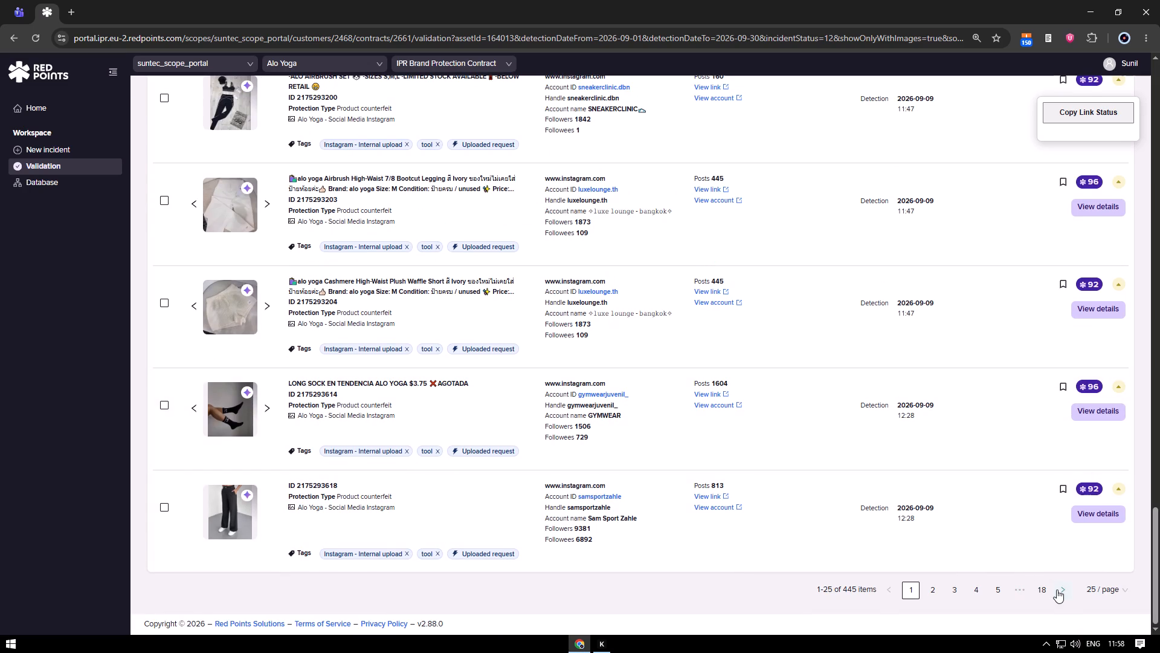
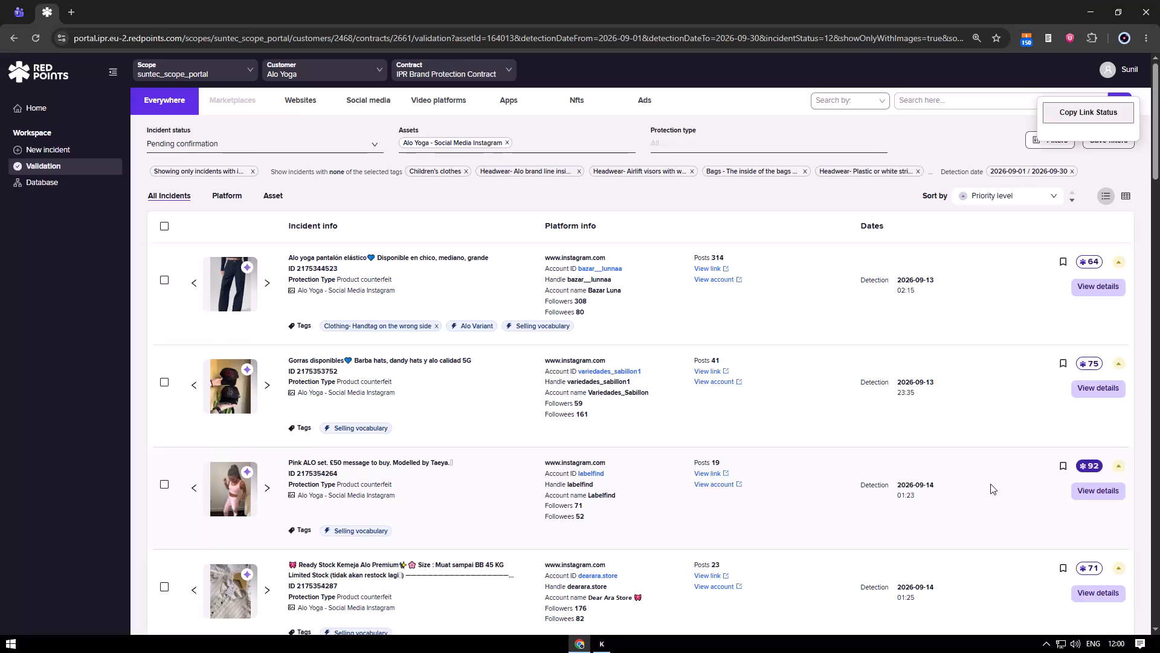
Select the "Pink ALO set" incident from labelfind and check the seller's Instagram account.
scroll(757, 498, "down", 3)
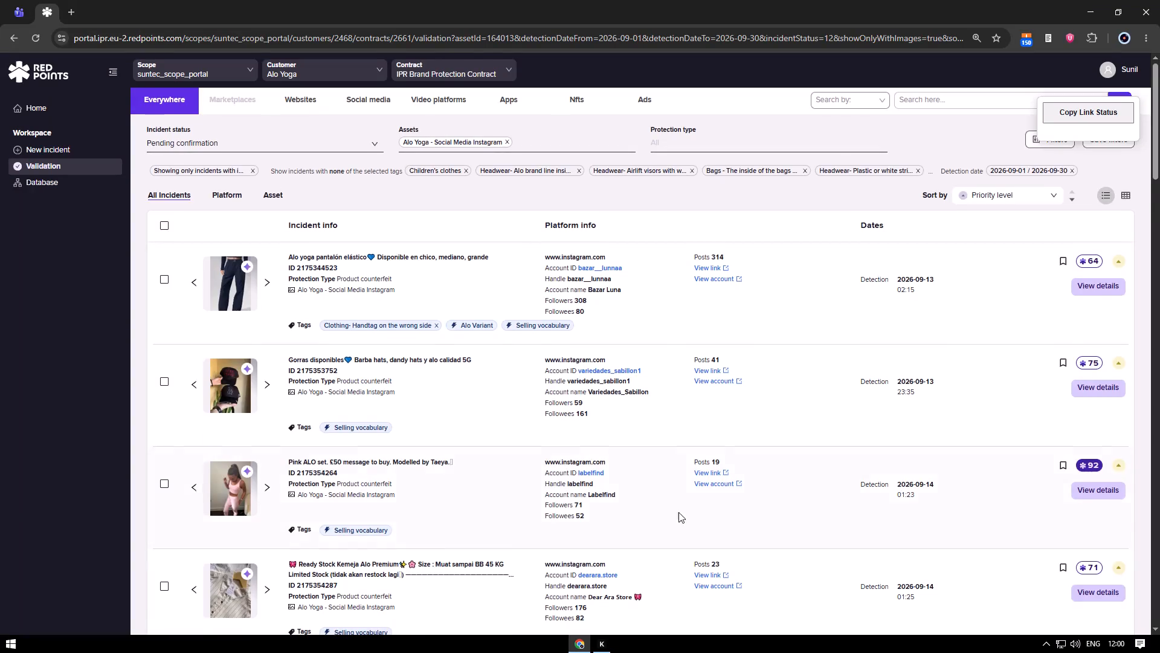
scroll(678, 512, "down", 1)
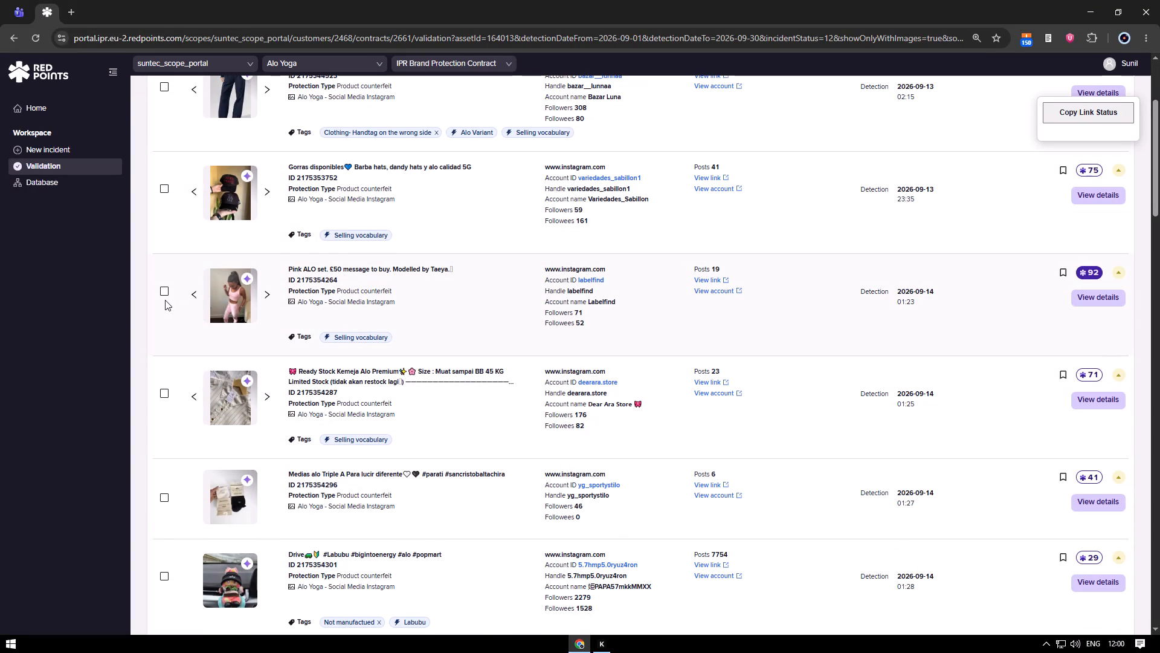
left_click(167, 293)
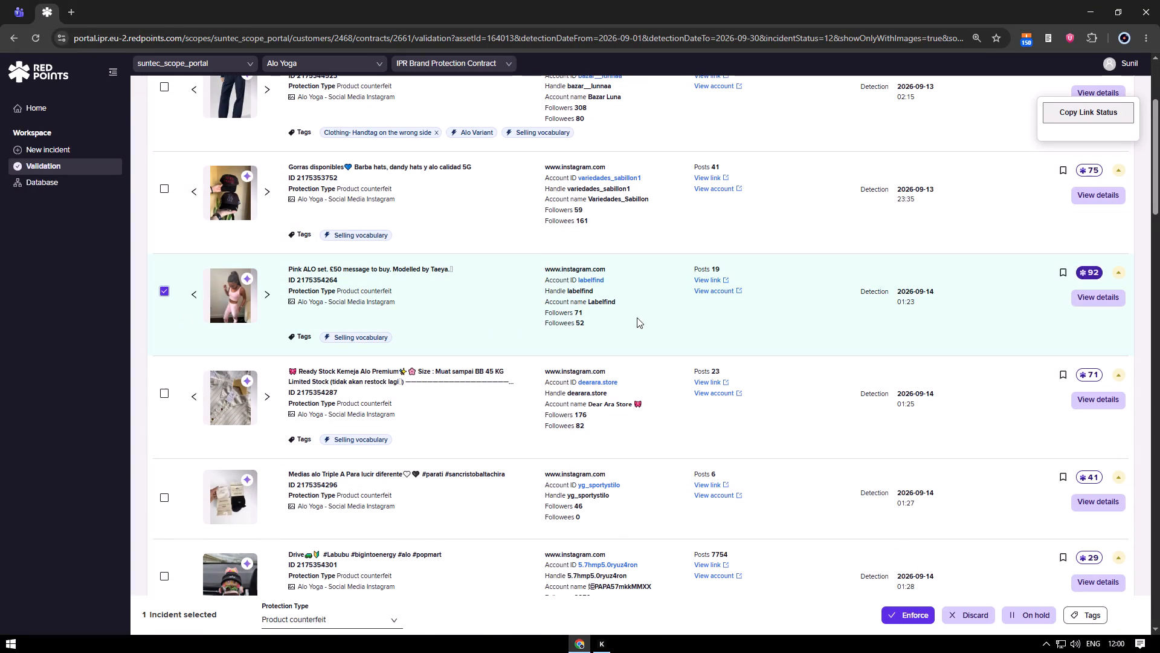
left_click(715, 290)
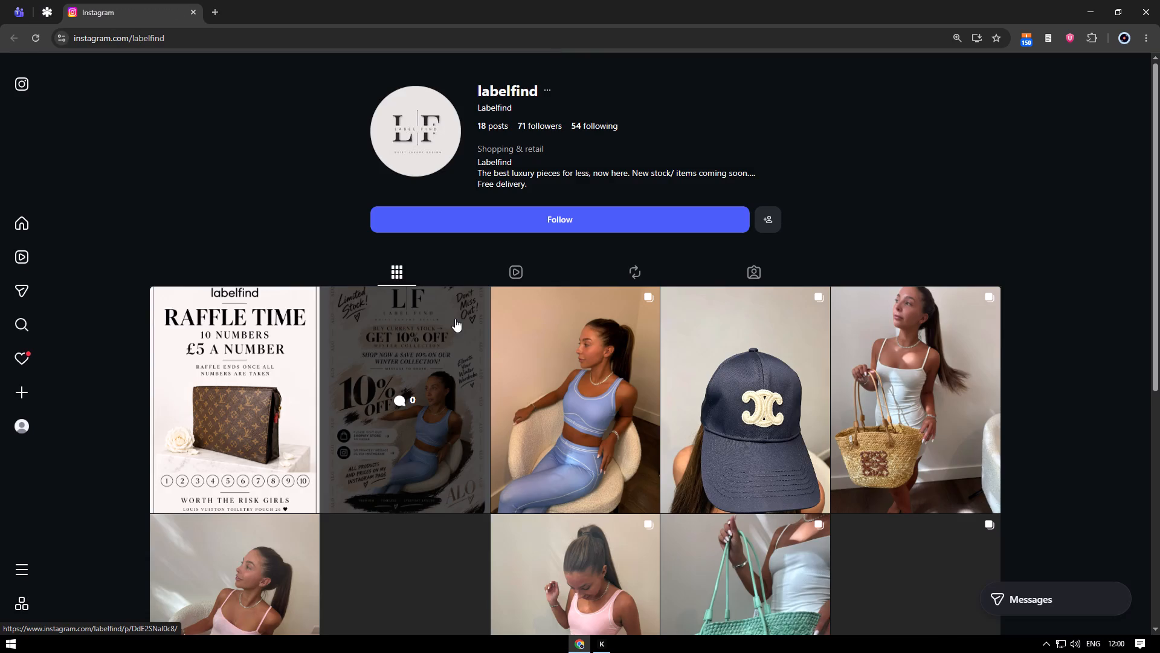
middle_click(125, 0)
Inspect the second image of the "Ready Stock Kemeja Alo Premium" incident from dearara.store and add that incident to the selection.
scroll(207, 393, "down", 2)
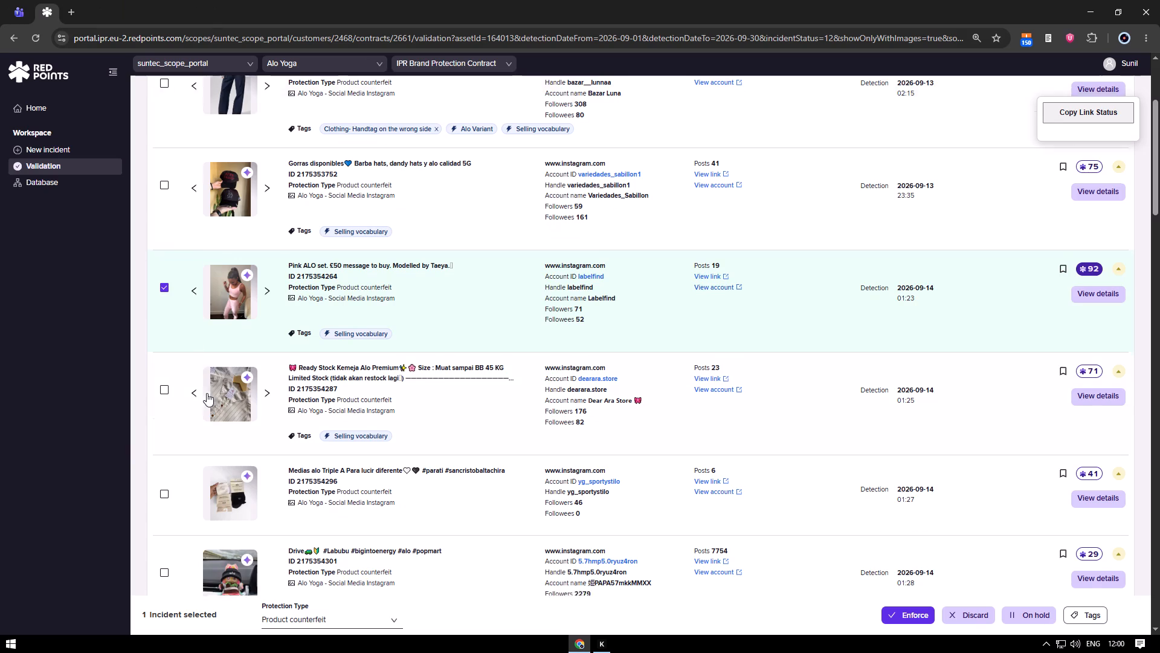
scroll(207, 393, "down", 1)
left_click(242, 226)
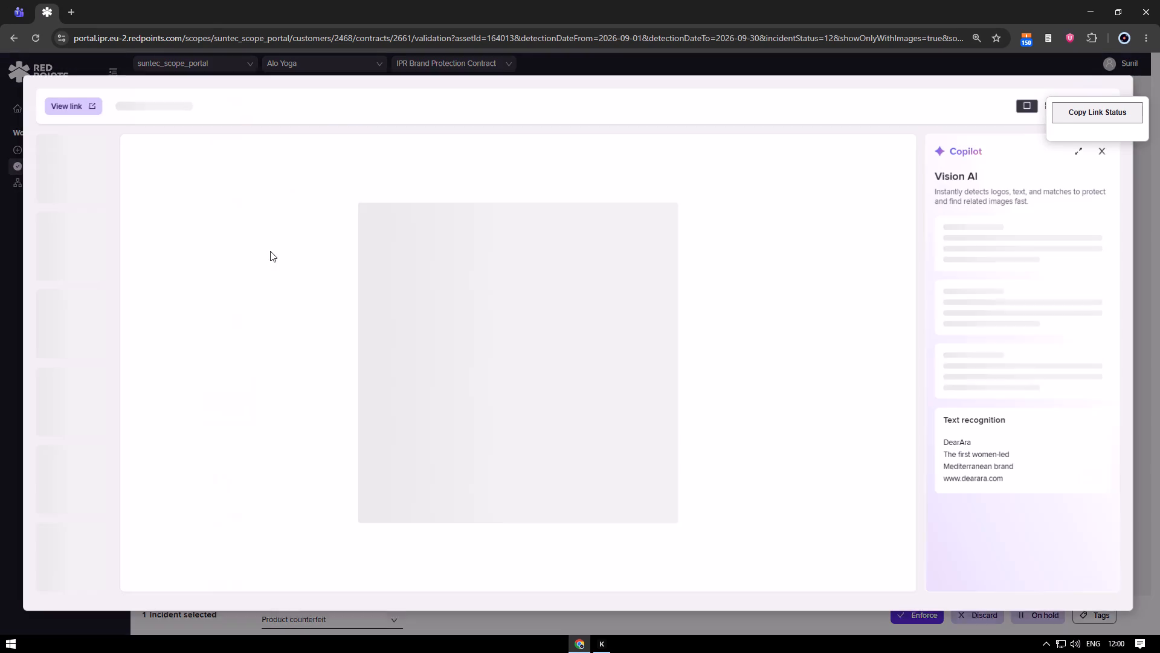
left_click(80, 242)
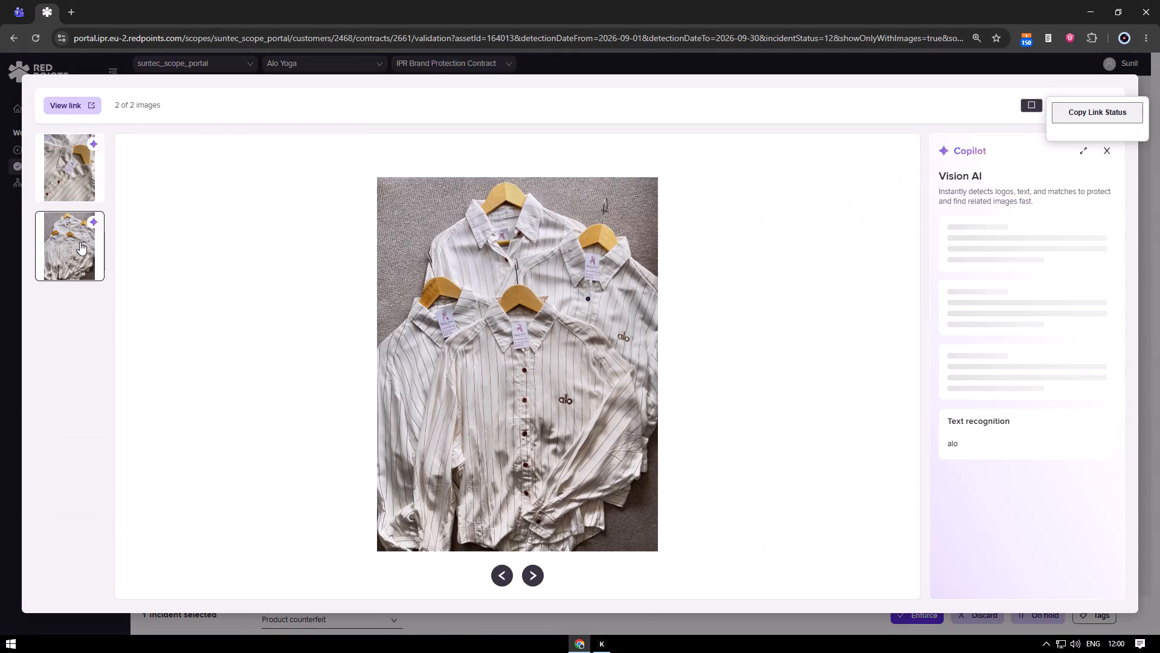
key("Escape")
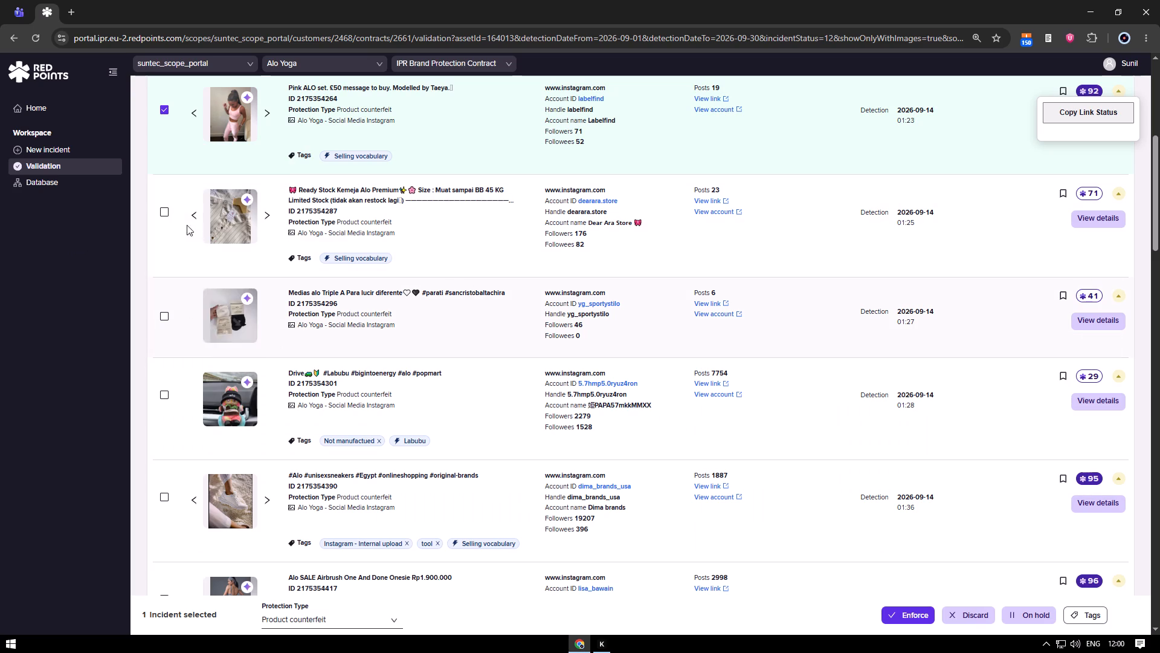
left_click(164, 213)
Add the "Medias alo Triple A", Dima brands unisex sneakers and "Airbrush One And Done Onesie" incidents to the selection.
left_click(161, 320)
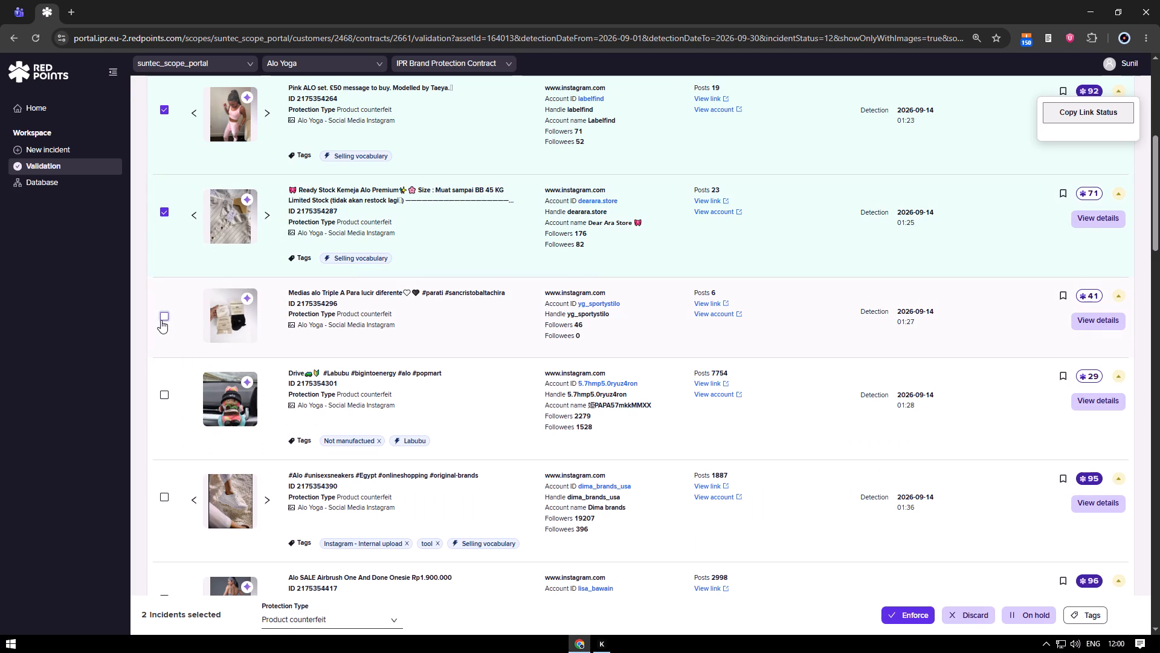
scroll(160, 398, "down", 2)
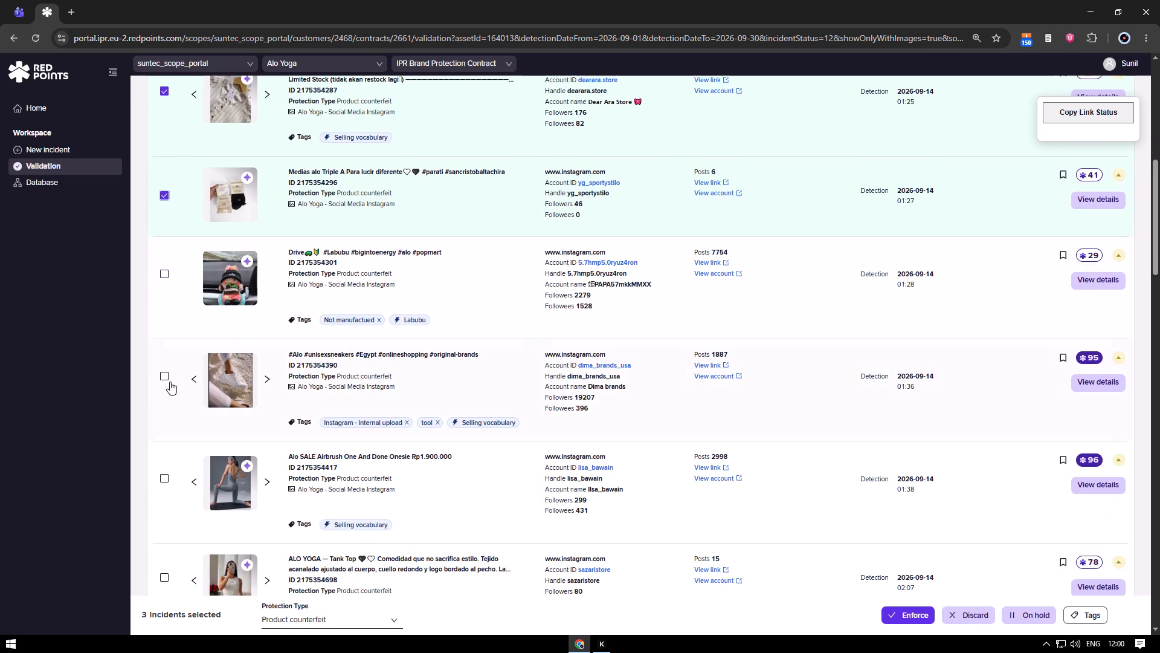
left_click(165, 381)
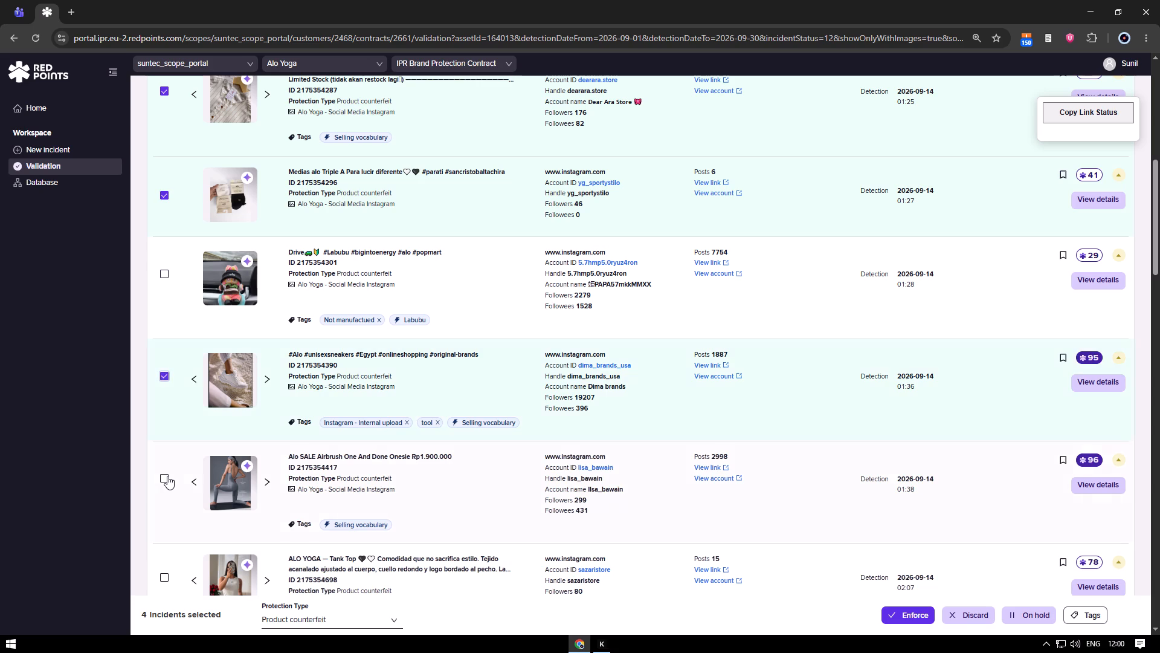
left_click(165, 481)
scroll(163, 469, "down", 4)
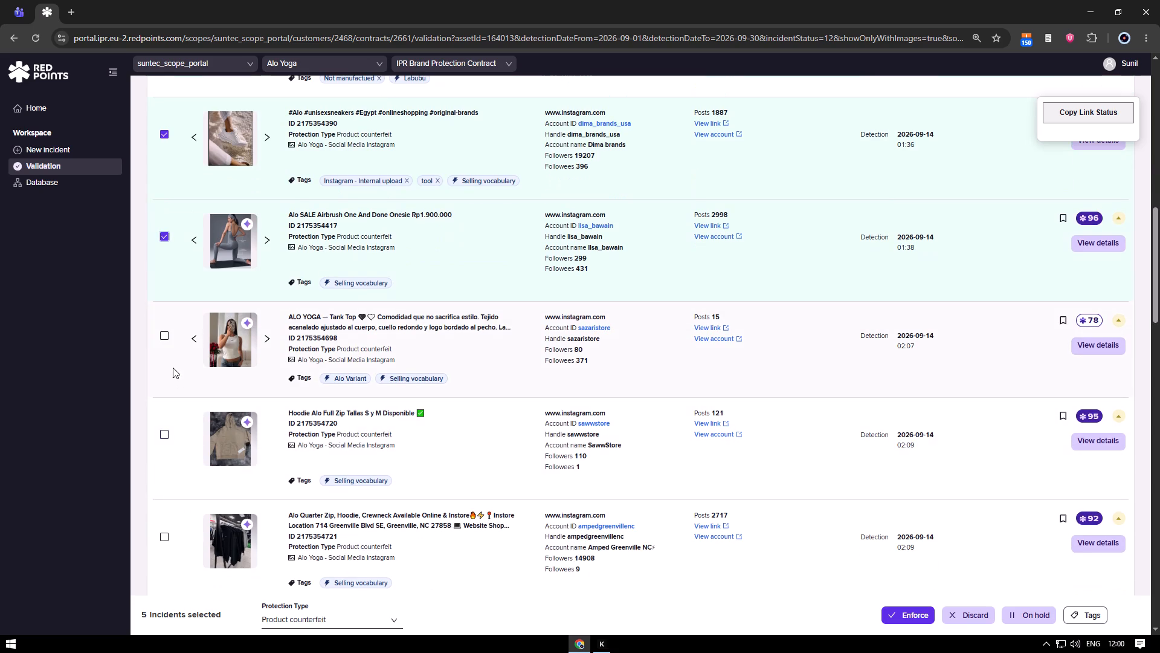
left_click(166, 336)
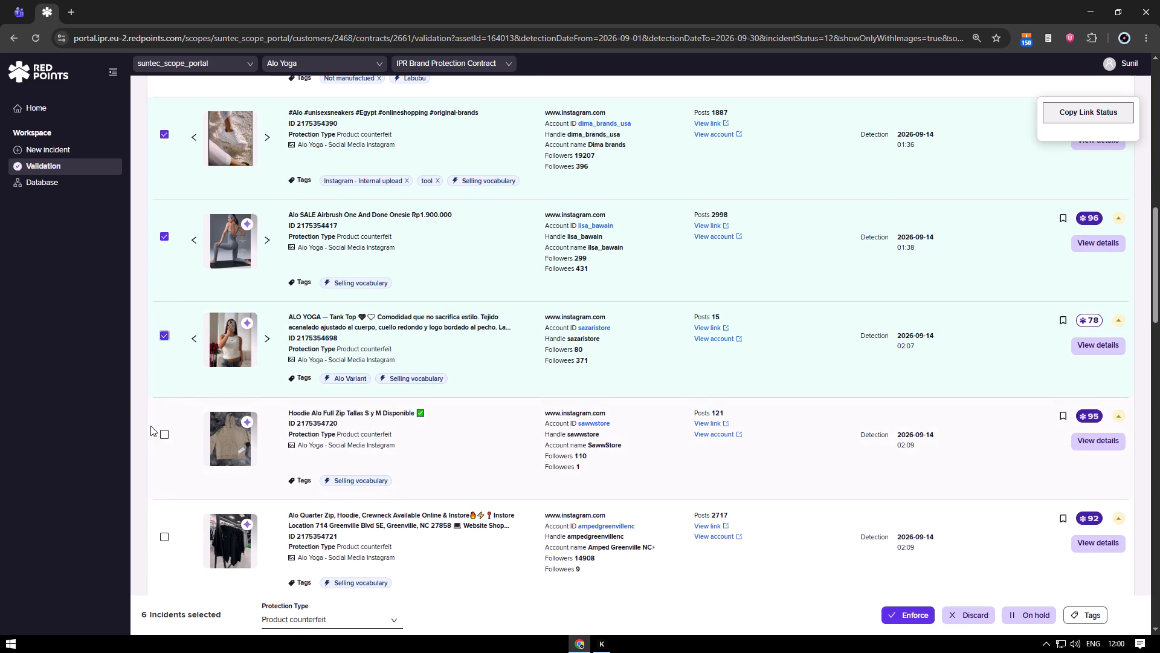
left_click(164, 430)
scroll(172, 438, "down", 3)
left_click(166, 354)
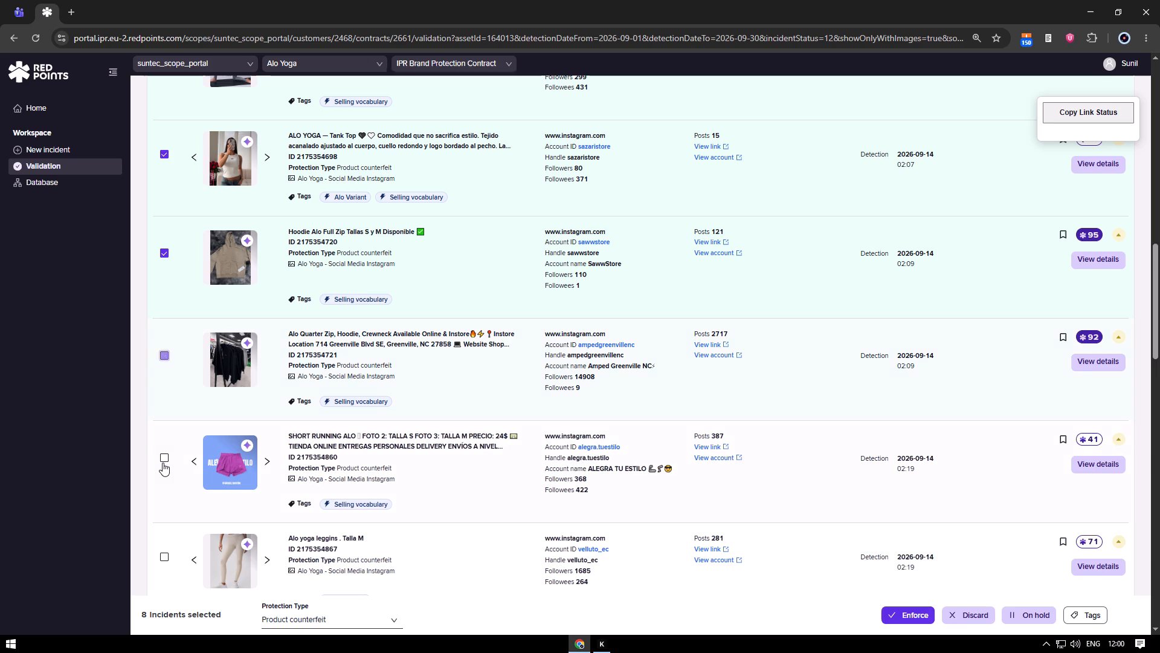
left_click(164, 456)
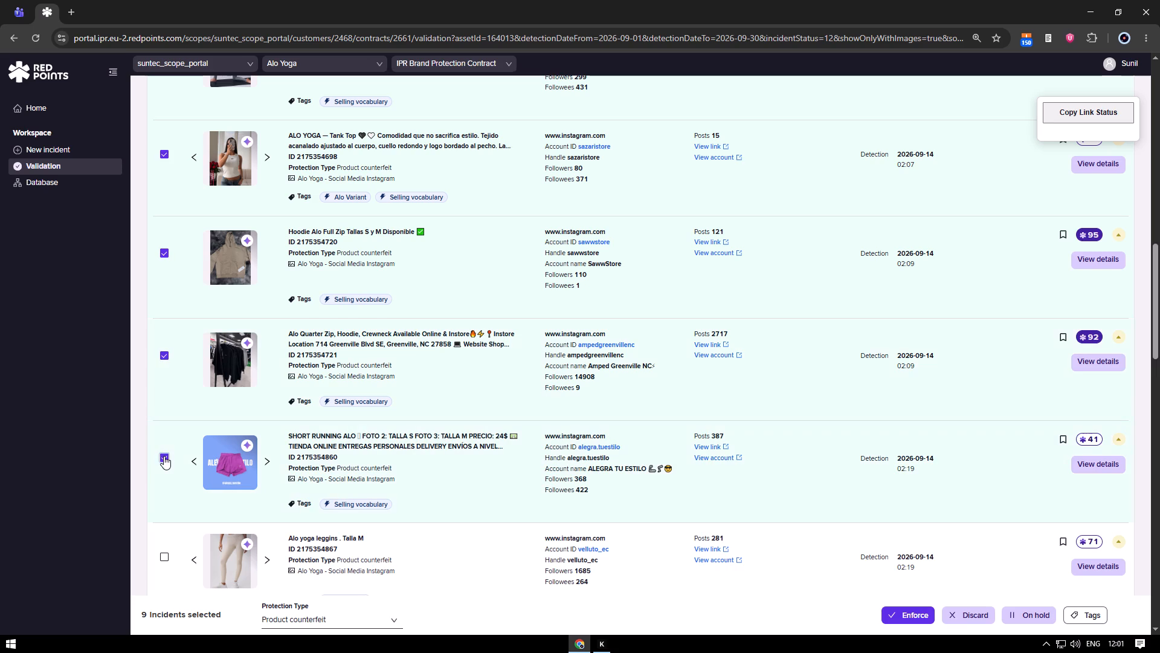
scroll(164, 456, "down", 2)
left_click(164, 439)
scroll(164, 452, "down", 2)
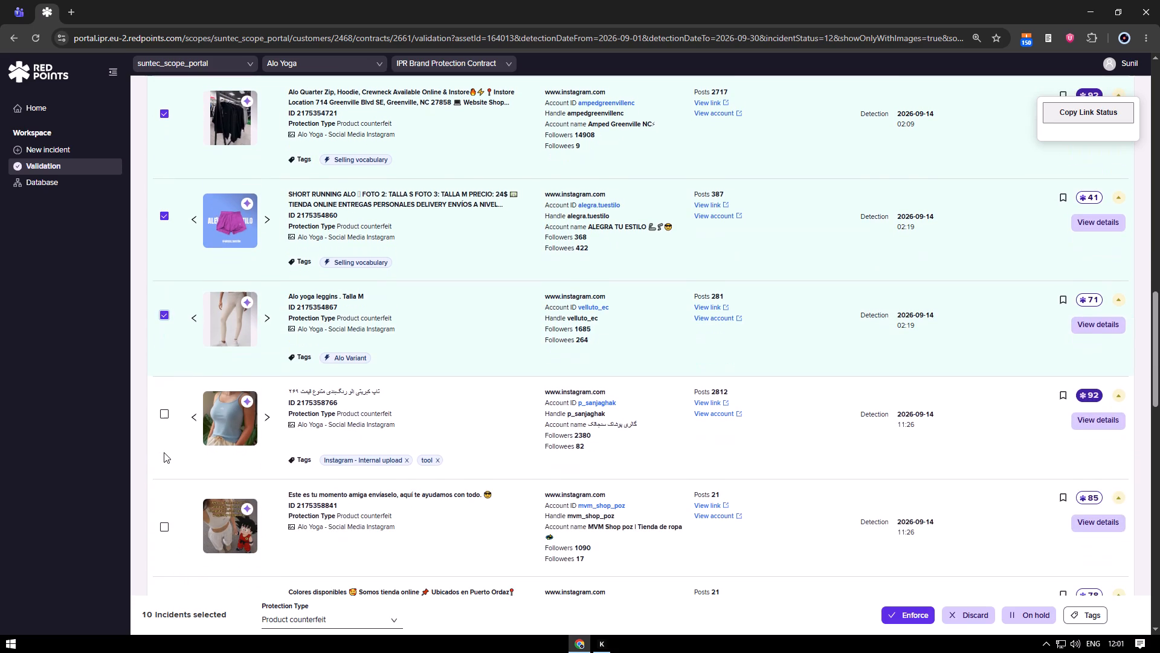
right_click(431, 402)
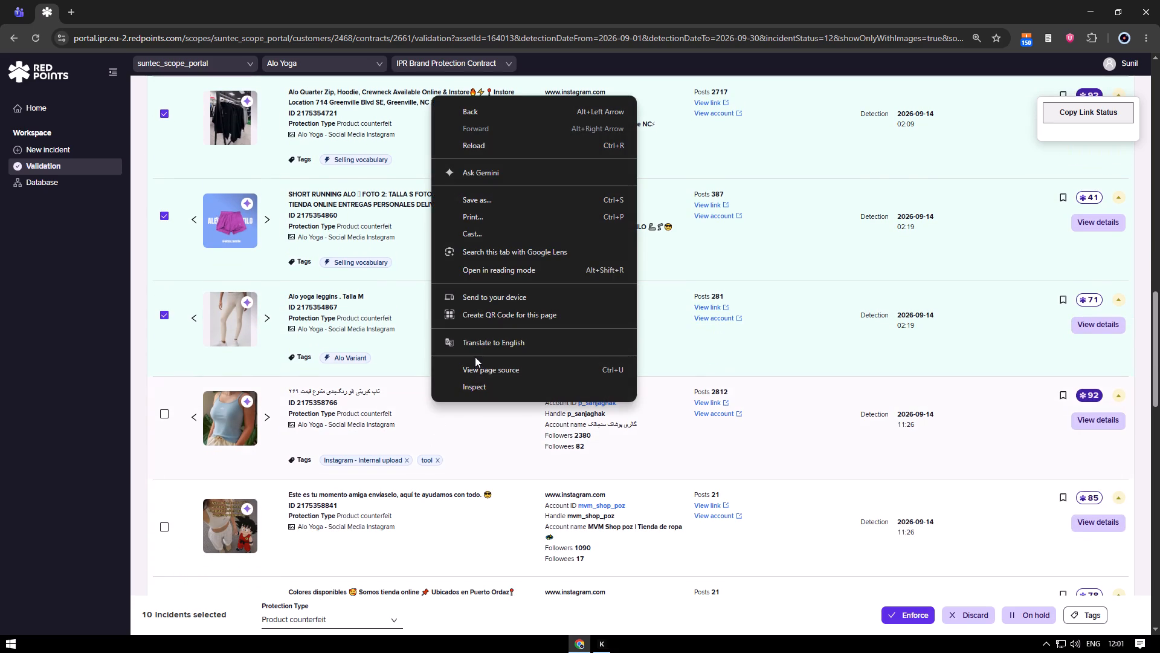
left_click(475, 357)
left_click(475, 344)
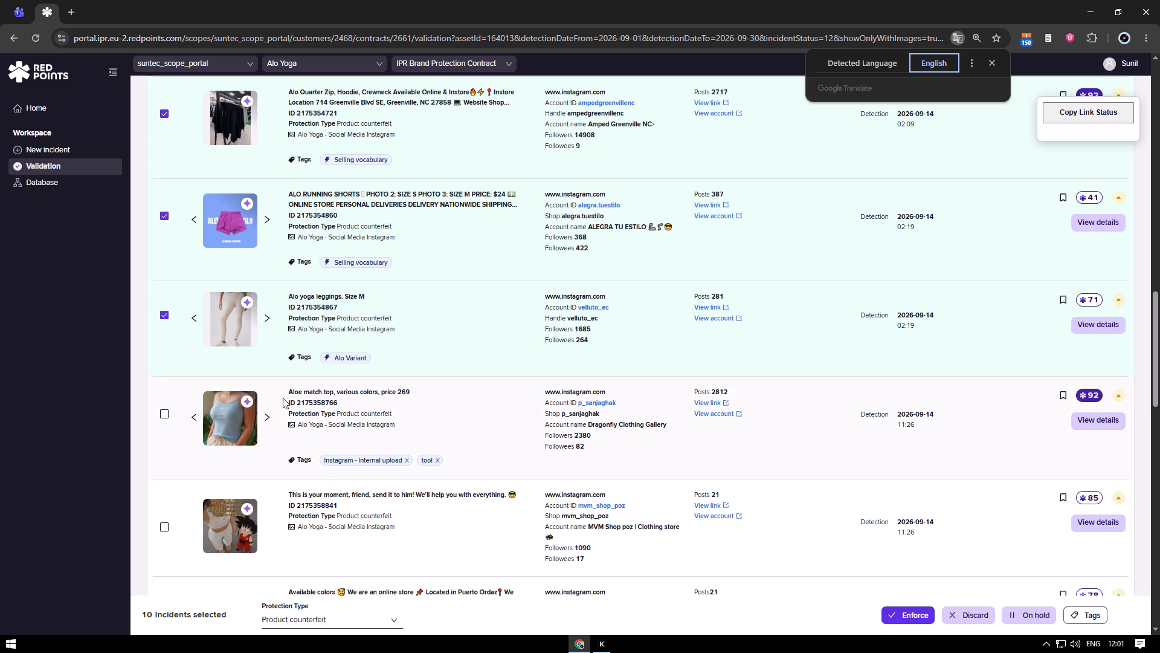
left_click(164, 418)
left_click(162, 533)
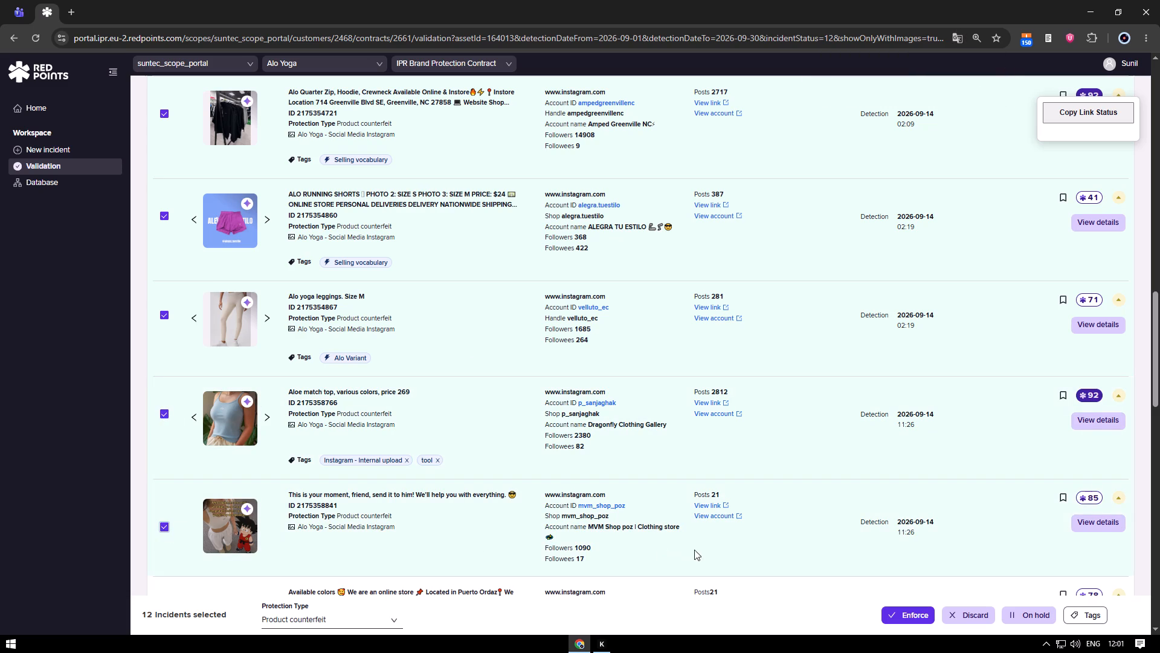
scroll(340, 476, "down", 2)
left_click(251, 410)
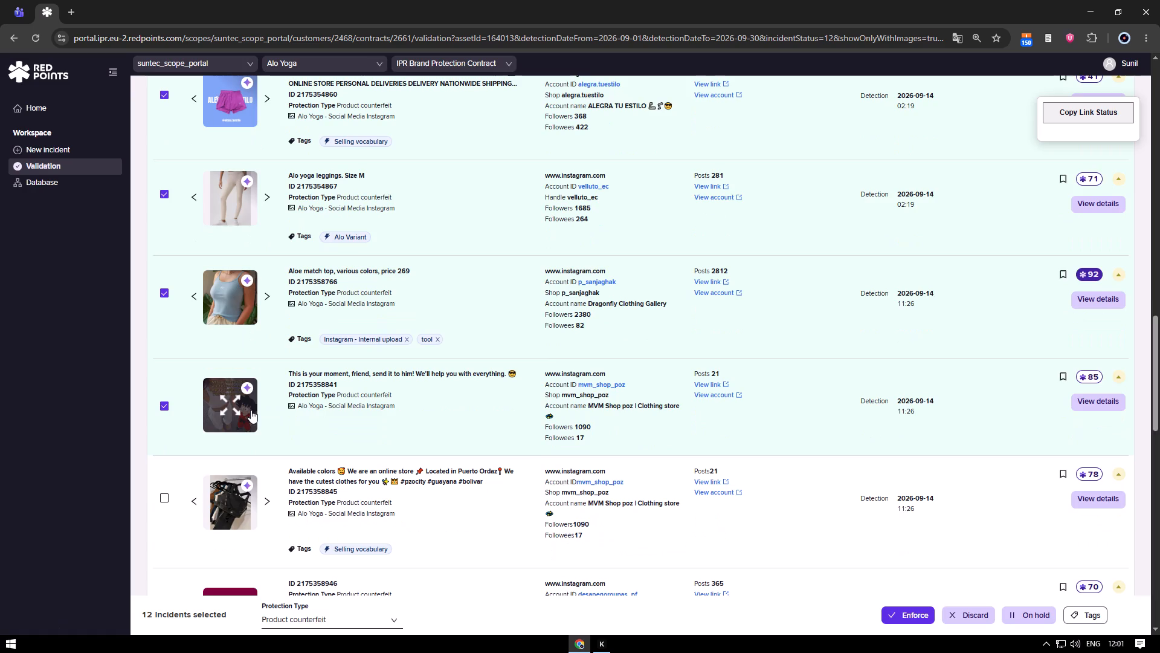
left_click(0, 416)
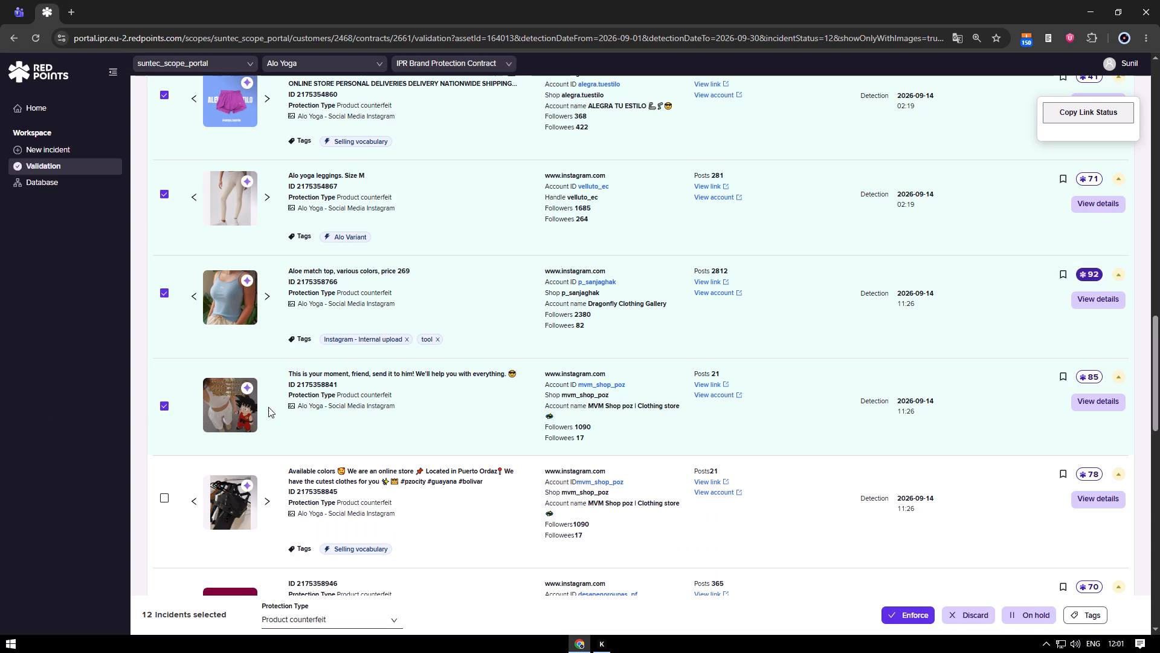
left_click(163, 405)
left_click(167, 496)
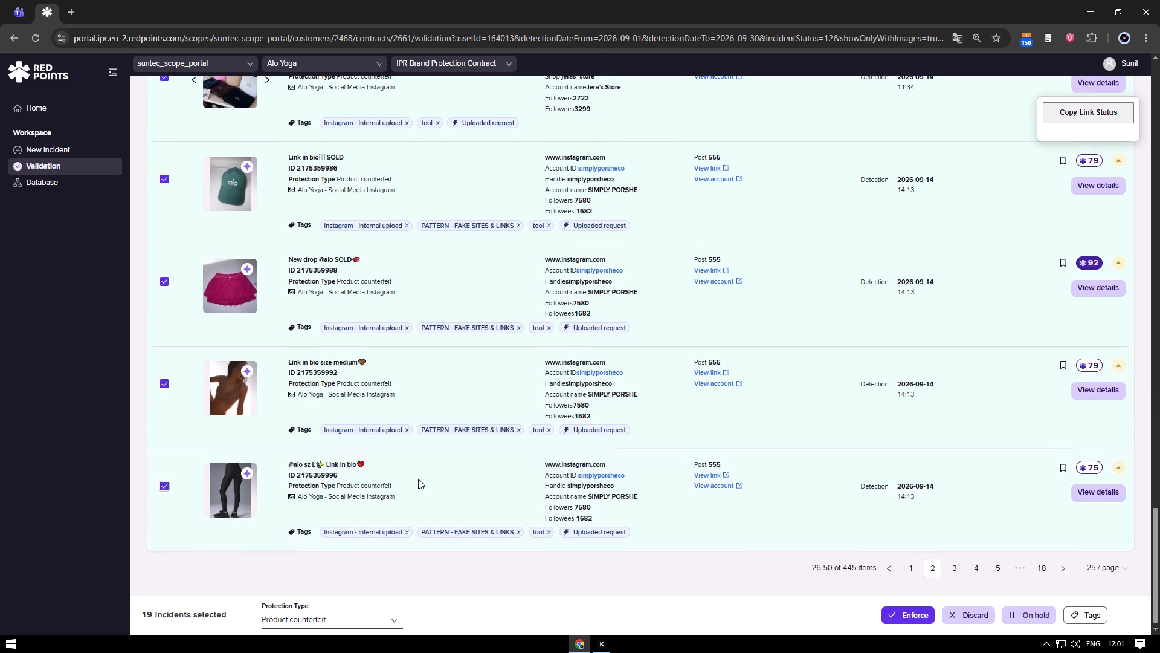
scroll(418, 479, "up", 10)
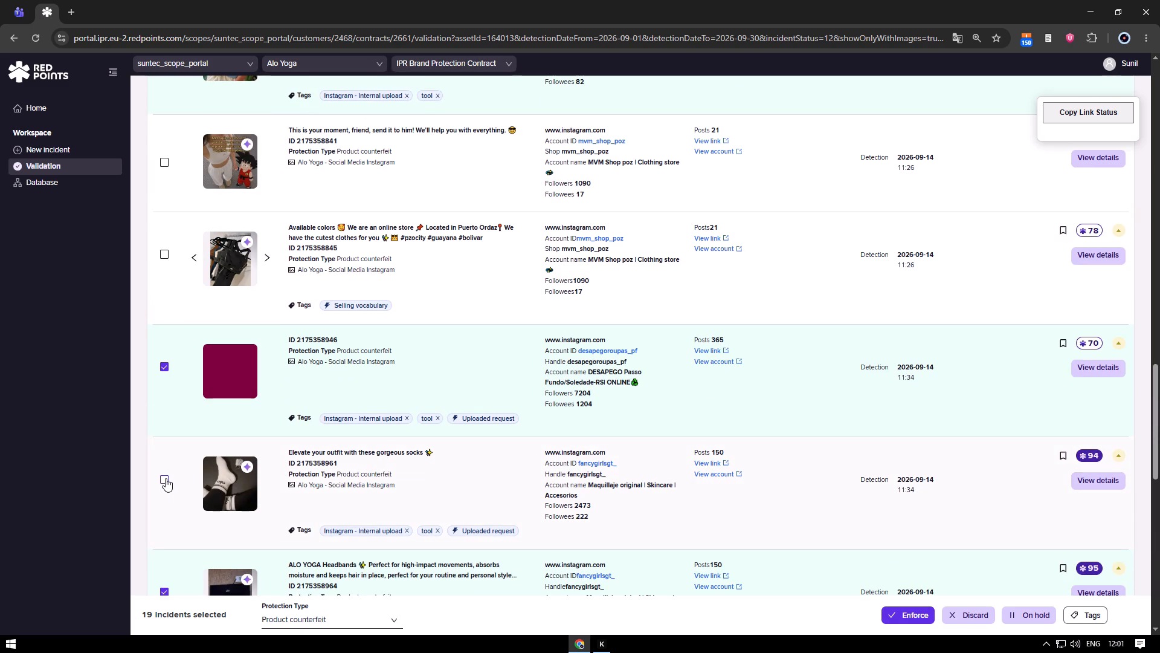
left_click(166, 478)
Review the selected and unselected incidents across page 2 of the validation list.
scroll(446, 473, "up", 5)
scroll(420, 522, "up", 12)
scroll(419, 369, "up", 3)
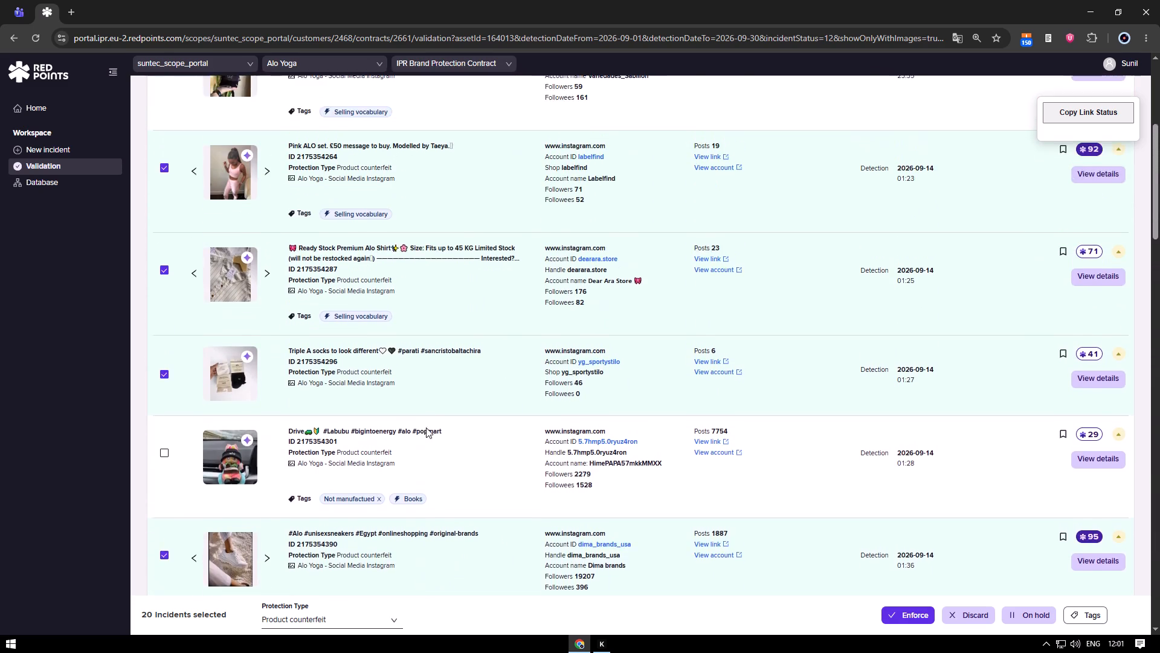
scroll(424, 432, "up", 5)
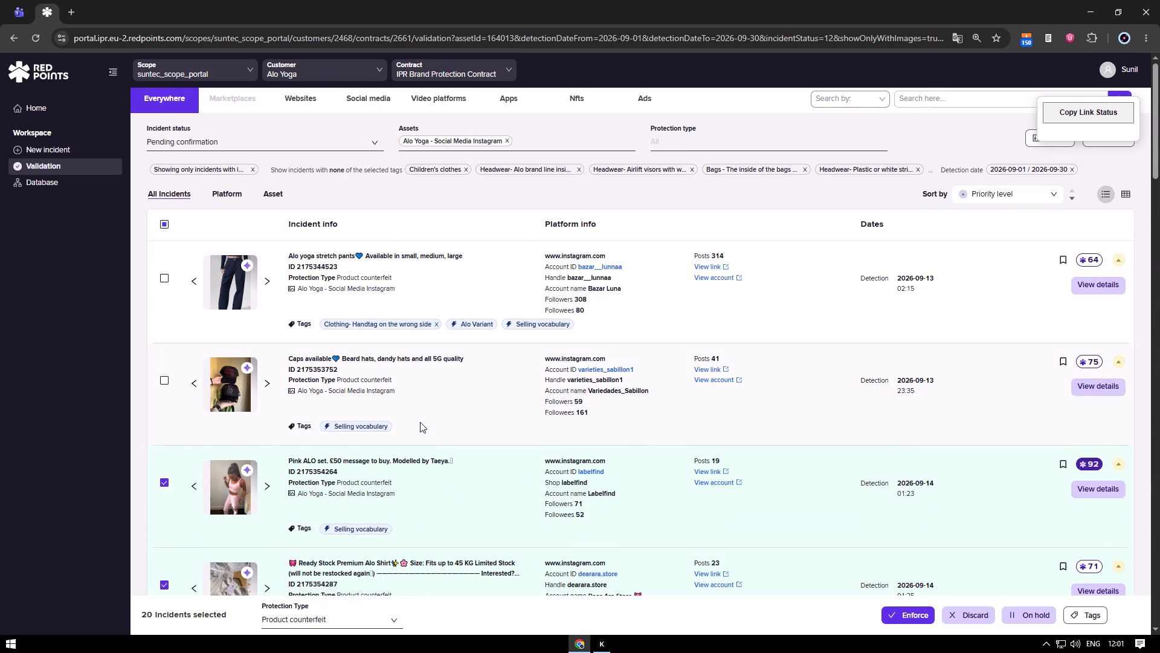
scroll(457, 426, "down", 10)
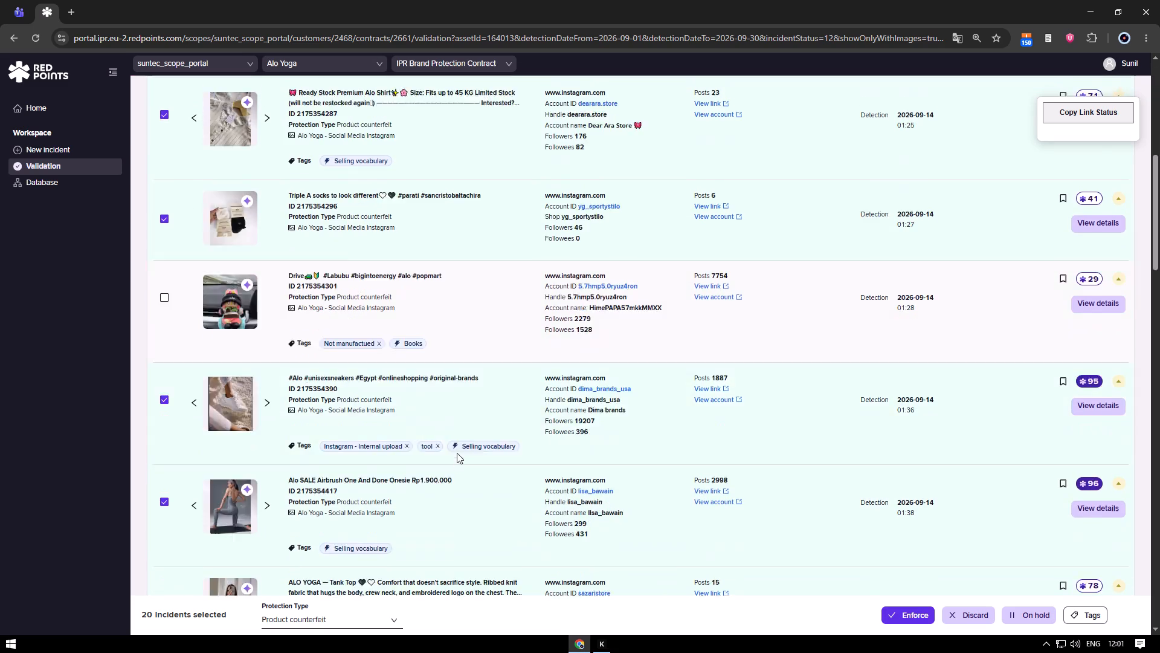
scroll(455, 455, "up", 7)
scroll(455, 456, "down", 7)
scroll(690, 503, "down", 7)
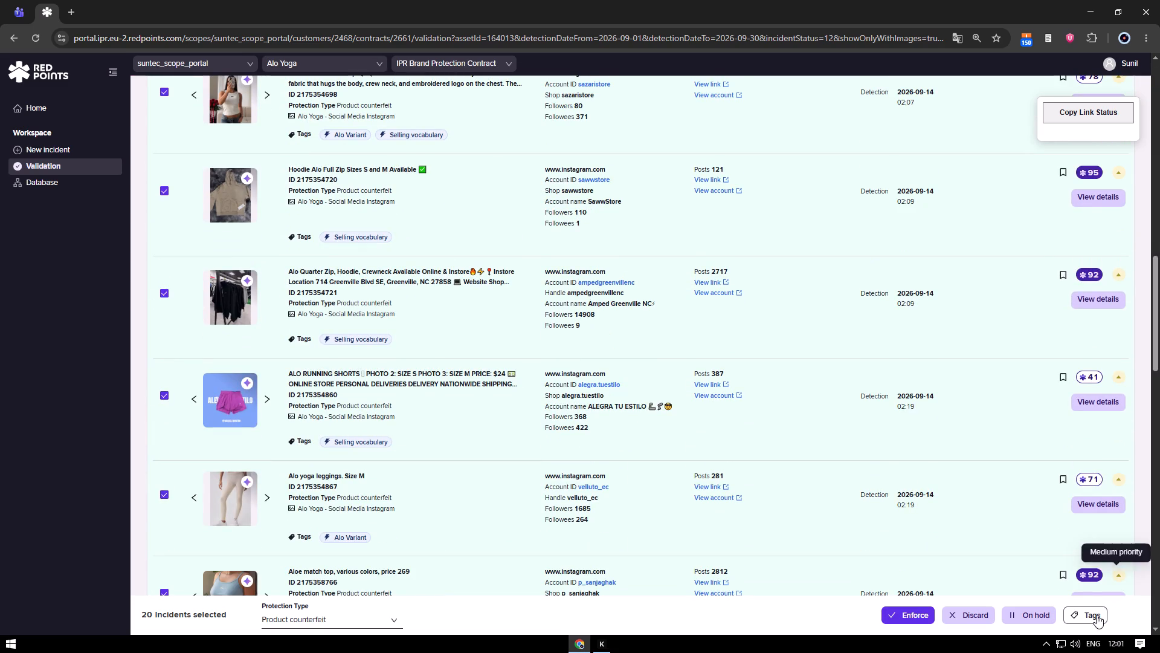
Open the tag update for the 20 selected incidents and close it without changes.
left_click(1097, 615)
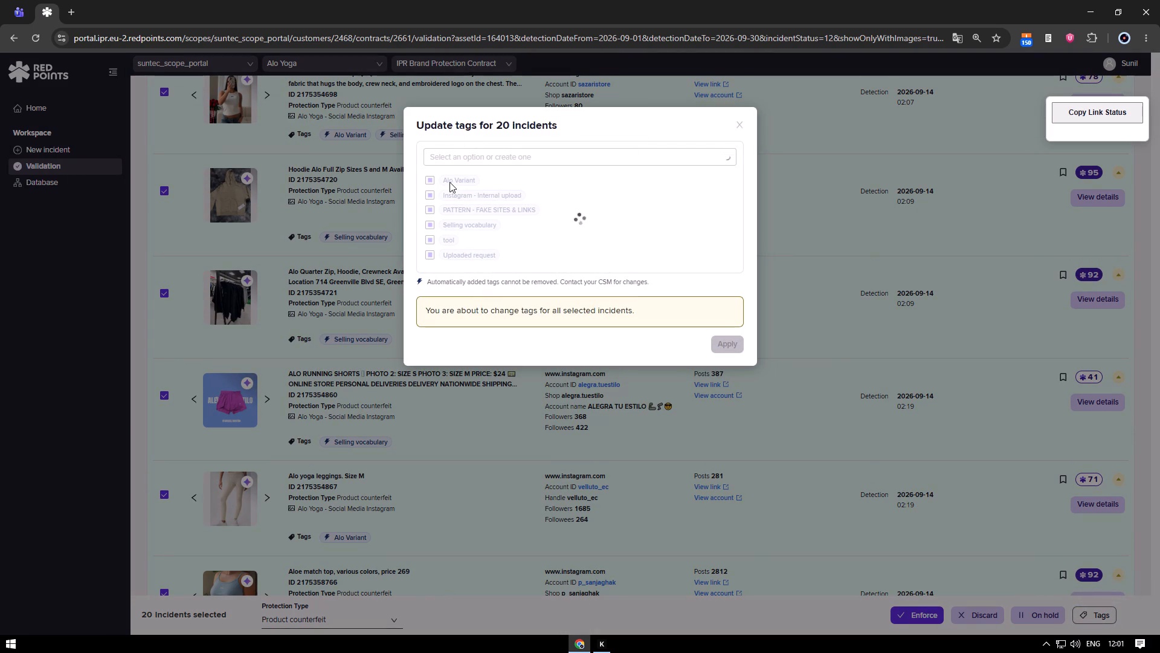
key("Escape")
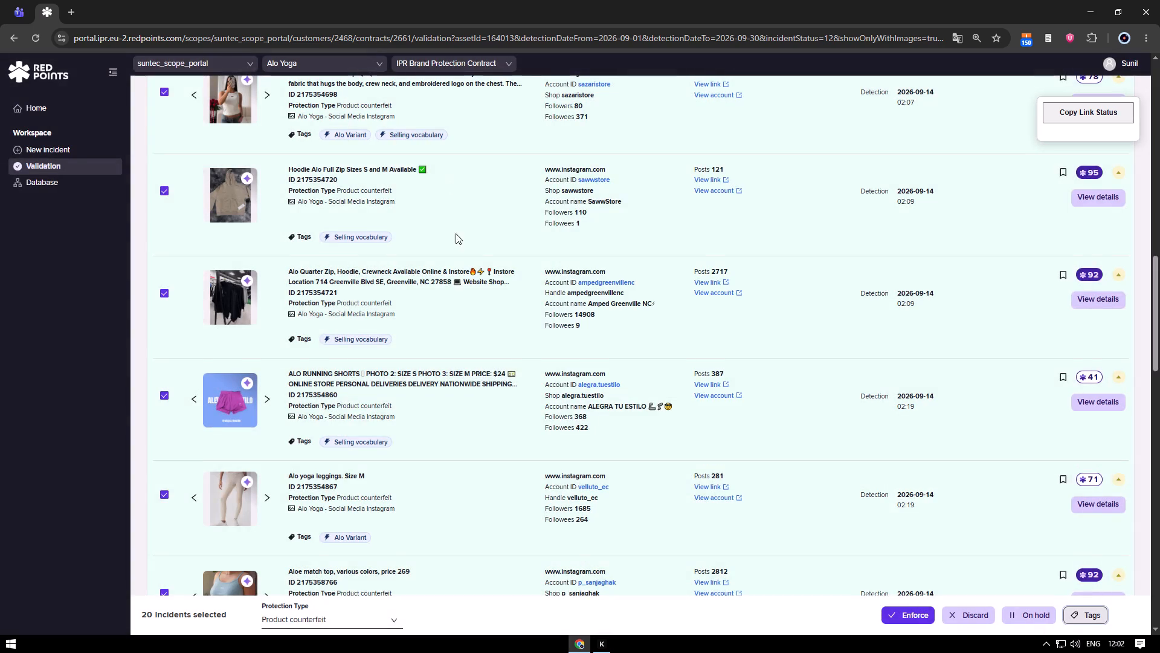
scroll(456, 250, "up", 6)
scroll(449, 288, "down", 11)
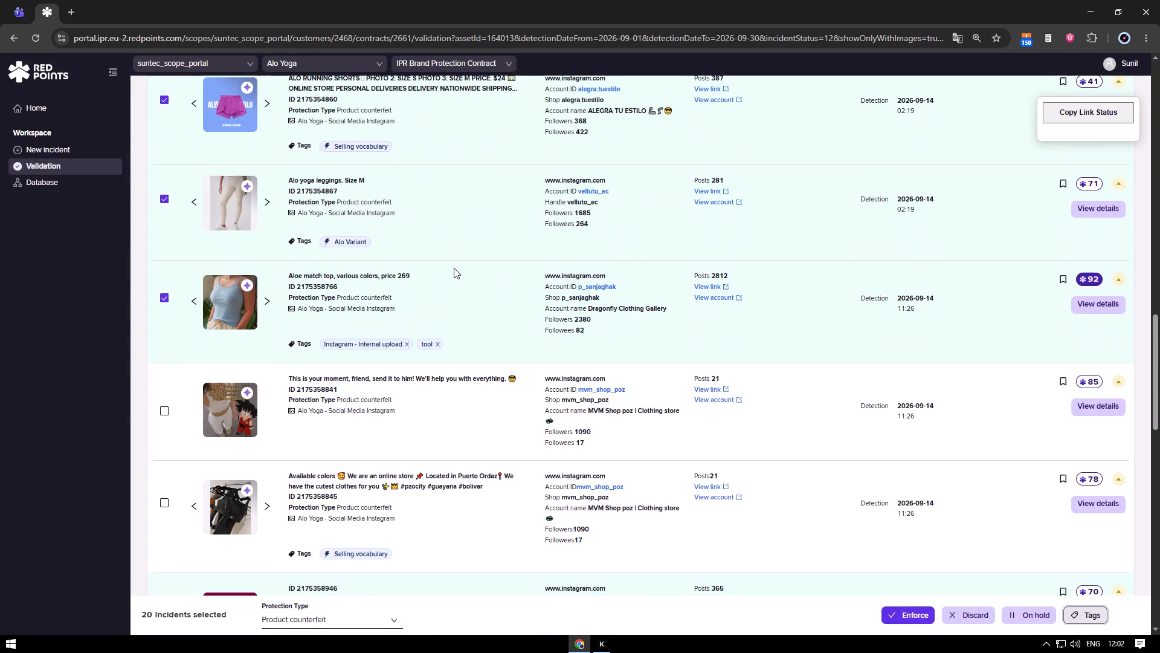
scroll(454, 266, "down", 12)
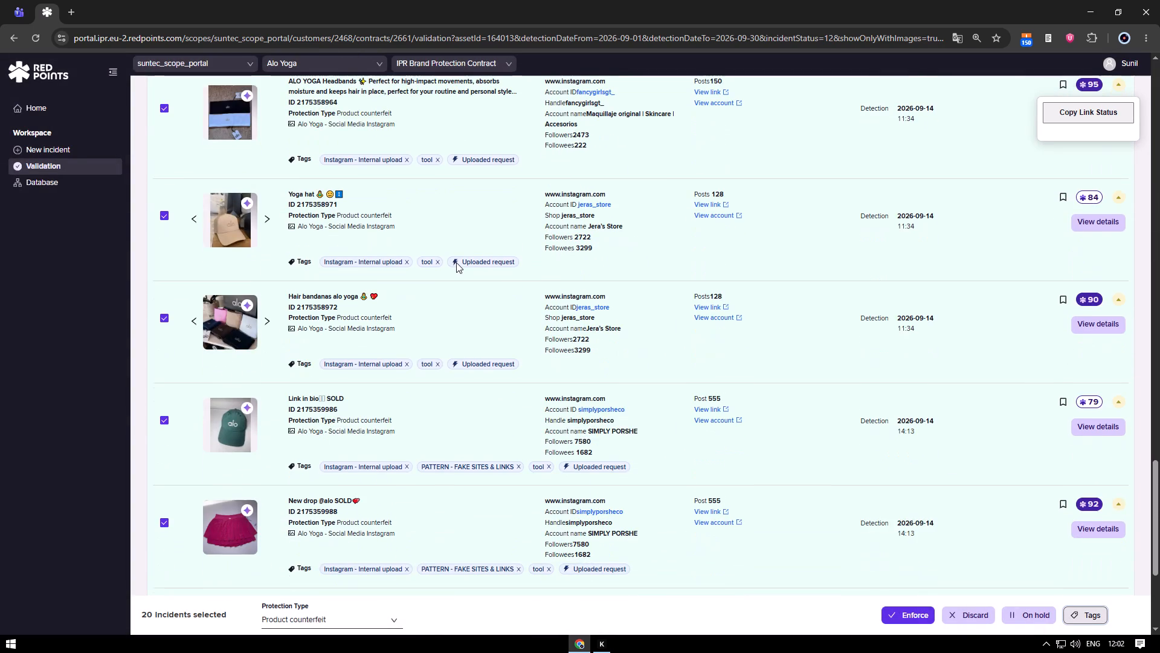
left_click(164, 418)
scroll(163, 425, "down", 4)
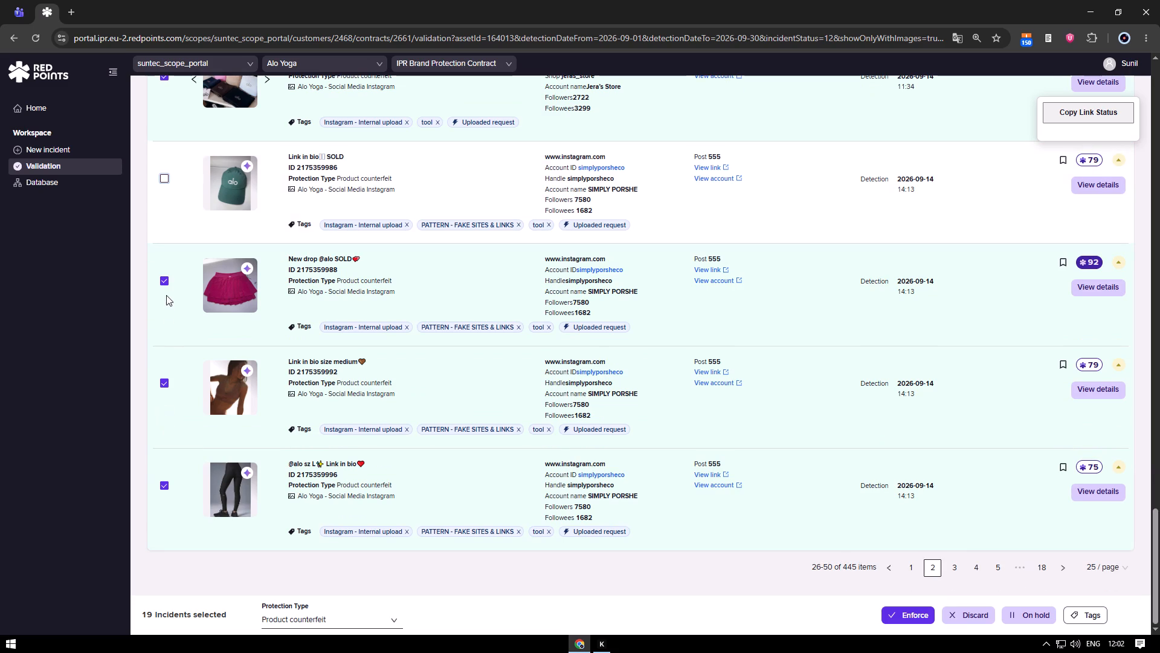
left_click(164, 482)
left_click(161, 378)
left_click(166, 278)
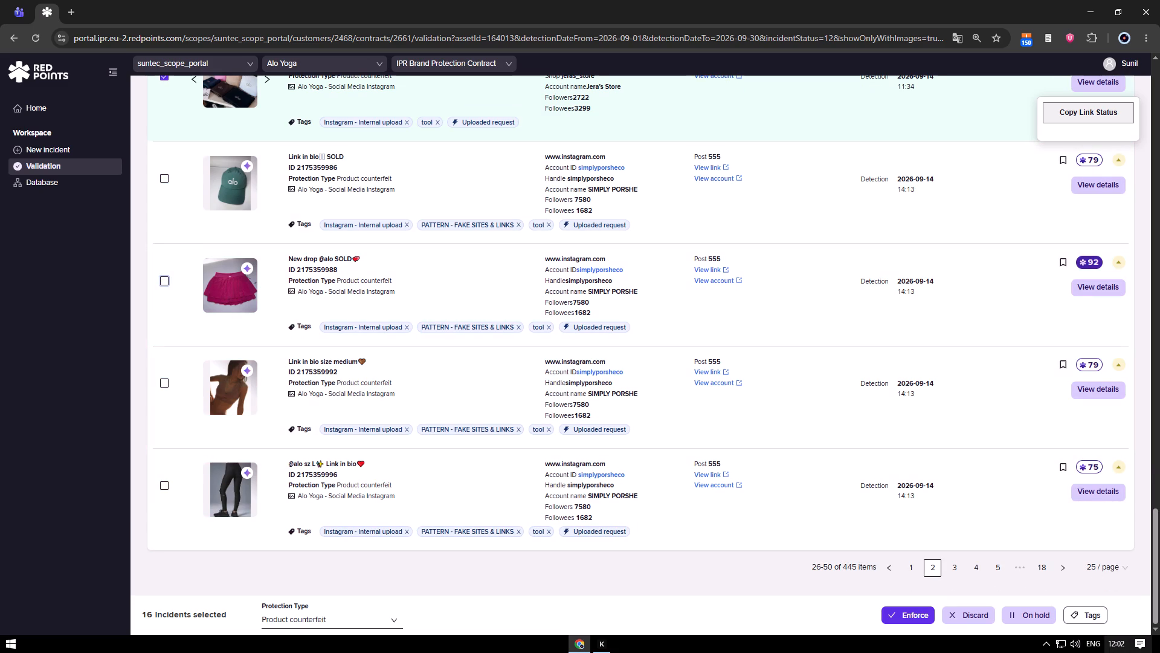
Update the 16 selected incidents' tags: clear Alo Variant, Instagram - Internal upload, Selling vocabulary, tool and Uploaded request, and add Commercial activity.
left_click(1094, 611)
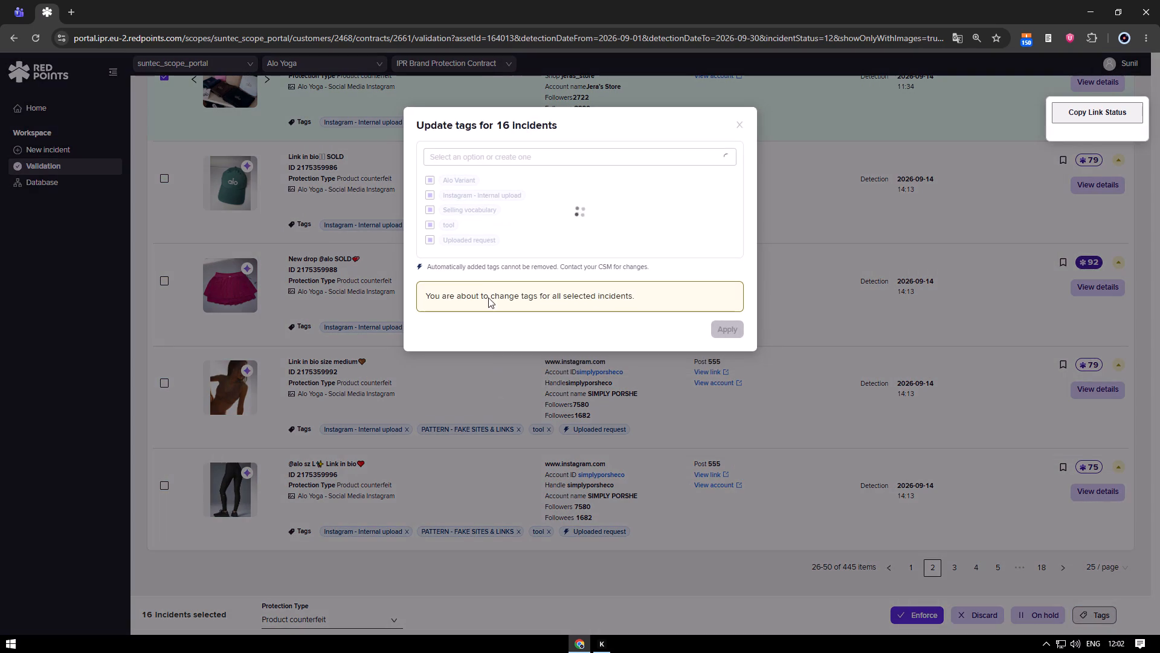
double_click(430, 240)
double_click(429, 222)
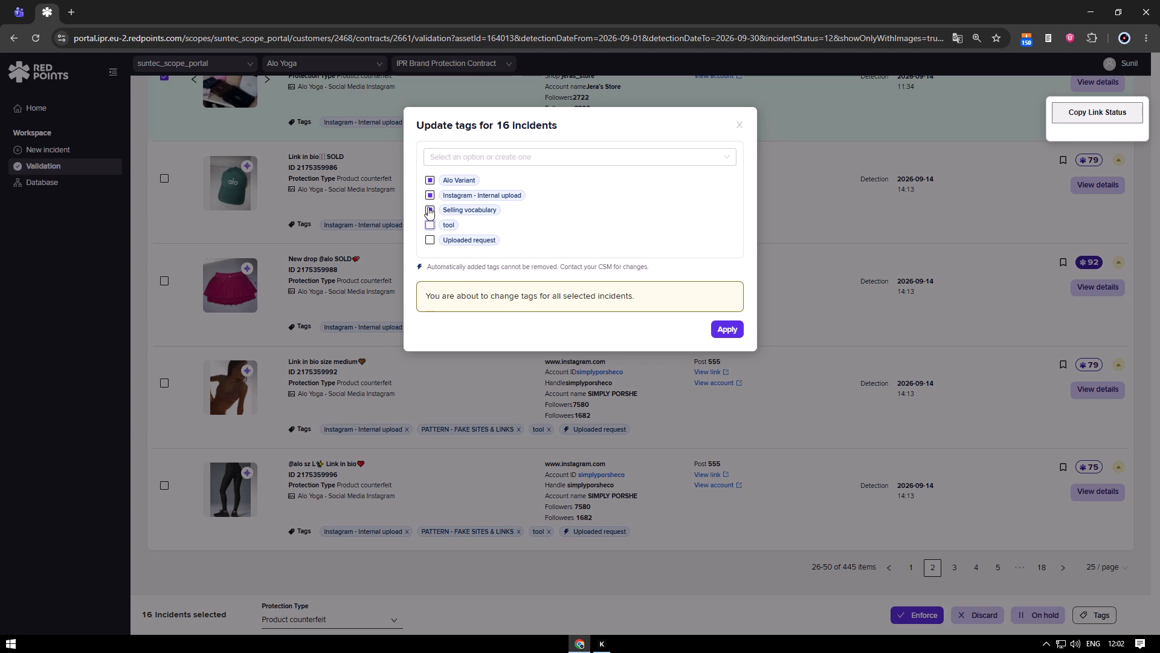
double_click(428, 207)
double_click(427, 197)
double_click(427, 180)
left_click(437, 161)
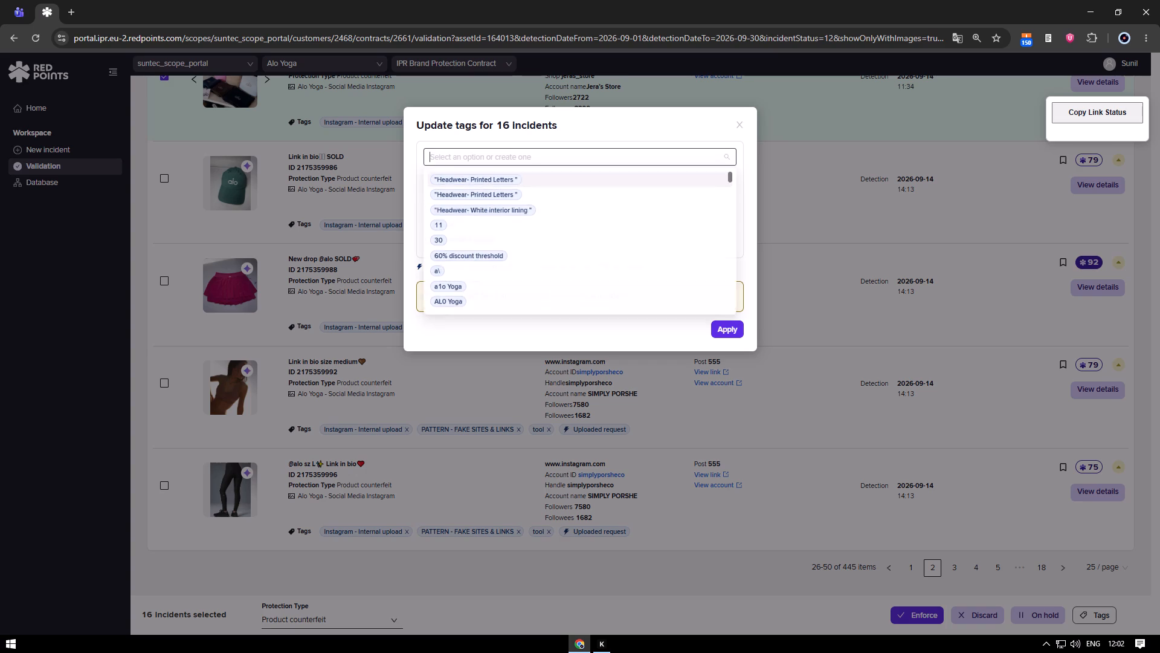
type("comm")
key("Up")
key("Up")
key("Up")
key("Up")
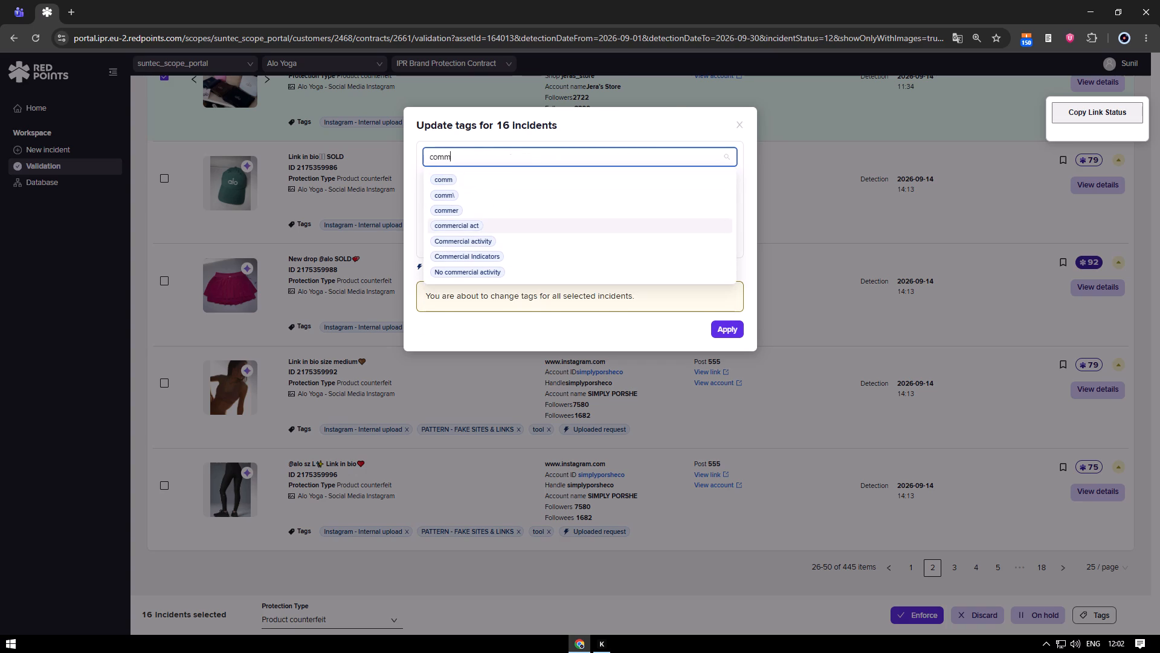
key("Down")
key("Return")
left_click(739, 342)
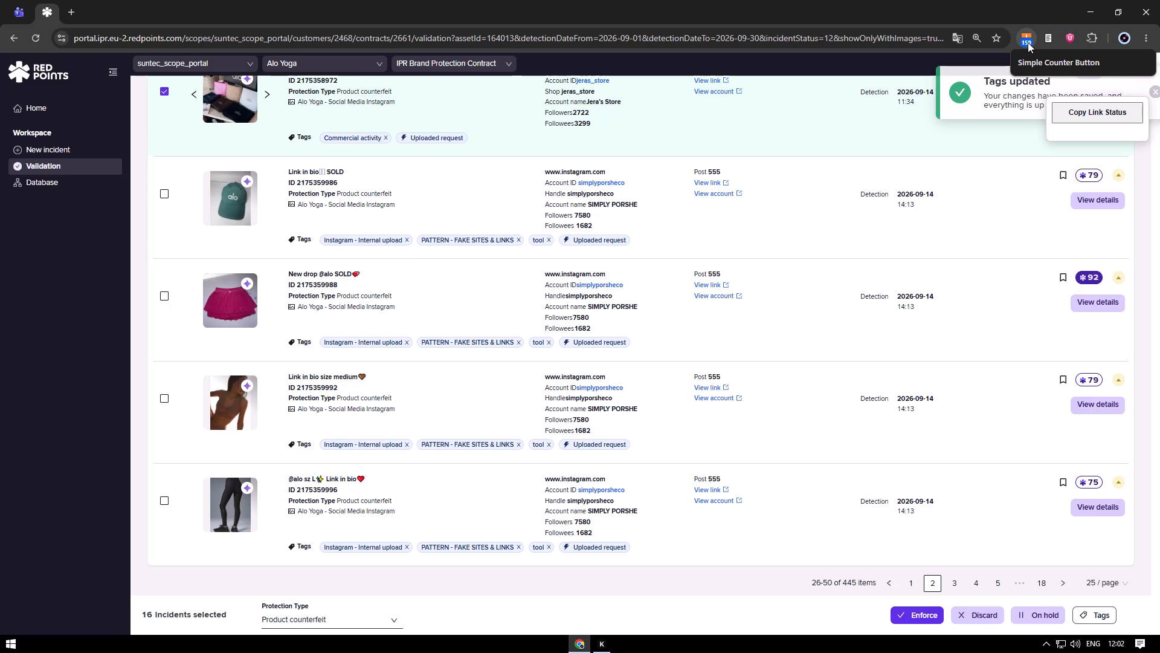
Raise the processed-incident counter to 166.
triple_click(1028, 42)
triple_click(1028, 42)
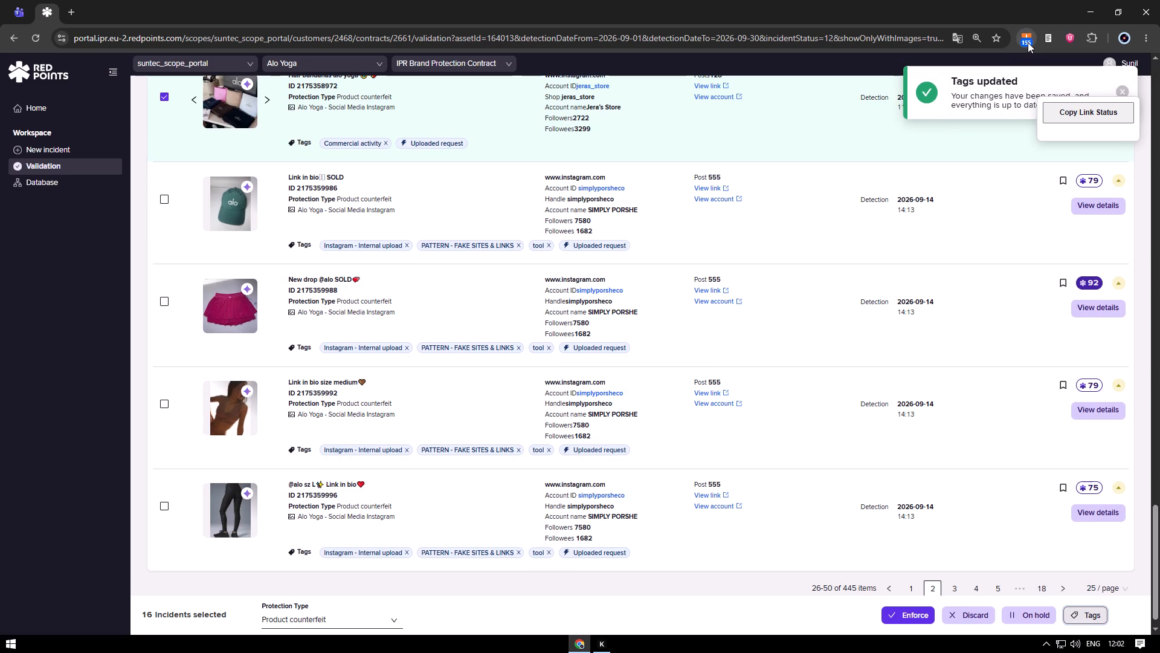
triple_click(1028, 42)
triple_click(1028, 42)
left_click(1028, 42)
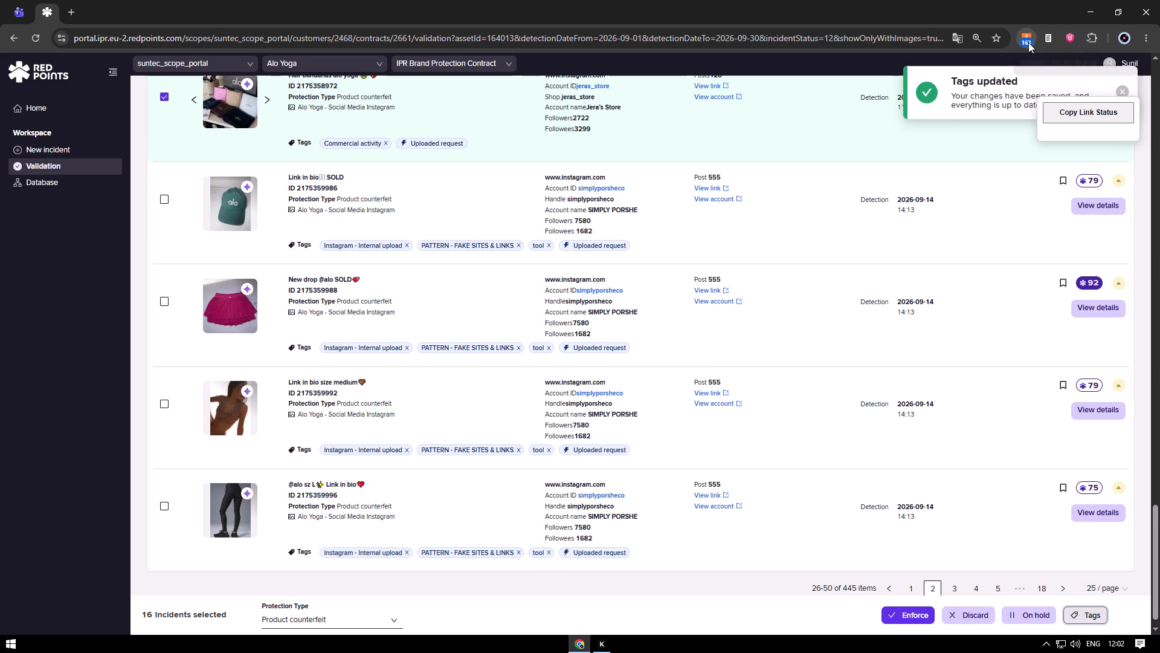
triple_click(1030, 45)
Clear the selection of all incidents on page 2.
middle_click(654, 446)
left_click(636, 284)
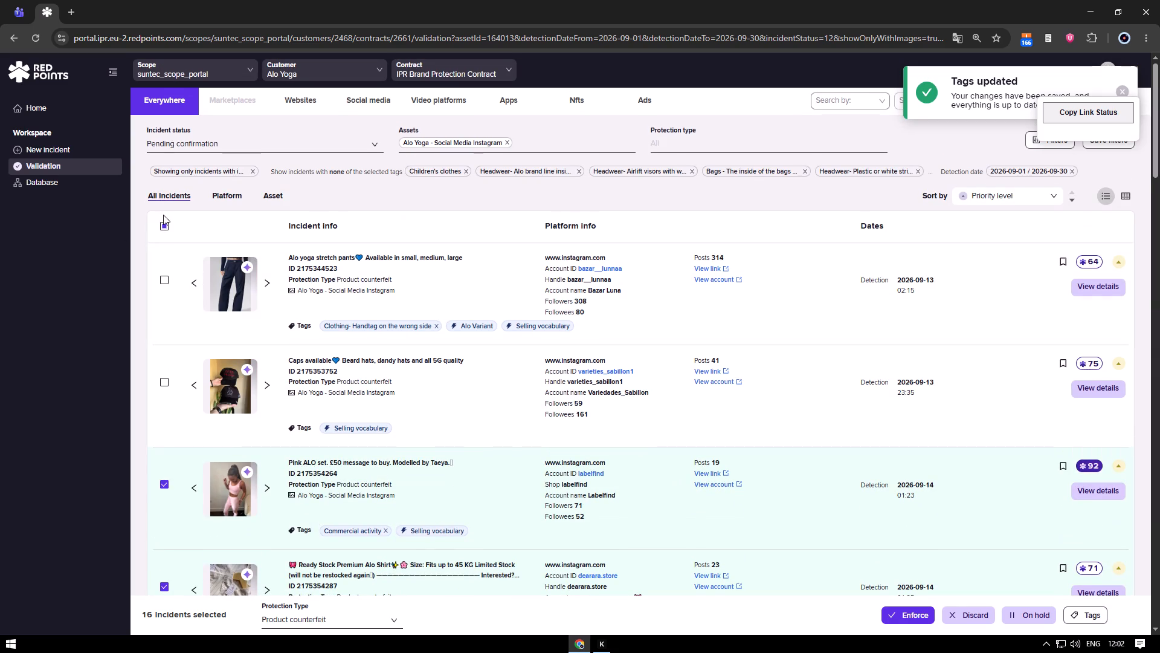
double_click(163, 225)
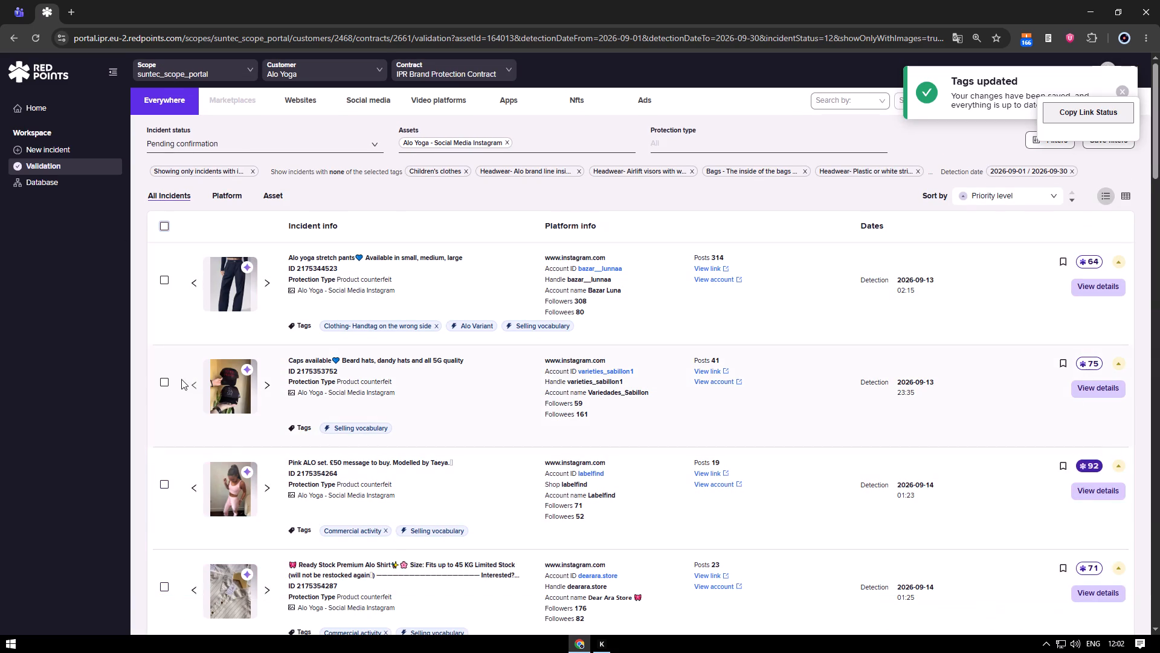
left_click(164, 378)
scroll(164, 378, "down", 5)
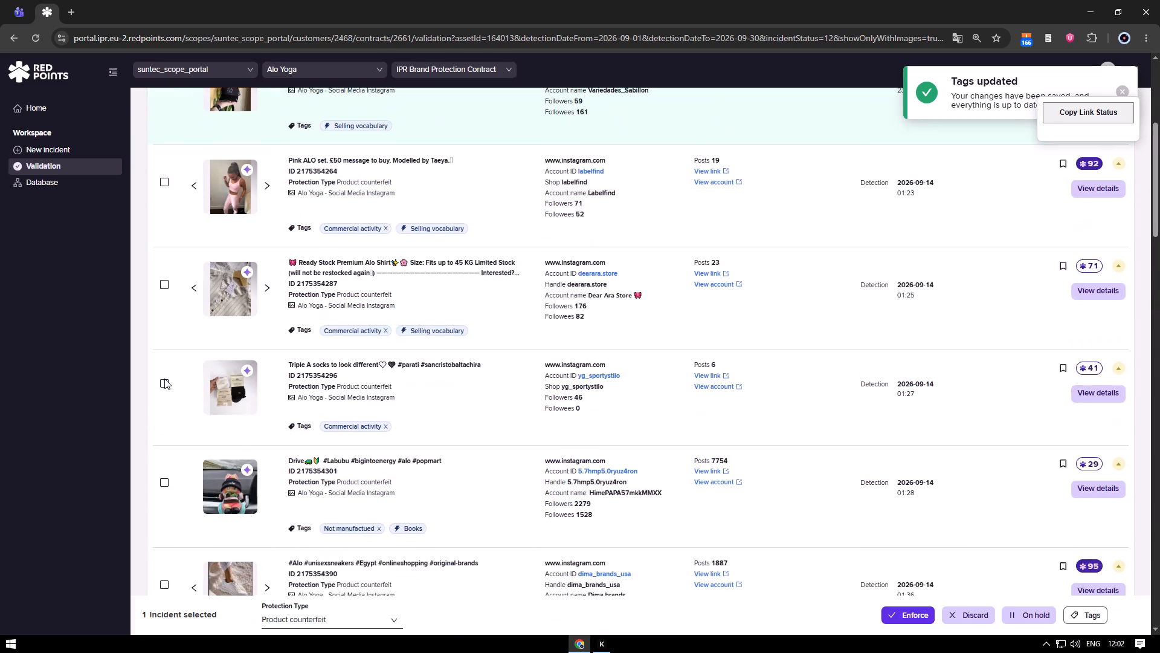
scroll(164, 378, "down", 12)
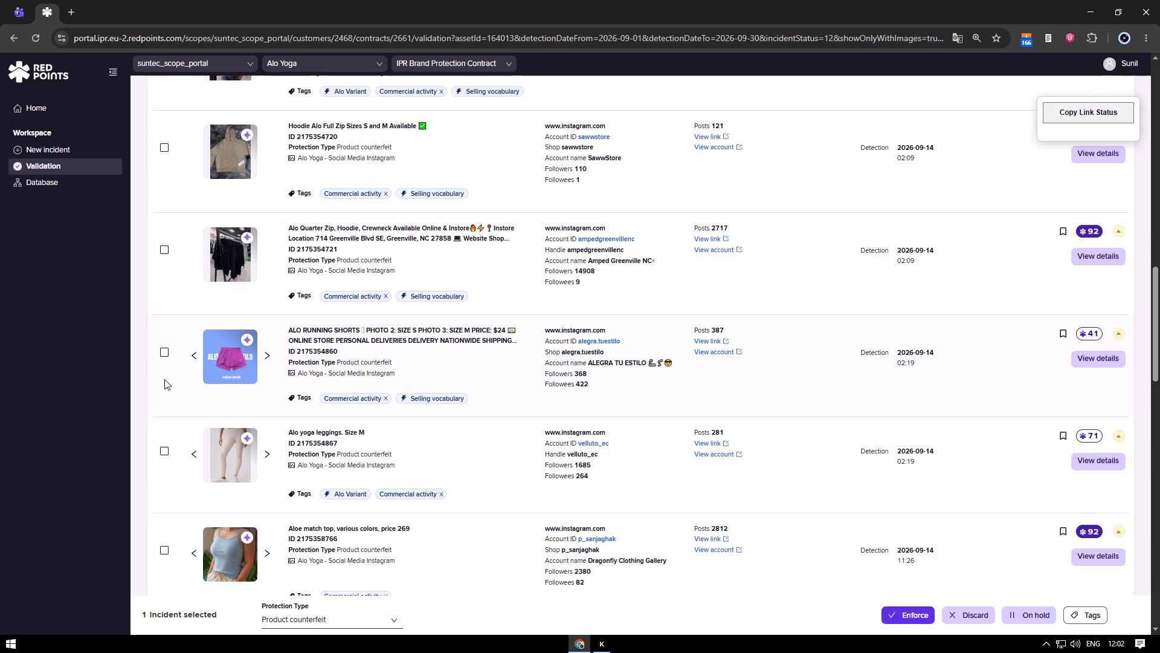
scroll(164, 379, "down", 3)
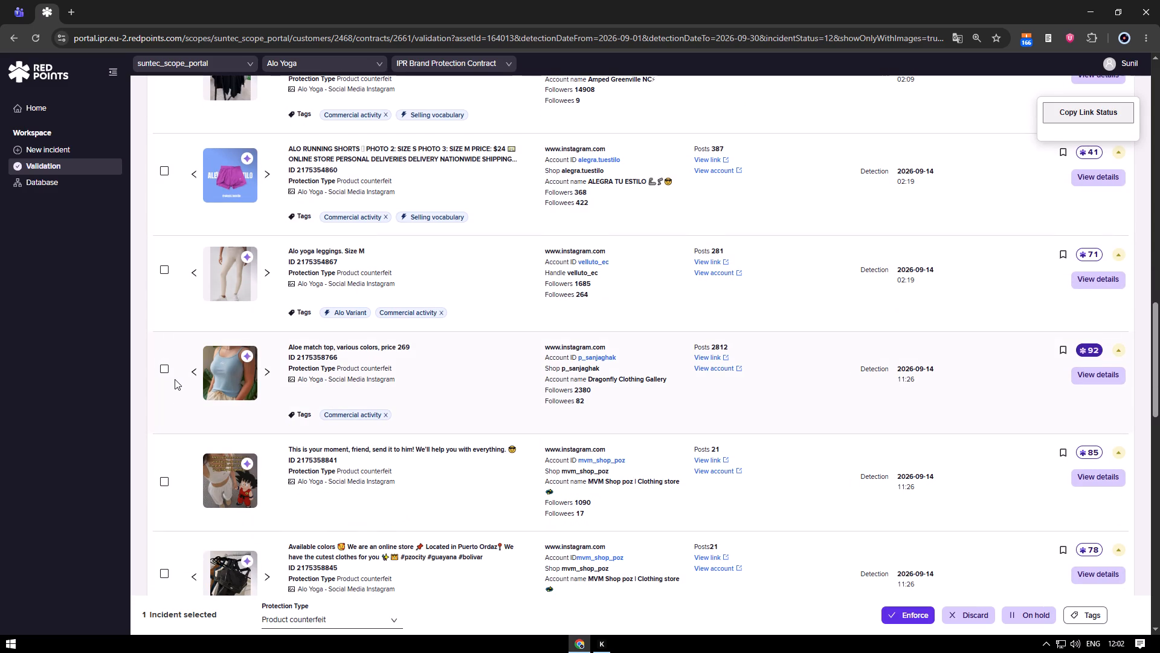
scroll(175, 379, "up", 1)
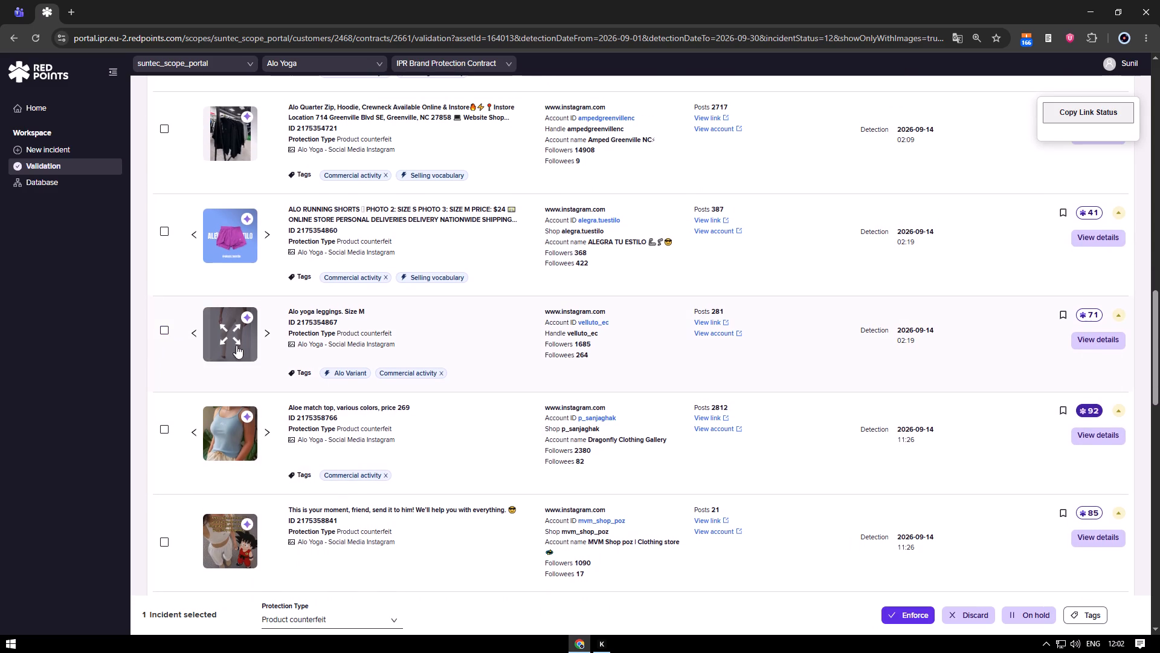
scroll(236, 345, "down", 4)
left_click(165, 300)
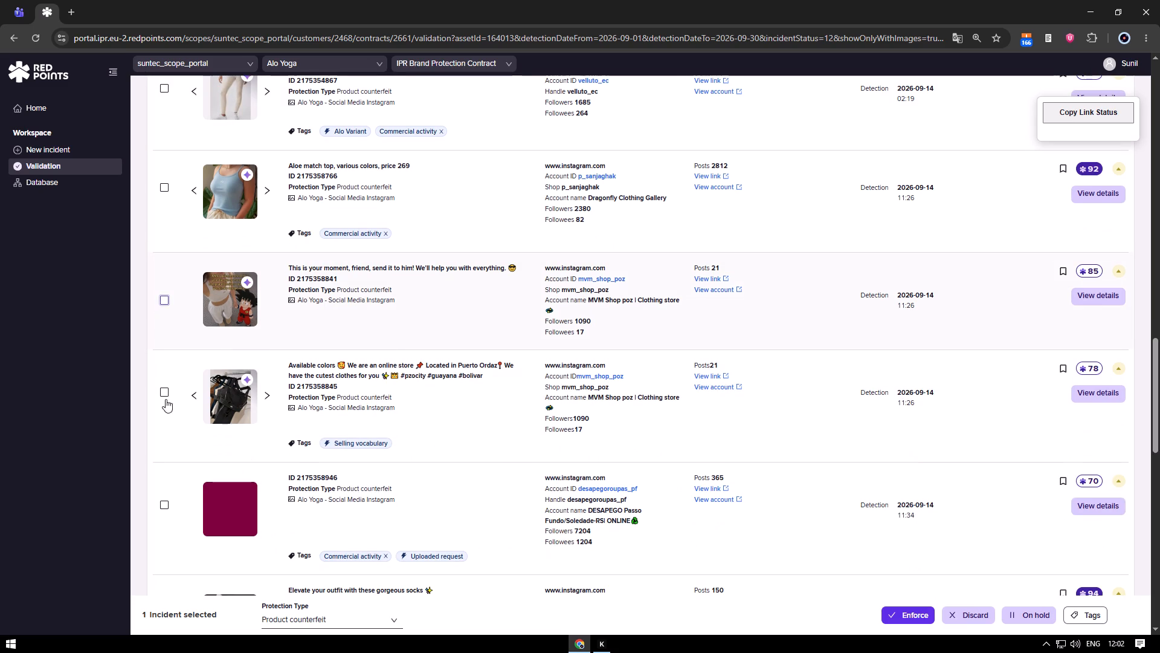
left_click(166, 390)
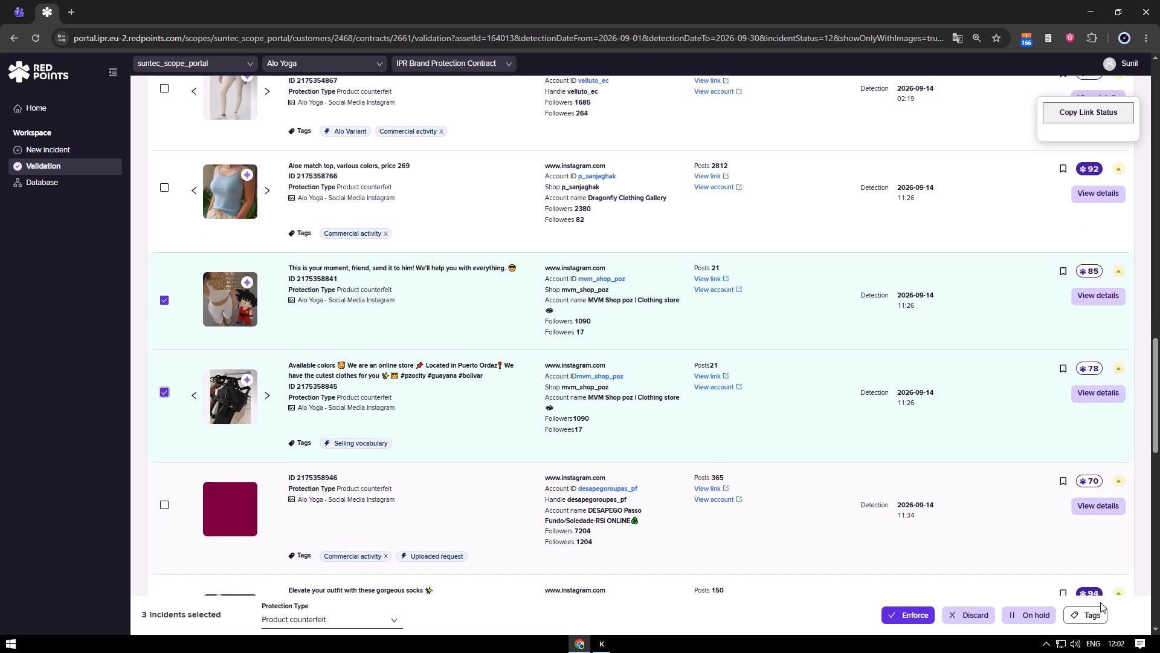
scroll(714, 465, "down", 2)
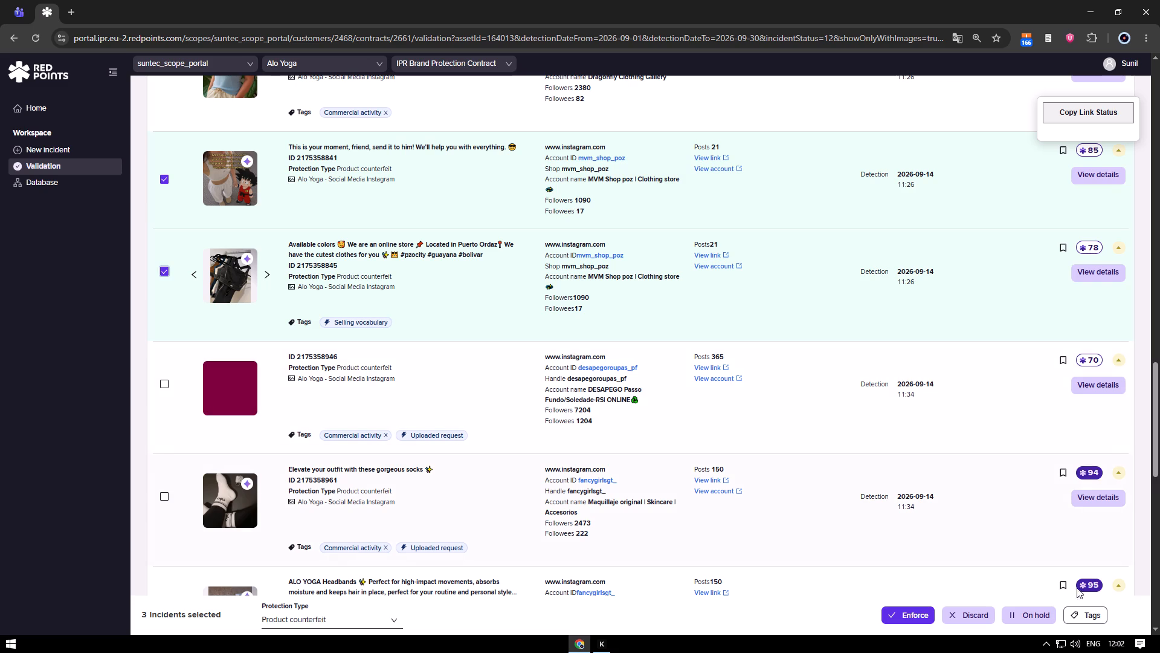
left_click(1083, 614)
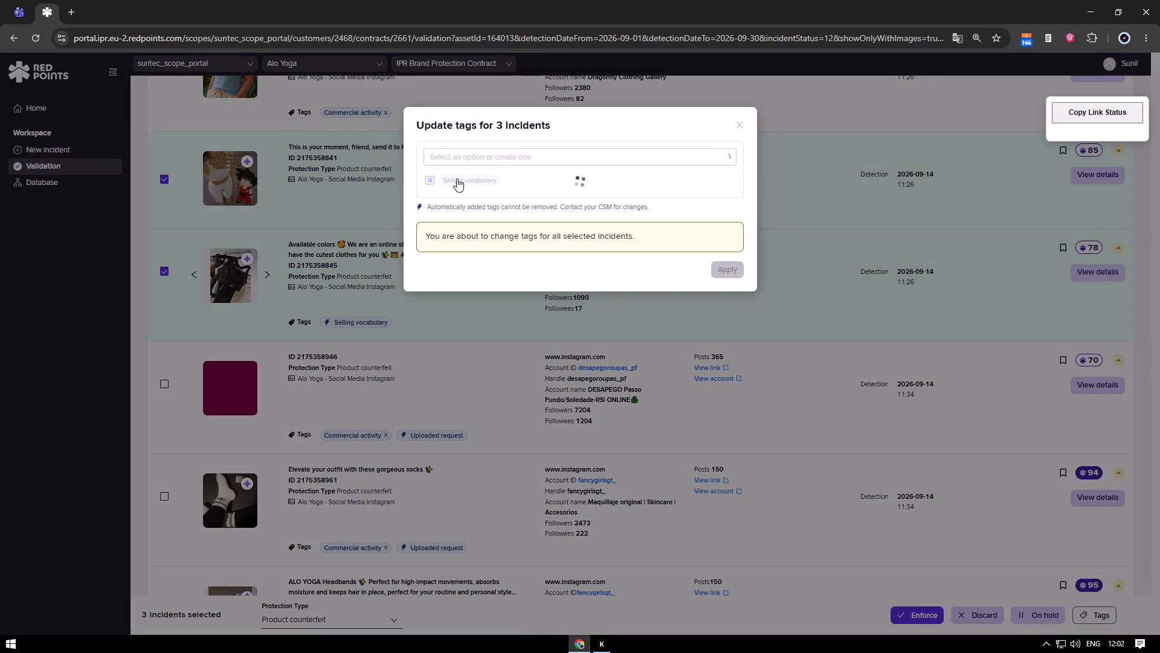
double_click(457, 178)
left_click(459, 159)
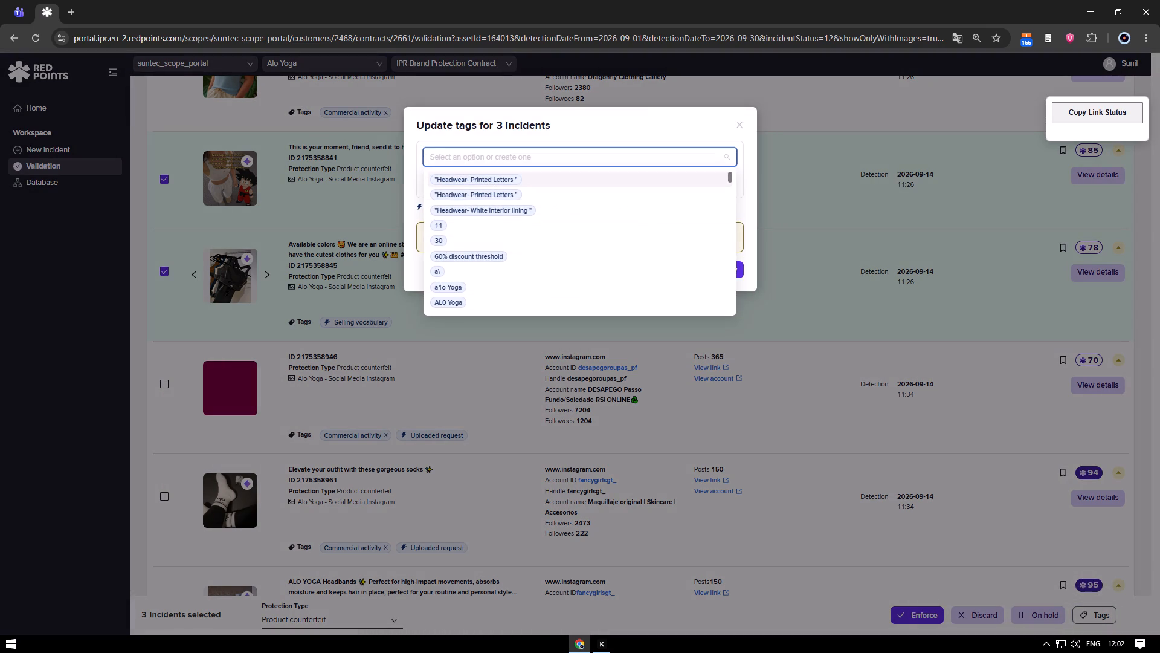
type("unrel")
key("Up")
key("Return")
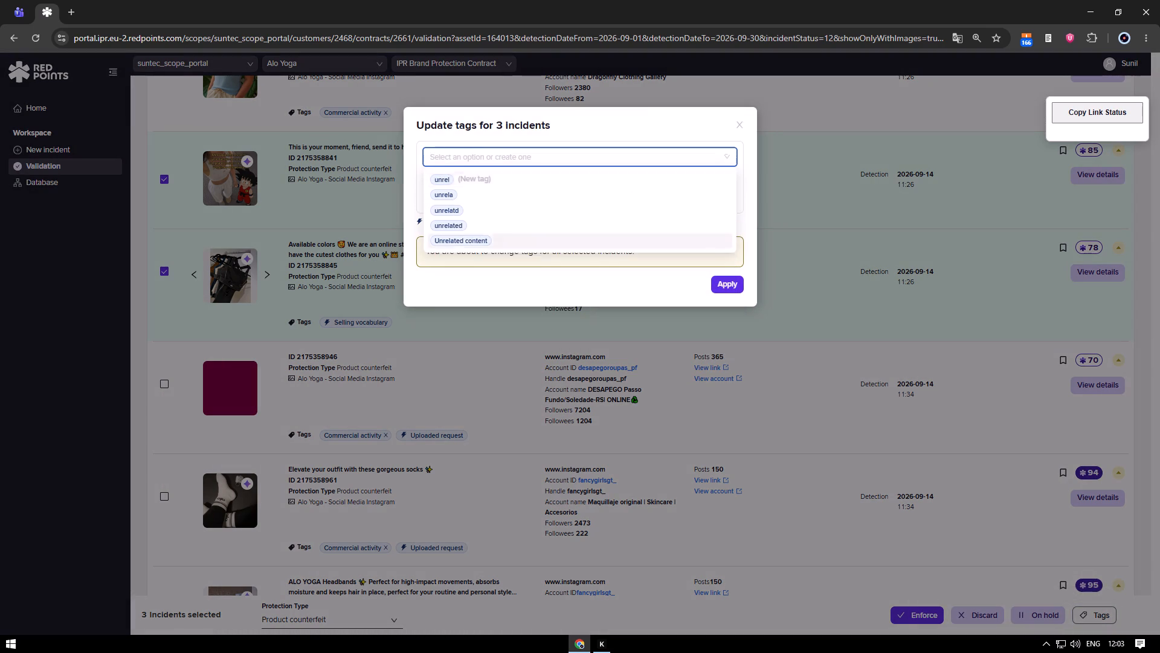
left_click(731, 278)
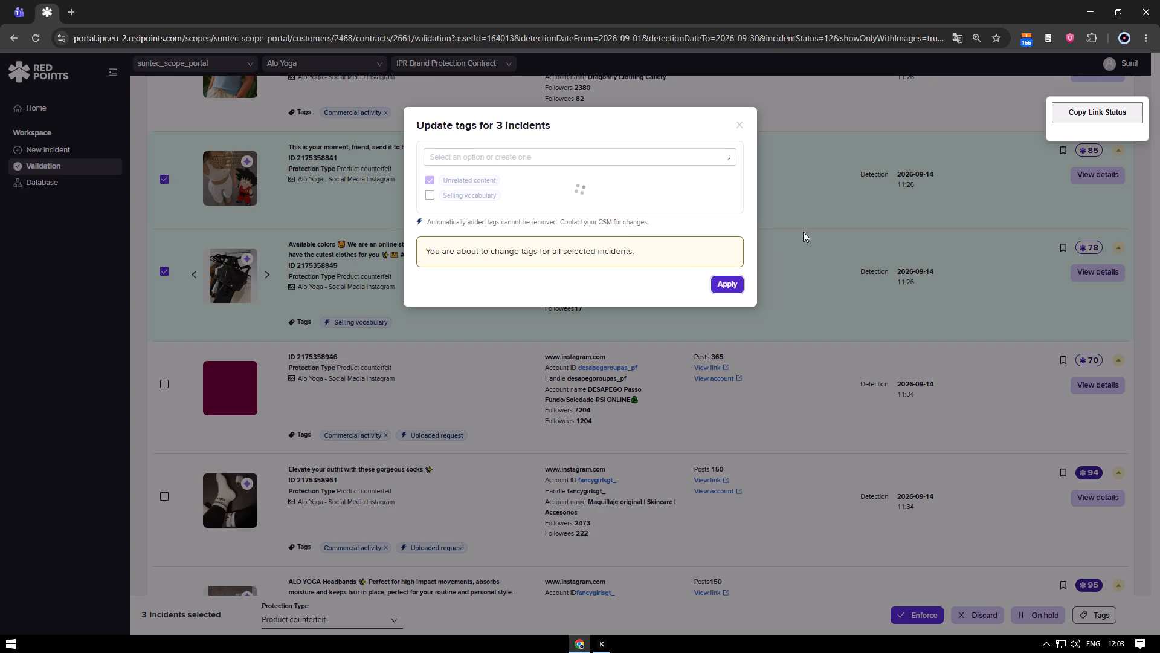
Raise the processed-incident counter to 169.
scroll(347, 464, "up", 12)
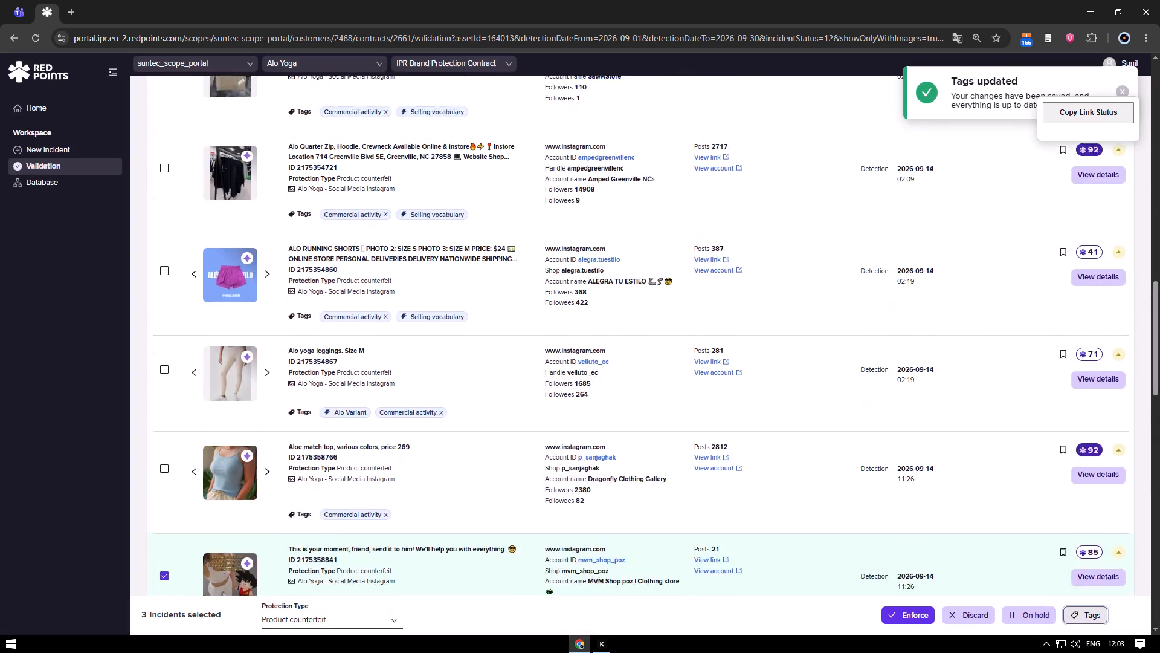
scroll(344, 465, "up", 12)
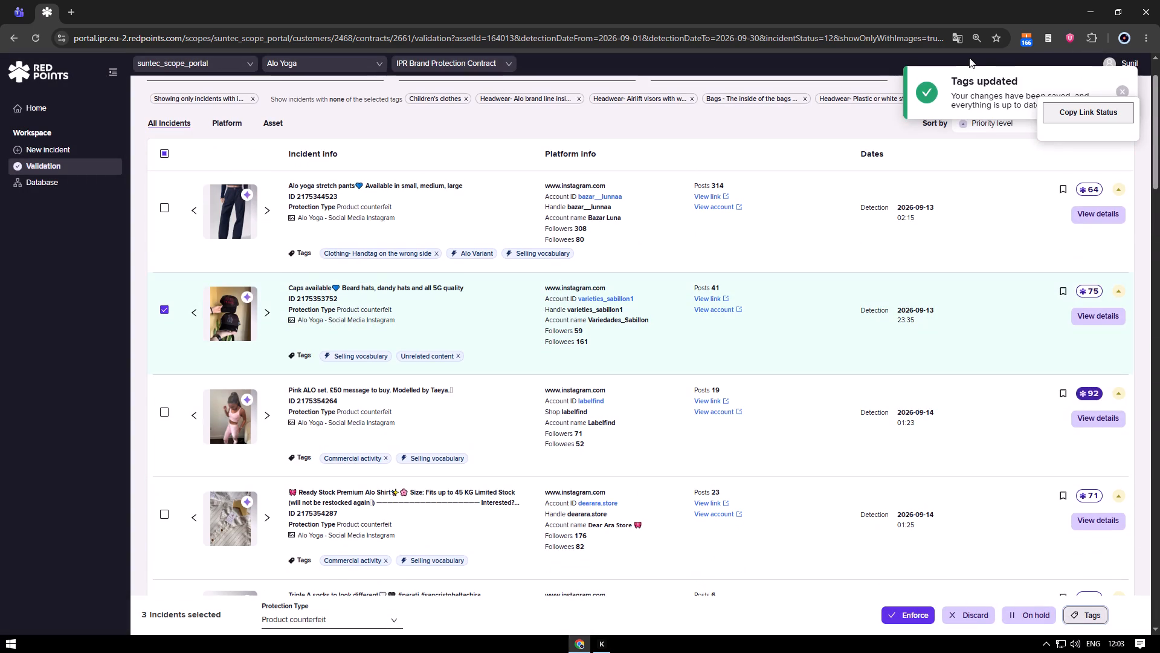
triple_click(1030, 39)
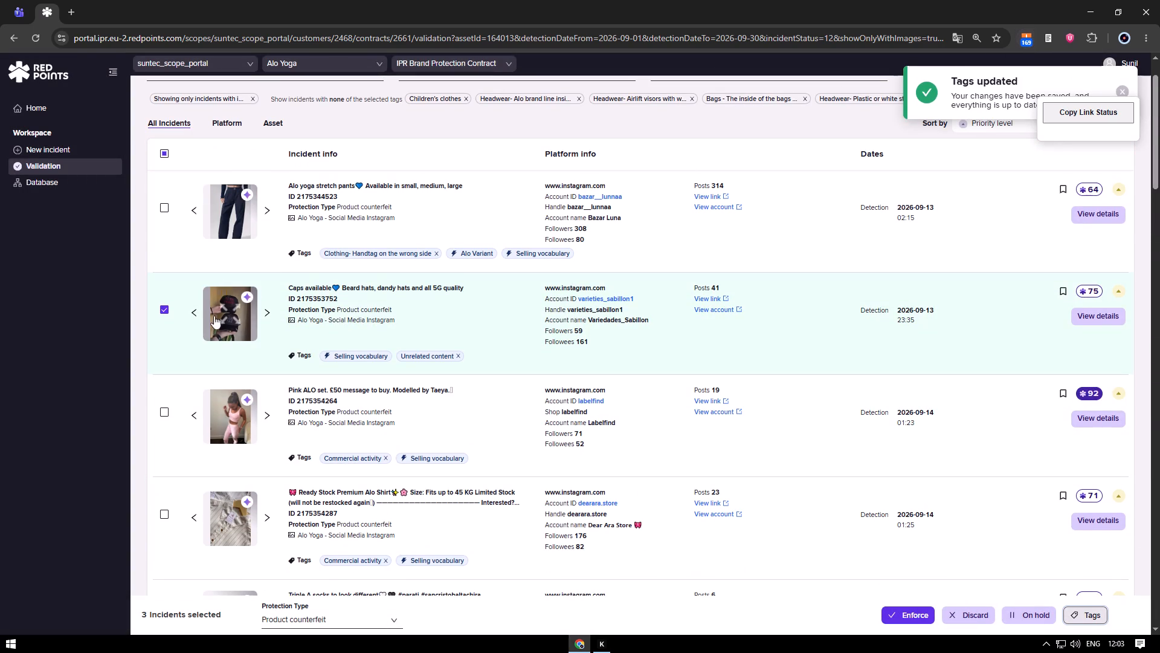
Clear the selection of all incidents on page 2.
double_click(164, 154)
Retag the last three simplyporsheco incidents on page 2: clear Instagram - Internal upload, tool and Uploaded request, and add Commercial activity.
middle_click(431, 189)
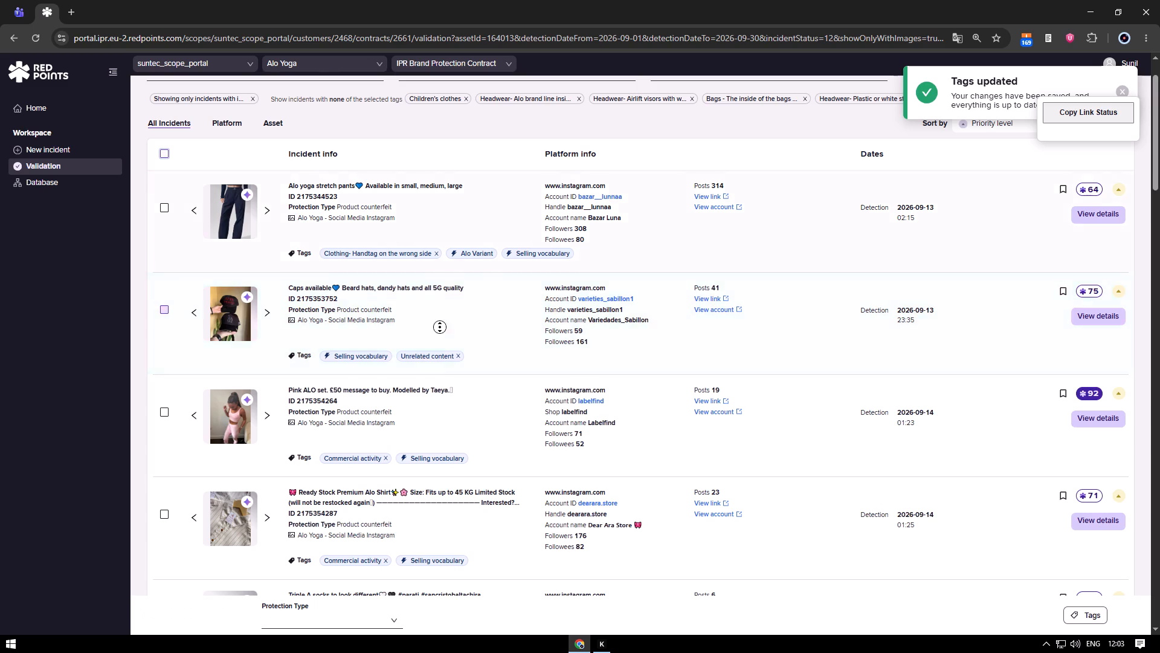
left_click(443, 365)
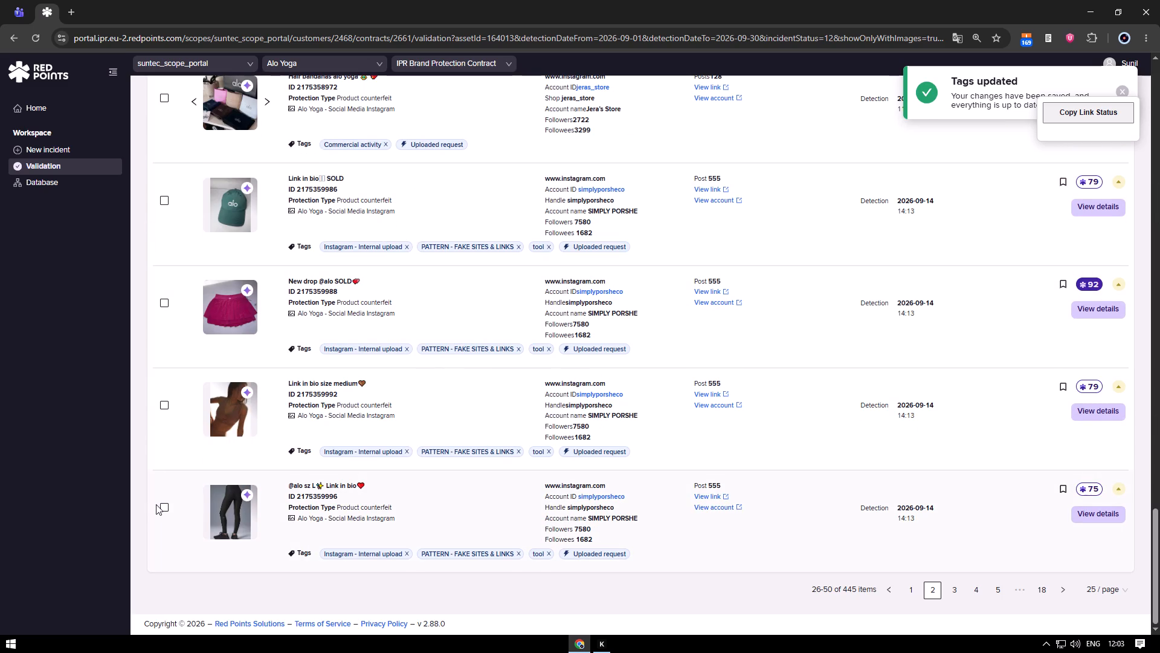
left_click(156, 504)
left_click(168, 201)
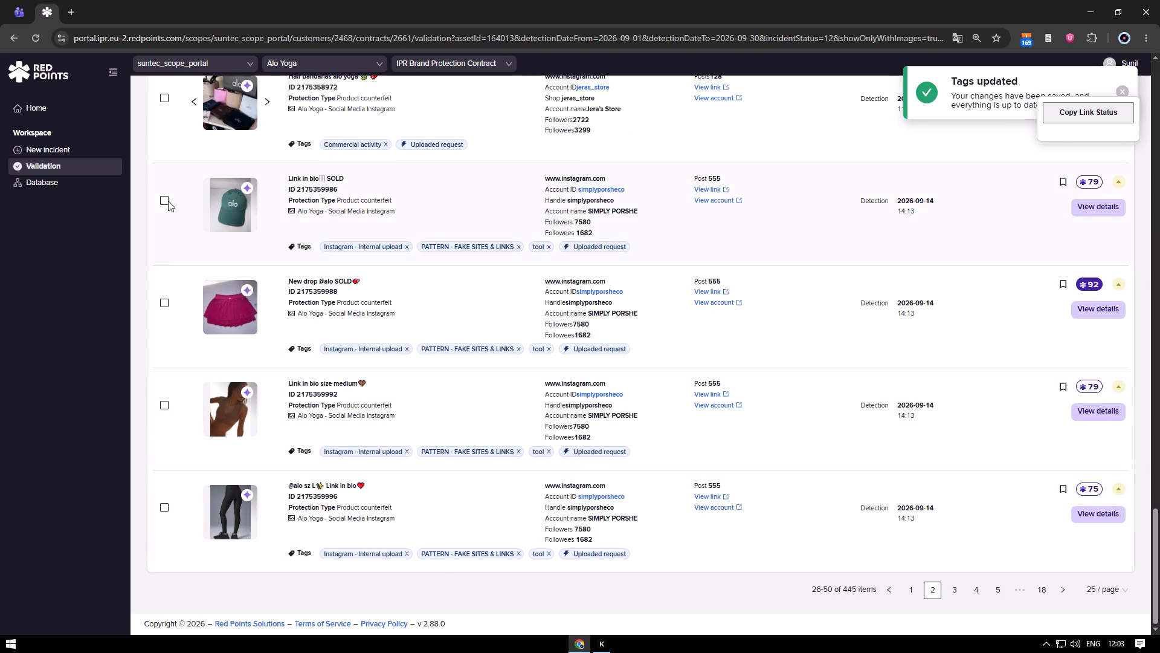
left_click(164, 201)
left_click(165, 304)
left_click(164, 406)
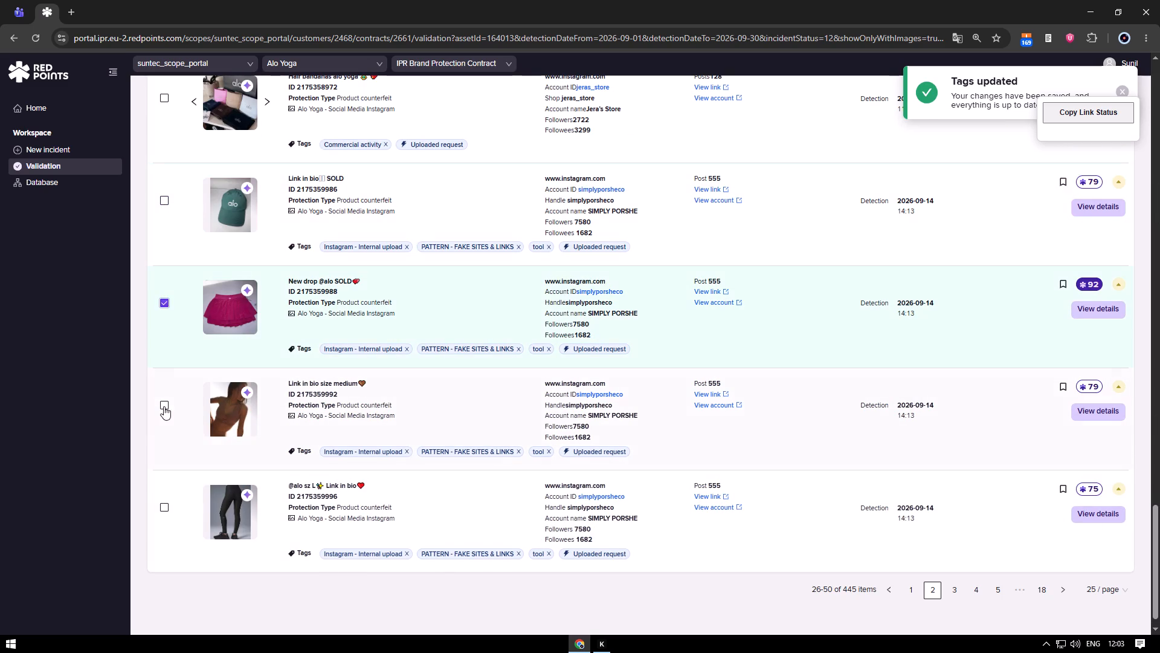
left_click(168, 504)
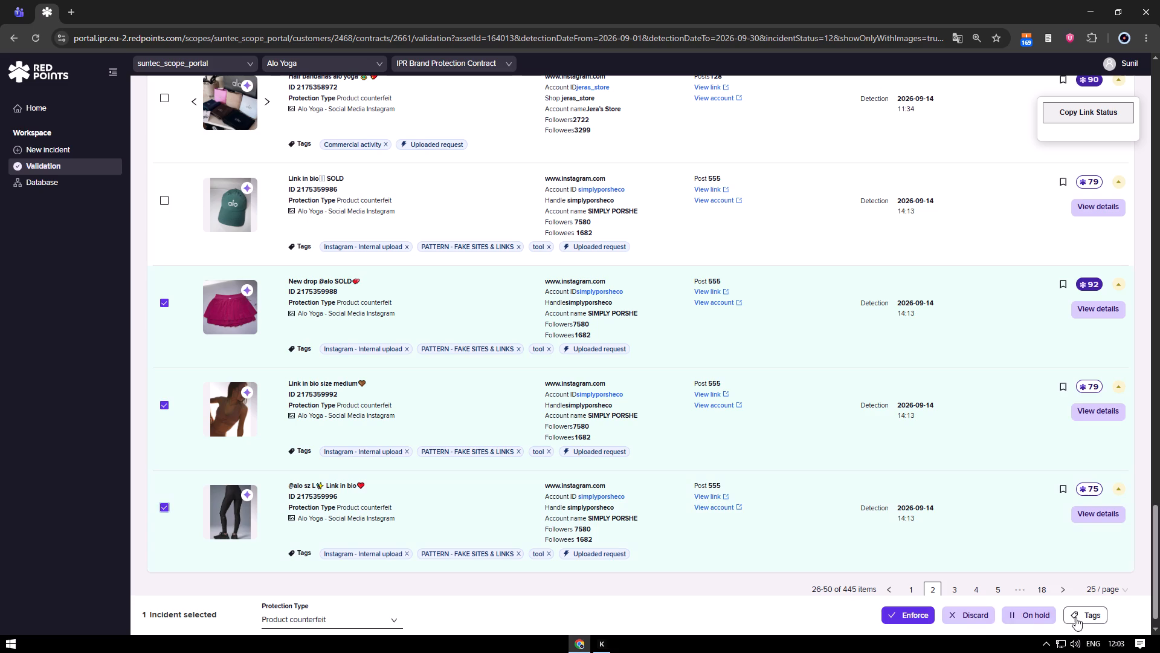
left_click(1081, 616)
left_click(456, 223)
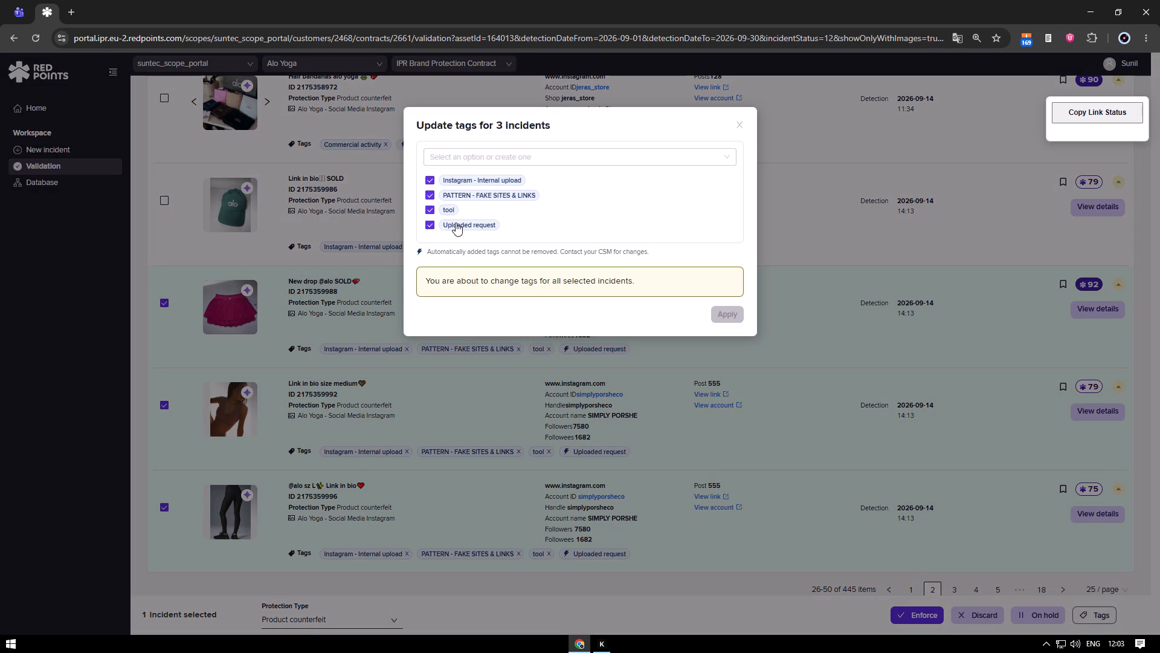
left_click(449, 212)
left_click(450, 180)
left_click(459, 161)
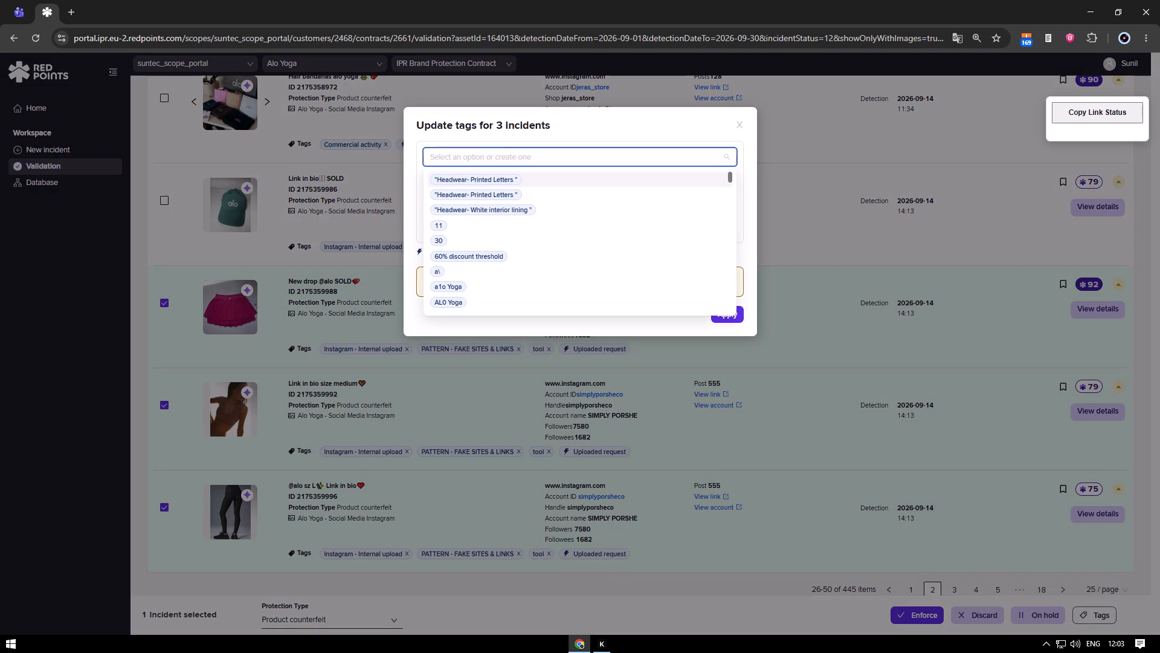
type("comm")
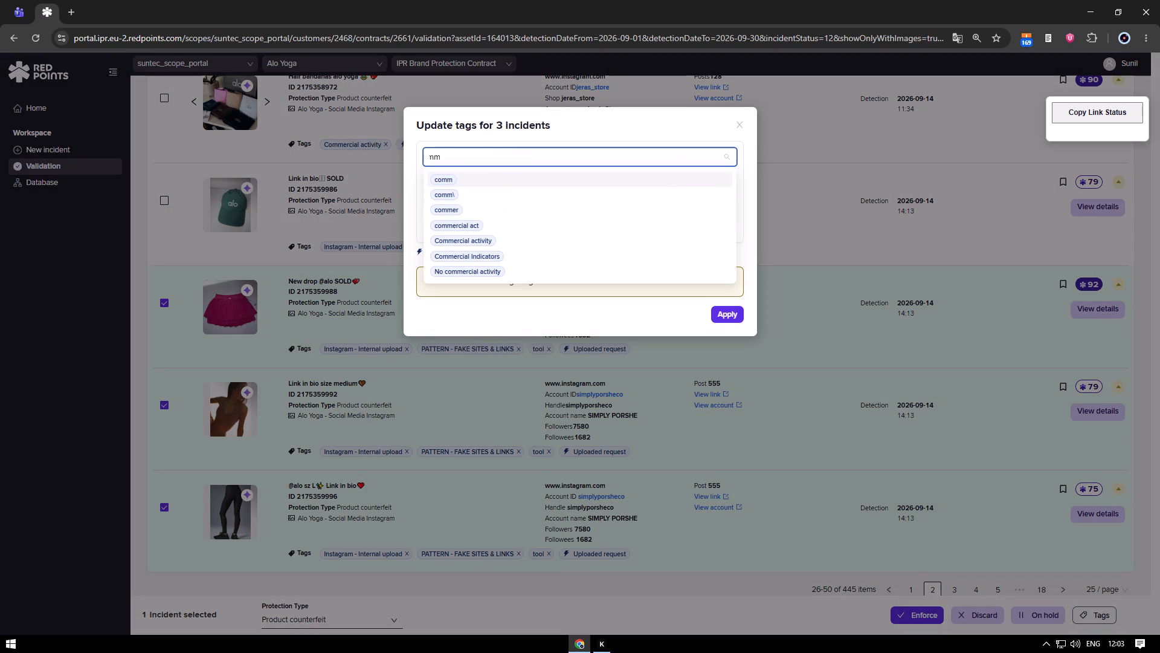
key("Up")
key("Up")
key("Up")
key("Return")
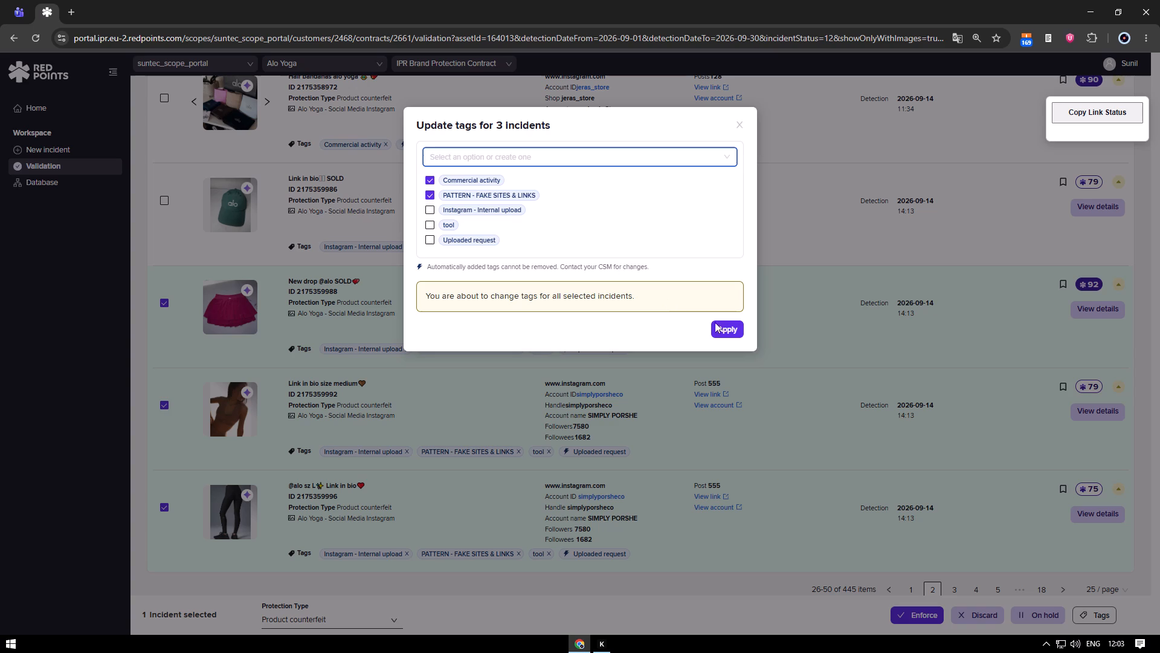
left_click(735, 328)
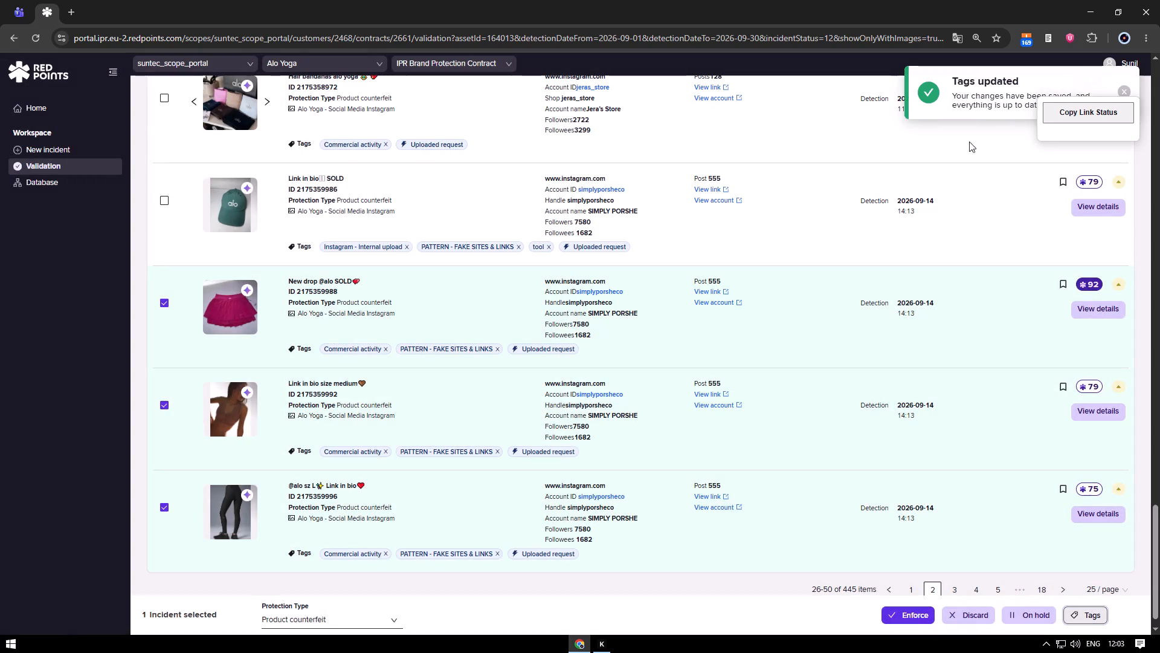
Raise the processed-incident counter for the three retagged simplyporsheco incidents.
left_click(1025, 42)
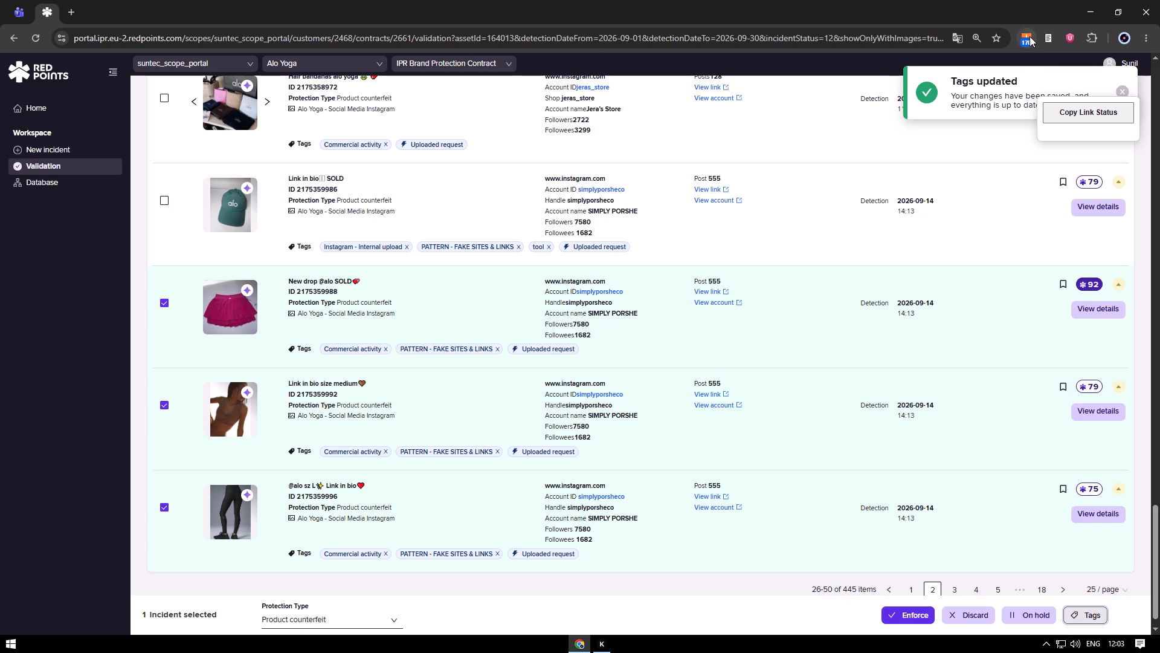
Raise the processed-incident counter to 172.
left_click(1029, 36)
left_click(1029, 36)
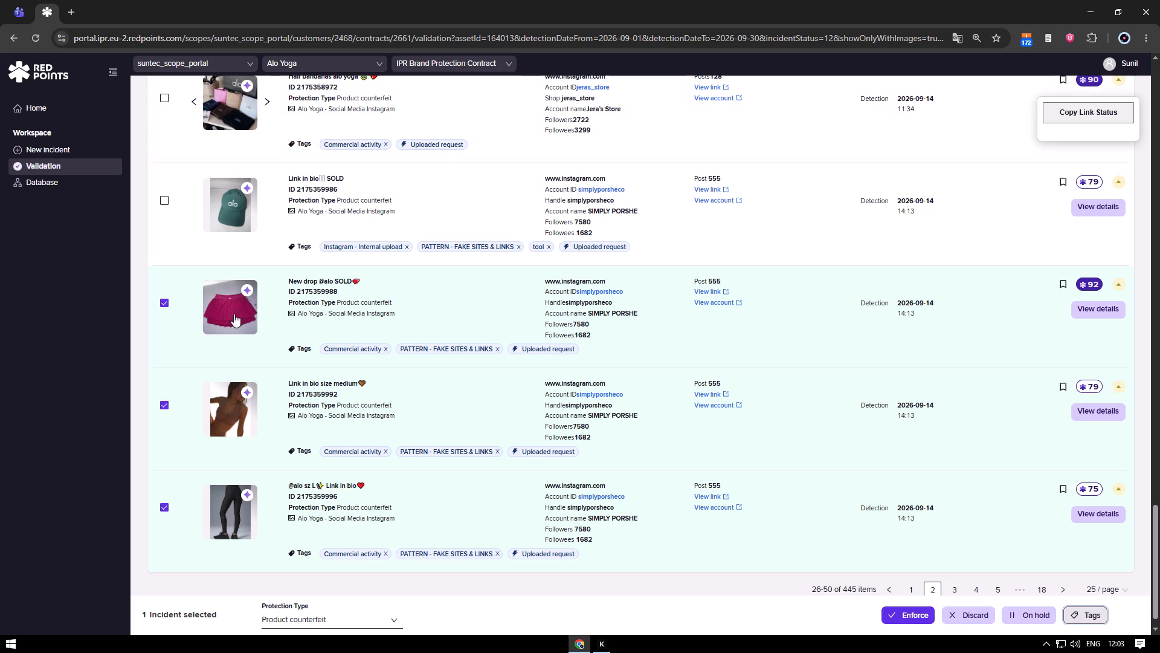
left_click(161, 301)
left_click(156, 406)
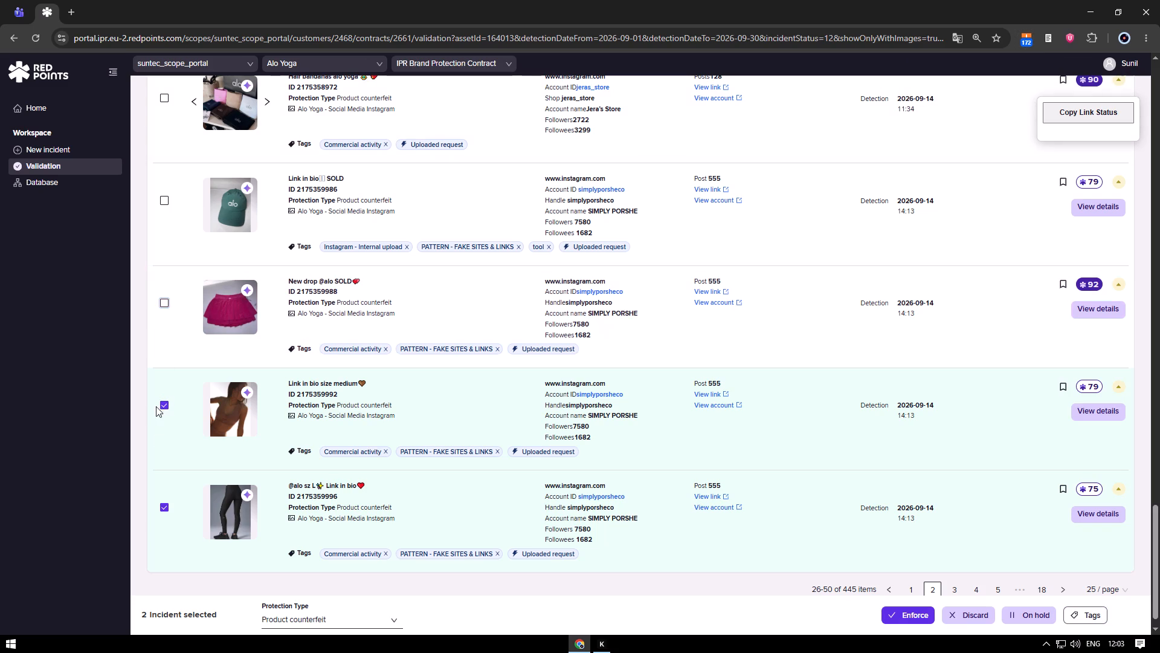
left_click(164, 507)
left_click(164, 407)
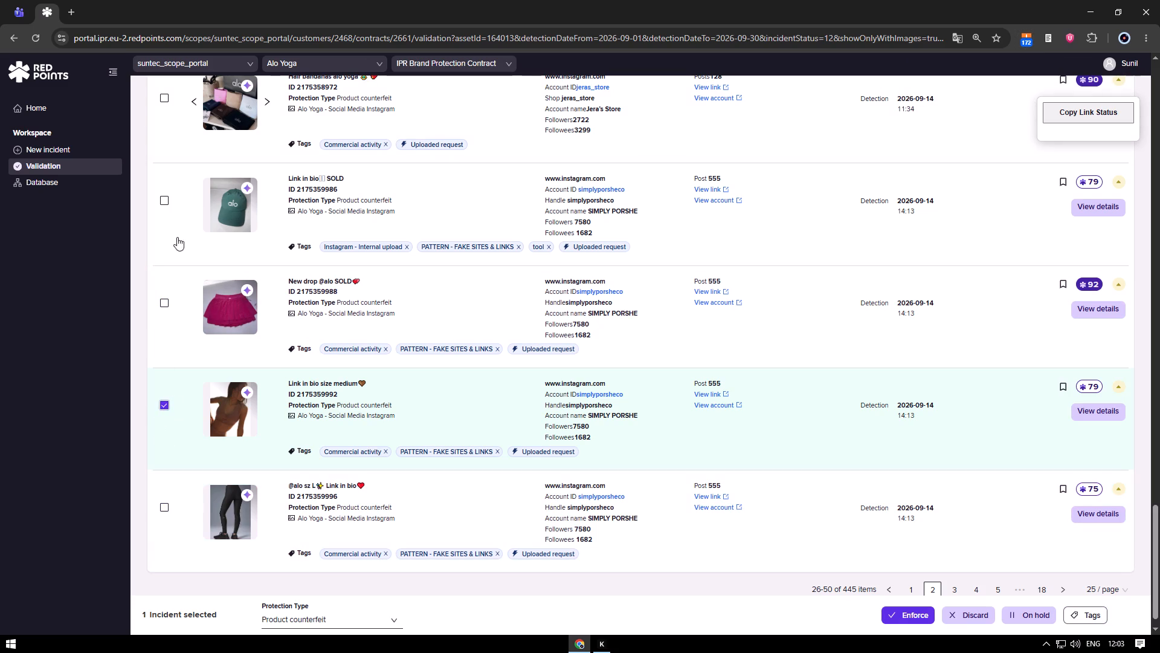
left_click(168, 202)
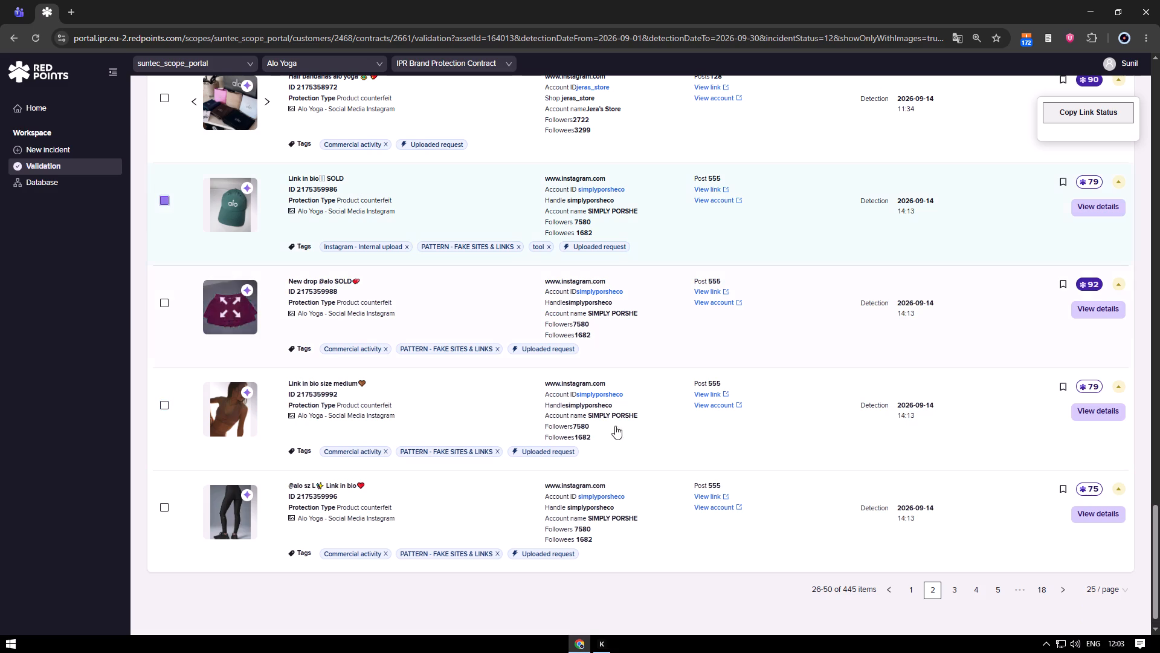
left_click(1094, 611)
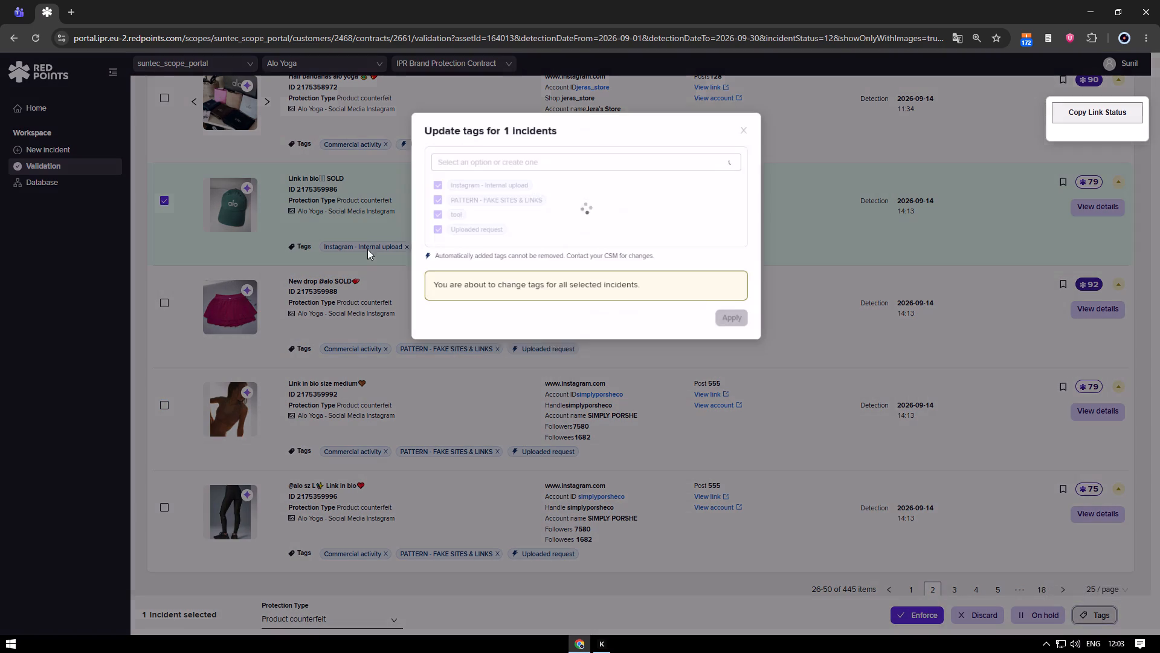
left_click(452, 227)
left_click(449, 210)
left_click(459, 179)
left_click(466, 161)
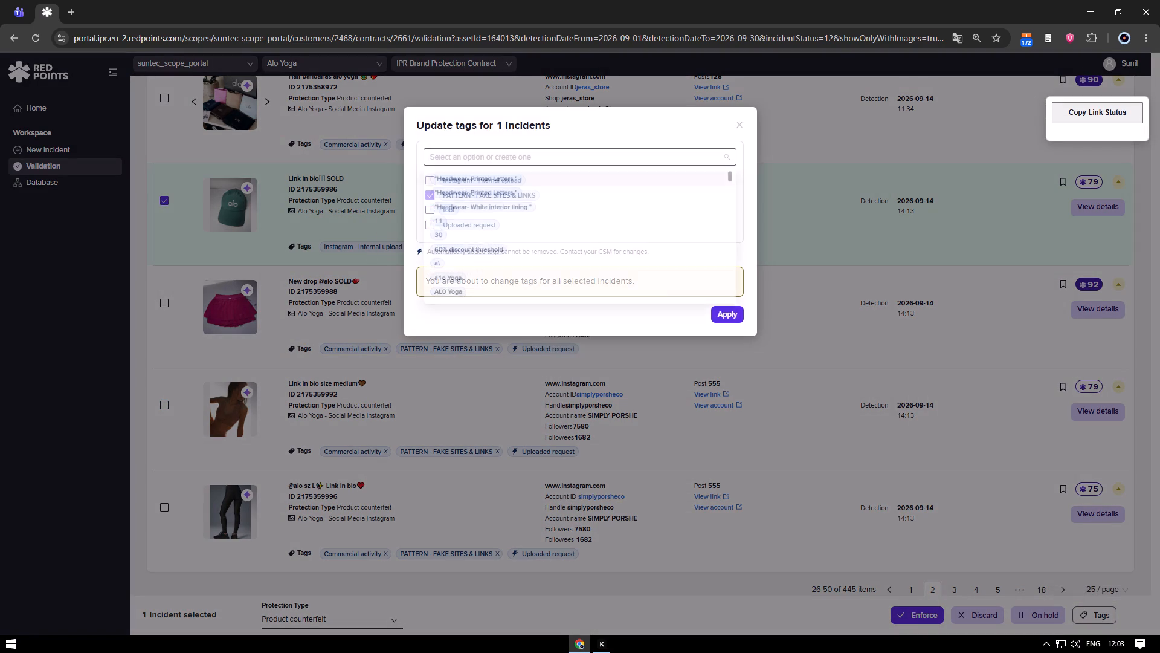
type("comm")
key("Up")
key("Up")
key("Up")
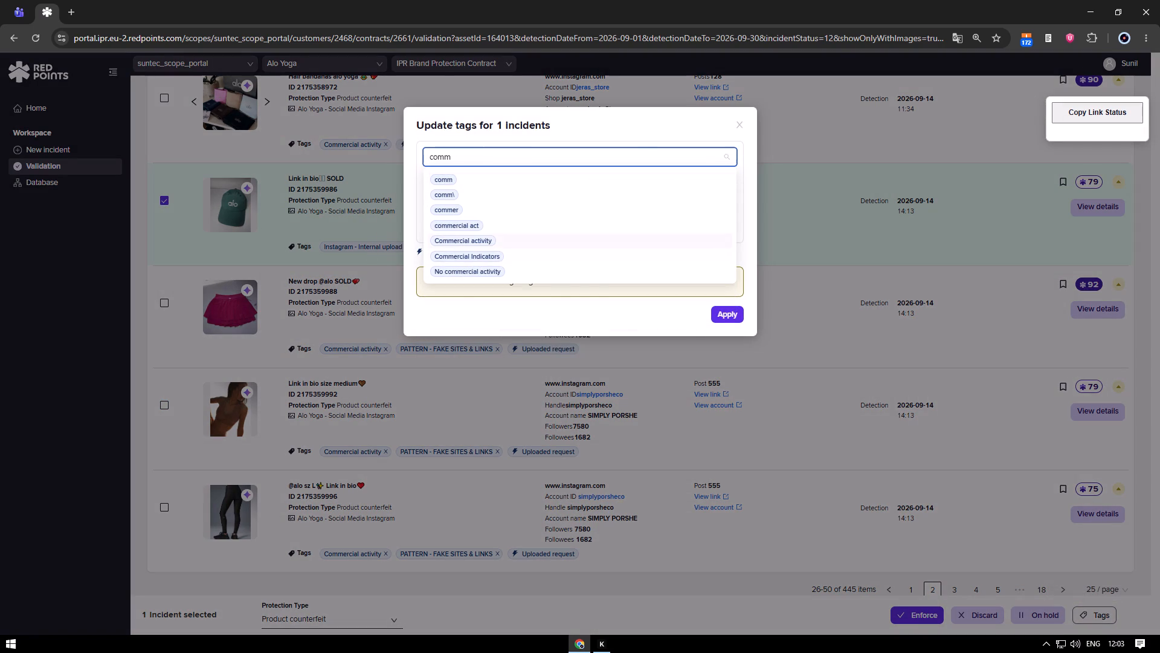
key("Return")
left_click(723, 330)
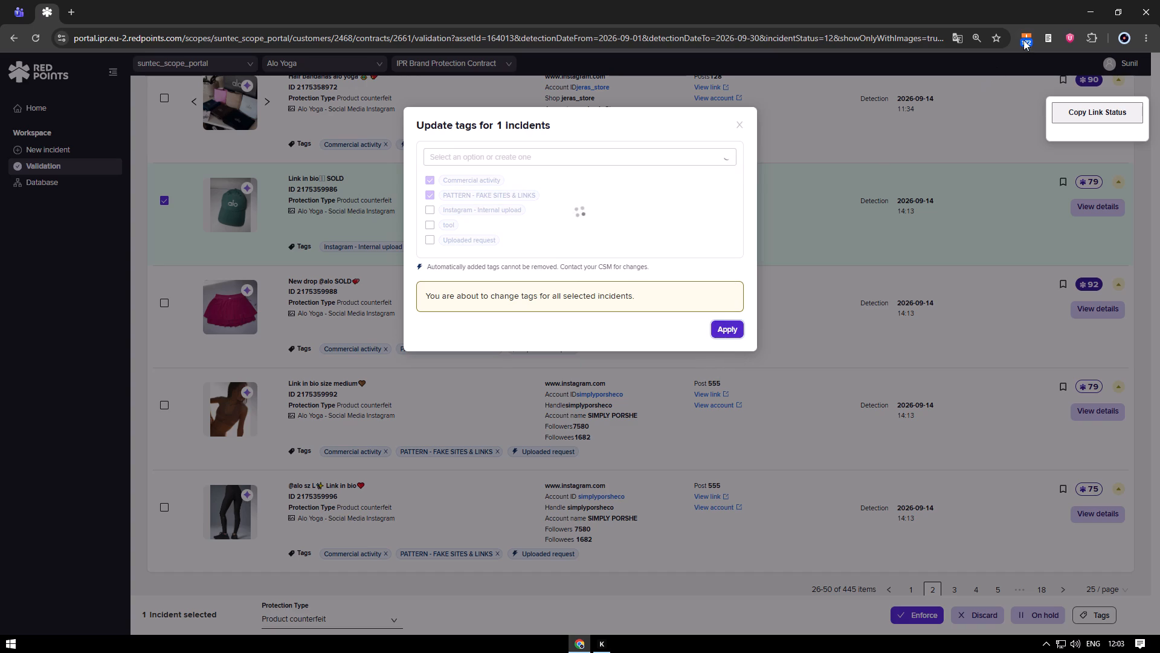
Raise the processed-incident counter to 173.
left_click(1025, 38)
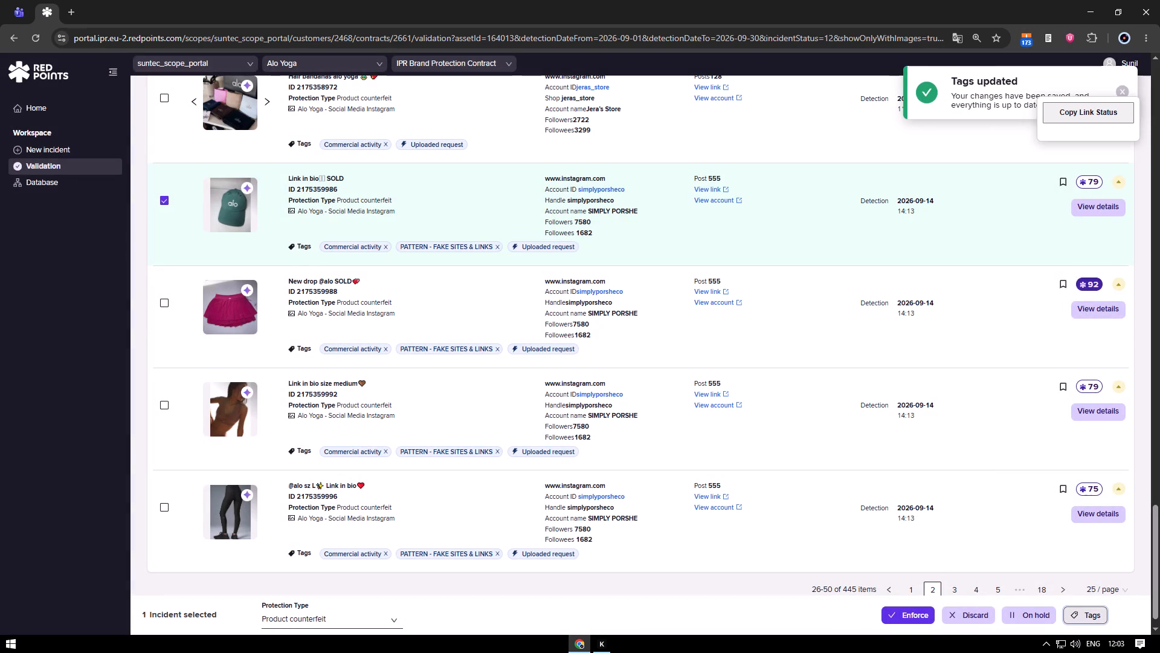
Open a new browser tab and calculate 69+4.
left_click(82, 8)
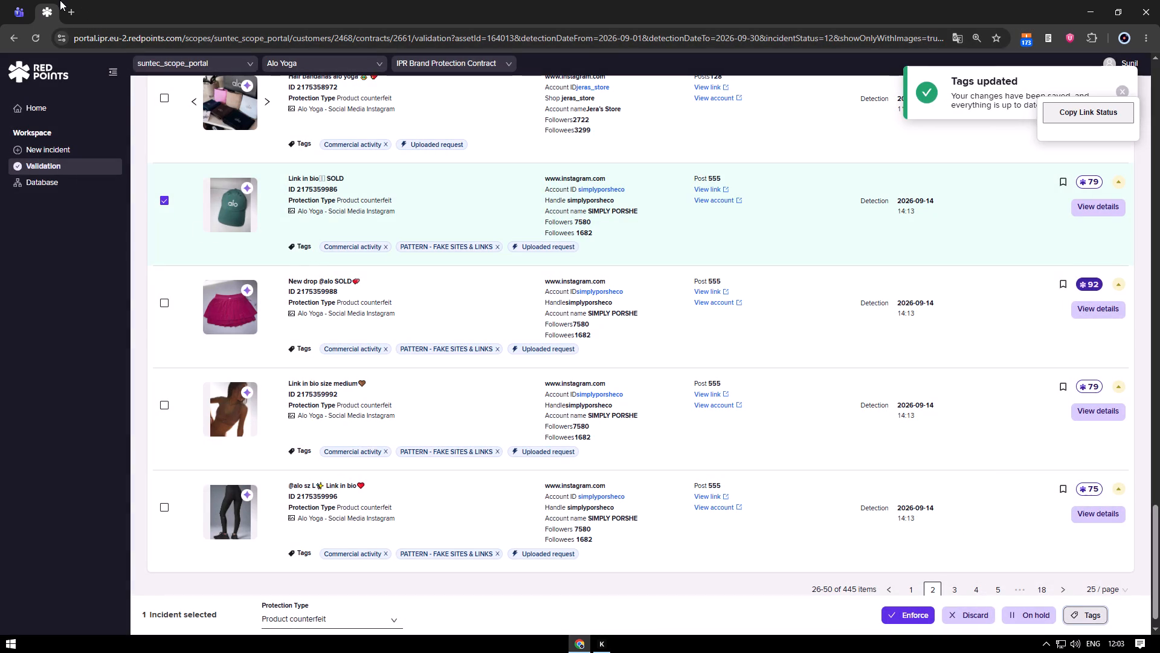
left_click(60, 0)
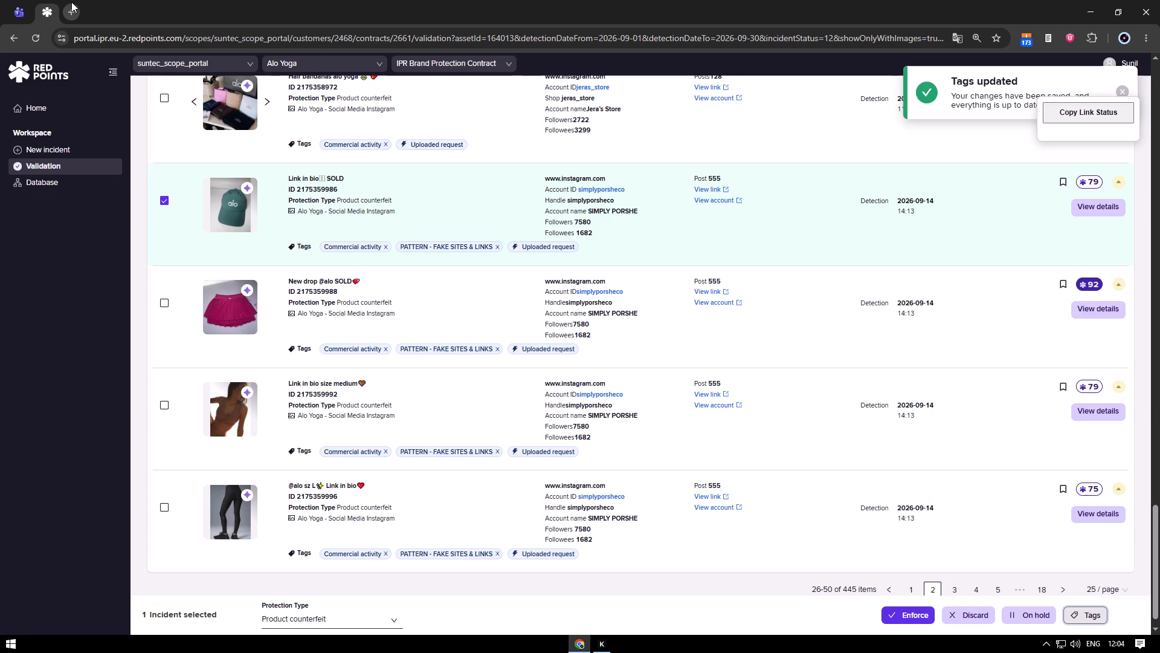
key("shift+t")
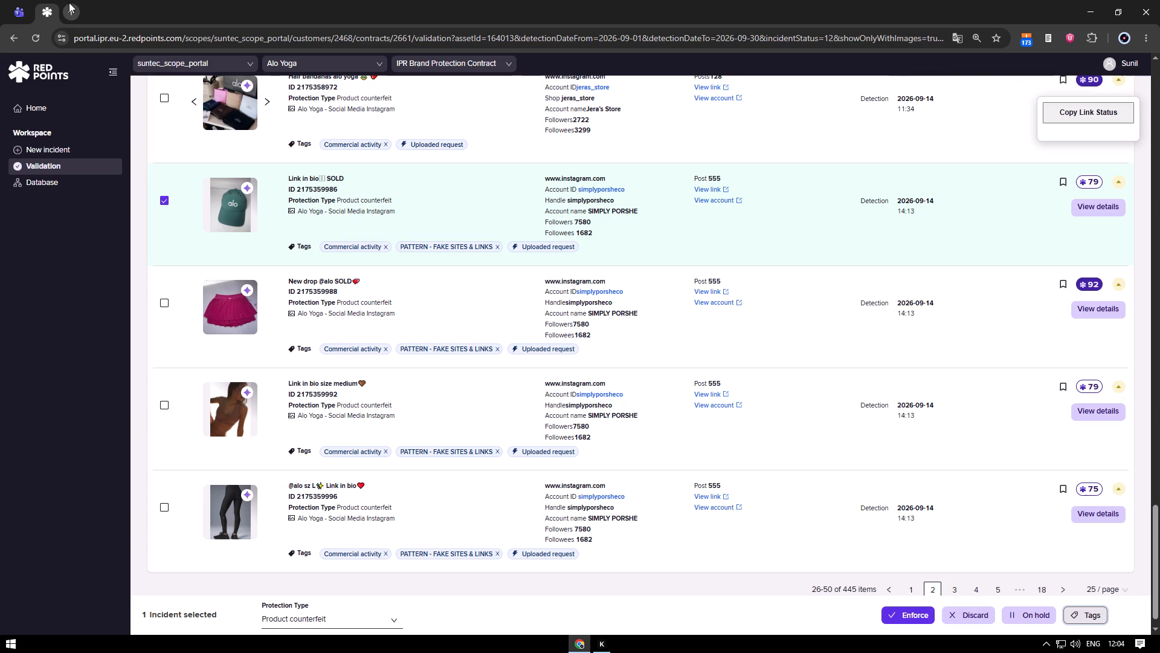
key("ctrl+t")
key("5")
key("BackSpace")
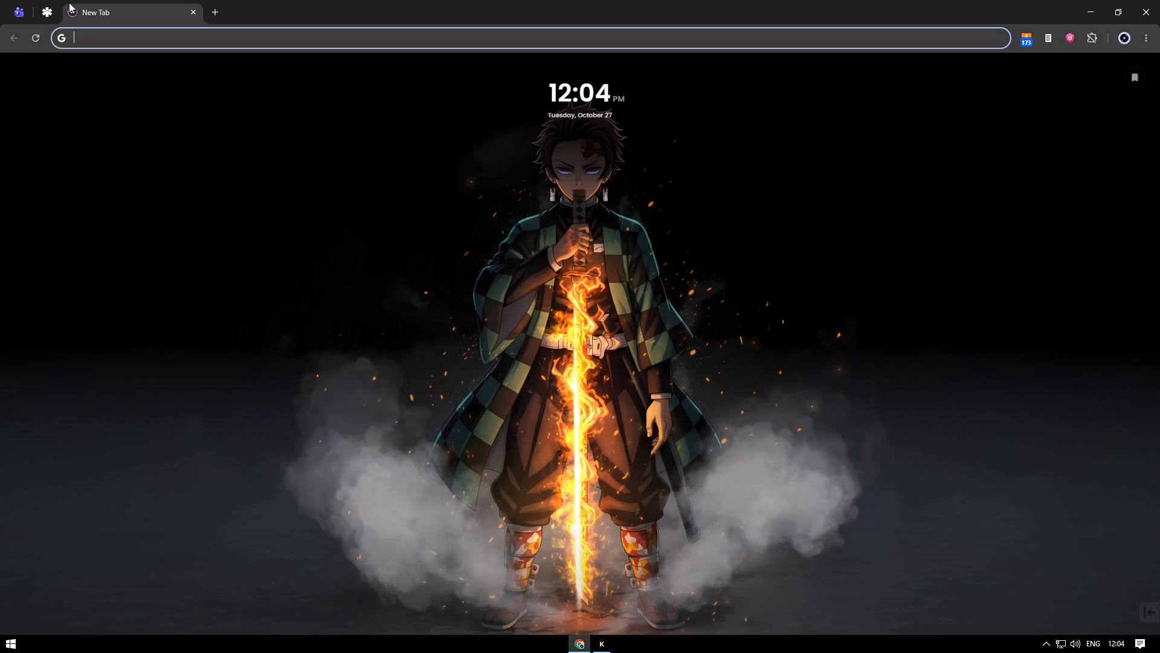
type("69+4")
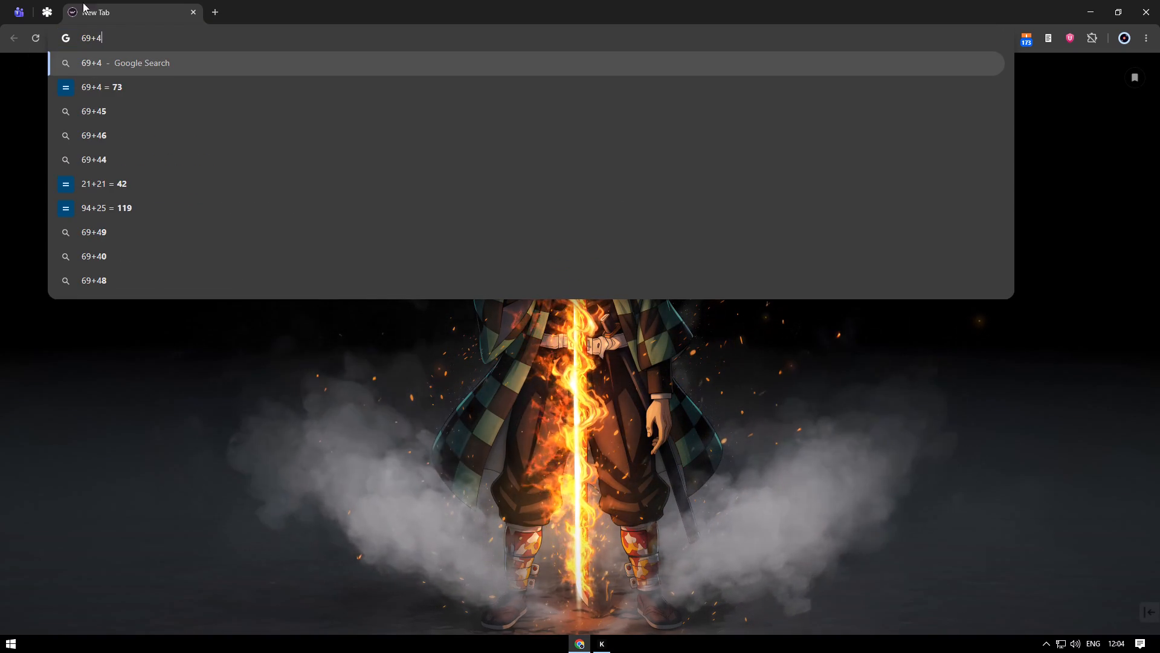
Close the browser tab used for the 69+4 calculation.
middle_click(97, 0)
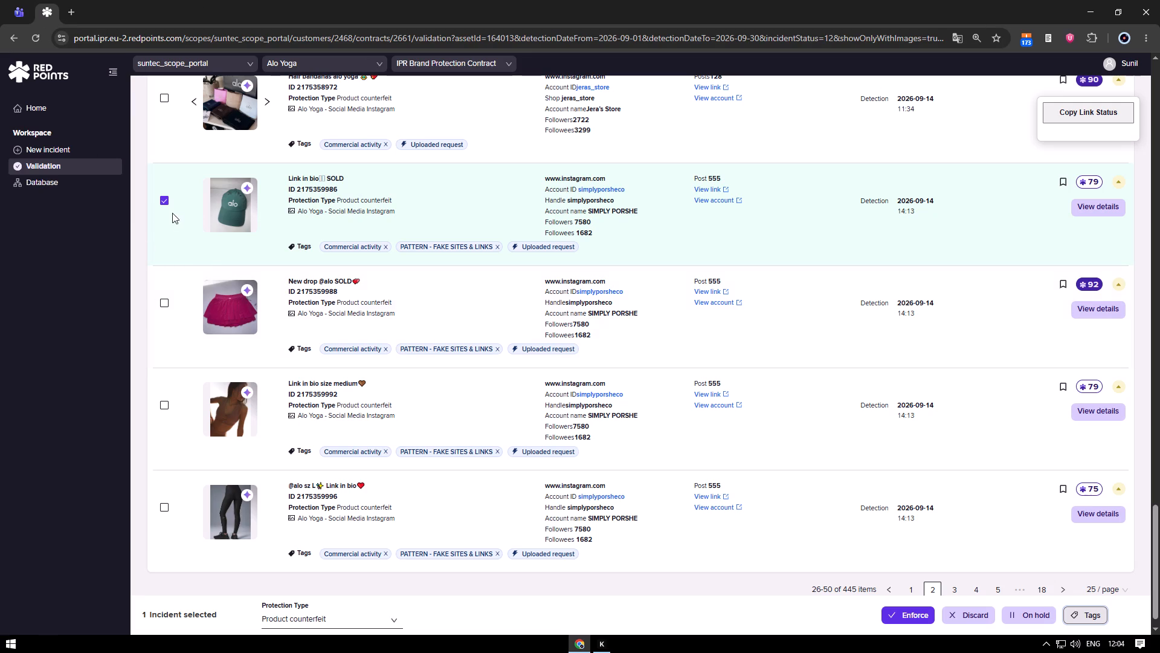
left_click(169, 203)
scroll(1025, 470, "down", 6)
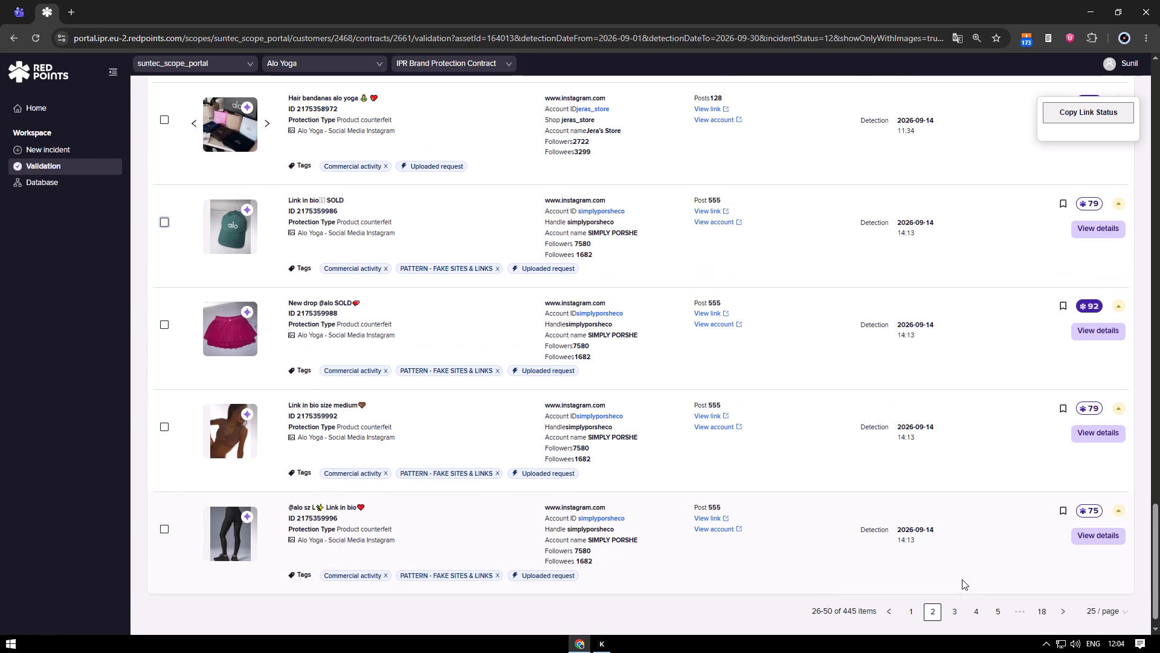
scroll(962, 579, "down", 7)
left_click(959, 596)
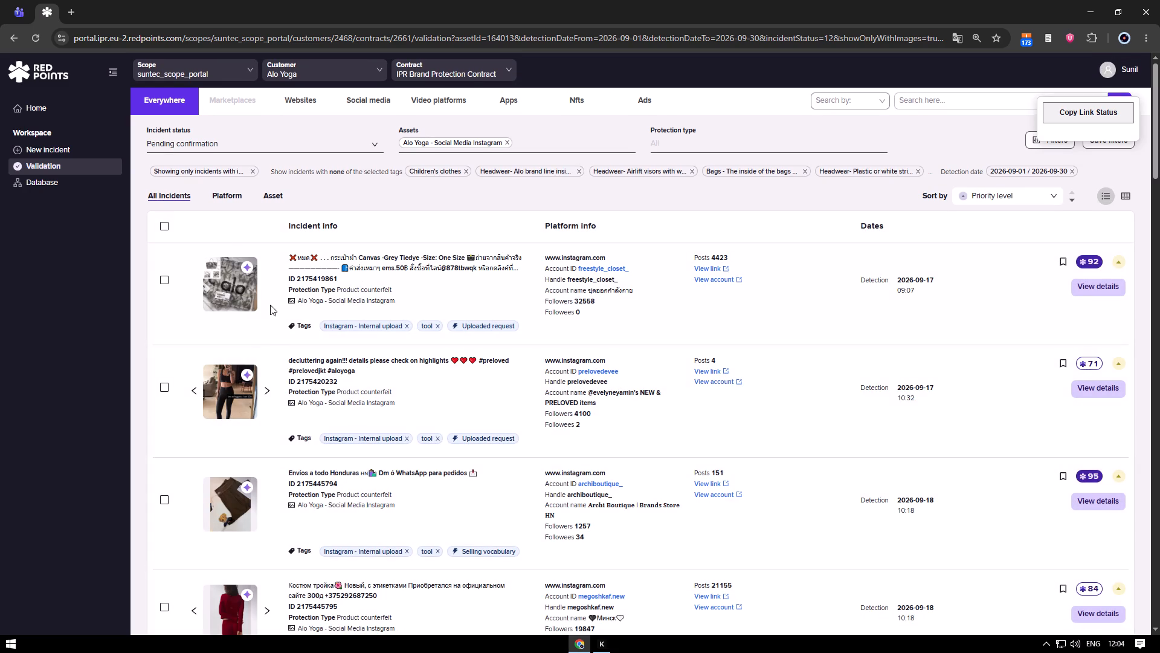
left_click(164, 280)
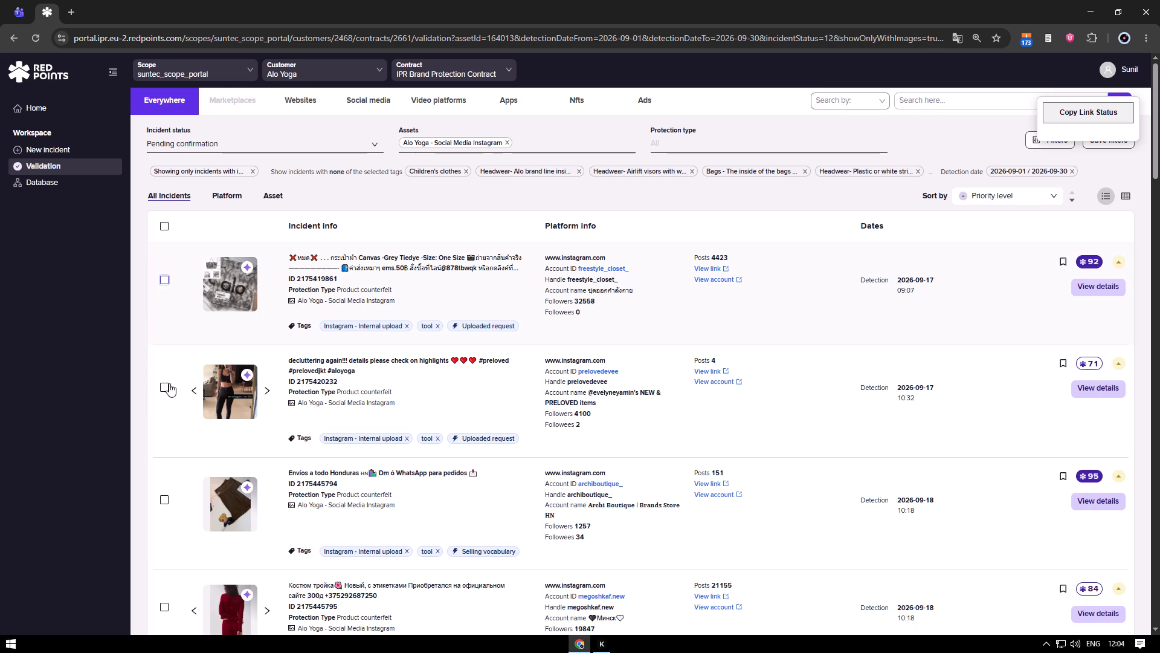
left_click(161, 388)
left_click(161, 388)
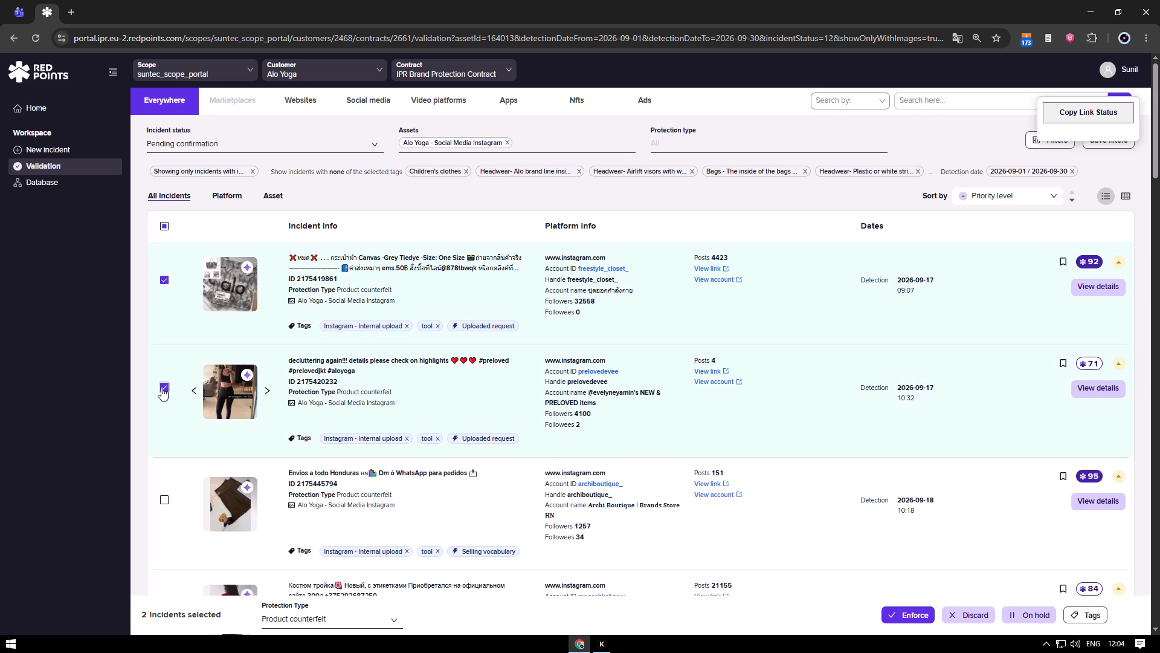
left_click(161, 388)
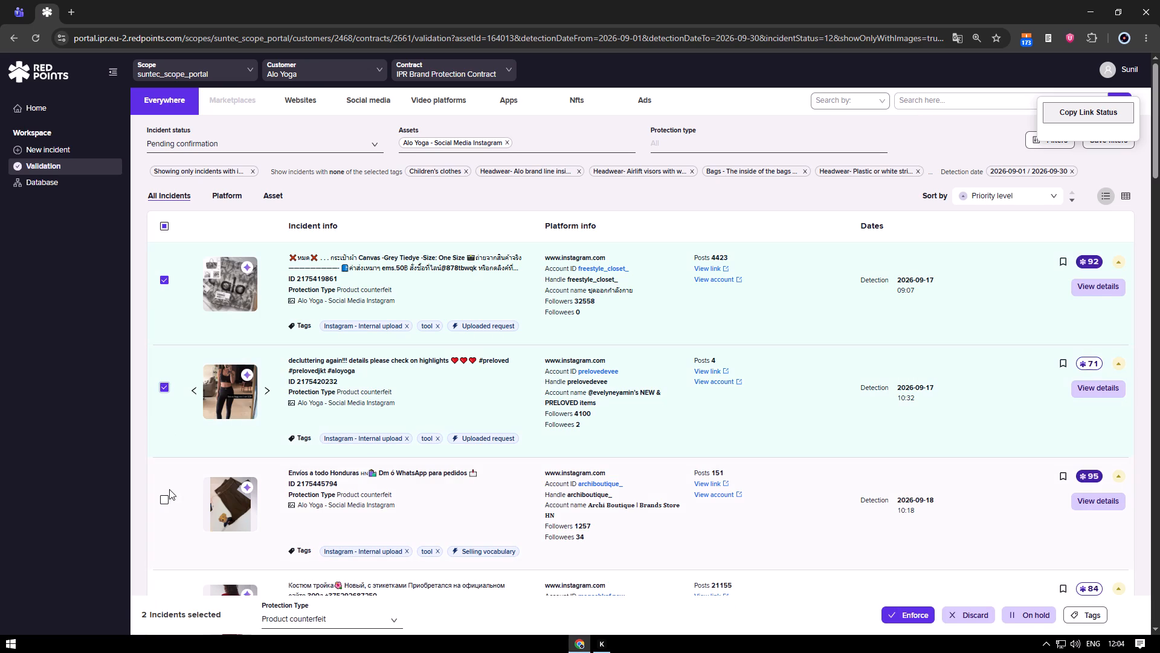
left_click(164, 498)
scroll(184, 486, "down", 5)
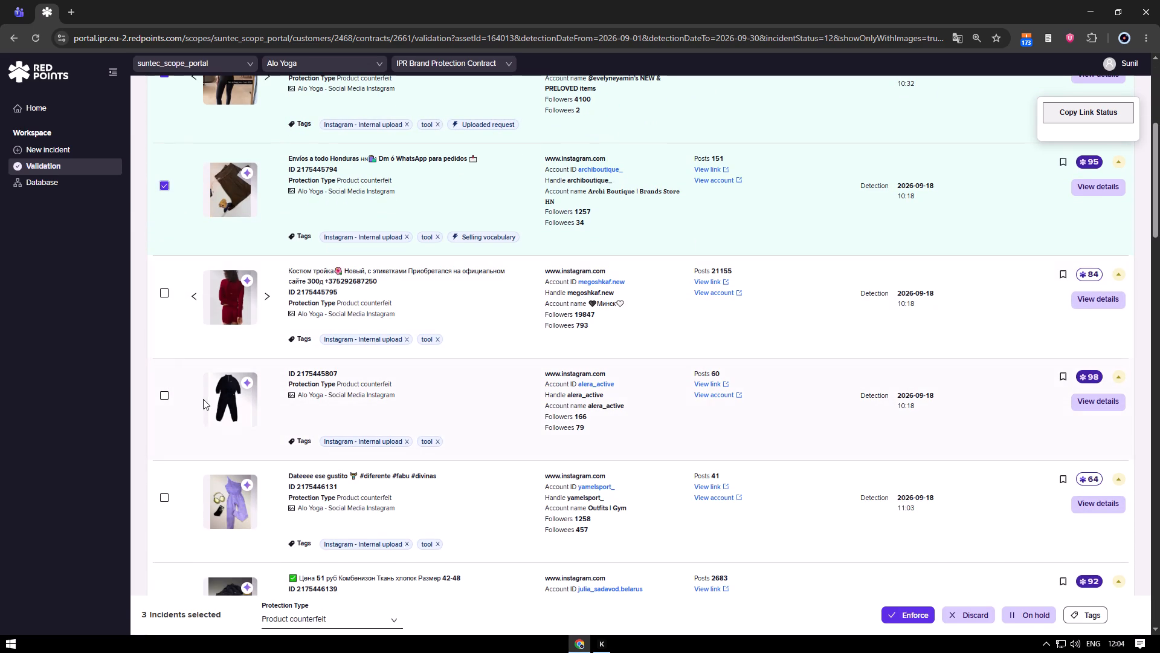
left_click(1091, 616)
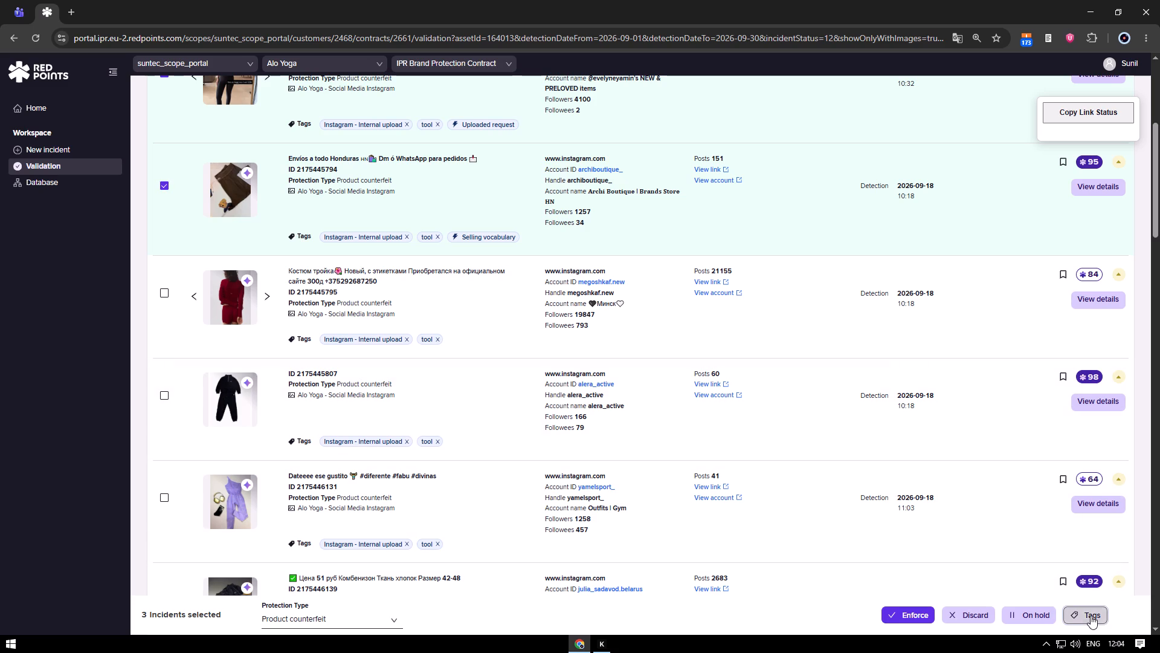
double_click(465, 225)
double_click(460, 215)
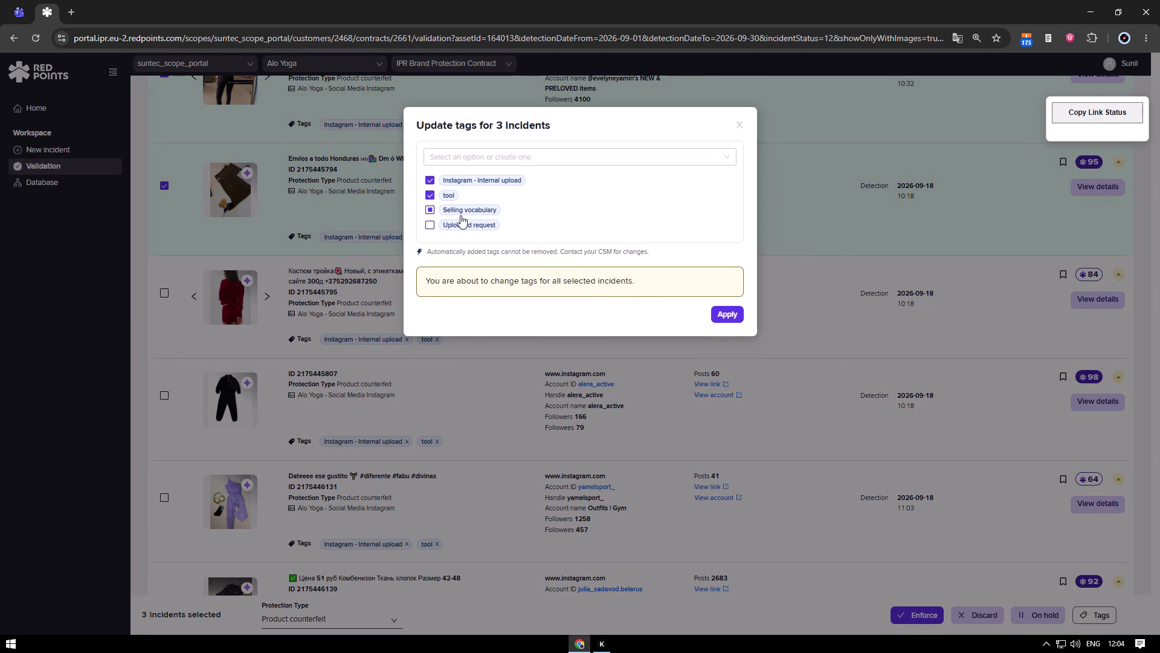
left_click(450, 193)
left_click(456, 180)
left_click(476, 154)
type("comm")
key("Up")
key("Up")
key("Up")
key("Return")
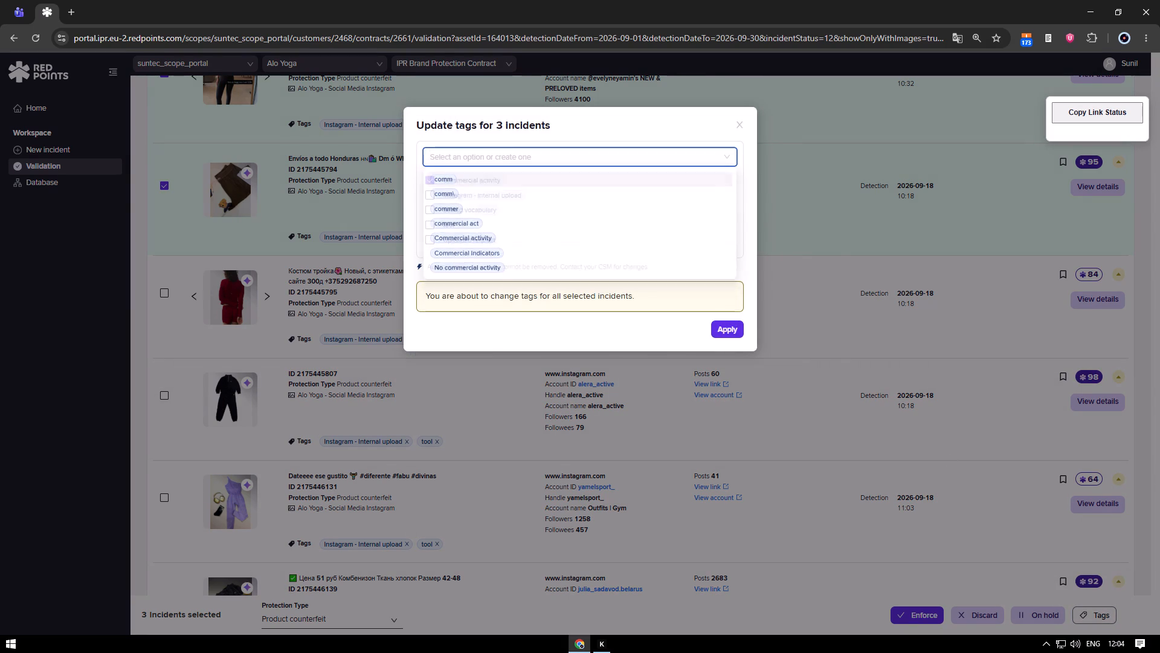
left_click(733, 331)
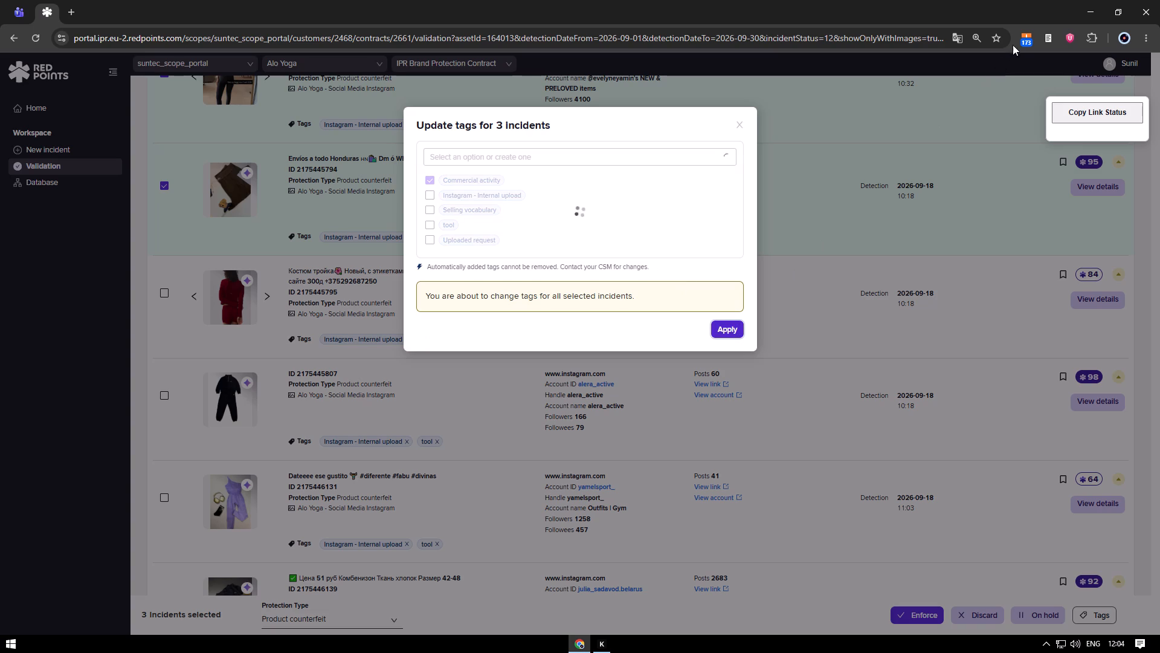
Raise the processed-incident counter to 176.
double_click(1019, 42)
left_click(1019, 42)
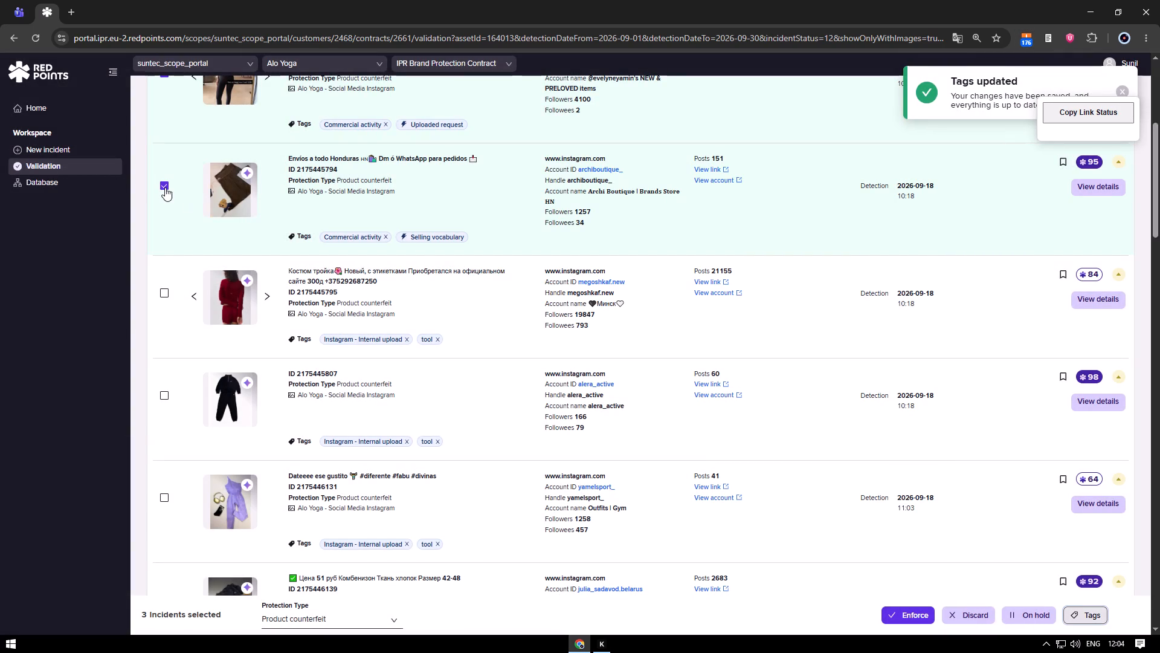
left_click(165, 187)
scroll(161, 195, "up", 2)
left_click(164, 193)
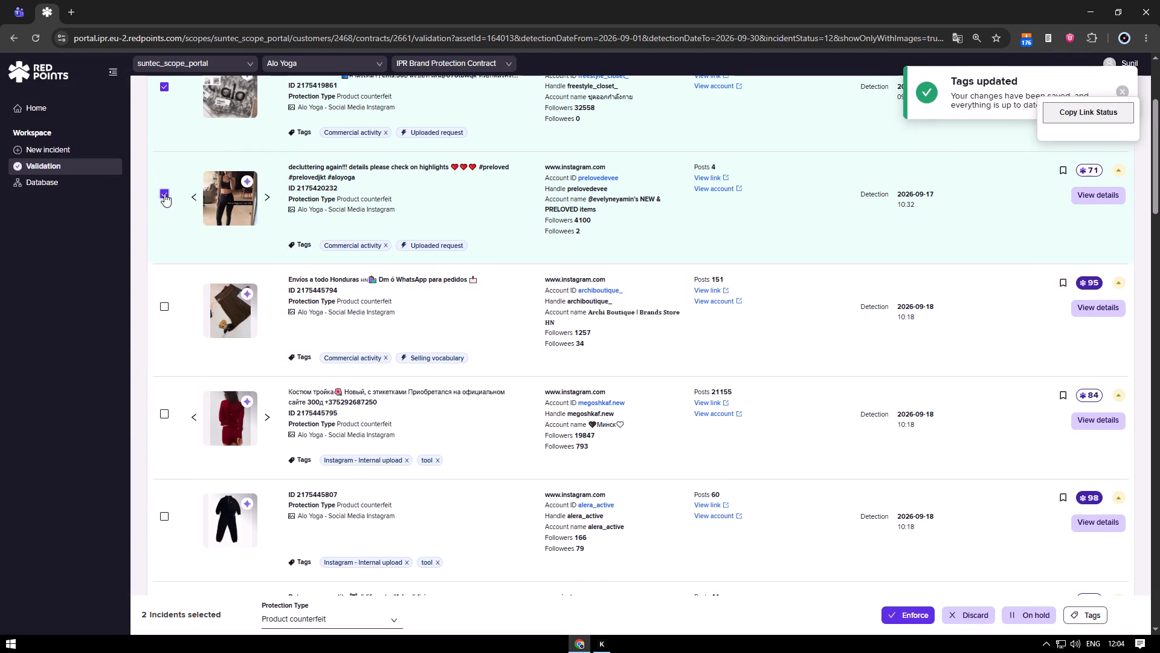
scroll(170, 202, "up", 2)
left_click(164, 212)
scroll(173, 290, "down", 4)
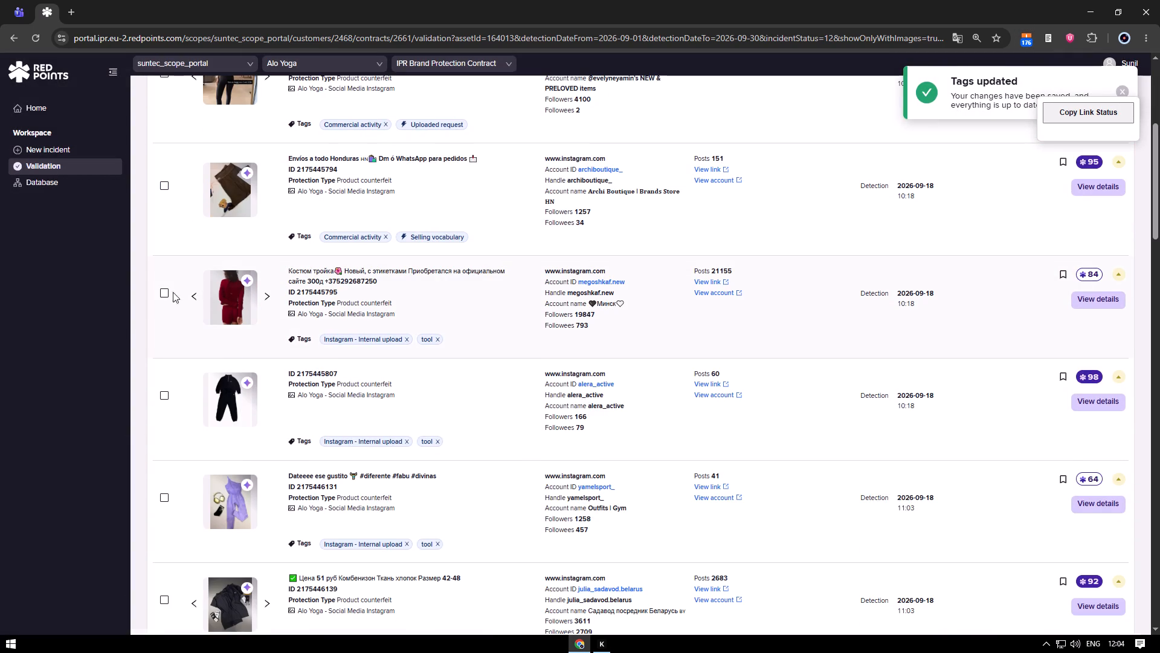
left_click(165, 290)
left_click(163, 392)
left_click(167, 500)
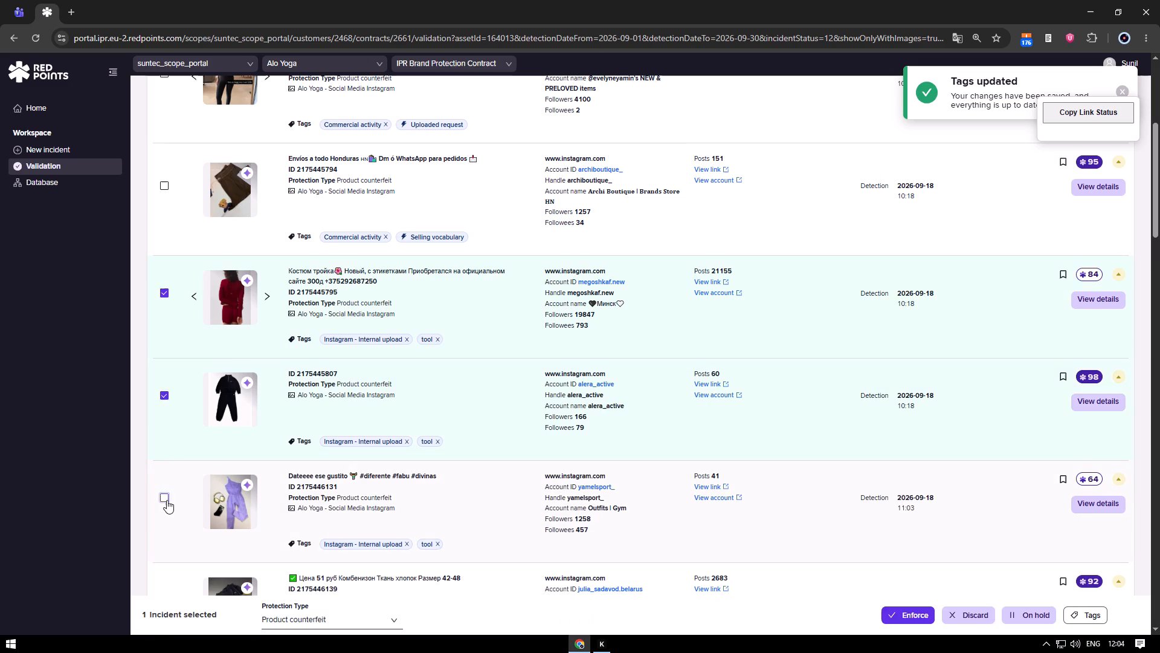
scroll(169, 493, "down", 3)
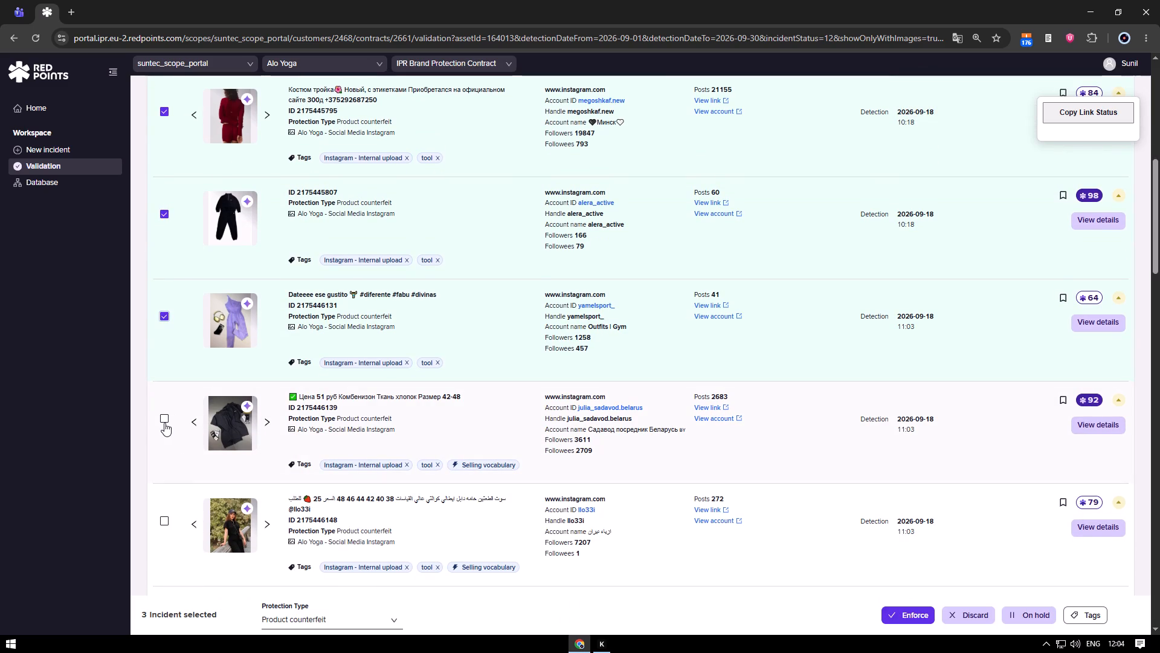
left_click(164, 423)
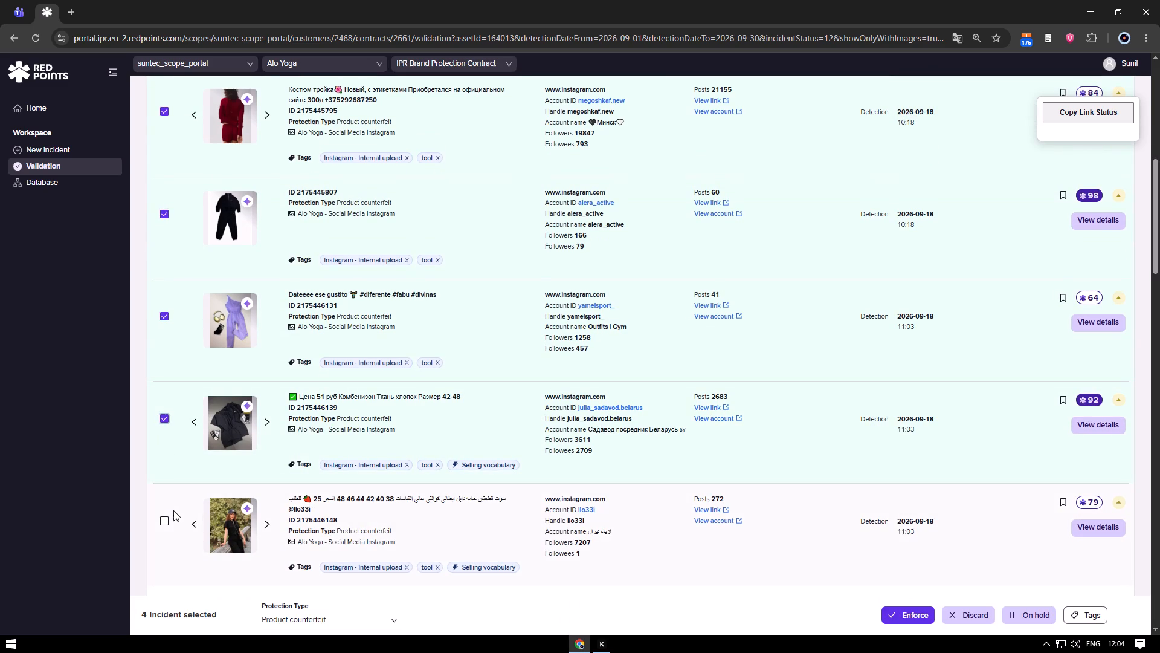
left_click(166, 519)
left_click(1091, 612)
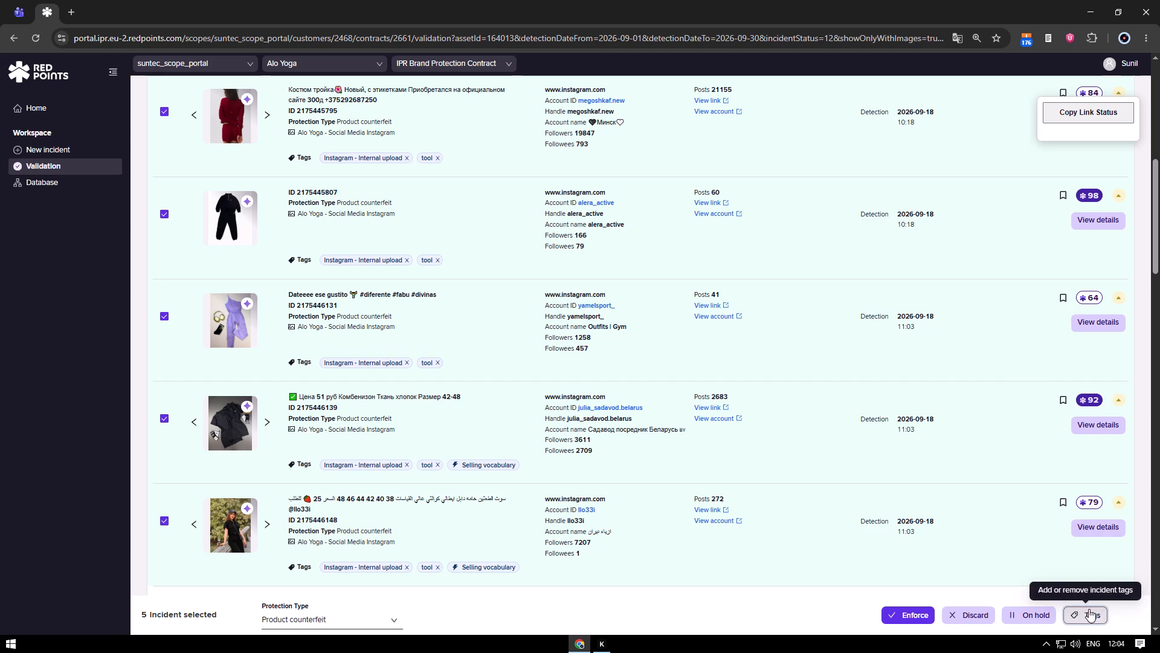
double_click(462, 212)
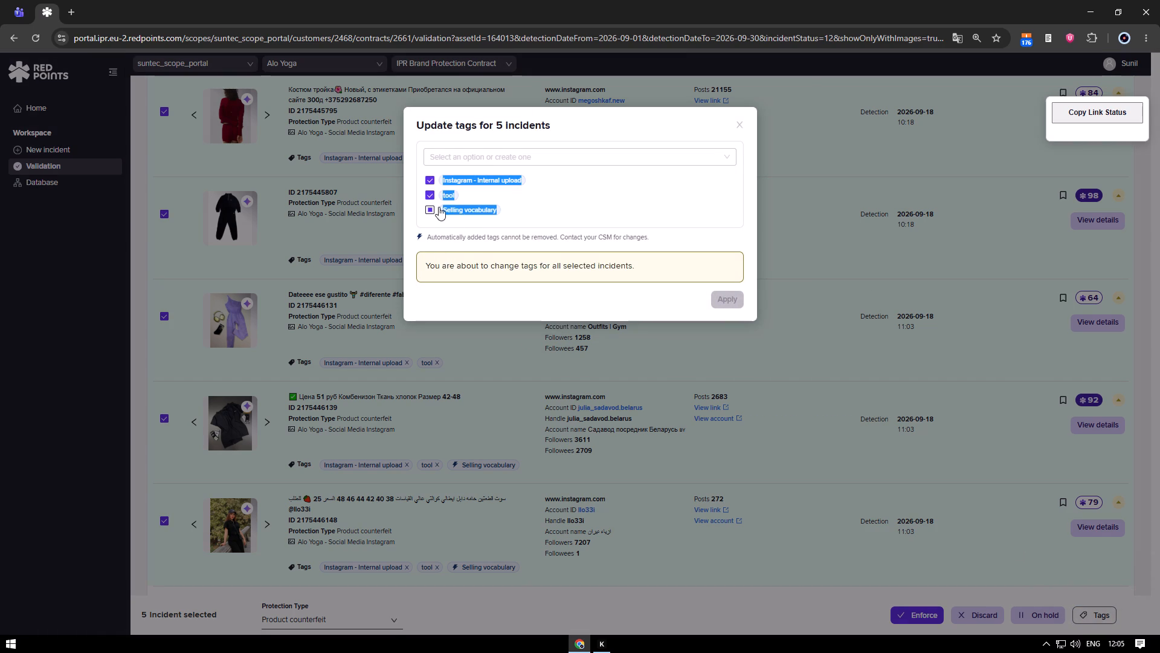
double_click(431, 211)
left_click(431, 198)
left_click(429, 185)
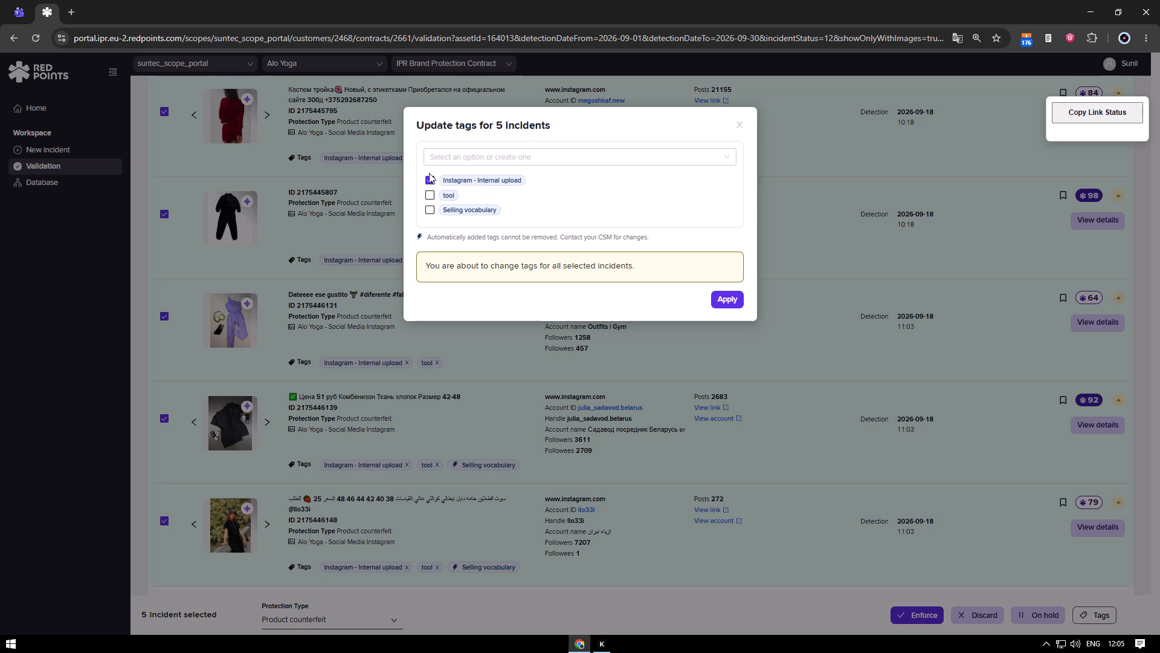
left_click(427, 183)
left_click(456, 158)
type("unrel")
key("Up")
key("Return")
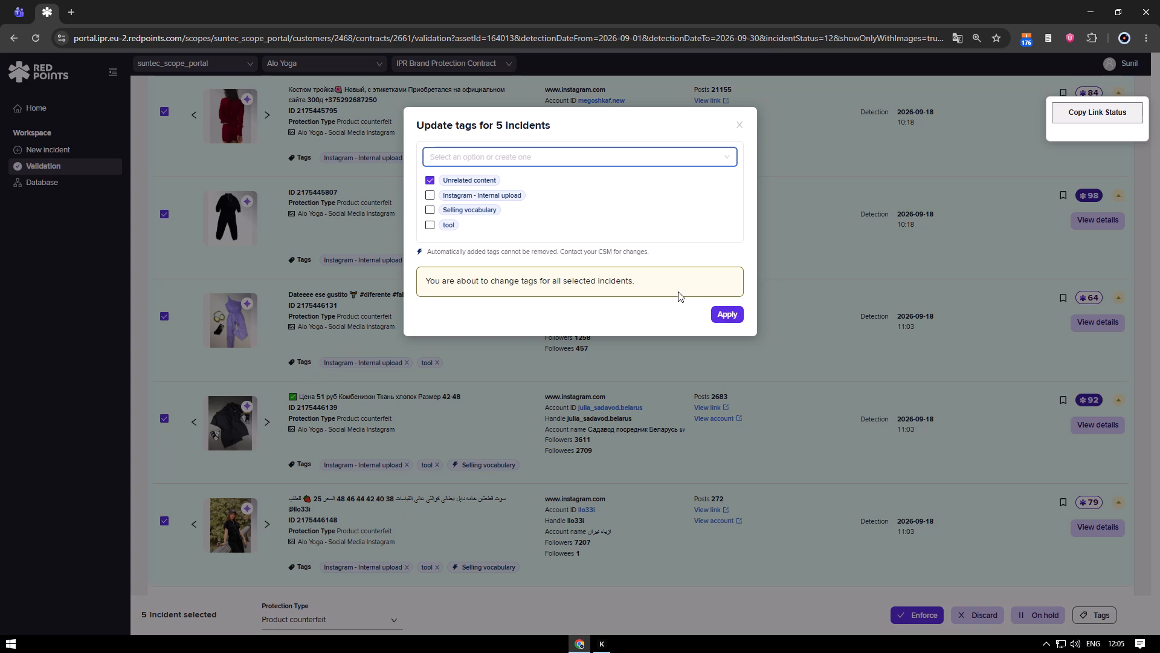
left_click(736, 313)
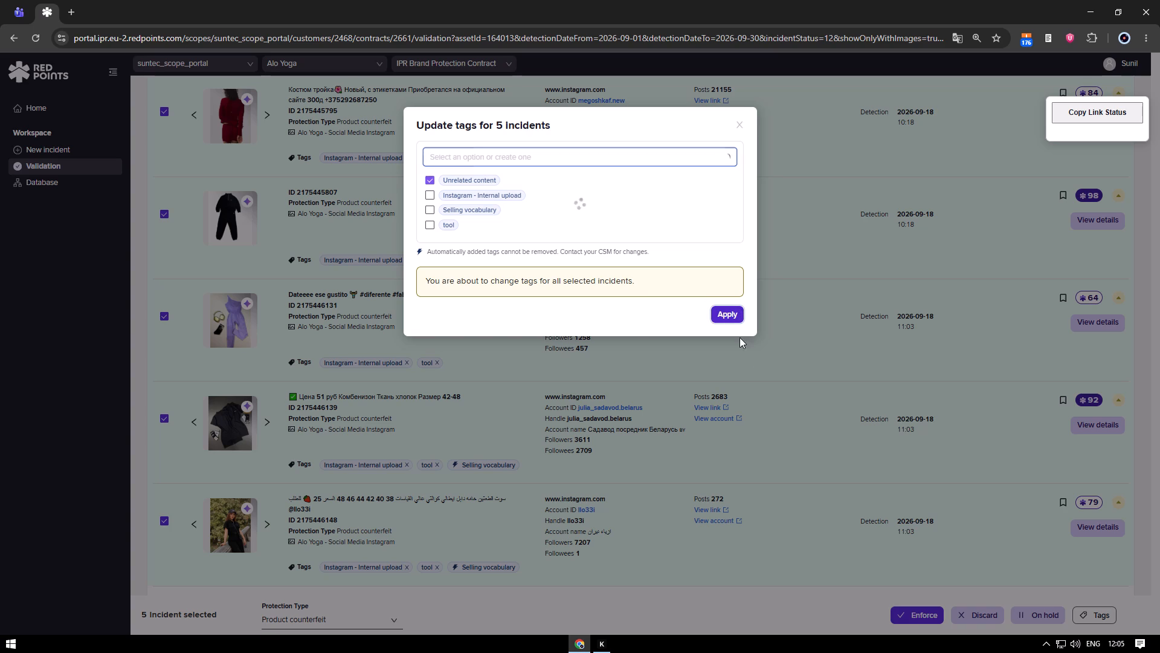
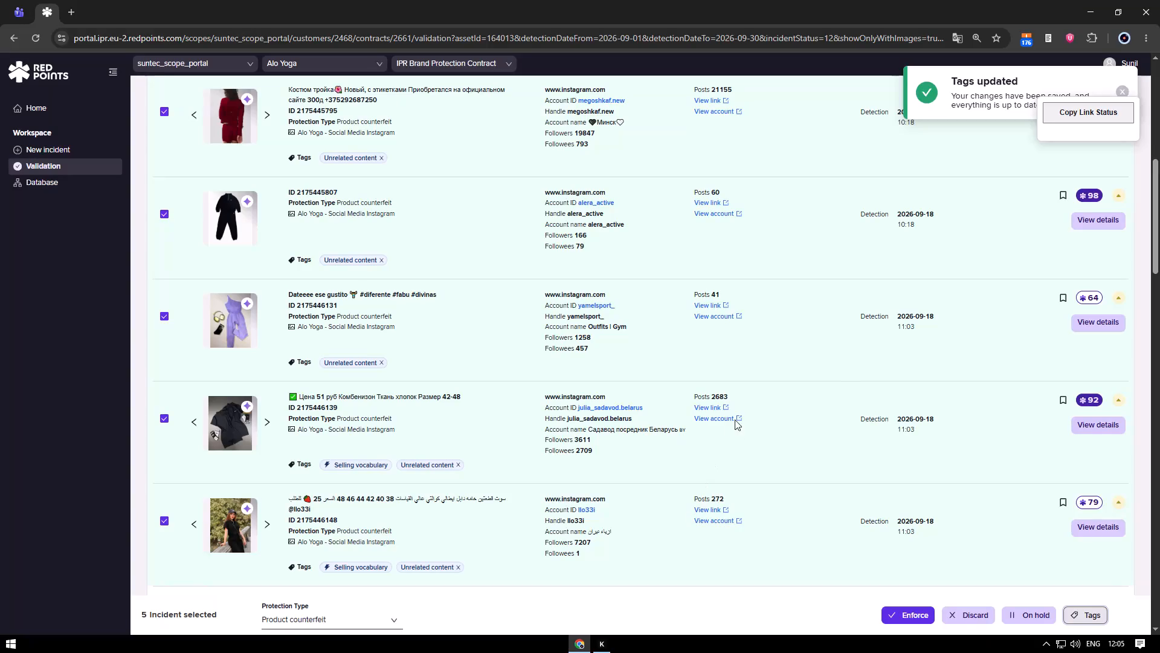
Raise the processed-incident counter to 181.
double_click(1022, 44)
double_click(1022, 44)
left_click(1022, 44)
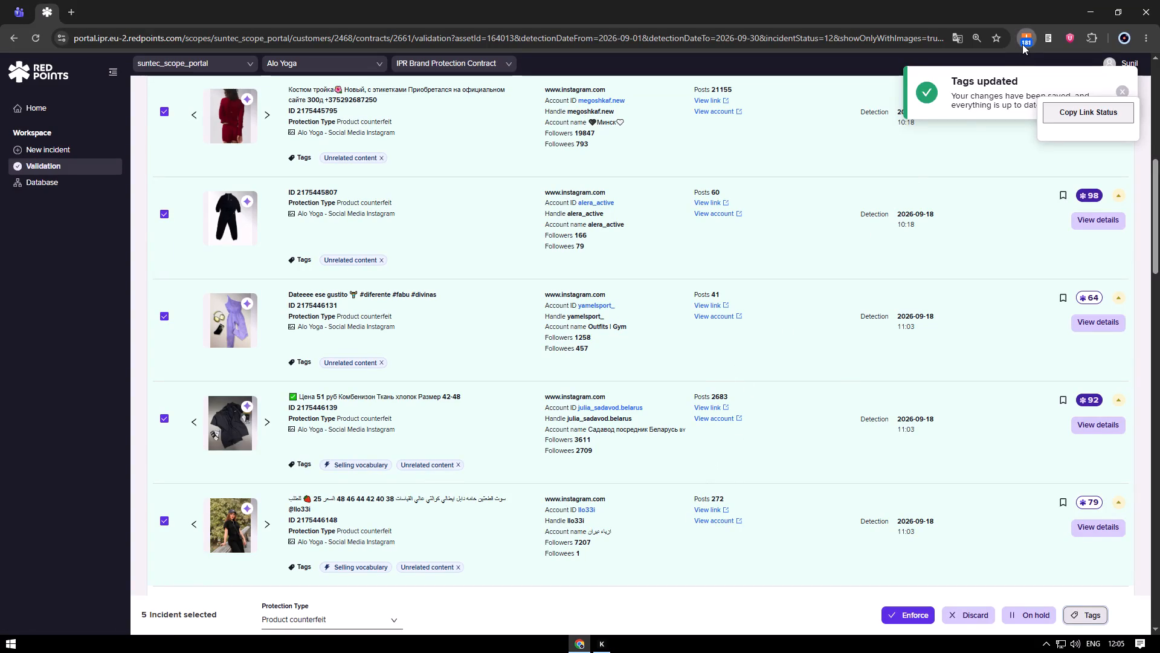
left_click(164, 108)
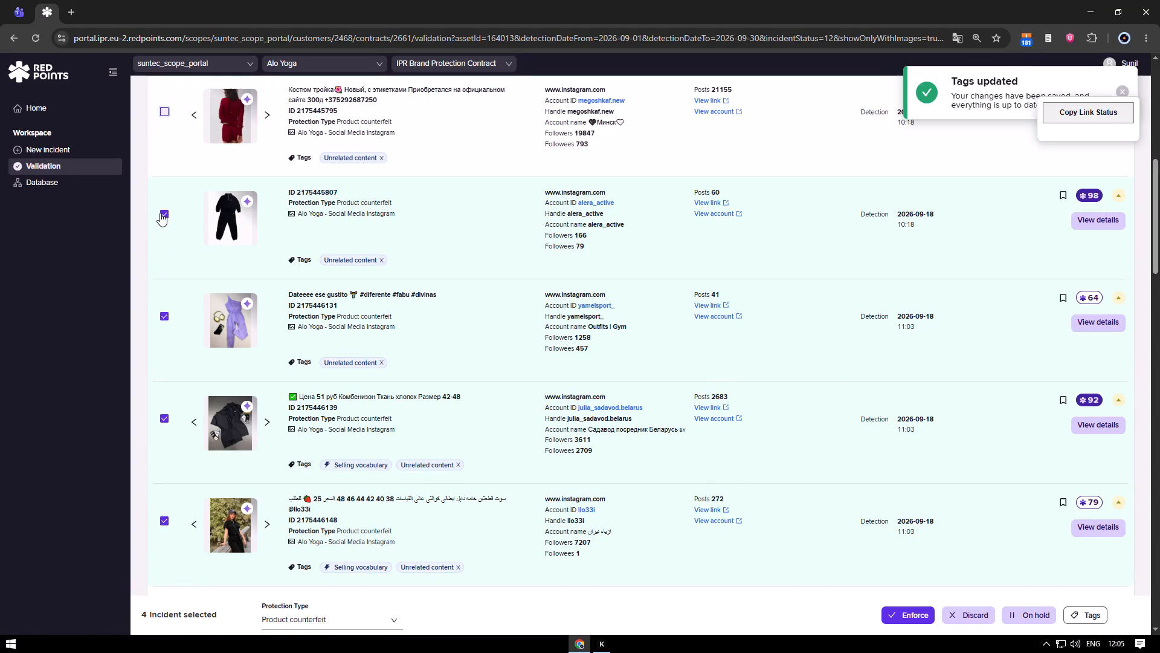
left_click(160, 213)
left_click(165, 314)
left_click(166, 423)
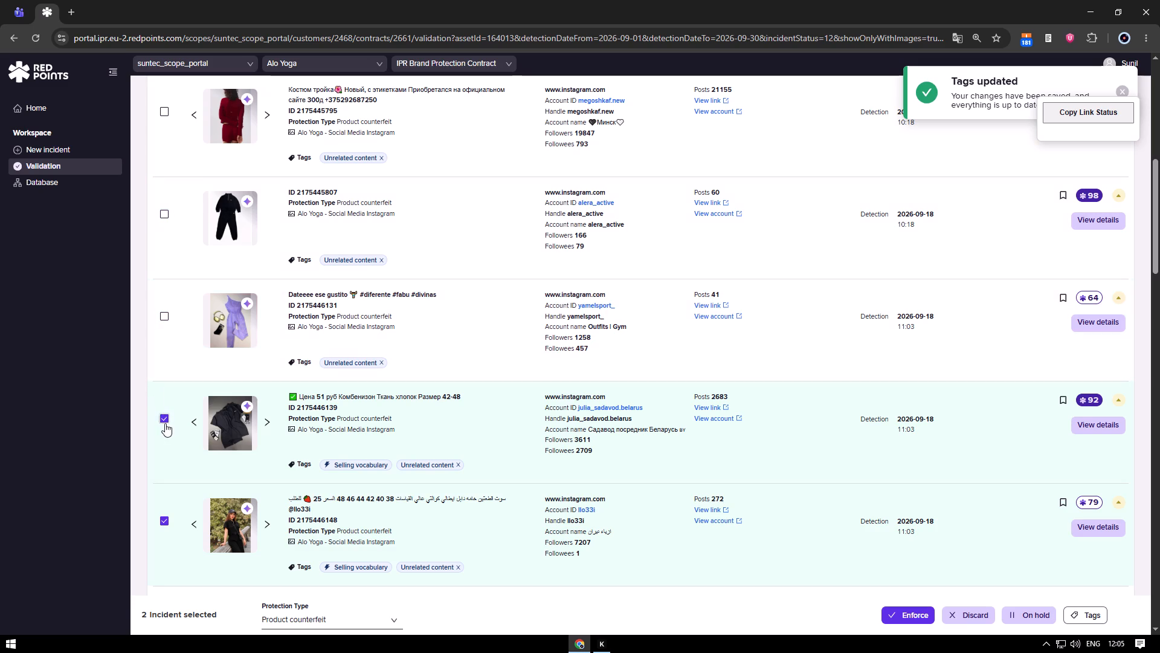
left_click(163, 519)
scroll(317, 420, "down", 5)
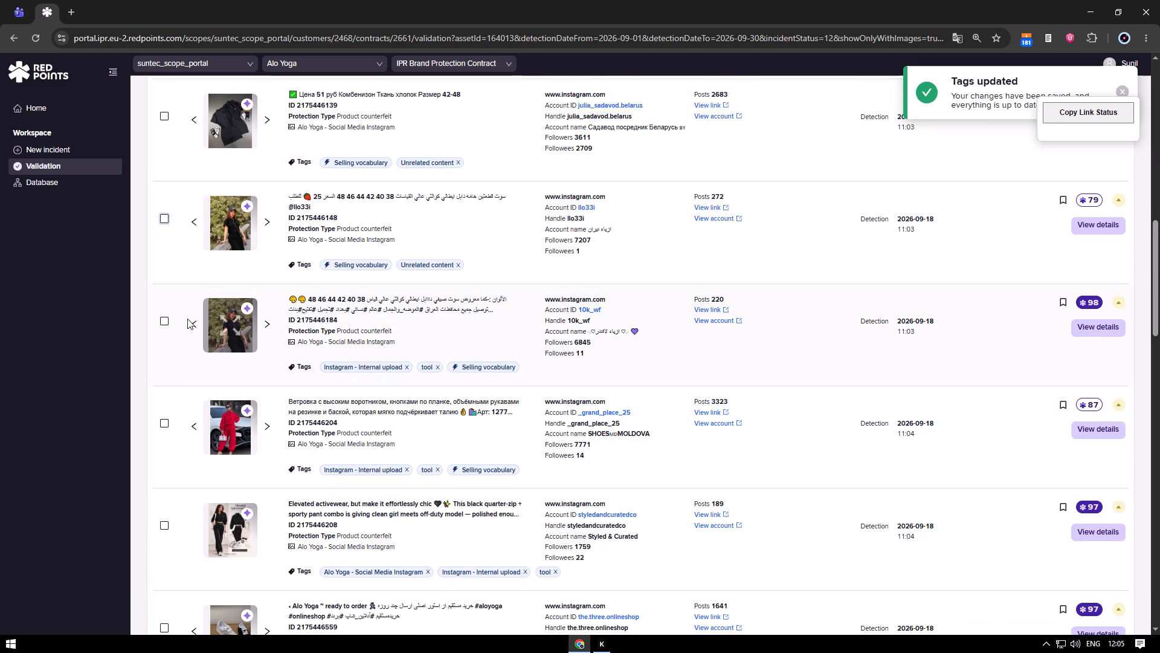
left_click(163, 320)
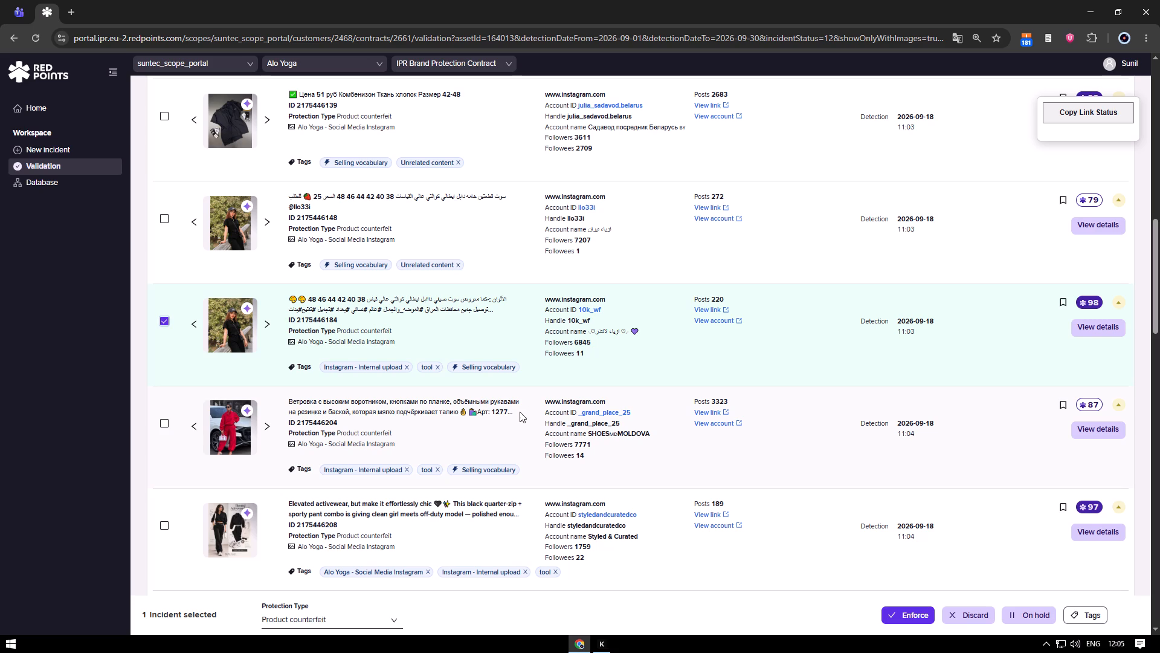
left_click(709, 413)
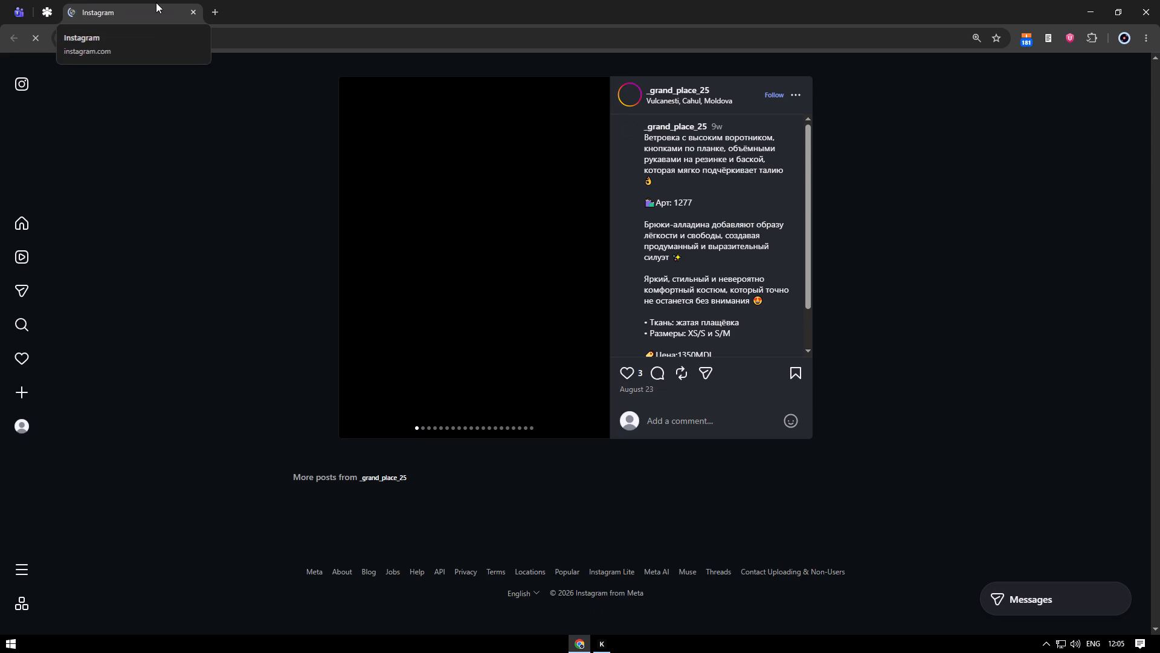
scroll(717, 291, "down", 2)
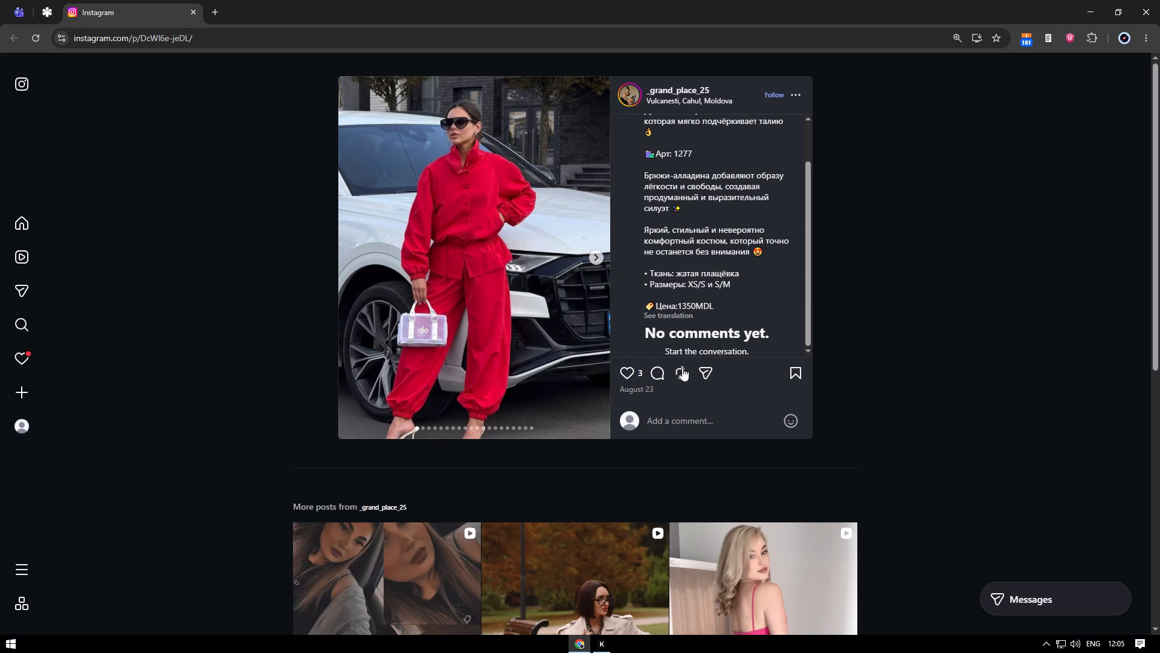
left_click(679, 320)
scroll(738, 314, "up", 3)
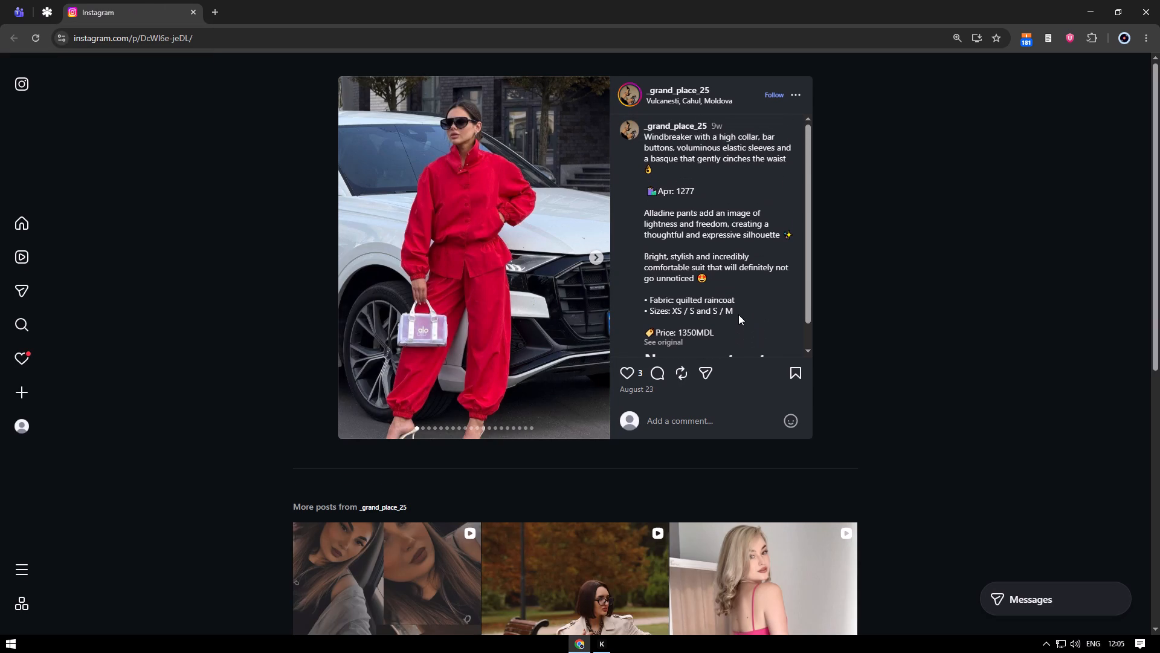
middle_click(146, 0)
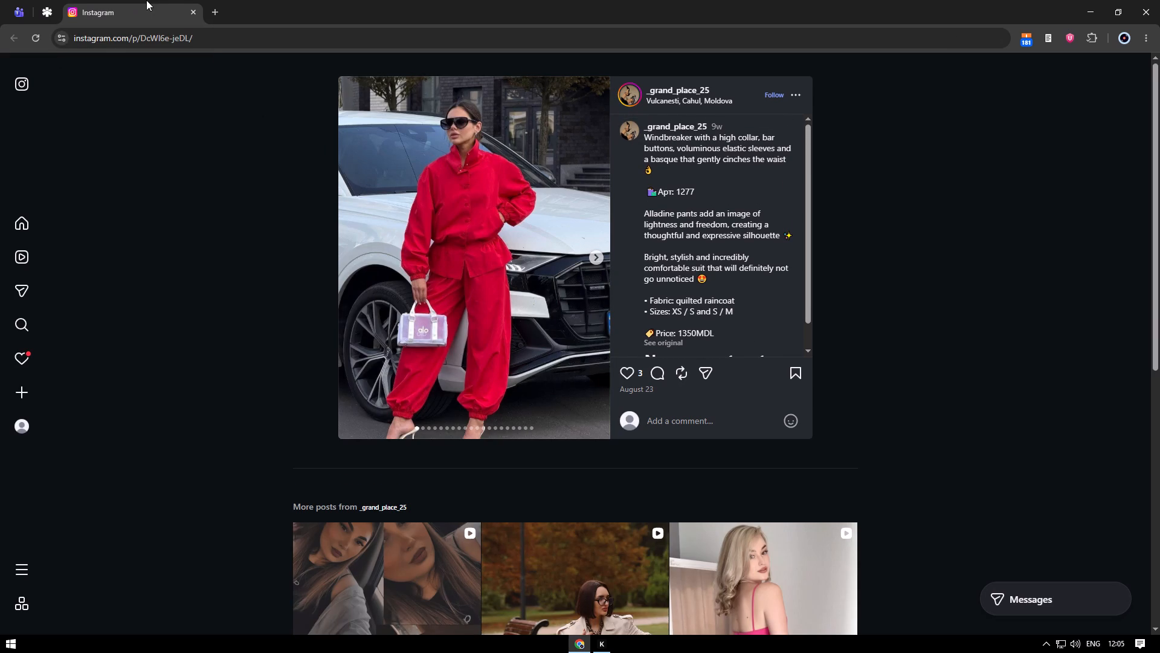
Add the _grand_place_25 incident to the selection and replace both incidents' "Instagram - Internal upload", "Selling vocabulary" and "tool" tags with "Unrelated content".
left_click(164, 426)
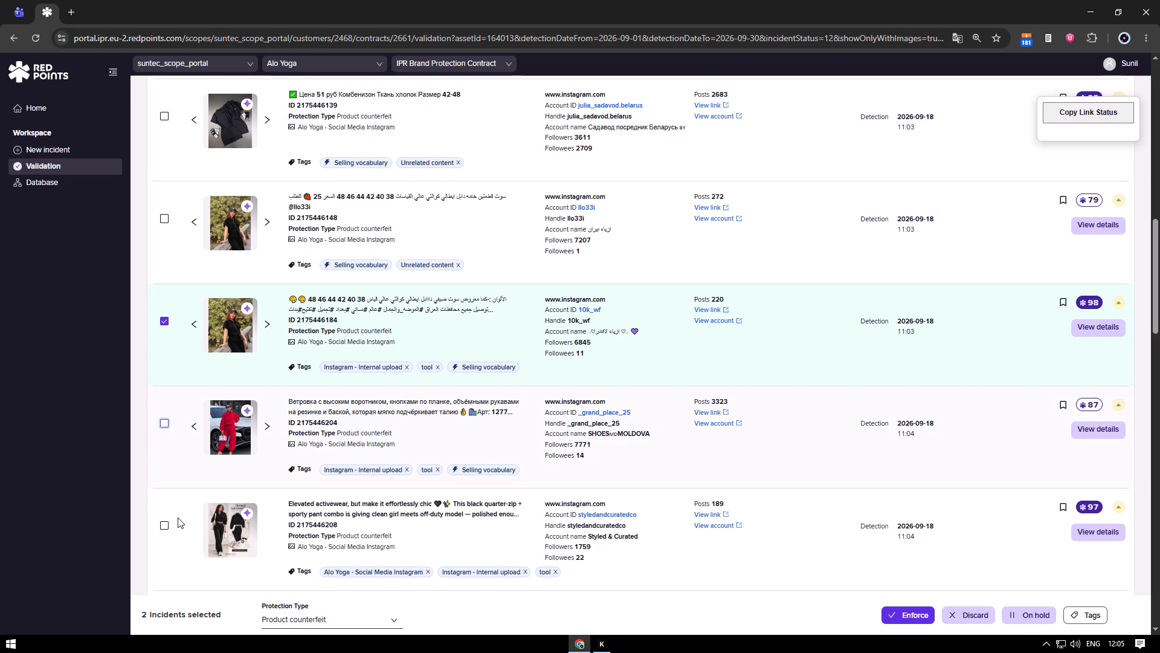
left_click(1095, 622)
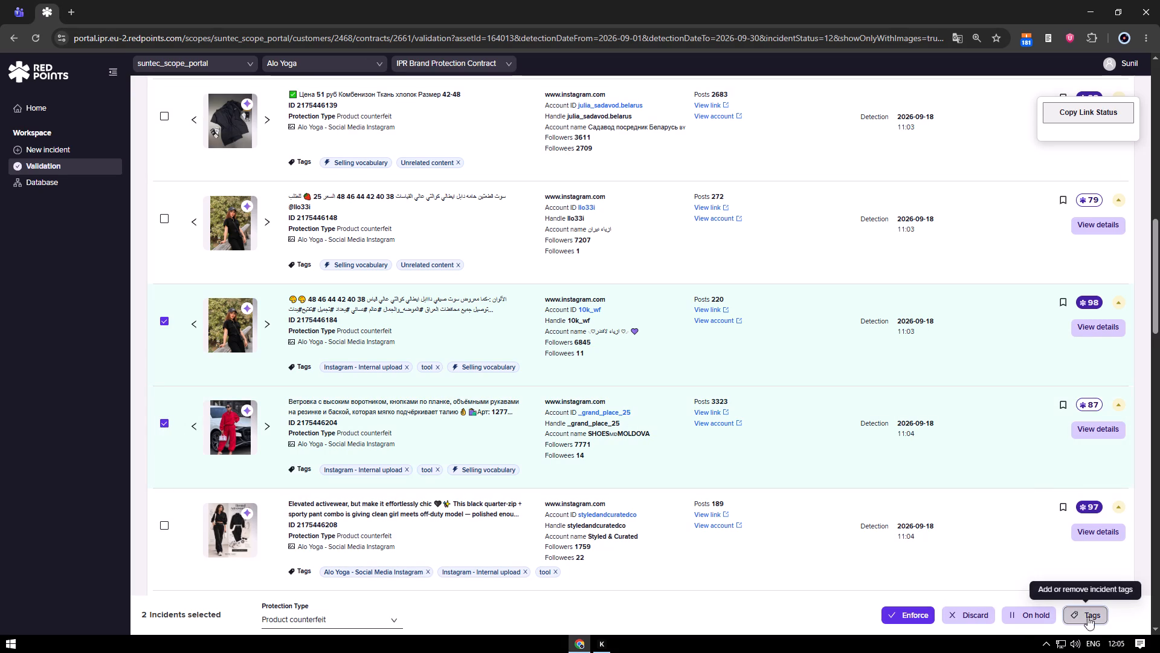
left_click(450, 207)
left_click(455, 192)
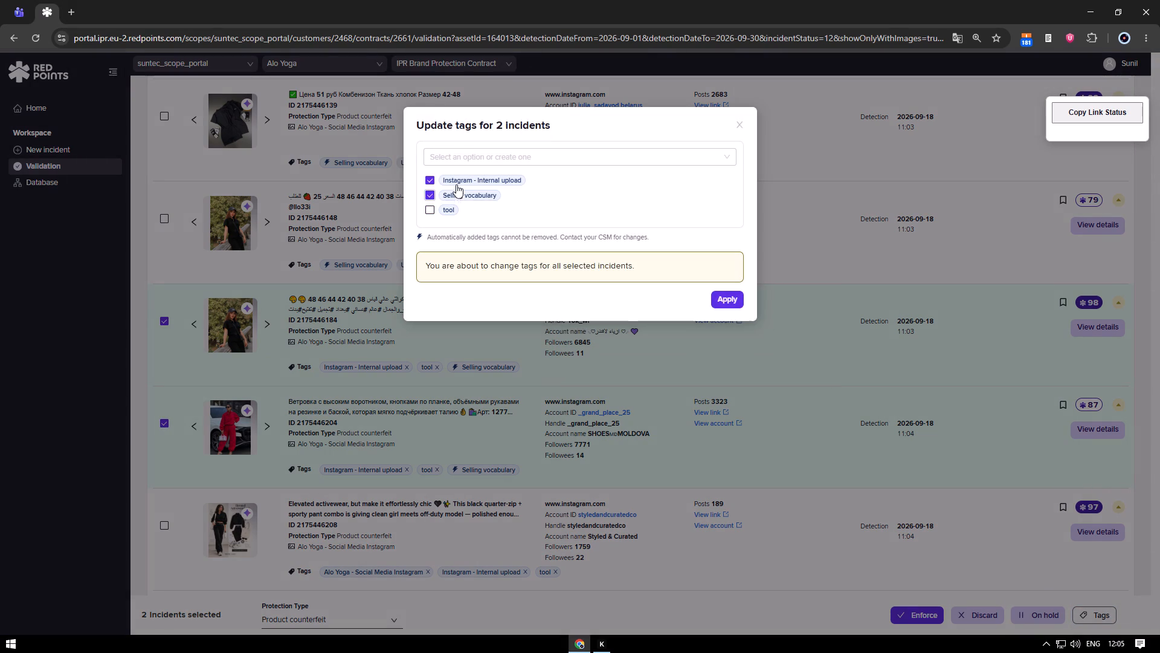
left_click(457, 182)
left_click(463, 163)
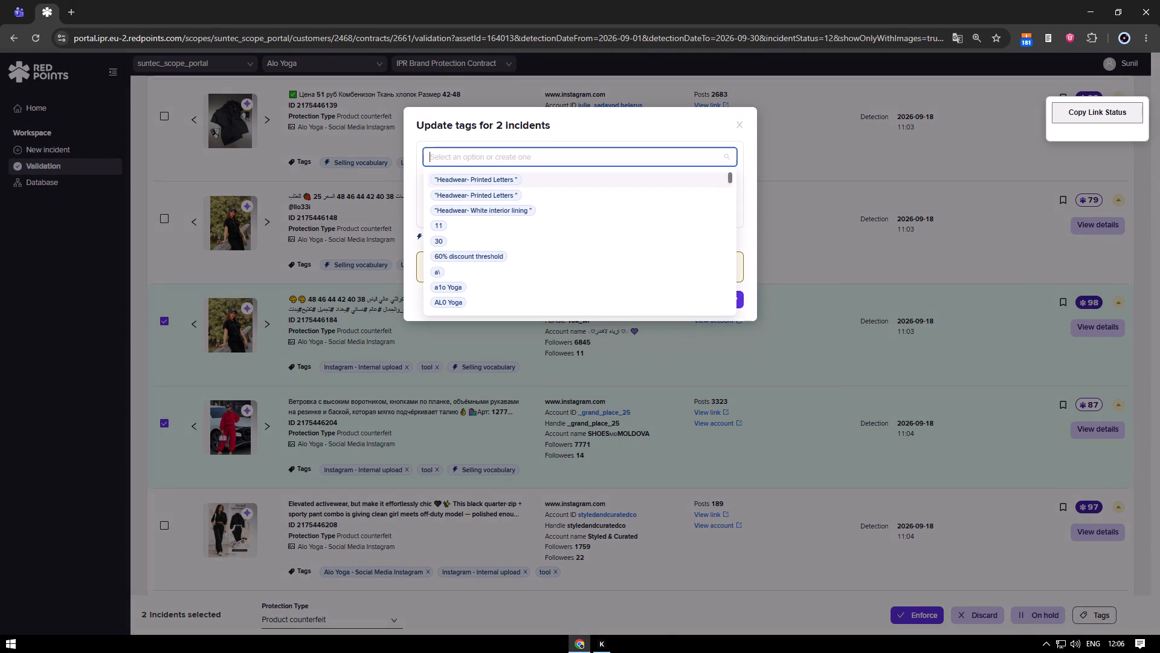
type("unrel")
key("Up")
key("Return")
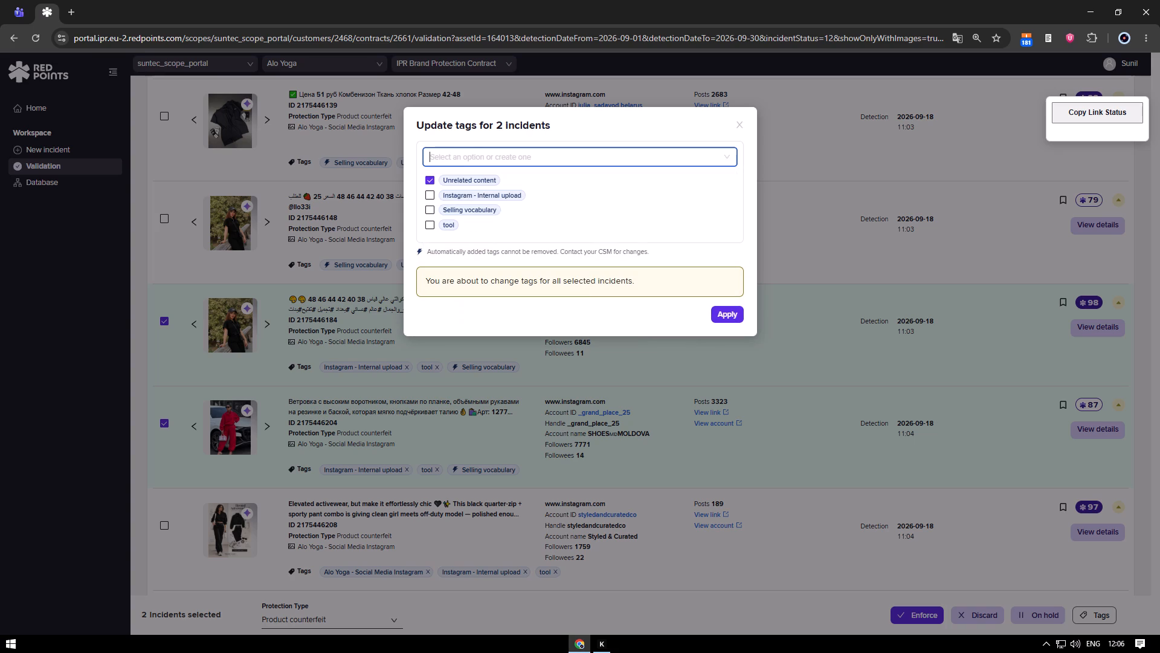
left_click(718, 316)
left_click(1022, 37)
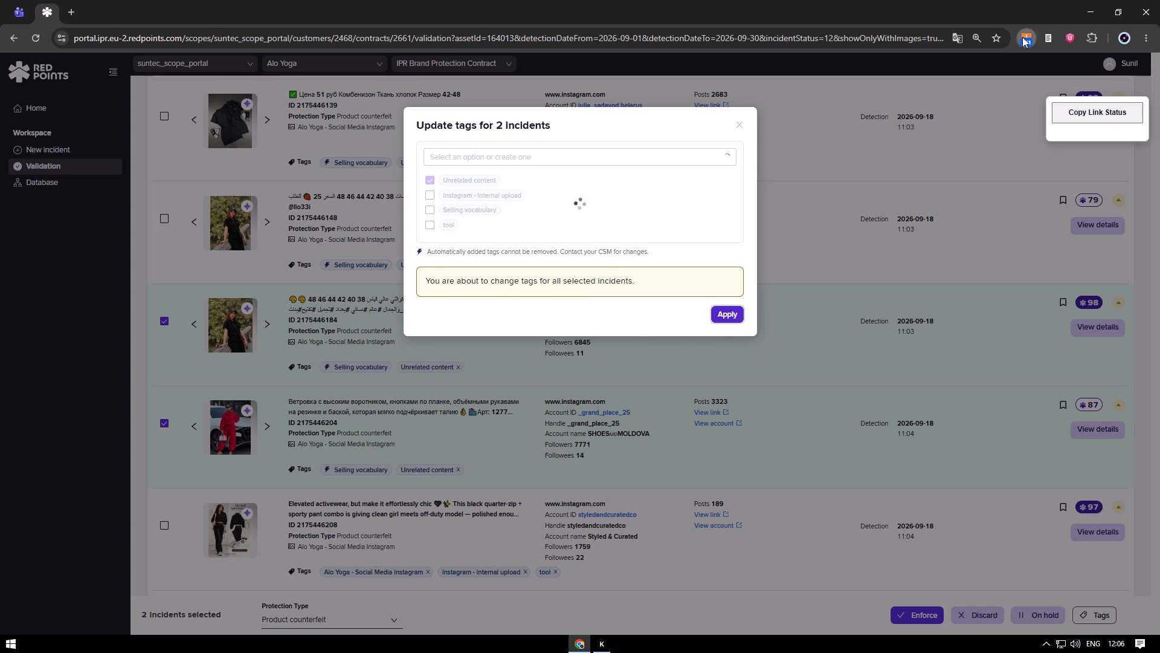
left_click(1022, 37)
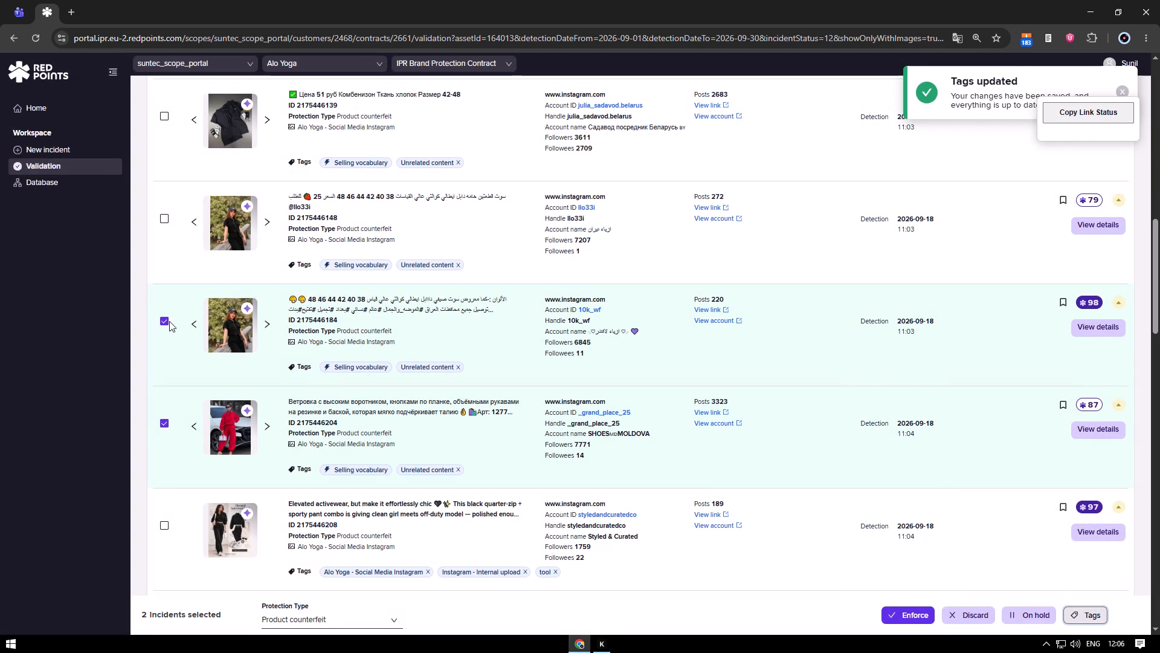
left_click(166, 320)
left_click(166, 423)
scroll(183, 414, "down", 4)
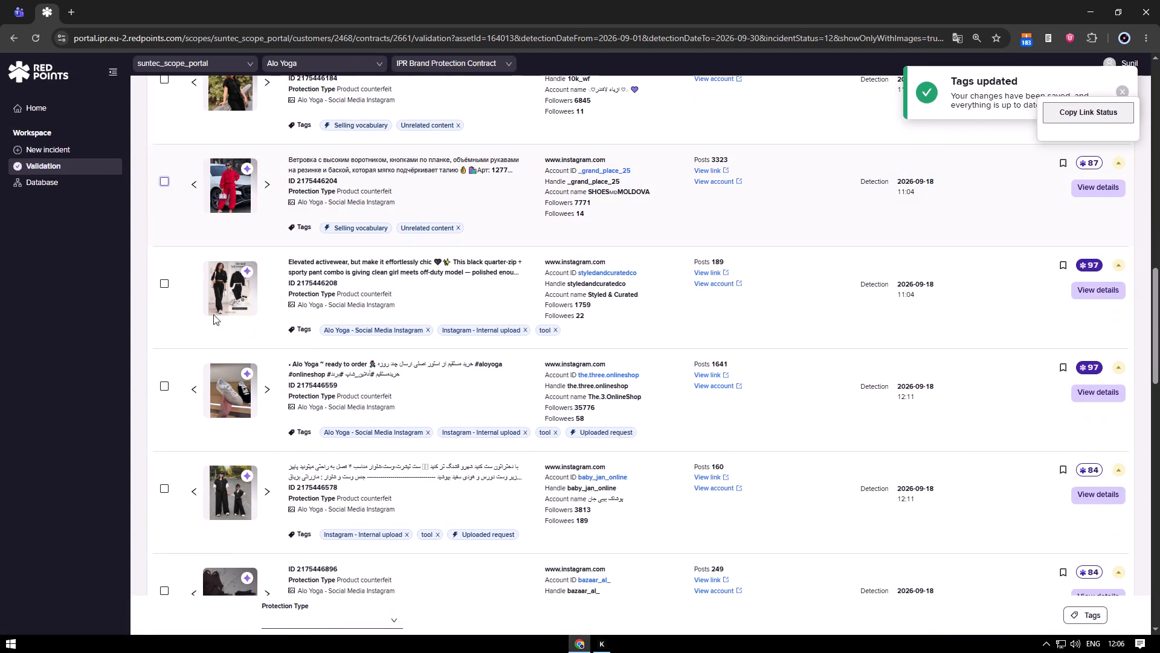
left_click(221, 284)
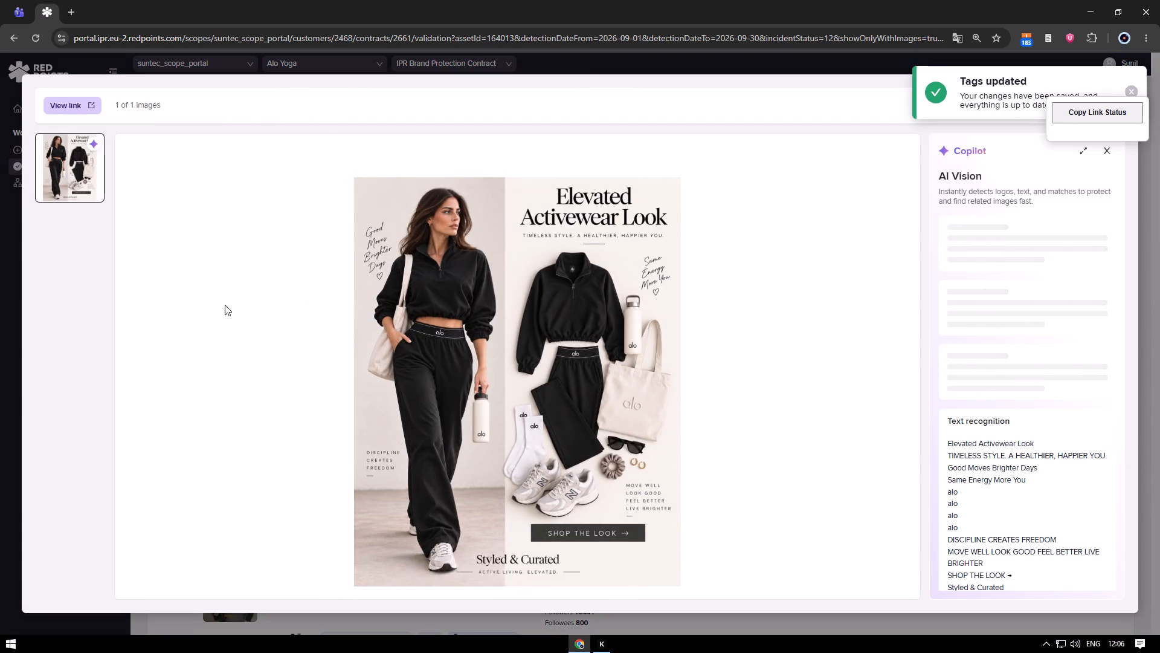
key("Escape")
left_click(173, 289)
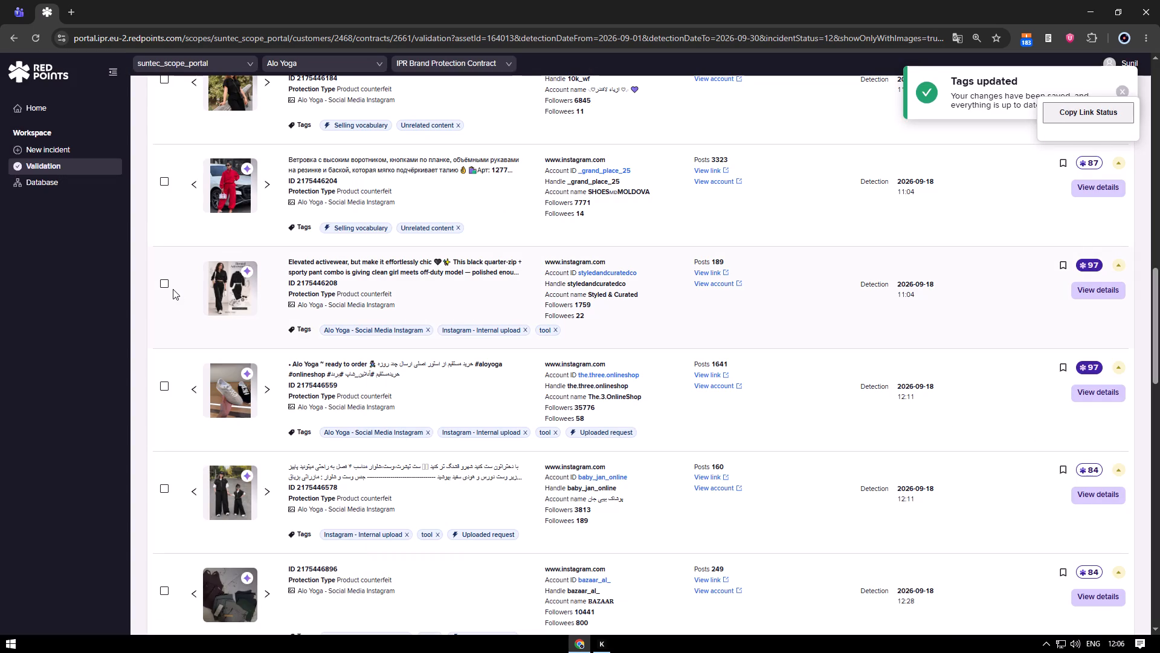
left_click(169, 285)
left_click(163, 391)
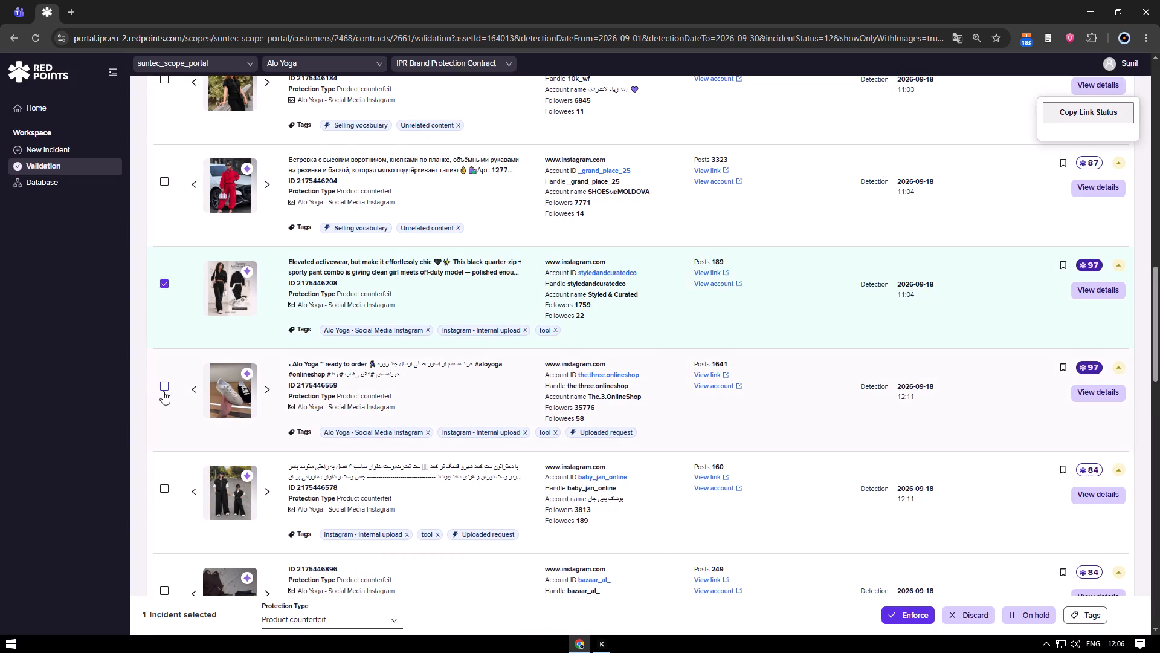
scroll(163, 391, "down", 2)
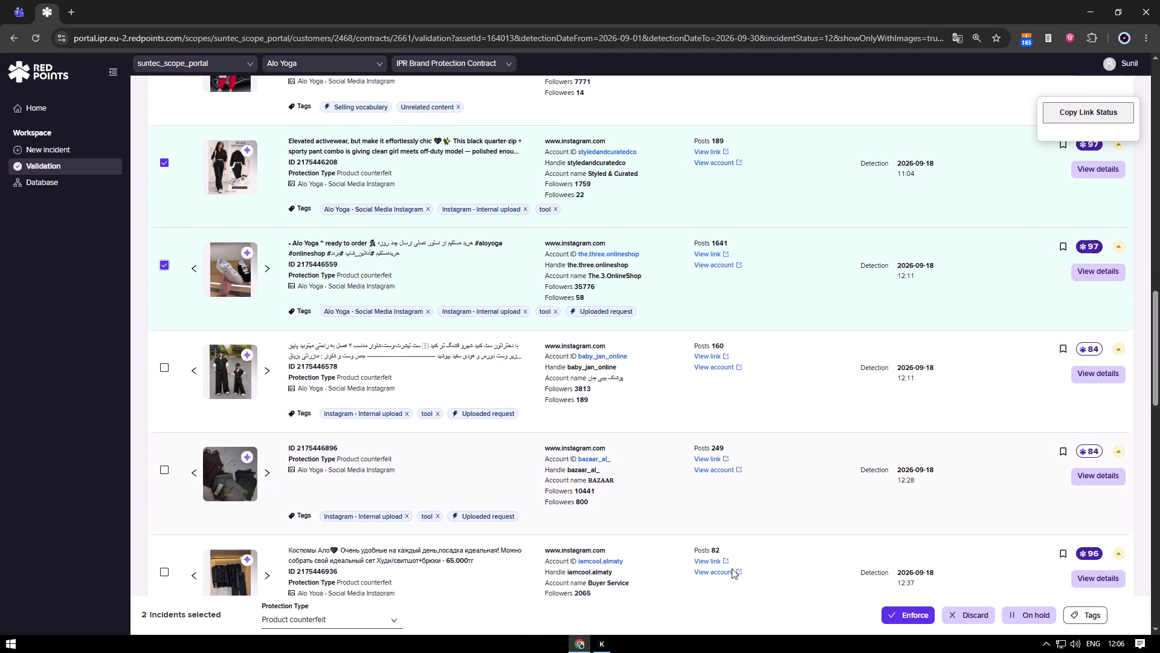
left_click(1091, 618)
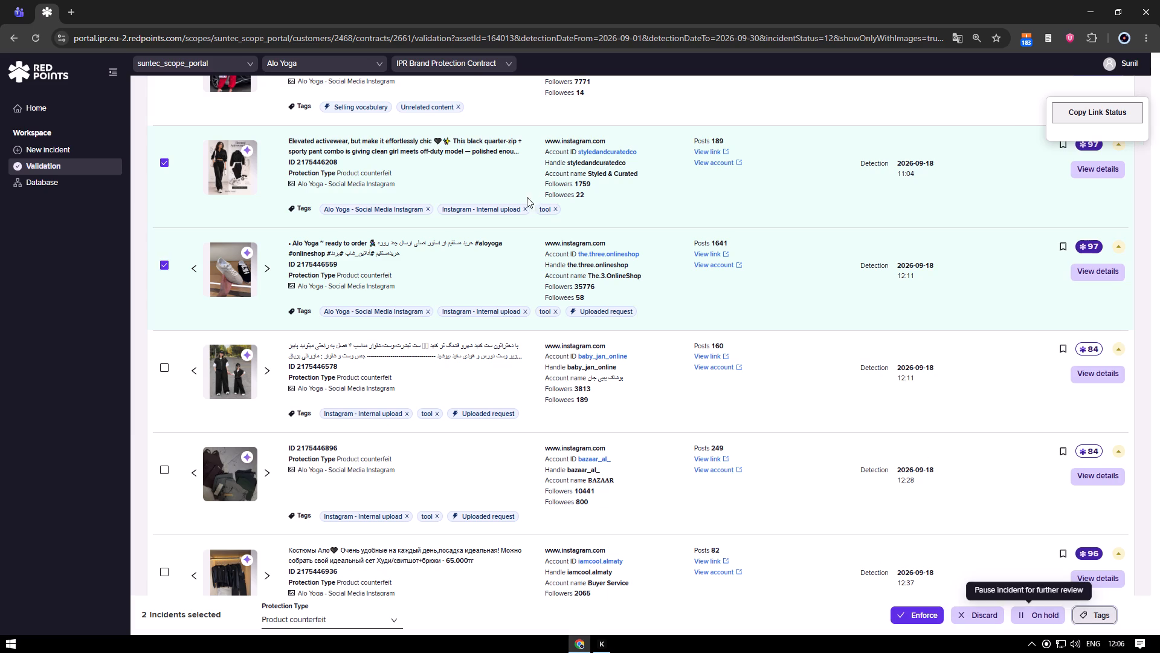
double_click(463, 222)
left_click(449, 210)
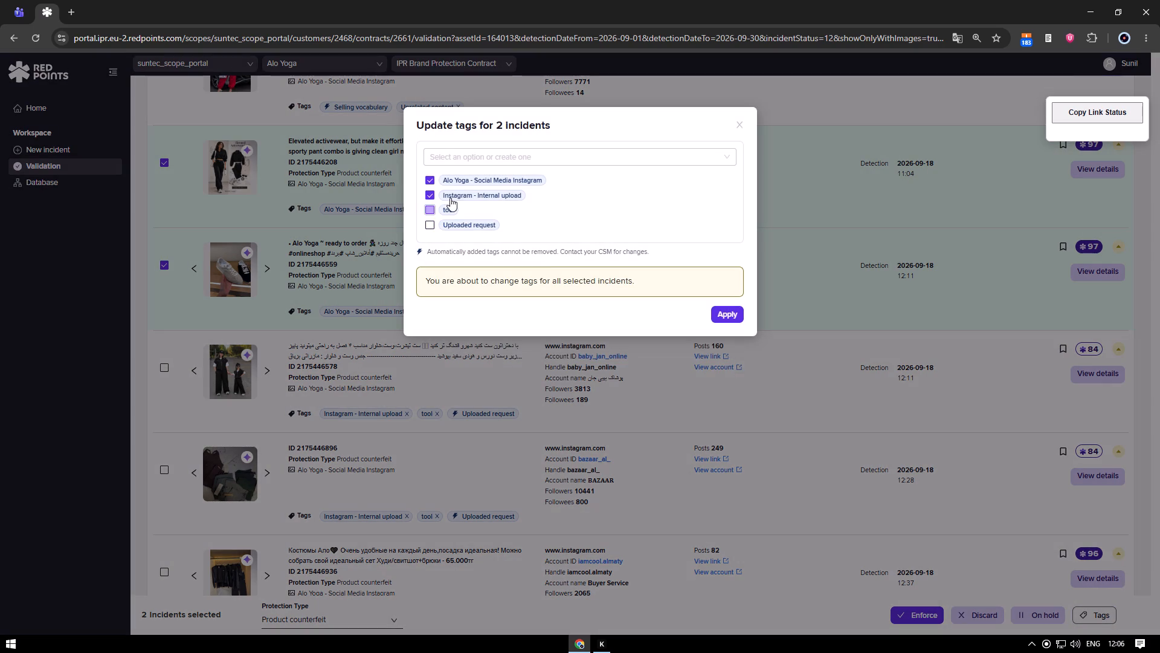
left_click(450, 198)
left_click(456, 177)
left_click(465, 159)
type("comm")
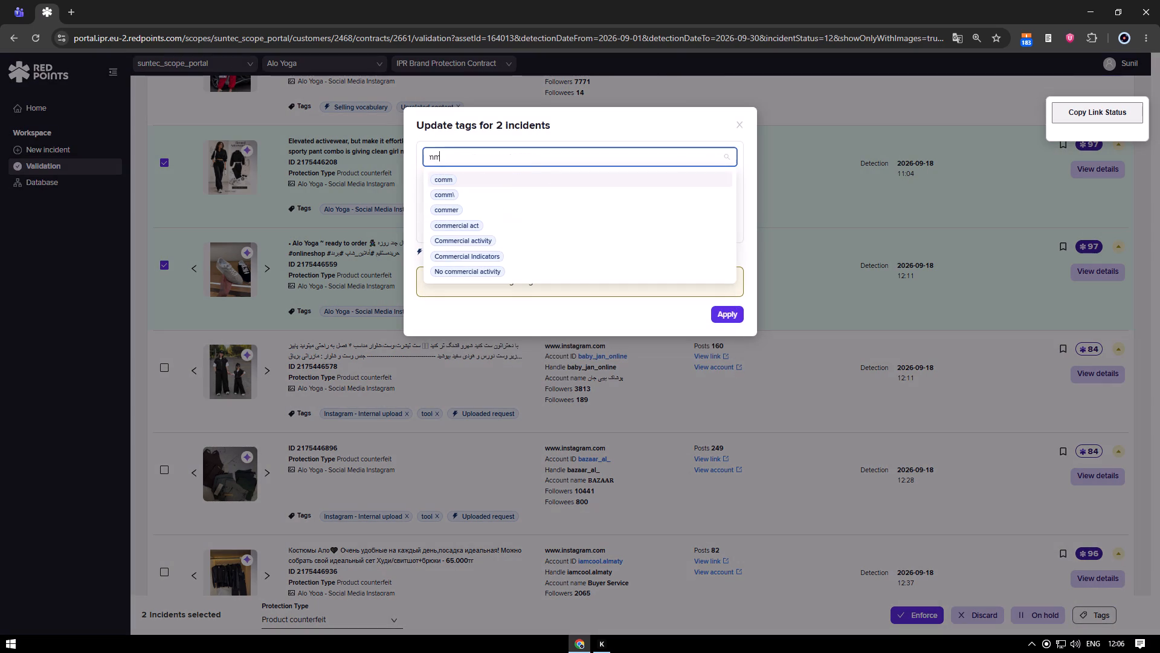
key("Up")
key("Up")
key("Up")
key("Return")
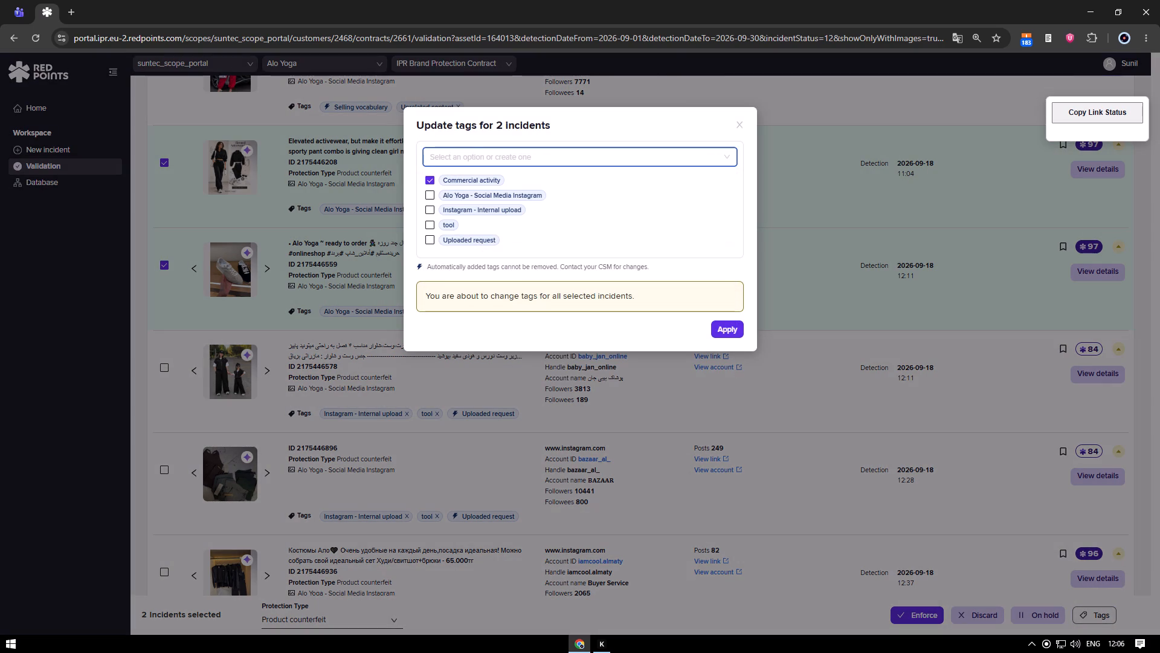
left_click(740, 331)
left_click(1015, 42)
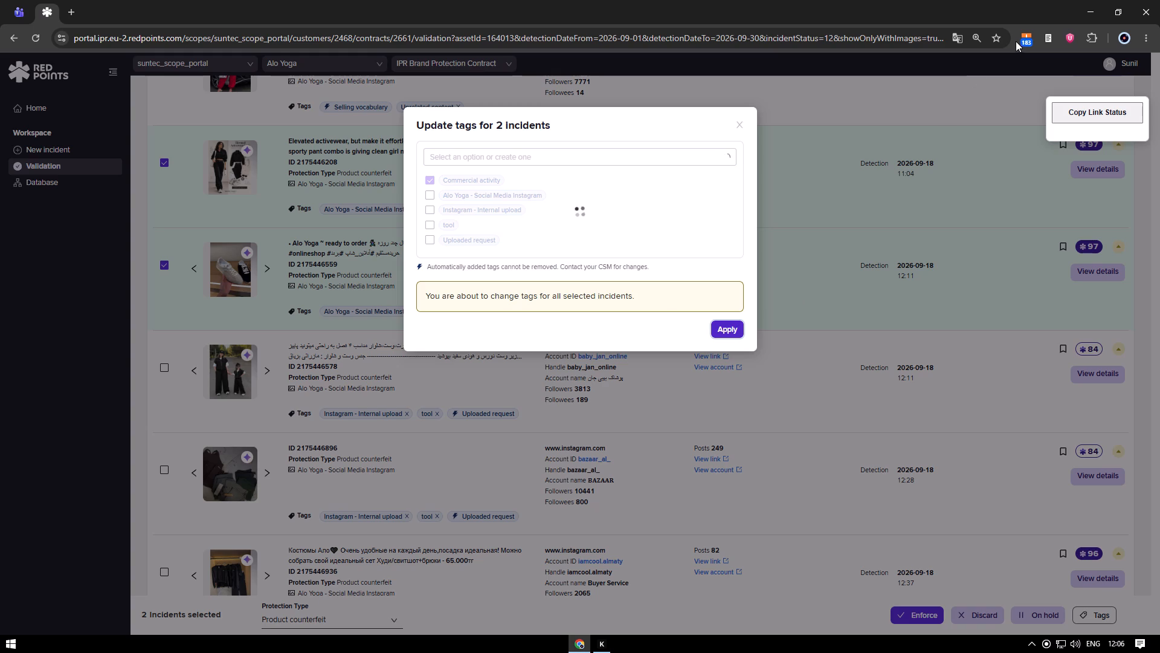
left_click(1019, 39)
left_click(1029, 37)
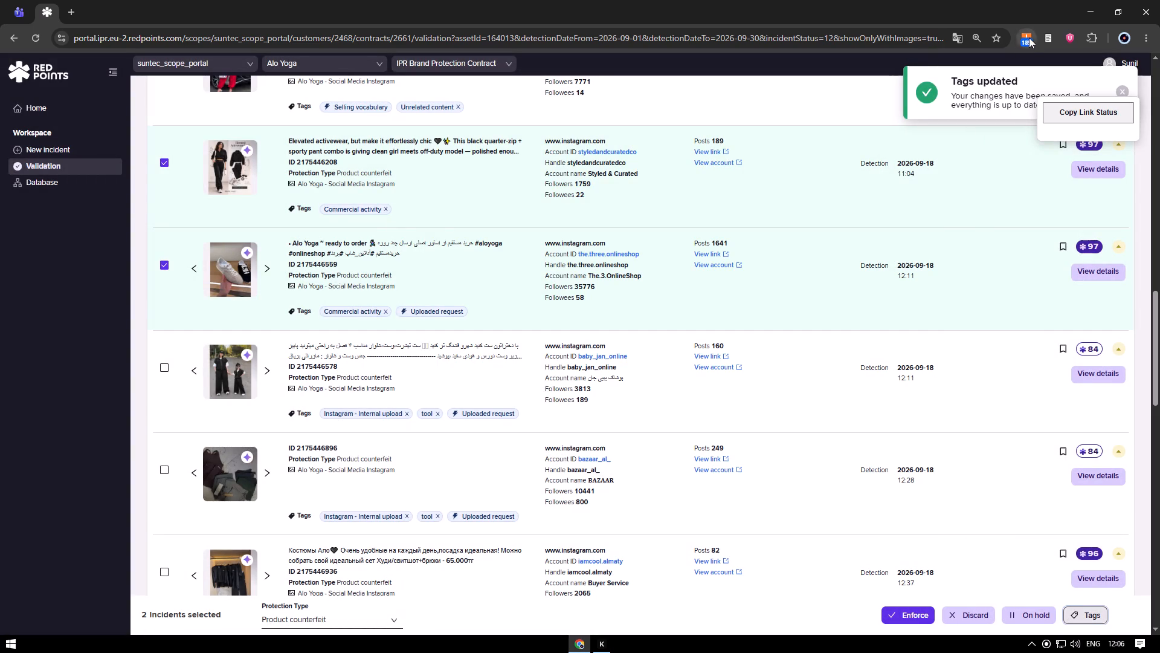
left_click(157, 161)
left_click(163, 165)
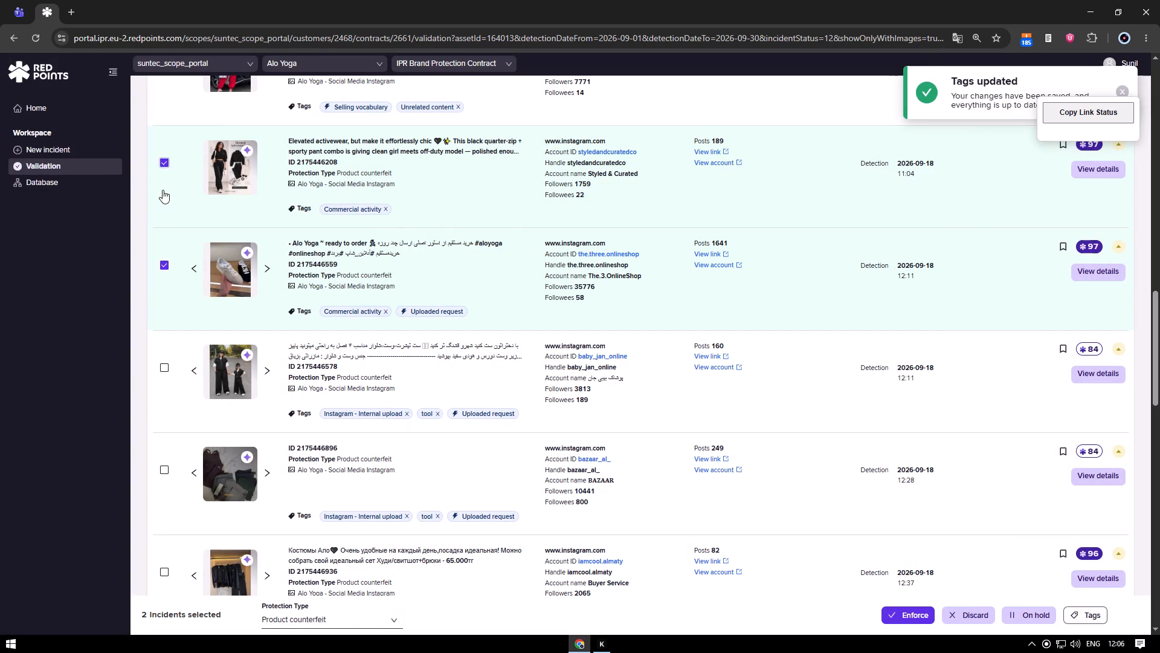
left_click(163, 266)
scroll(164, 266, "down", 2)
left_click(164, 248)
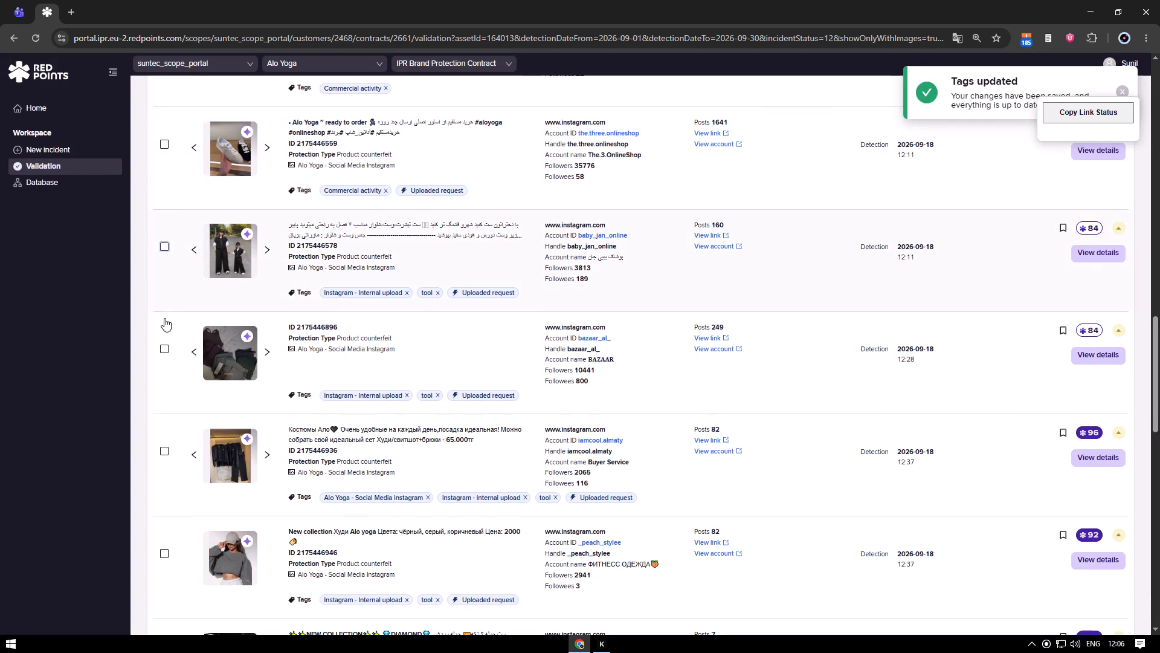
left_click(160, 348)
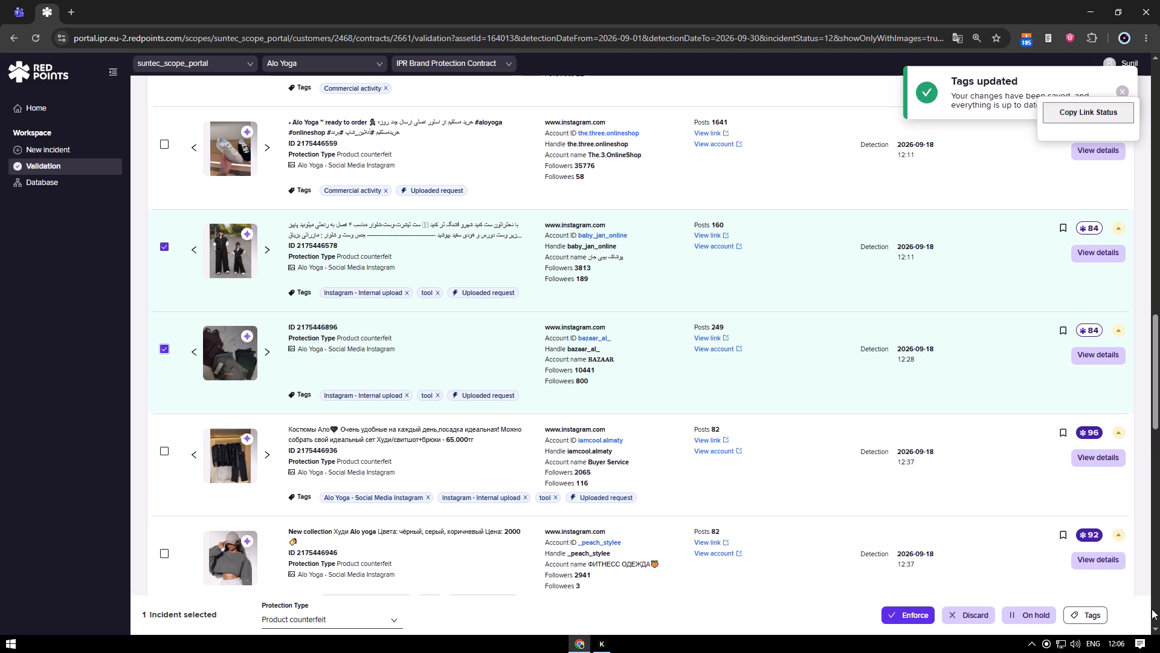
left_click(1083, 616)
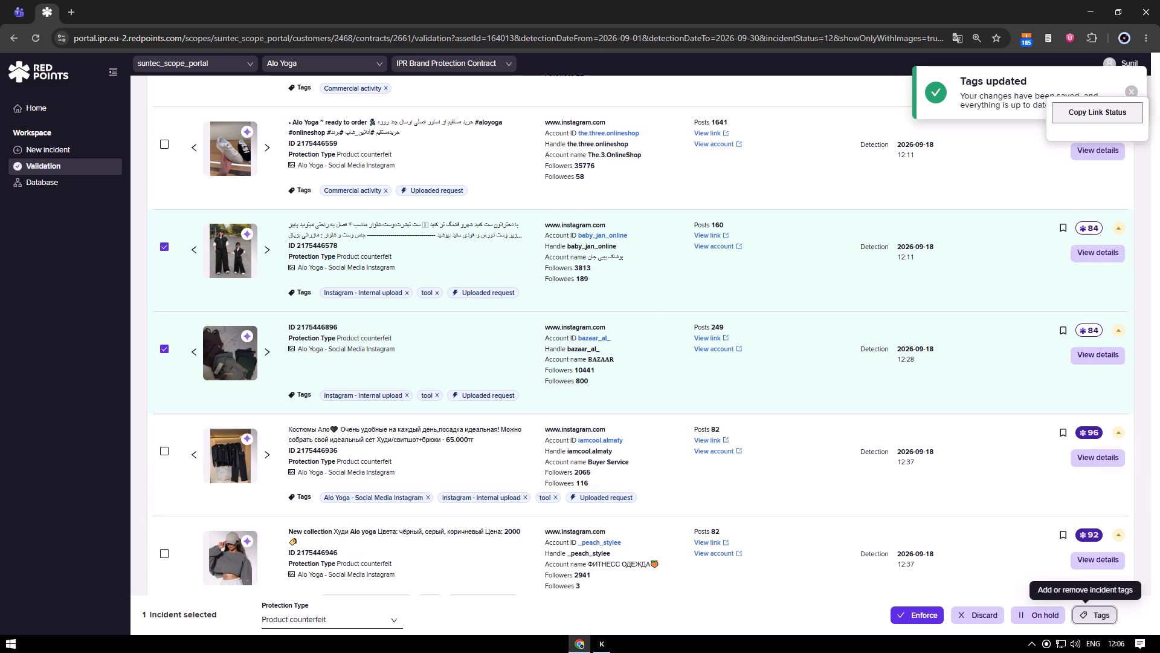
left_click(456, 208)
left_click(451, 194)
left_click(453, 180)
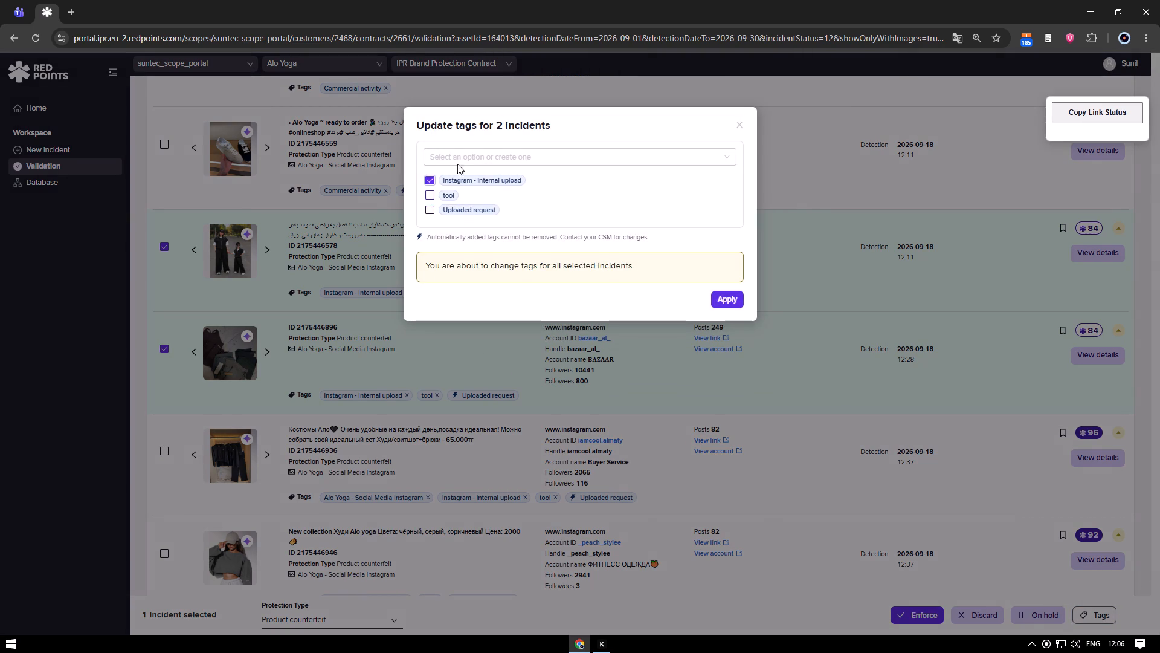
left_click(459, 156)
type("unrel")
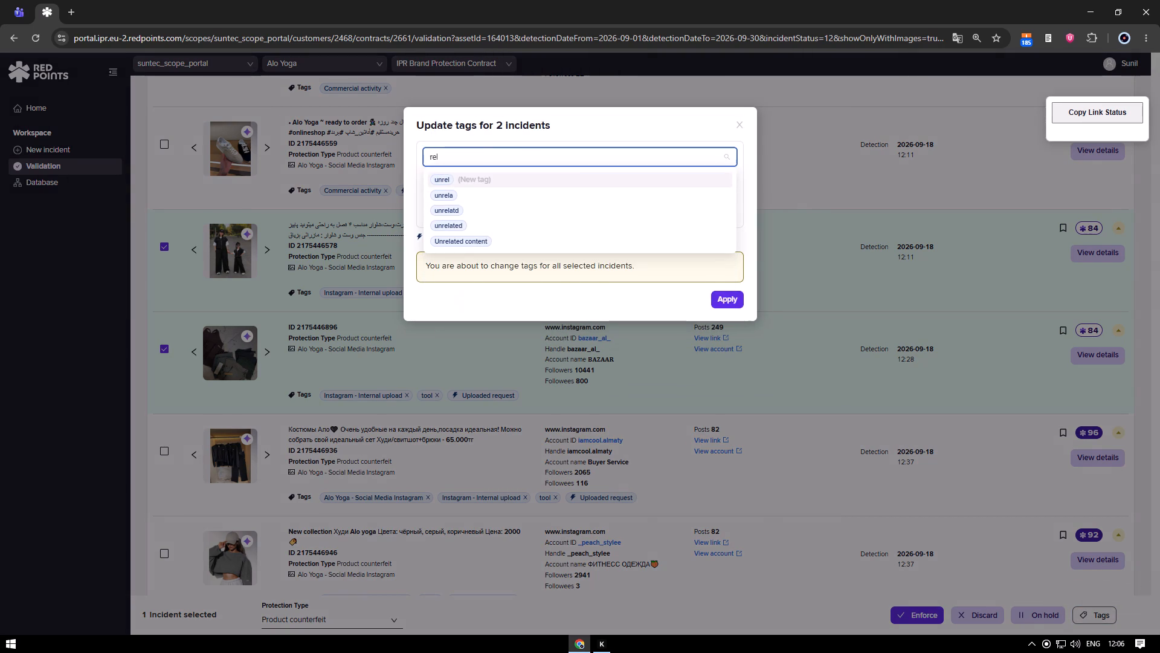
key("Up")
key("Return")
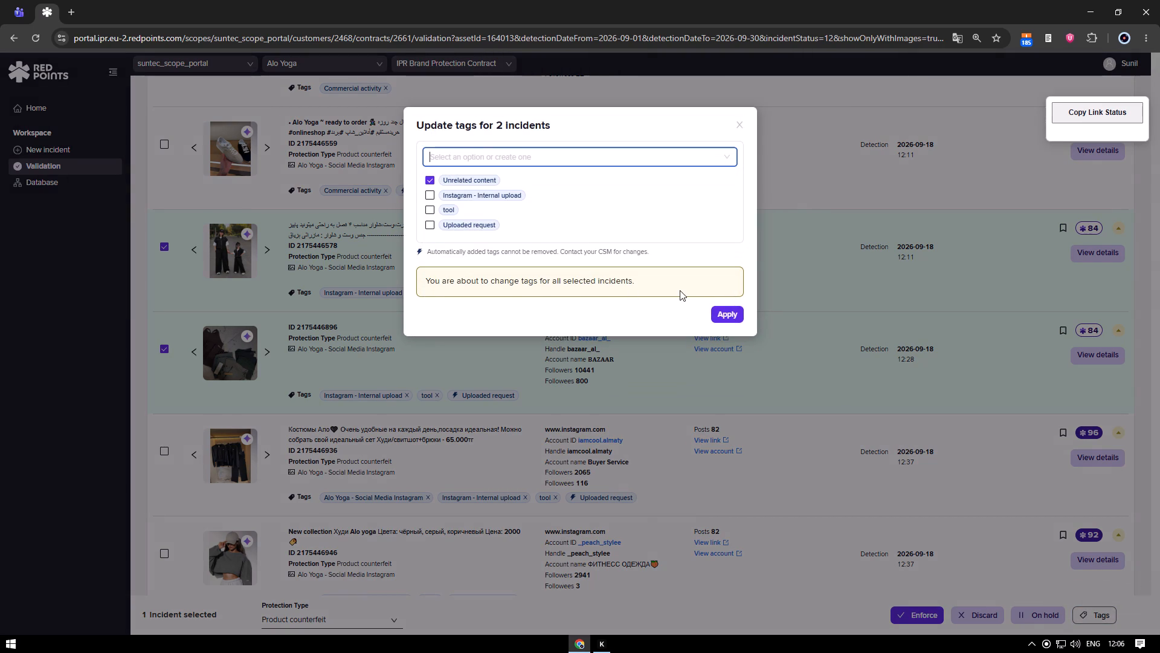
left_click(730, 318)
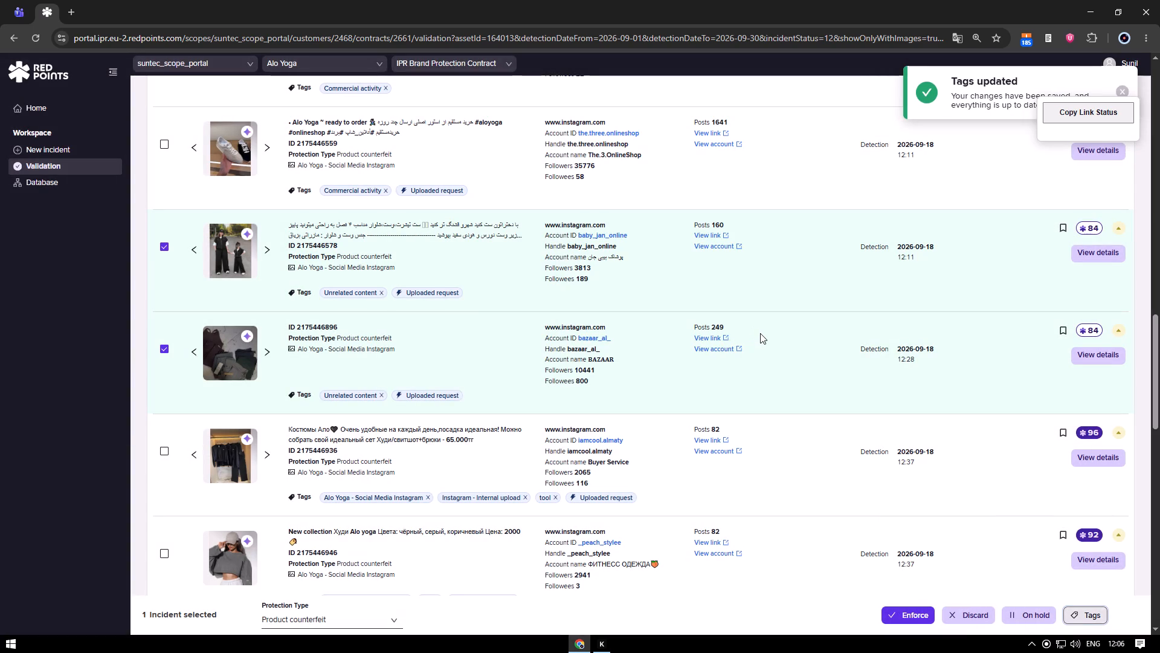
left_click(1031, 39)
left_click(1031, 39)
left_click(164, 348)
left_click(166, 241)
scroll(273, 375, "down", 2)
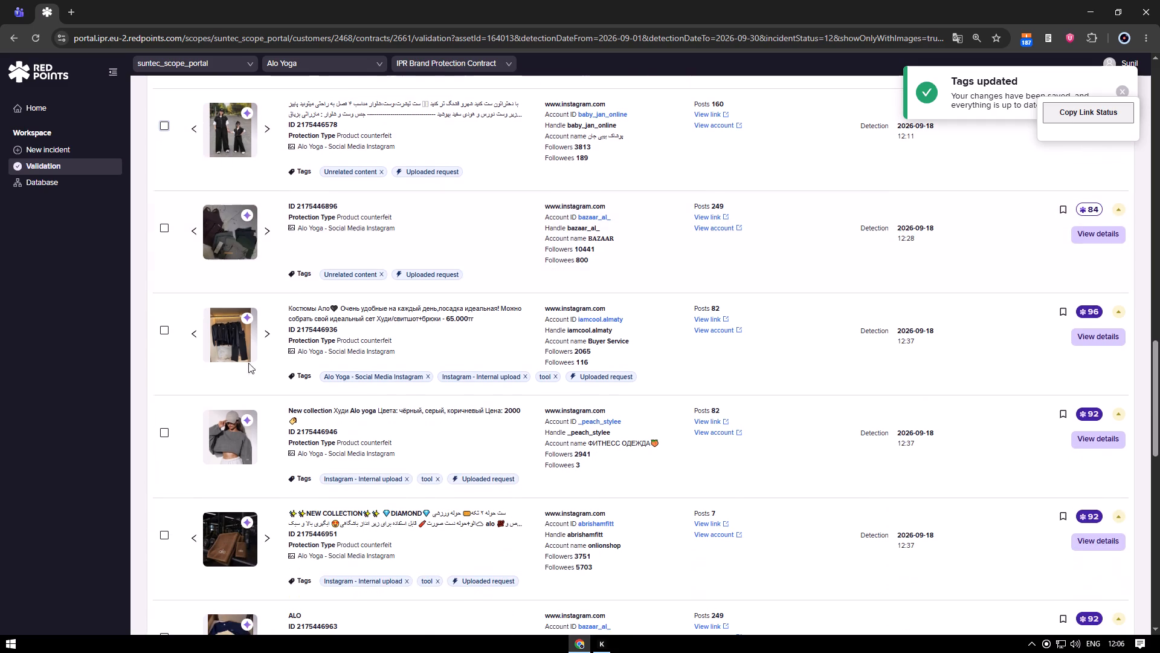
left_click(167, 328)
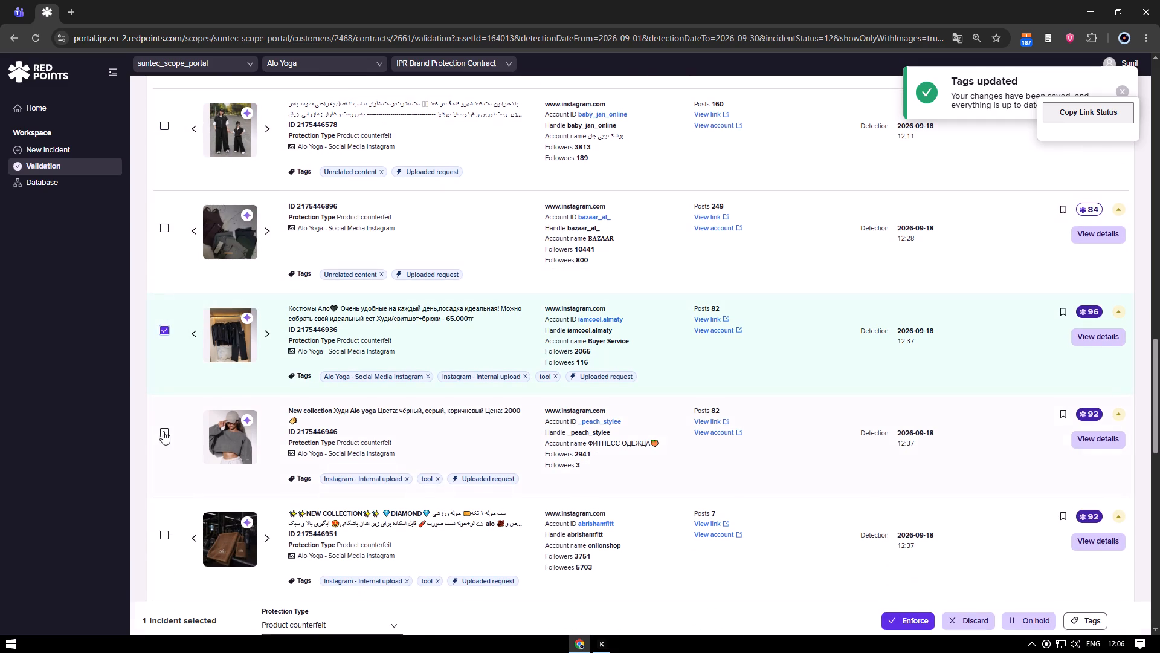
left_click(163, 433)
left_click(163, 536)
scroll(225, 503, "down", 3)
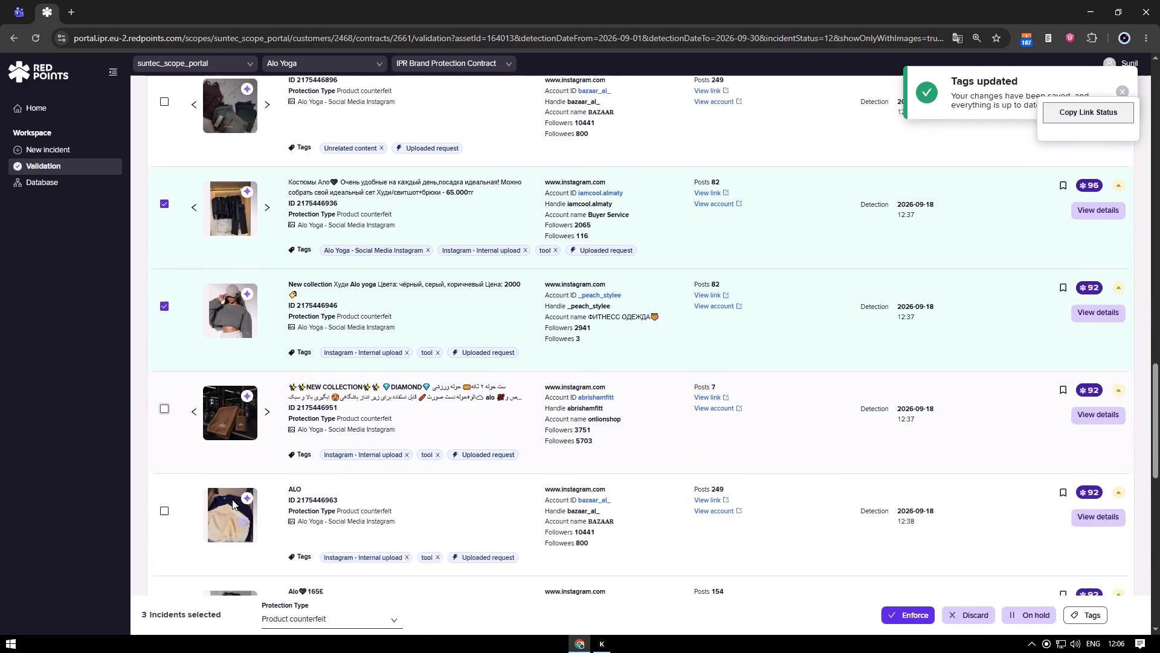
left_click(167, 453)
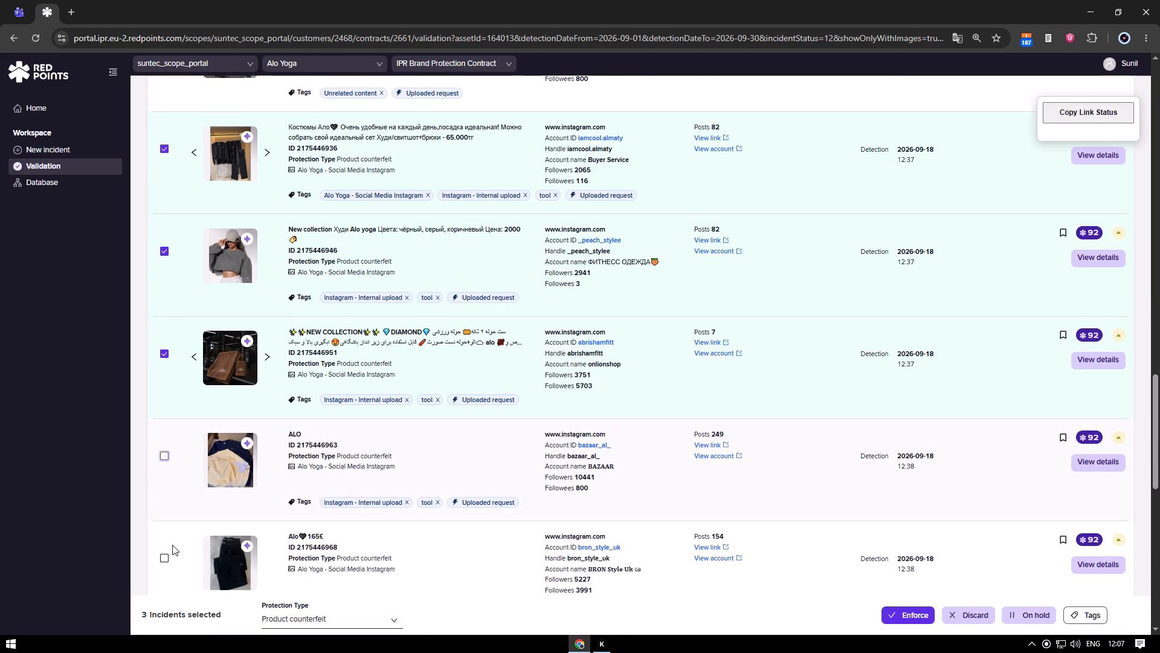
left_click(162, 559)
scroll(429, 518, "down", 2)
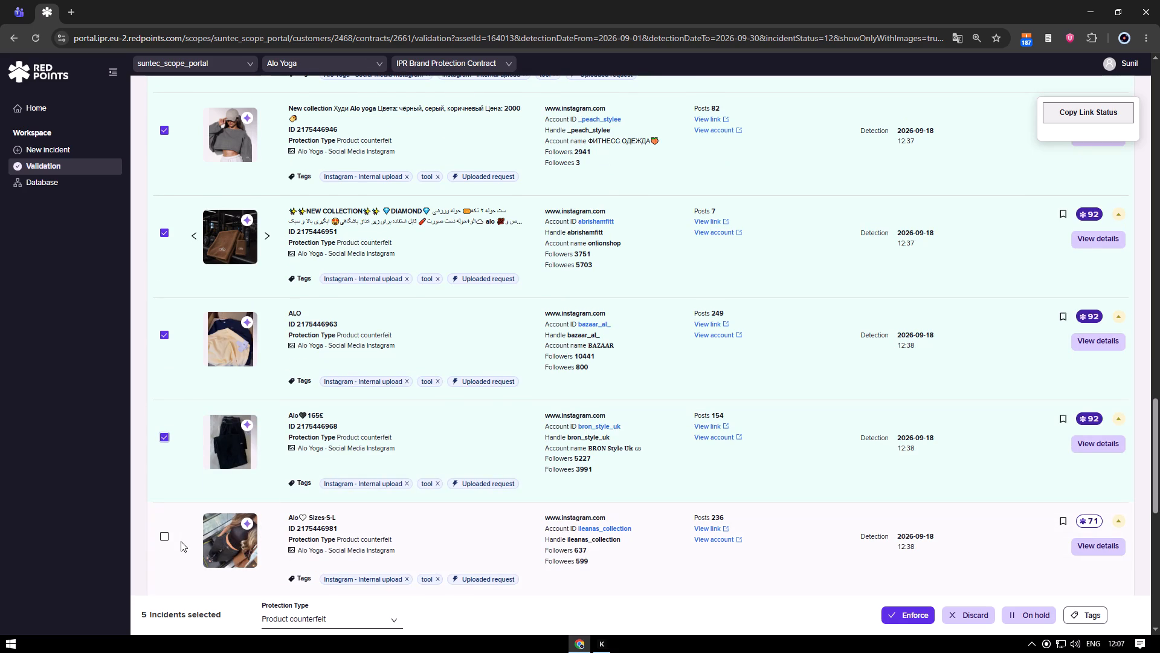
left_click(167, 536)
scroll(167, 536, "down", 3)
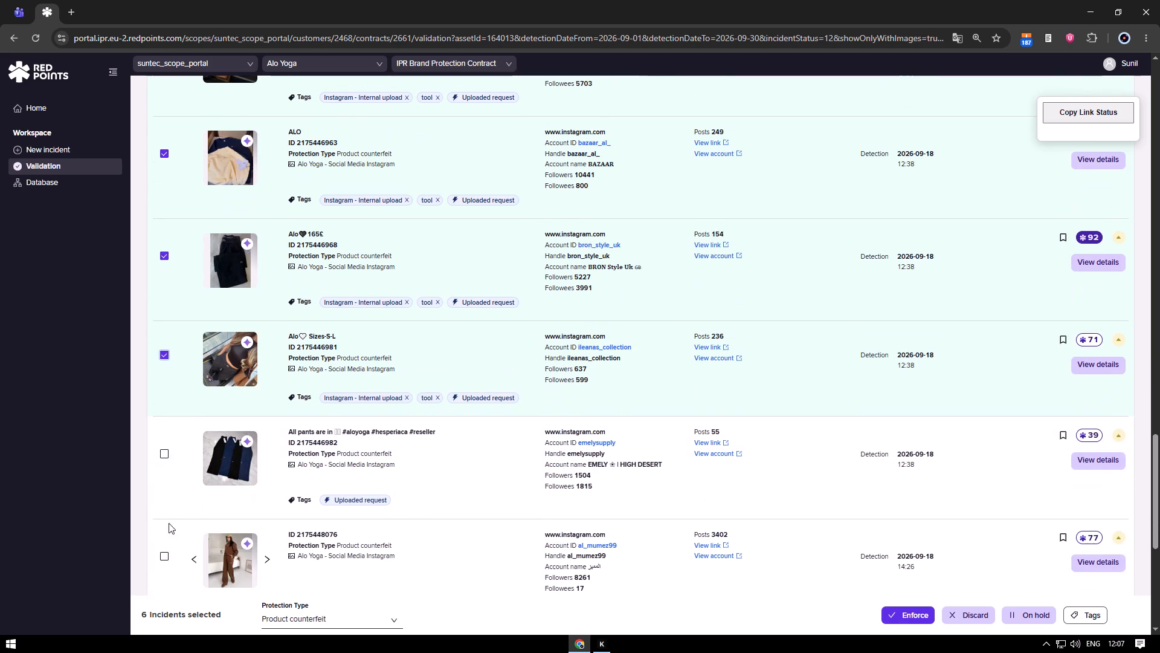
left_click(163, 456)
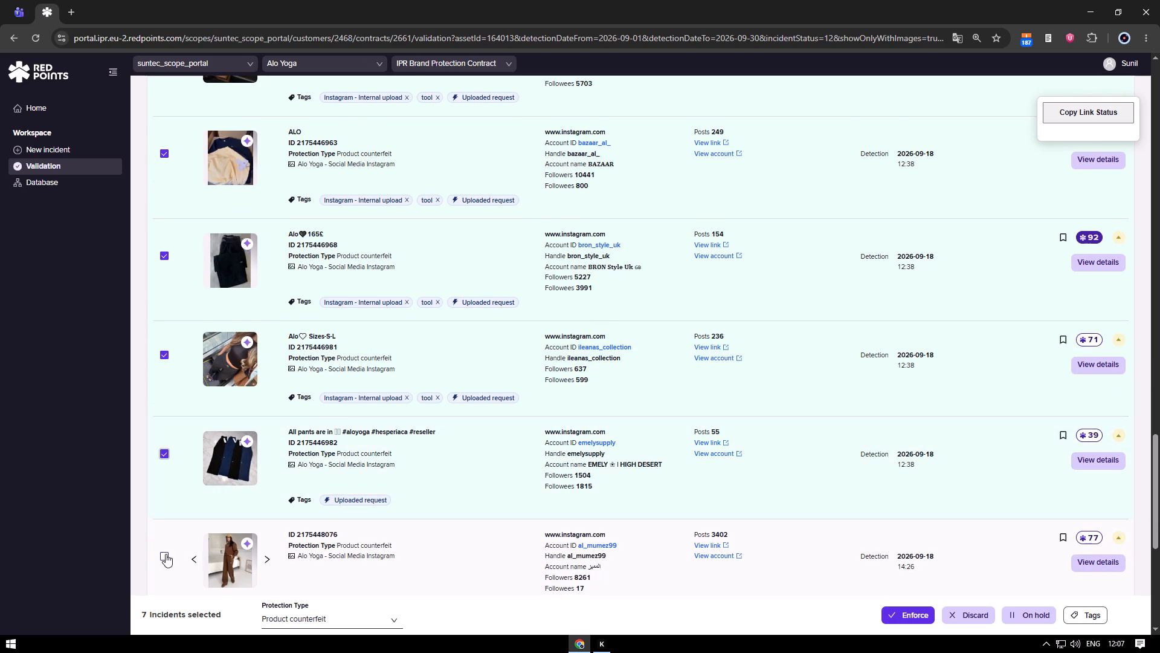
scroll(171, 541, "down", 3)
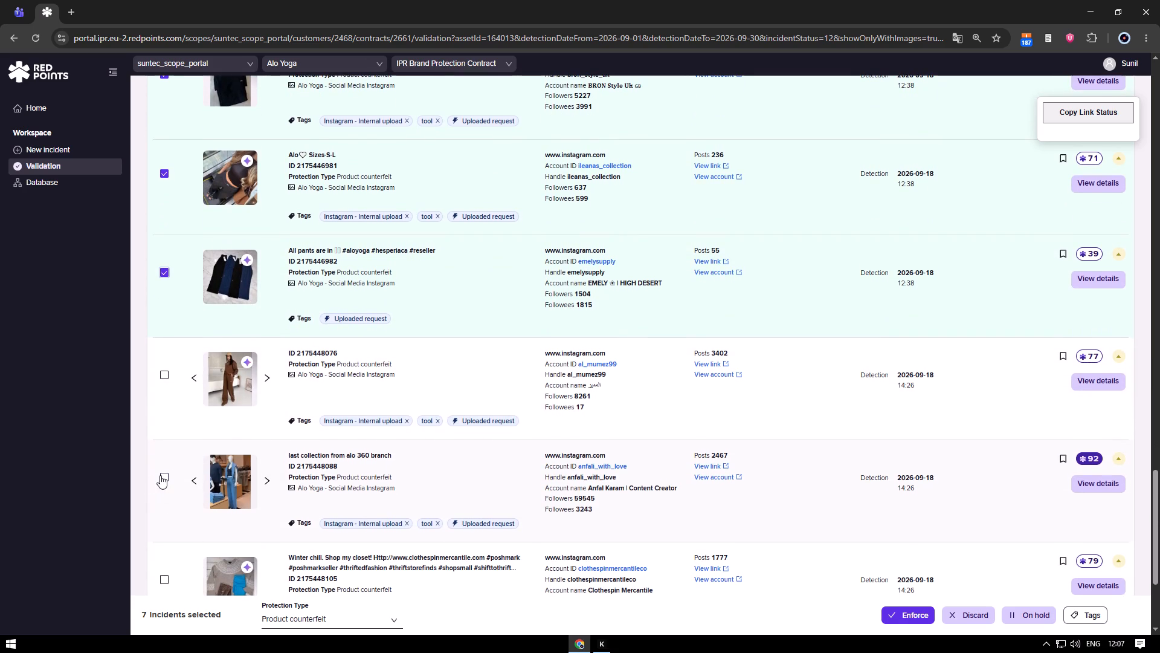
left_click(162, 478)
scroll(169, 527, "down", 2)
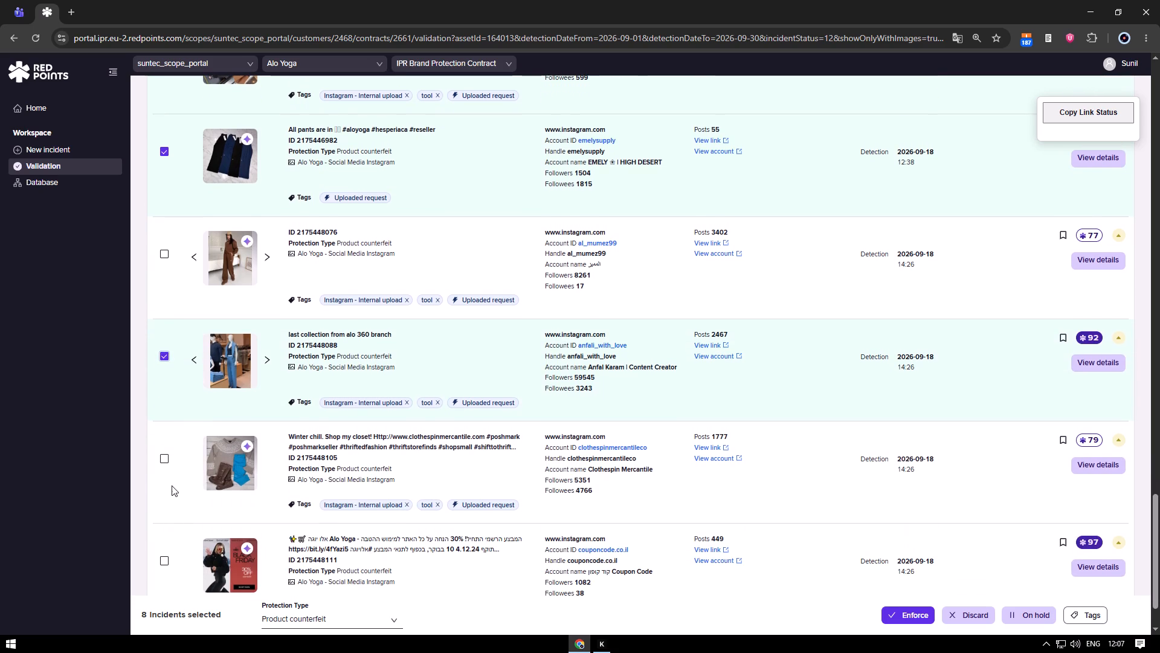
left_click(227, 466)
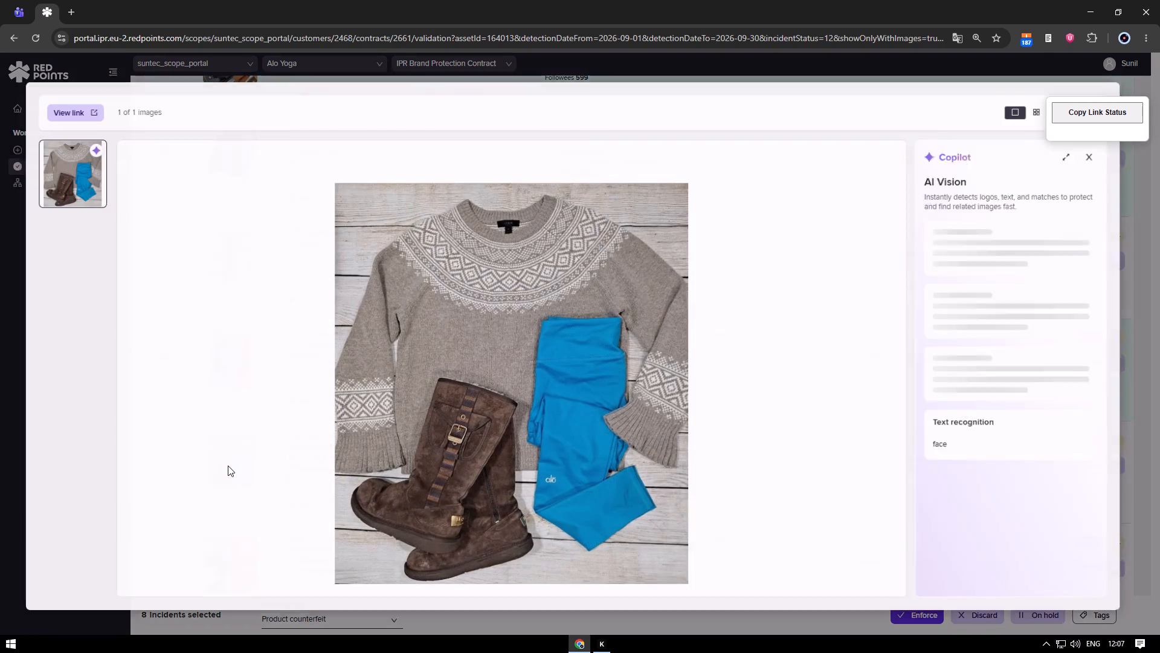
key("Escape")
scroll(222, 478, "down", 1)
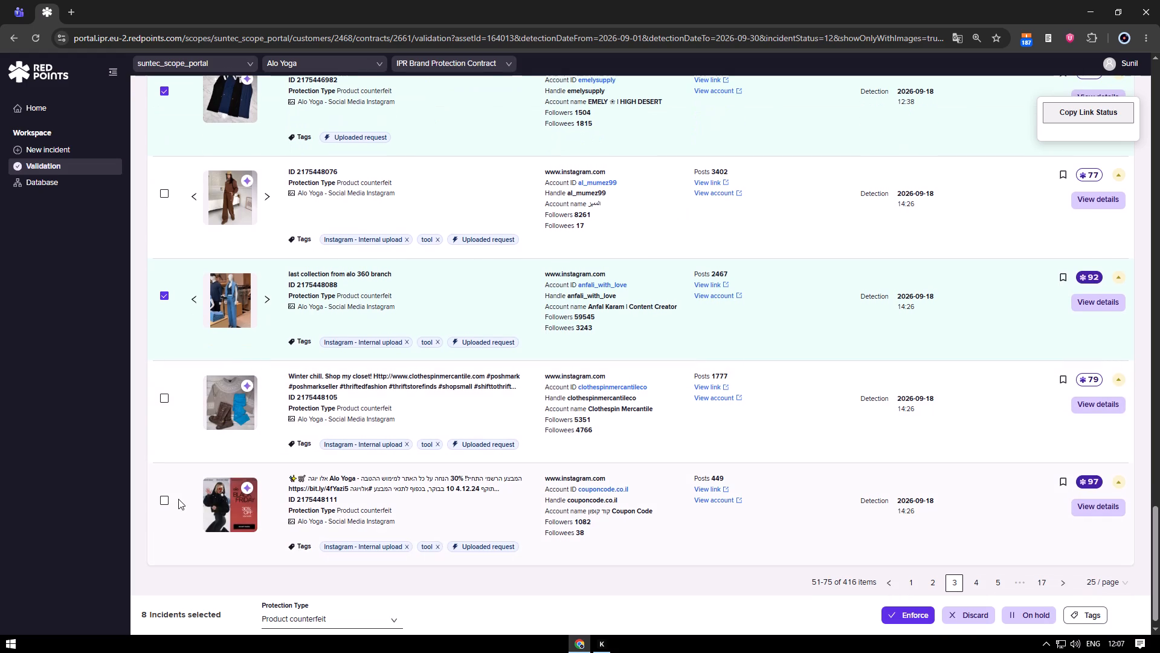
left_click(223, 510)
key("Escape")
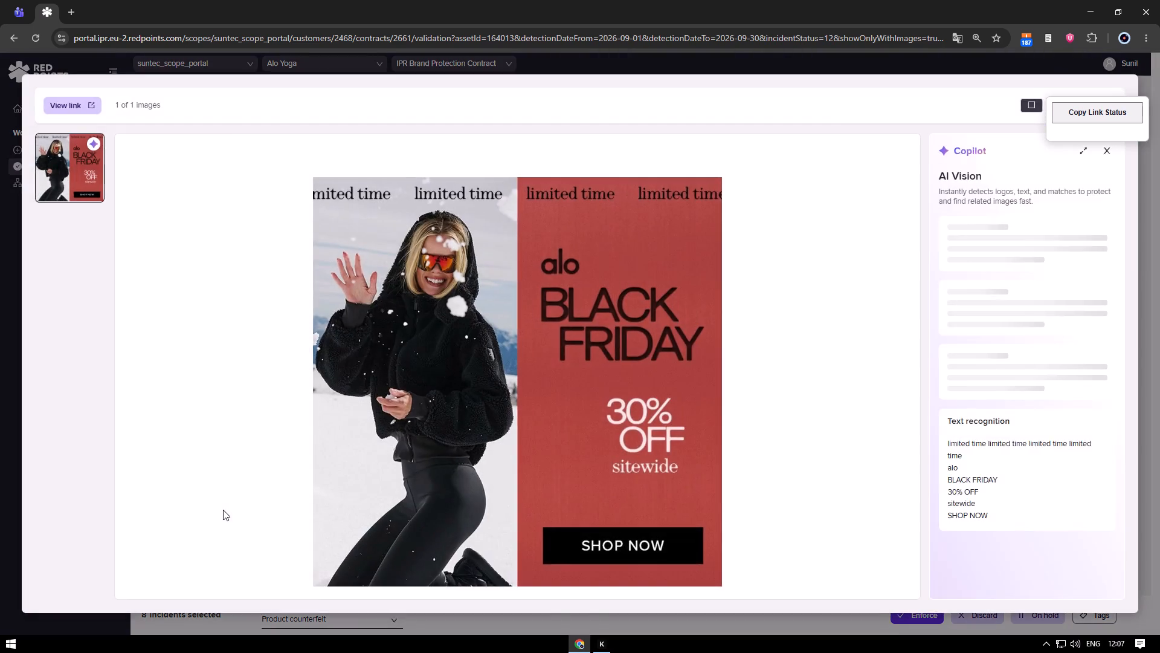
left_click(159, 499)
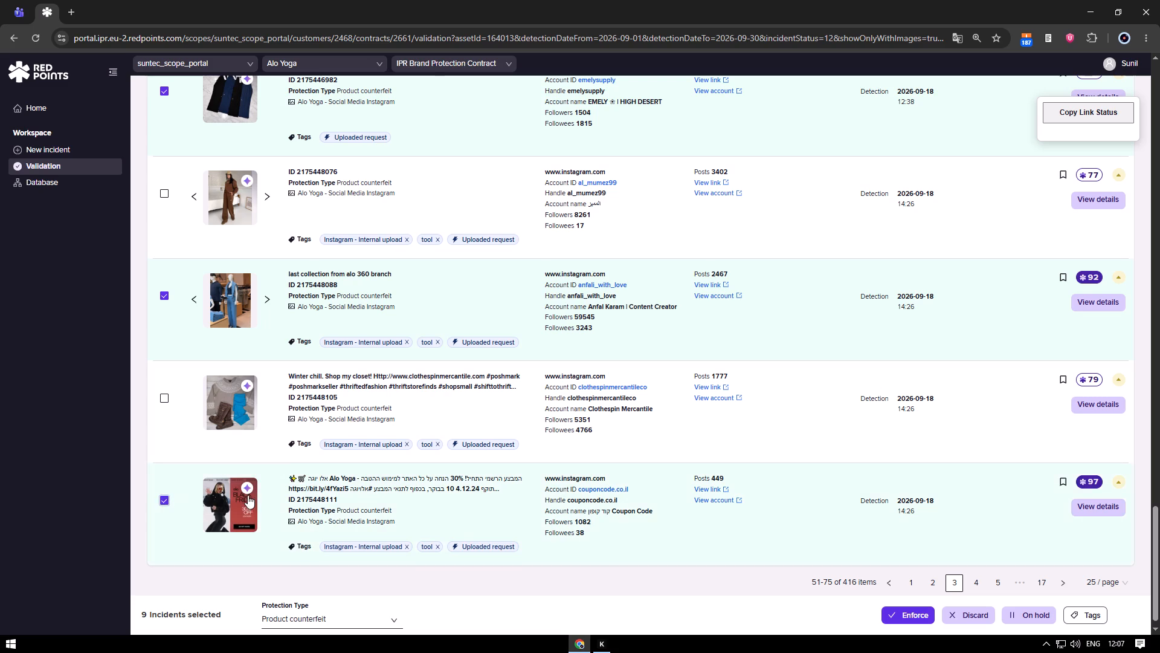
scroll(249, 496, "up", 2)
left_click(161, 316)
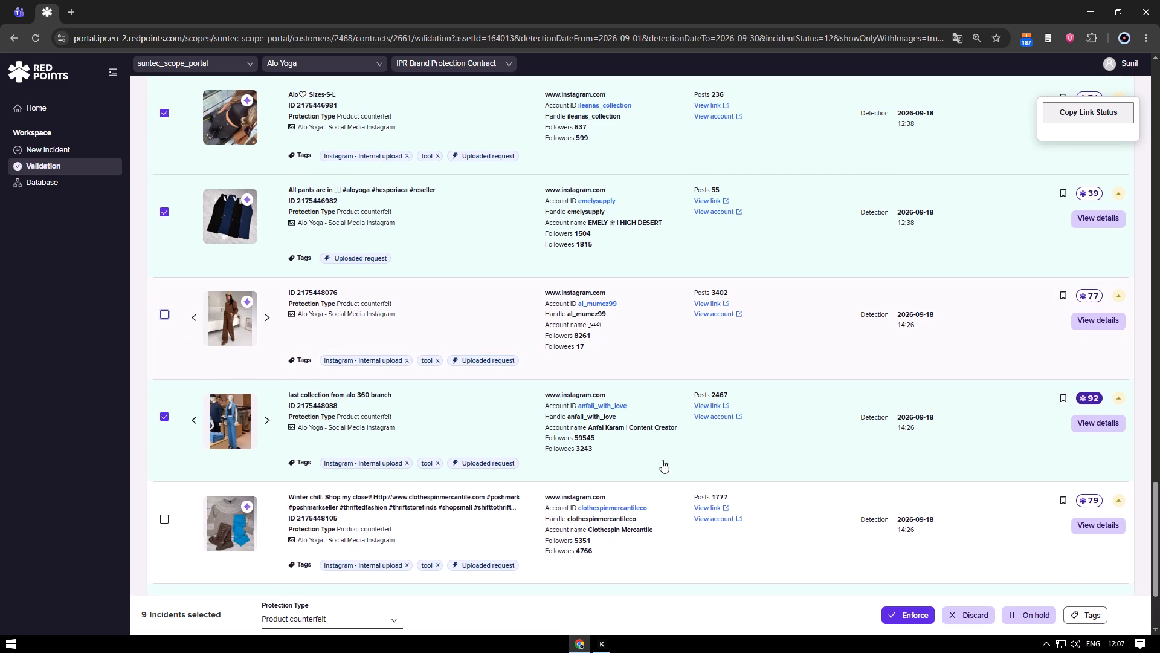
On the ten selected incidents, clear the Uploaded request, Alo Yoga - Social Media Instagram, Instagram - Internal upload and tool tags, and apply Commercial activity.
left_click(1095, 608)
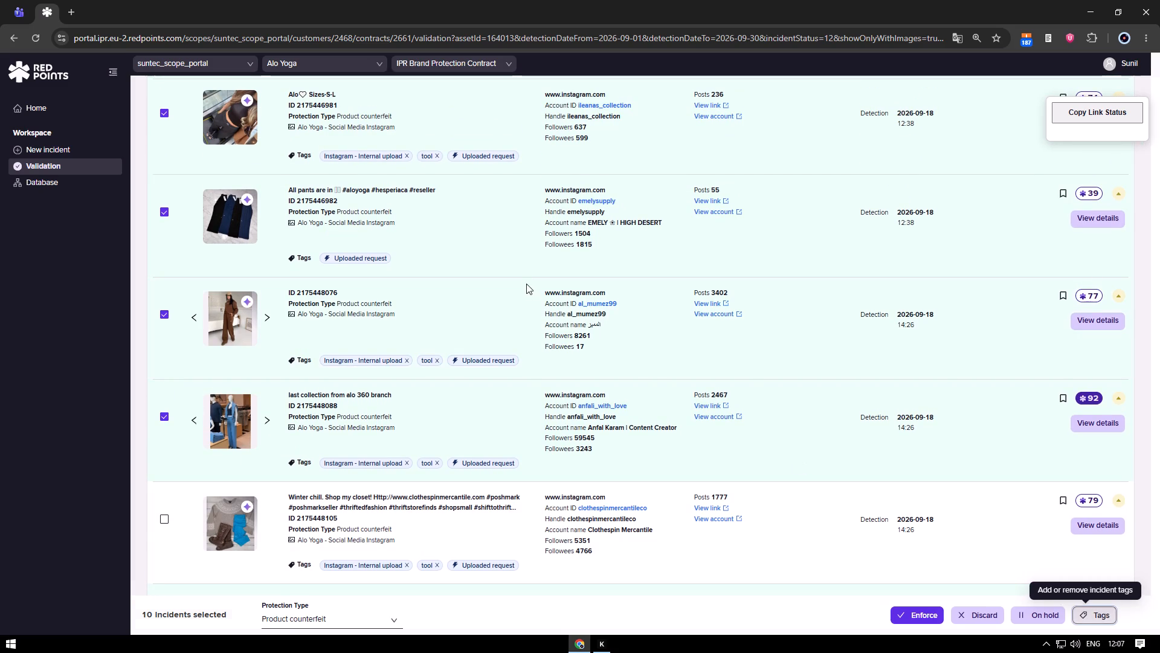
double_click(453, 229)
double_click(453, 207)
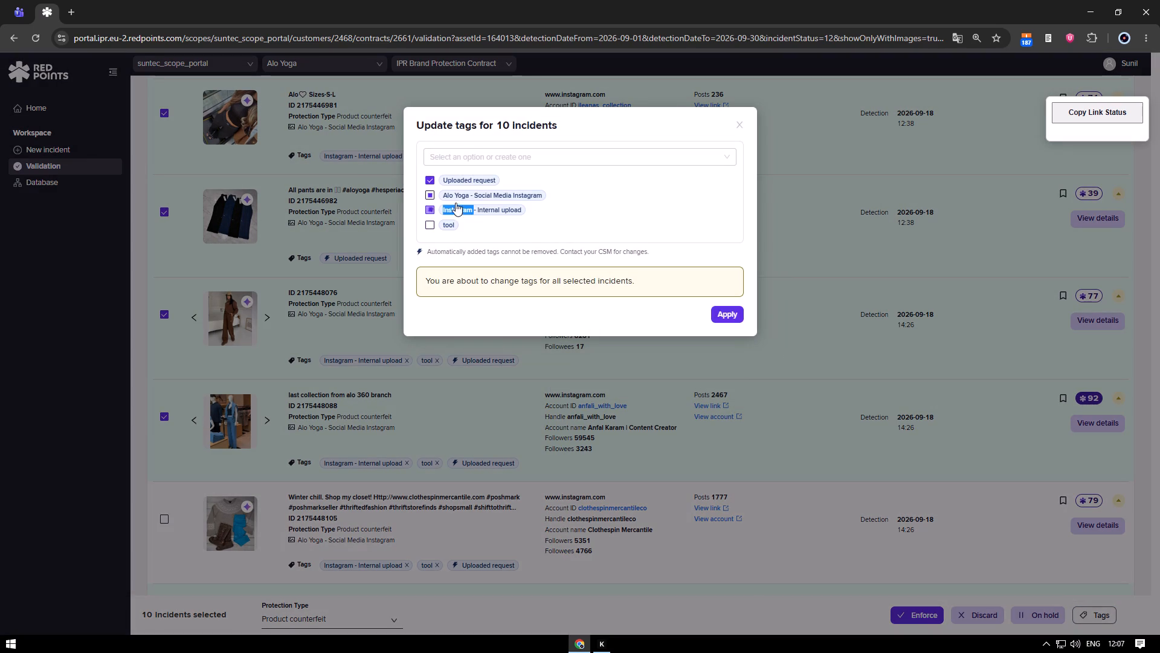
double_click(459, 194)
left_click(460, 178)
left_click(465, 163)
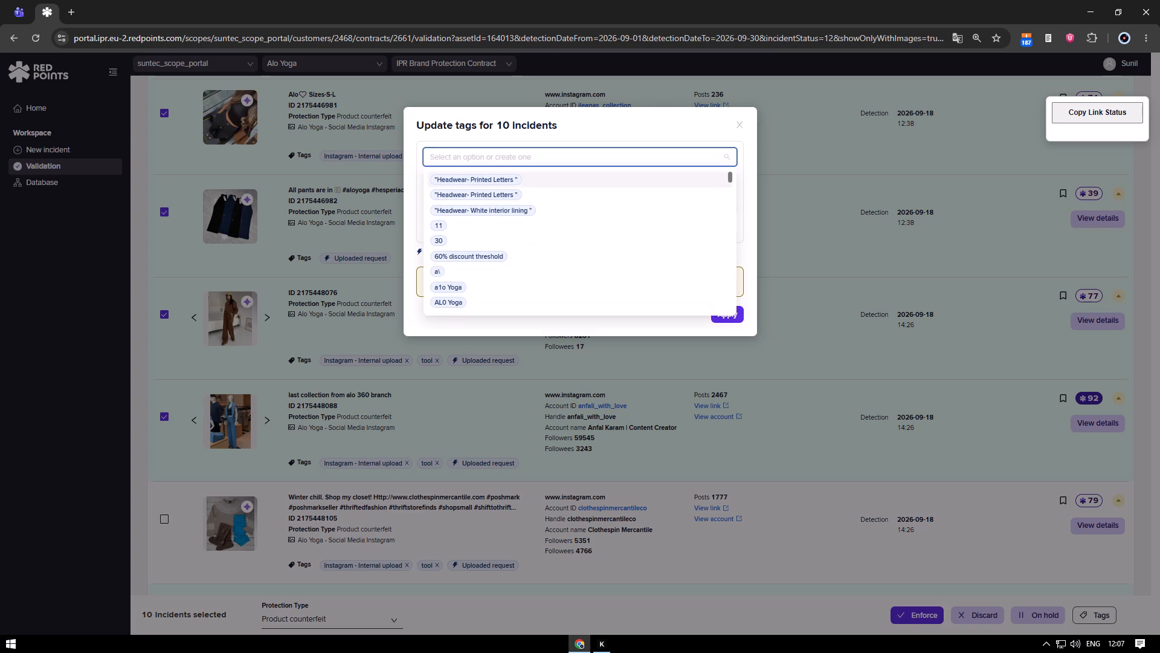
type("comm")
key("Up")
key("Up")
key("Up")
key("Return")
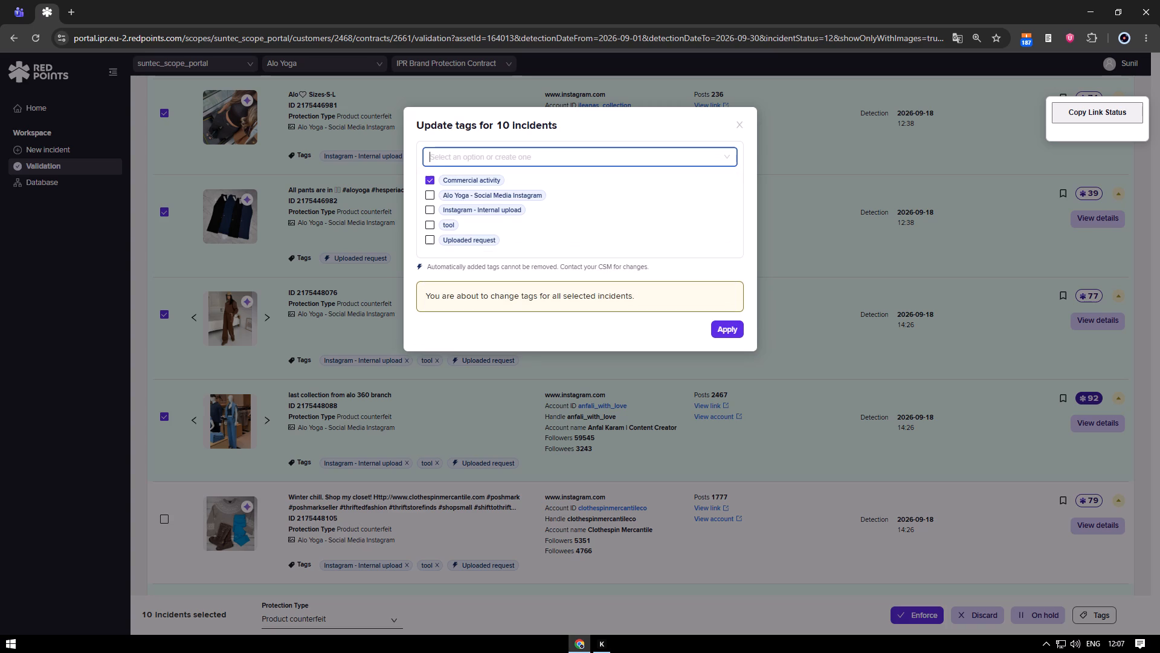
left_click(729, 333)
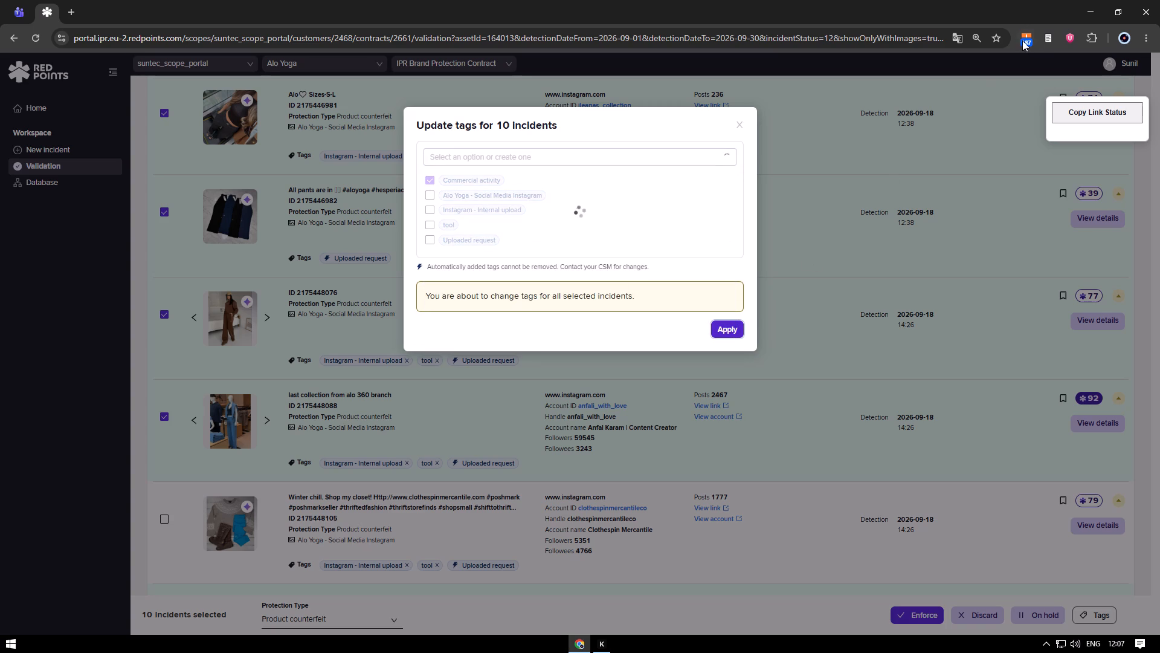
Raise the processed-incident counter to 197.
triple_click(1022, 41)
triple_click(1022, 41)
triple_click(1022, 41)
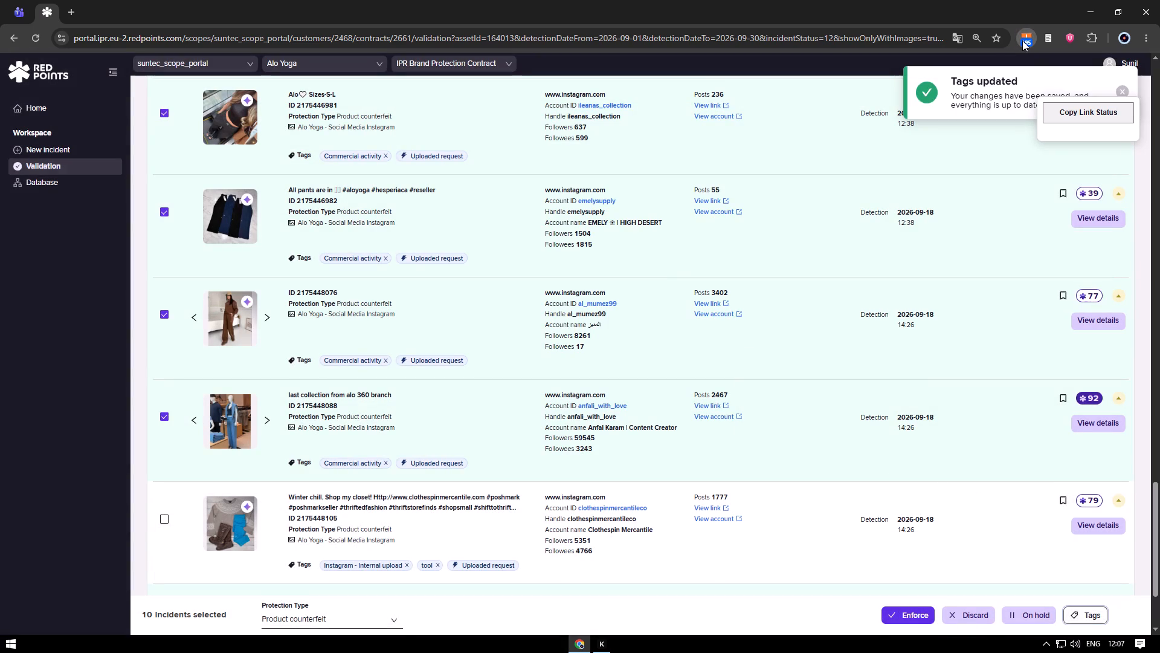
left_click(1022, 41)
left_click(1022, 41)
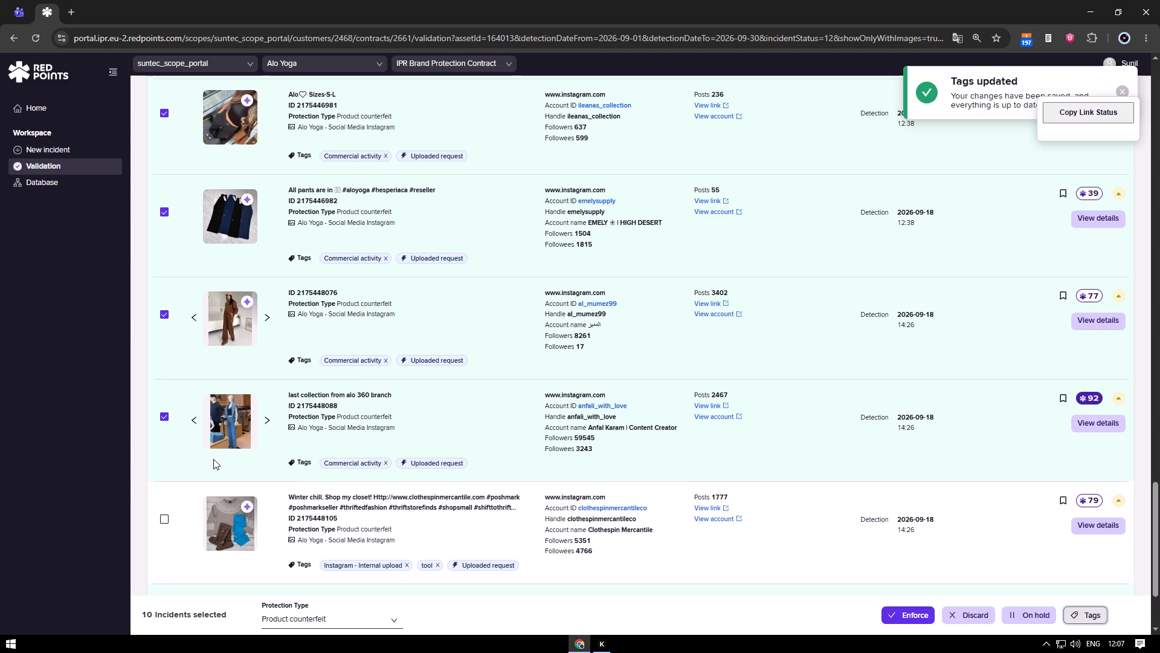
scroll(167, 418, "up", 8)
scroll(165, 355, "up", 4)
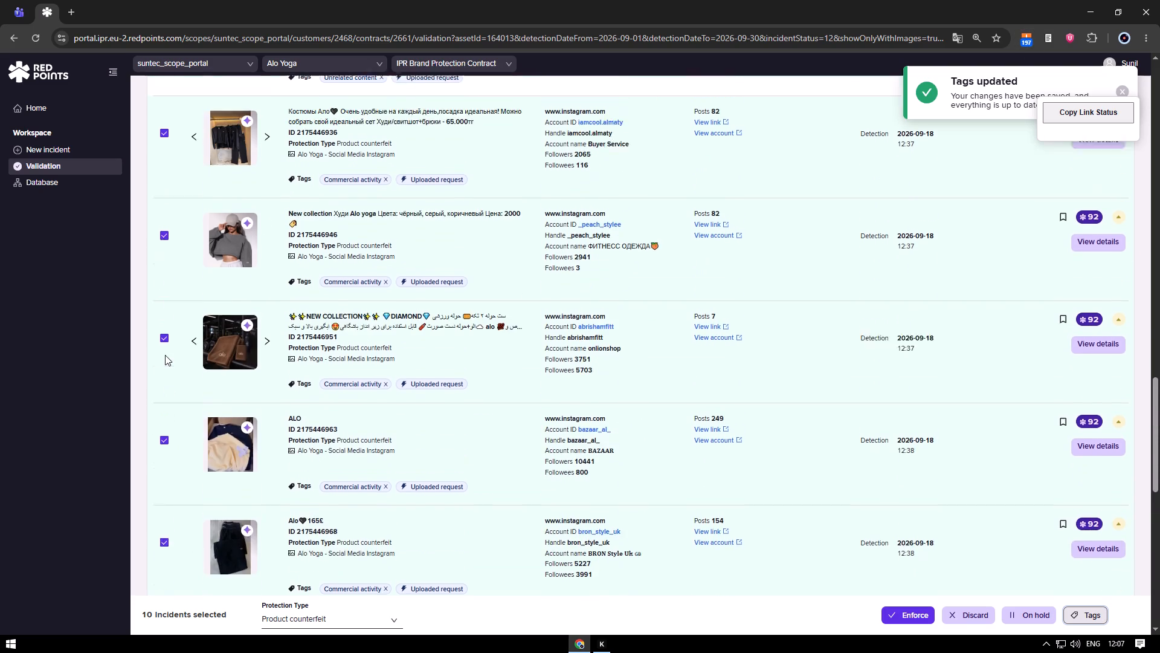
scroll(165, 355, "up", 1)
left_click(163, 389)
scroll(163, 390, "down", 3)
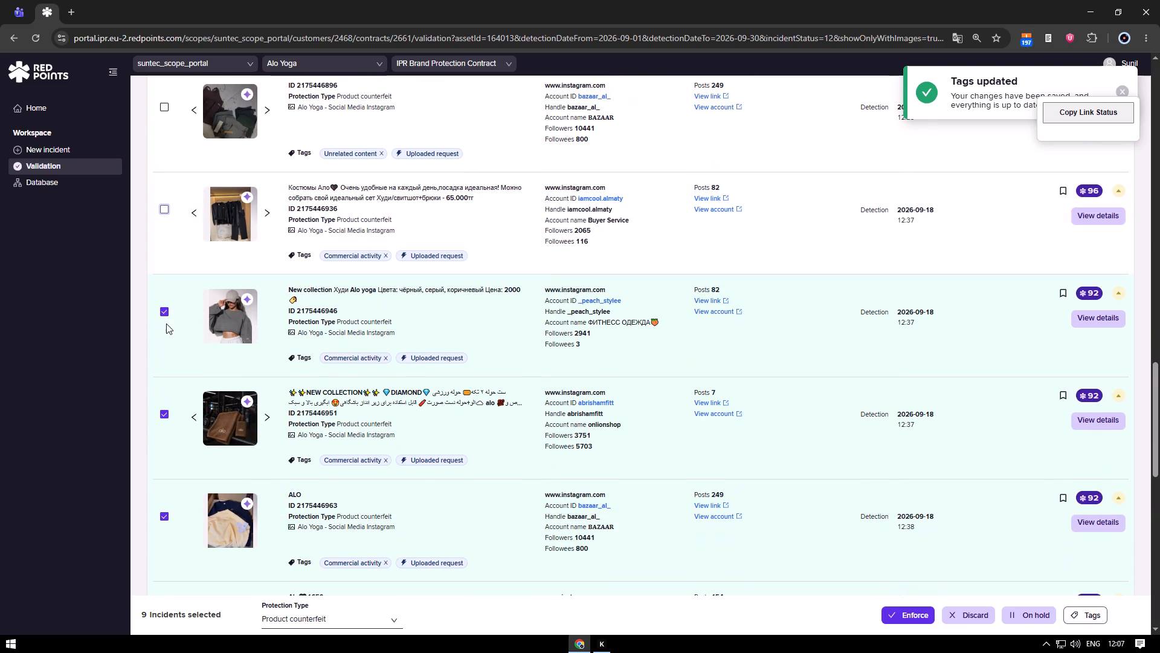
left_click(167, 314)
left_click(164, 411)
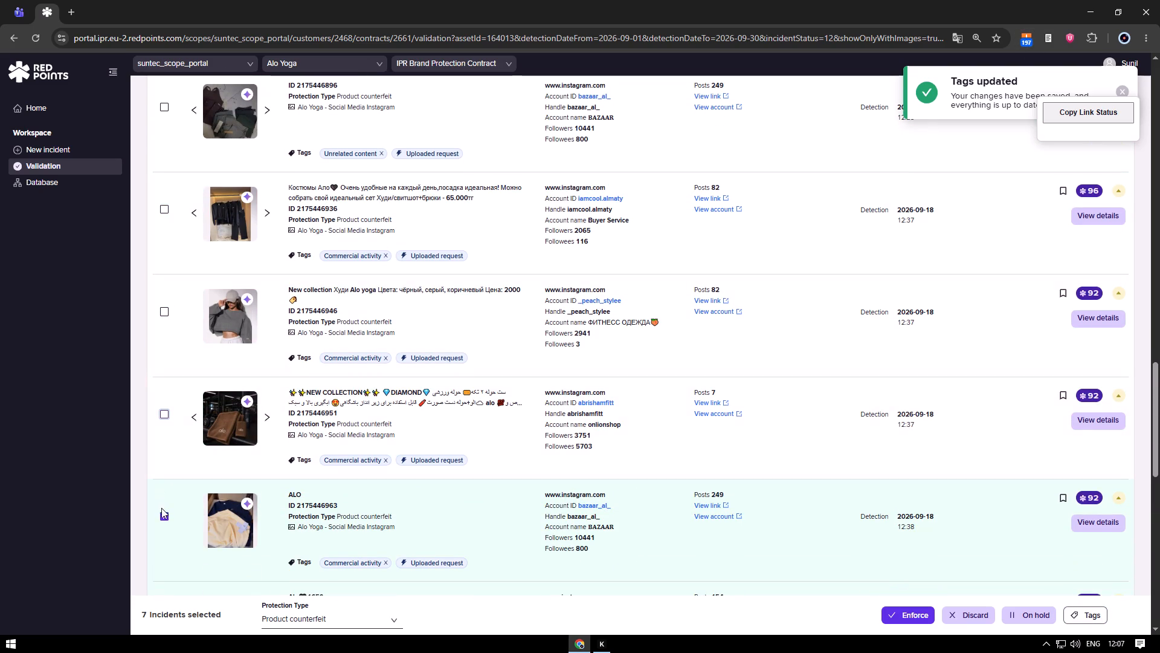
left_click(161, 510)
scroll(190, 489, "down", 5)
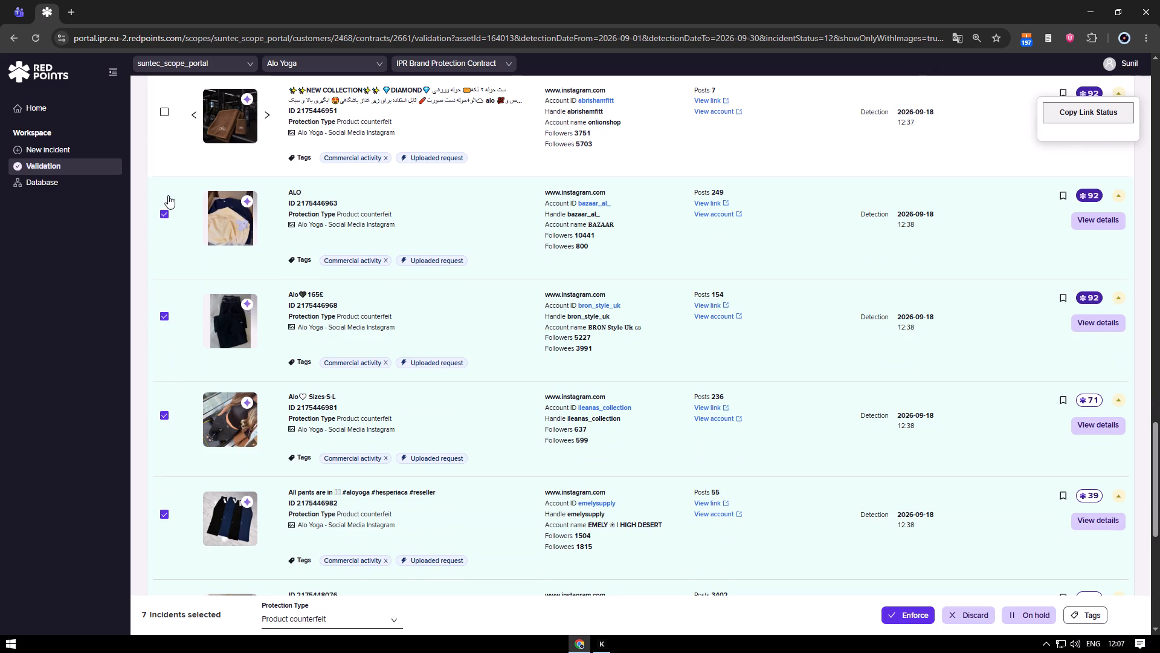
left_click(166, 209)
left_click(164, 310)
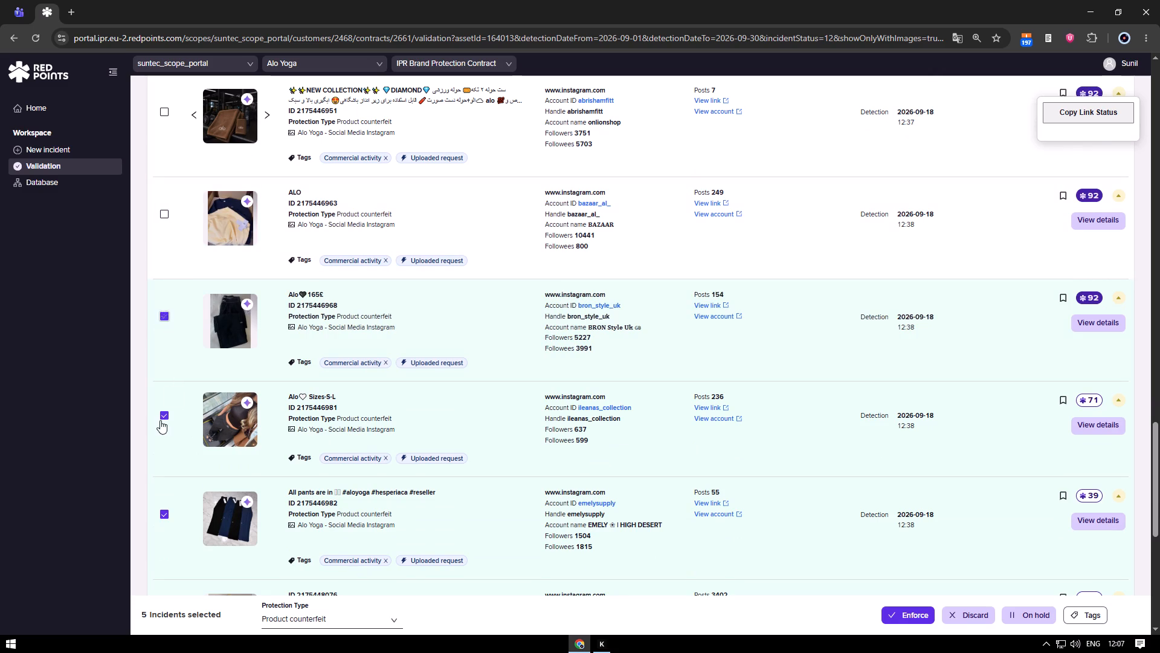
left_click(163, 412)
scroll(163, 412, "down", 3)
left_click(165, 329)
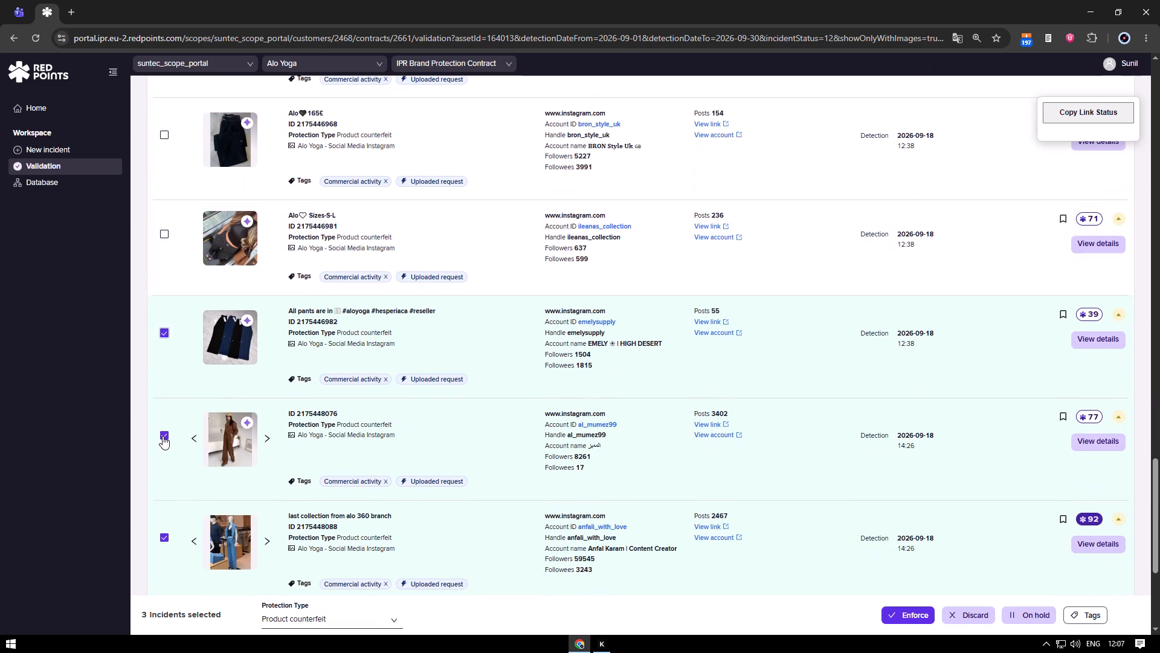
left_click(163, 436)
left_click(169, 536)
scroll(183, 500, "down", 5)
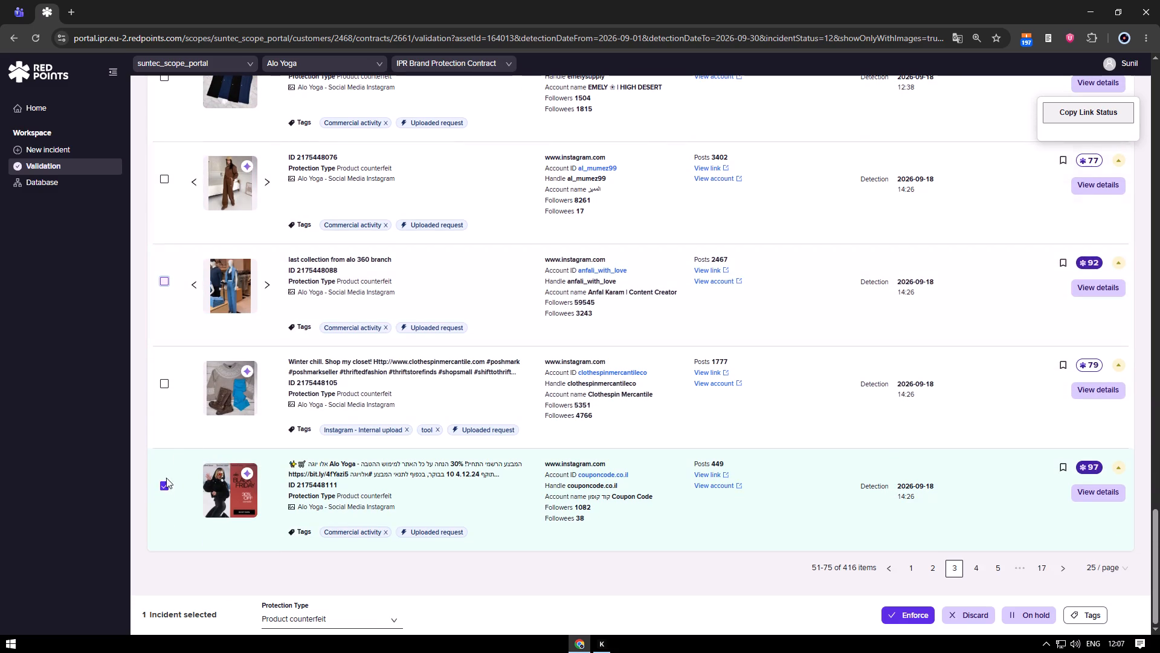
left_click(164, 486)
left_click(165, 405)
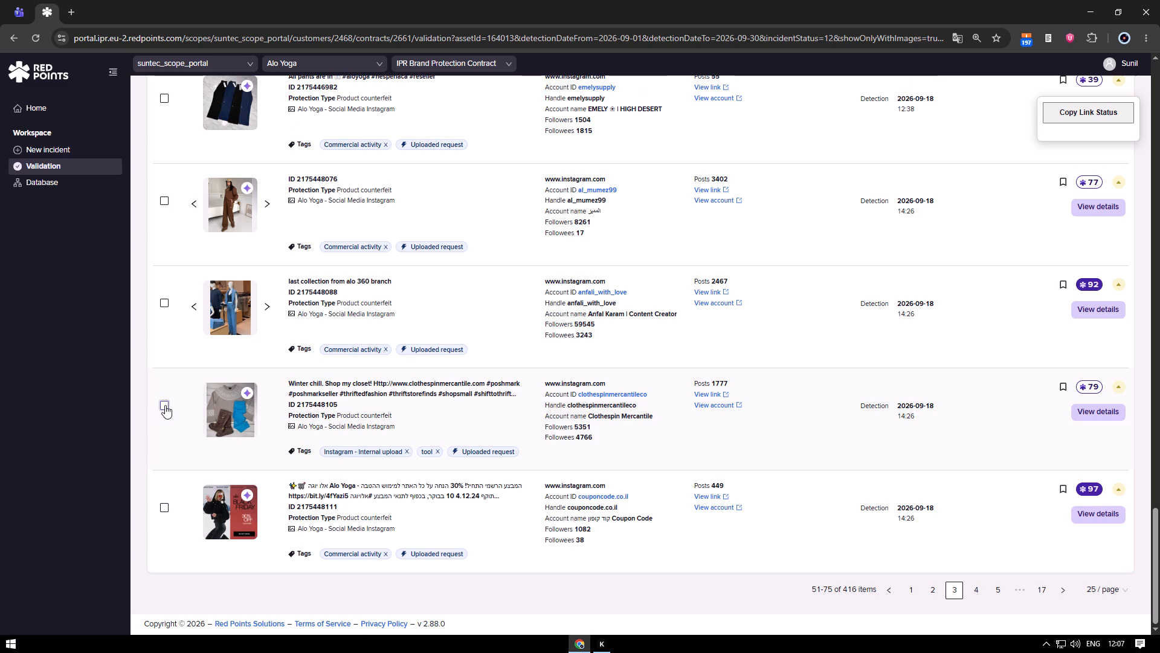
scroll(180, 443, "up", 2)
left_click(1099, 620)
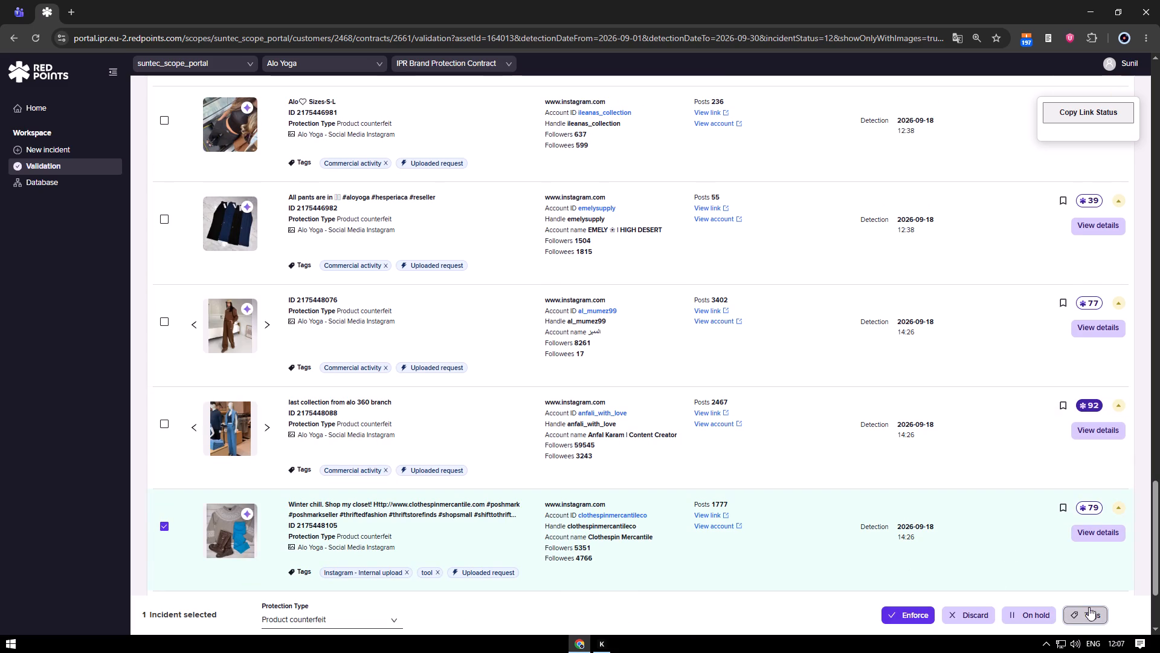
left_click(451, 212)
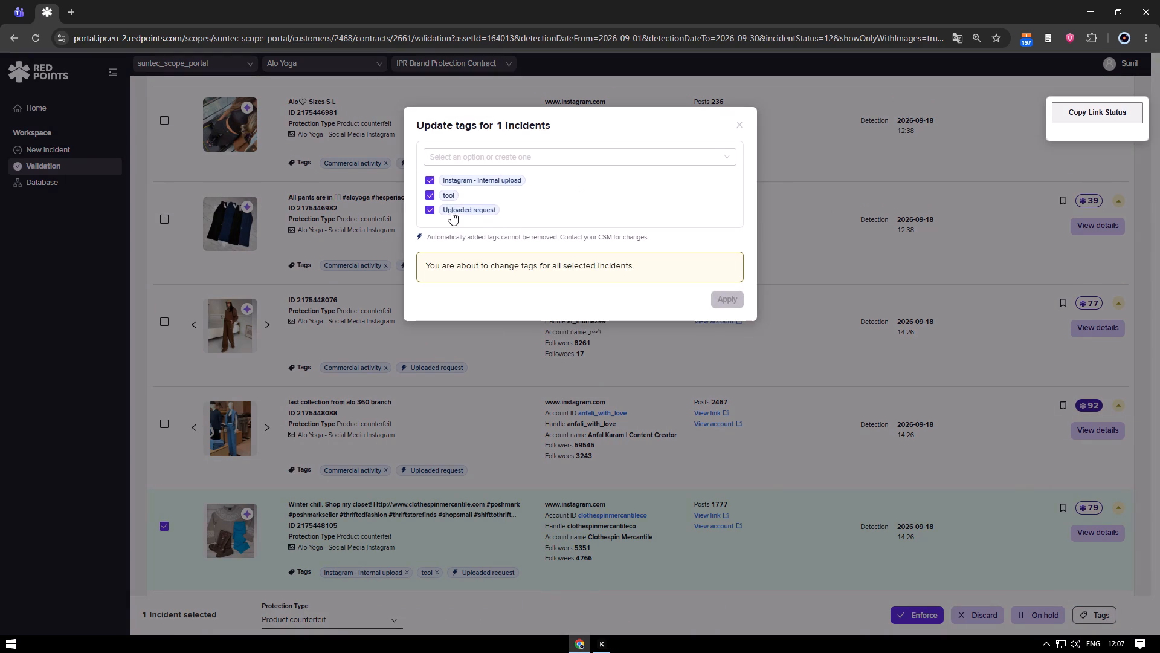
left_click(451, 202)
left_click(451, 194)
left_click(469, 178)
left_click(478, 161)
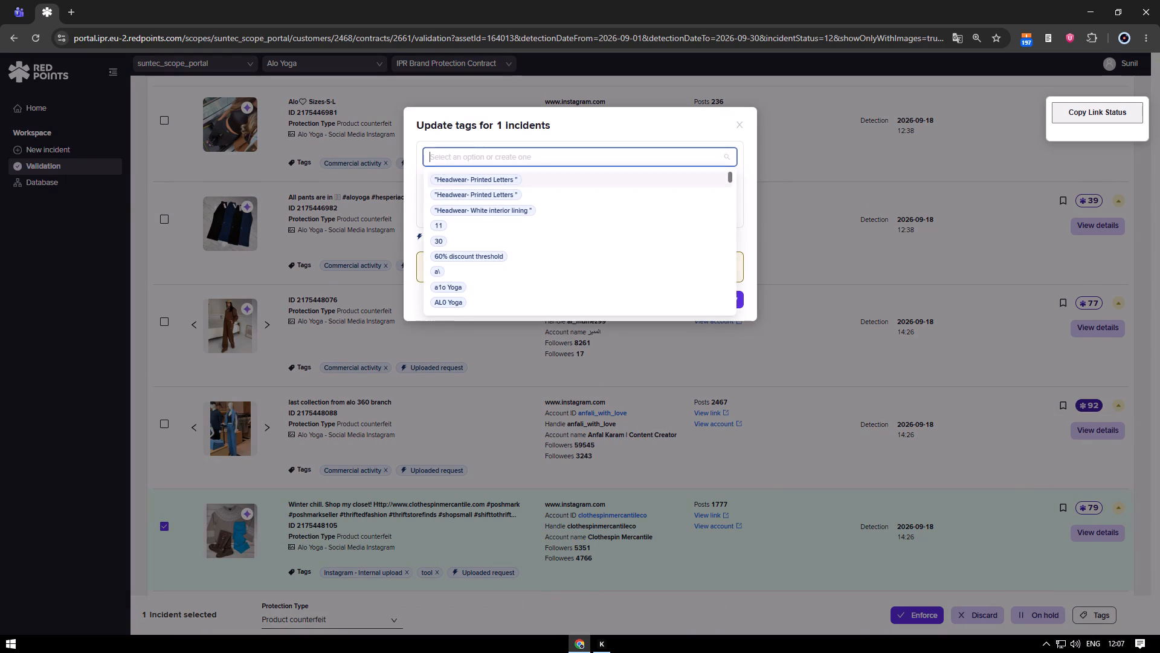
type("unrel")
key("Up")
key("Return")
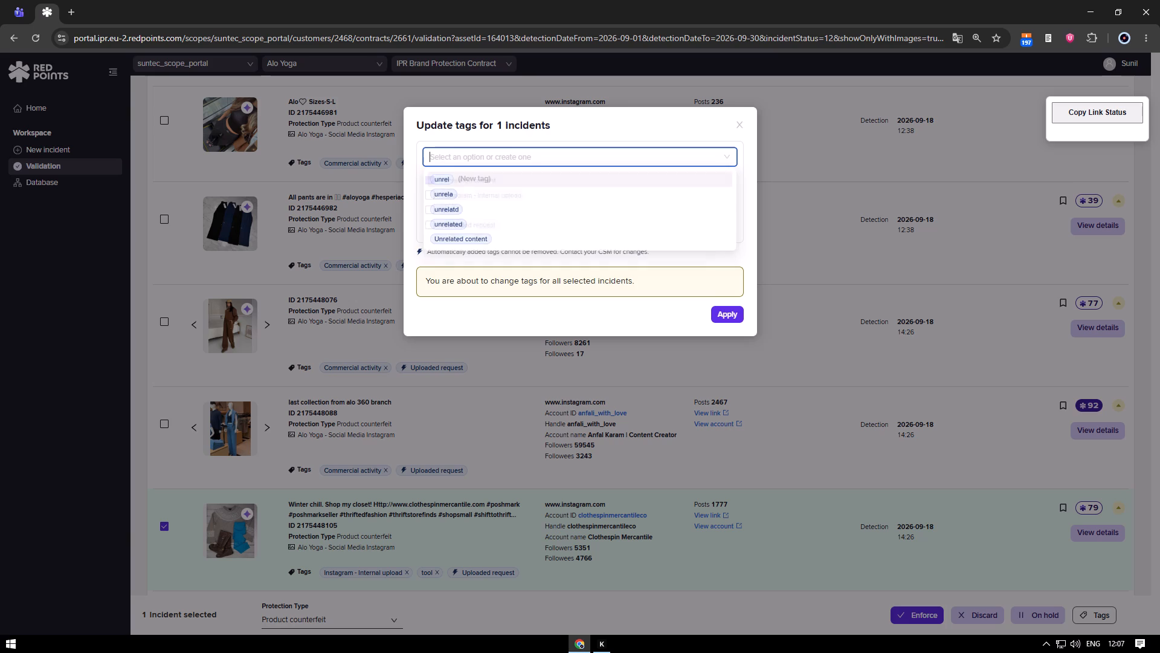
left_click(726, 314)
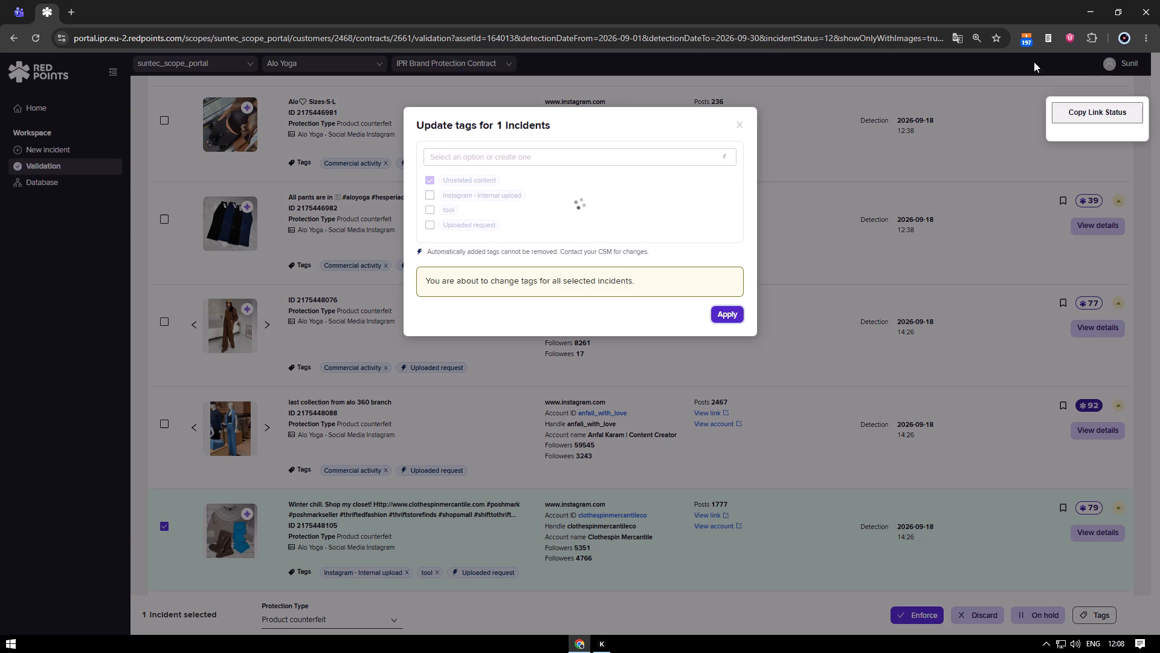
left_click(1034, 45)
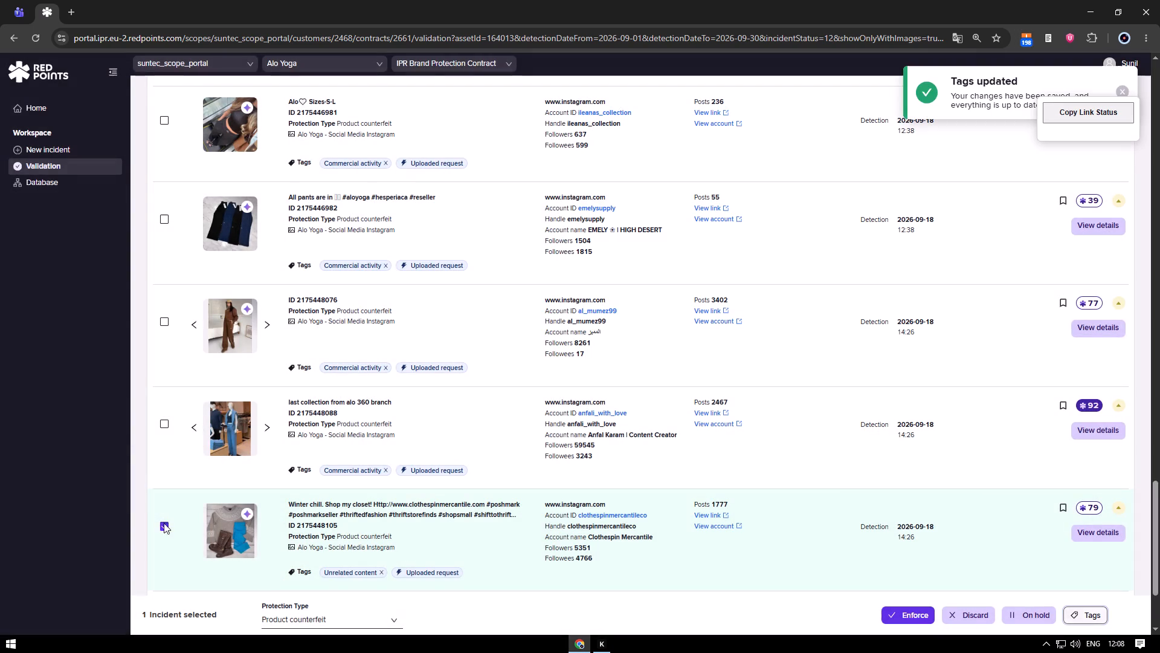
left_click(164, 523)
Open page 4 of the validation incident list.
scroll(629, 481, "down", 6)
scroll(957, 552, "down", 6)
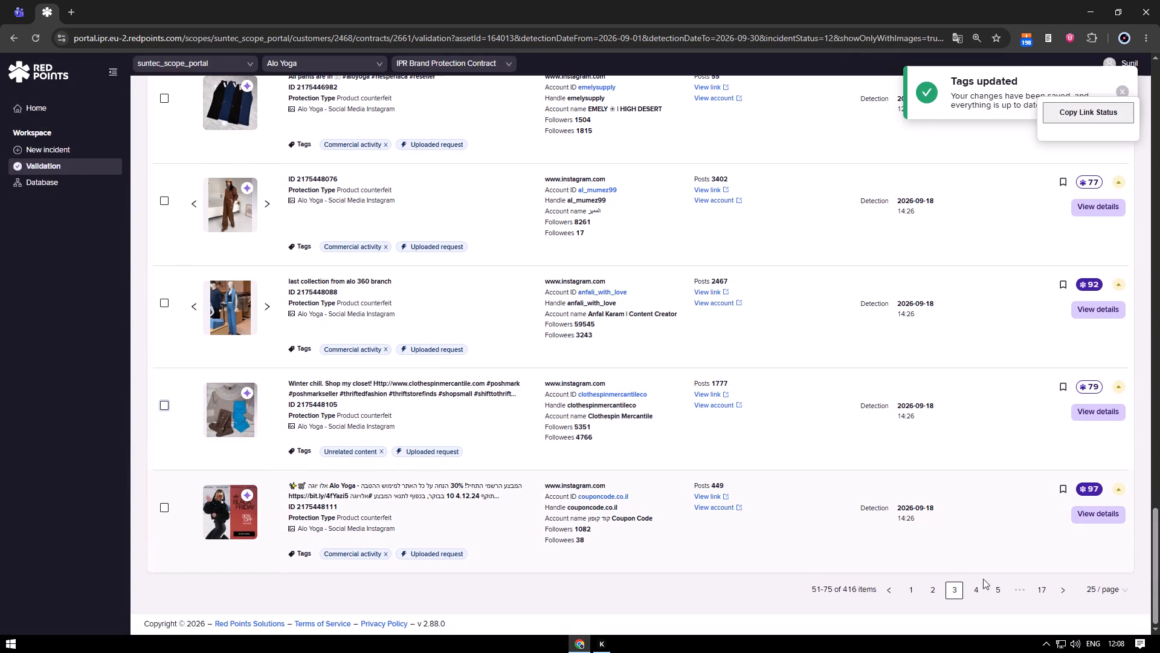
left_click(981, 591)
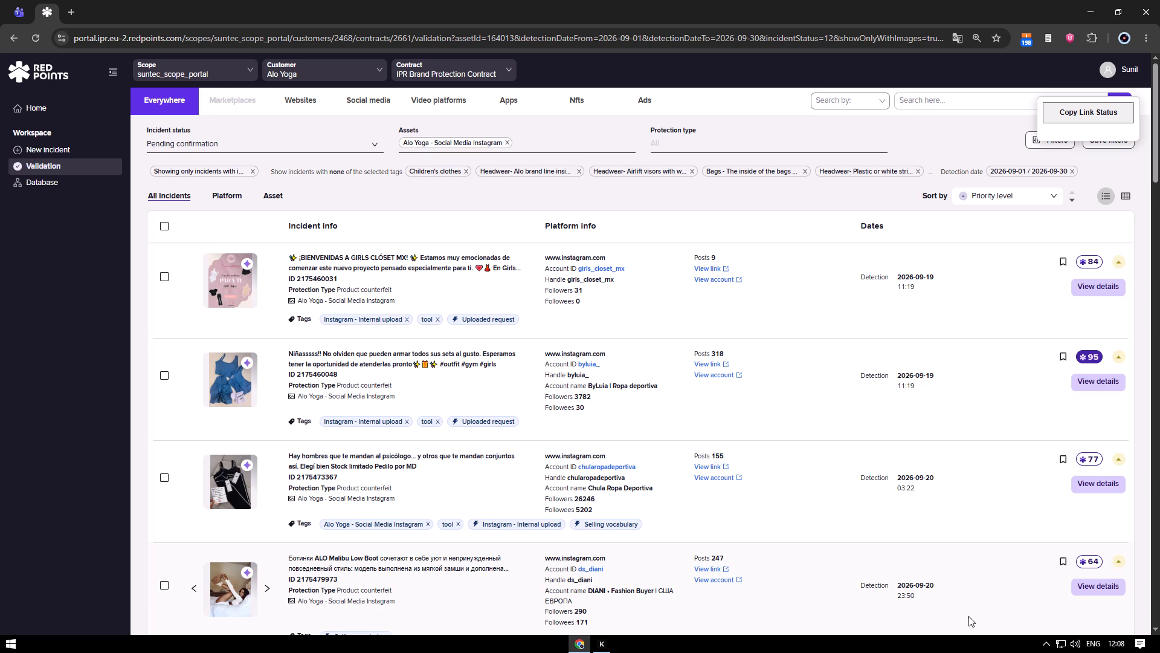
left_click(166, 278)
scroll(393, 556, "down", 2)
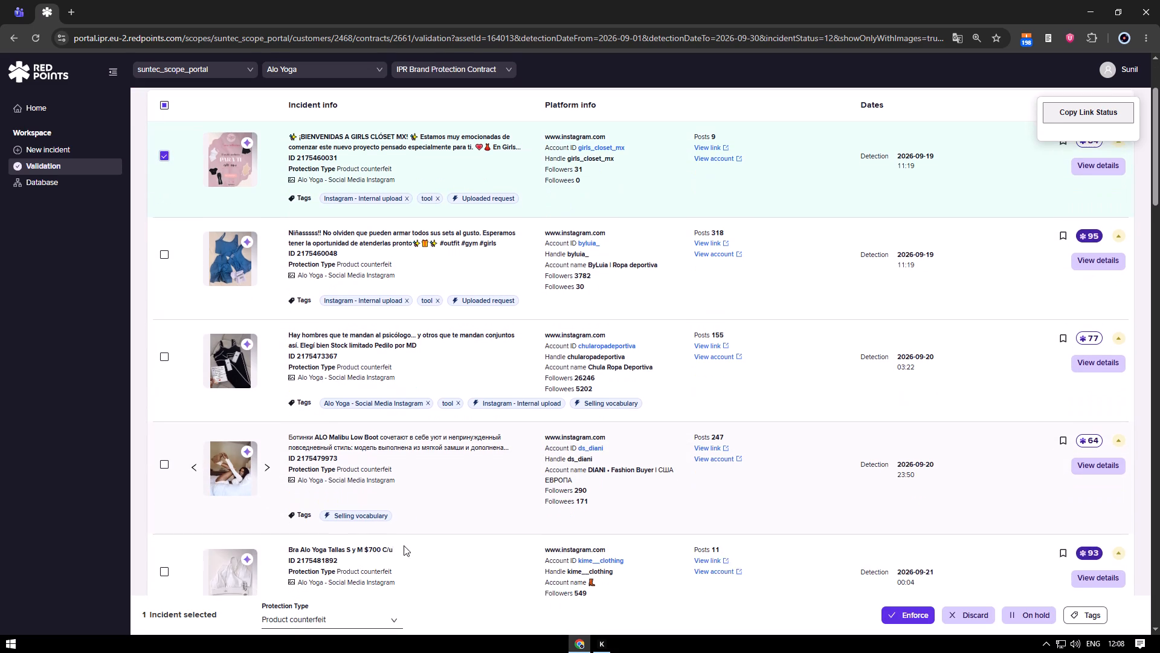
left_click(1087, 614)
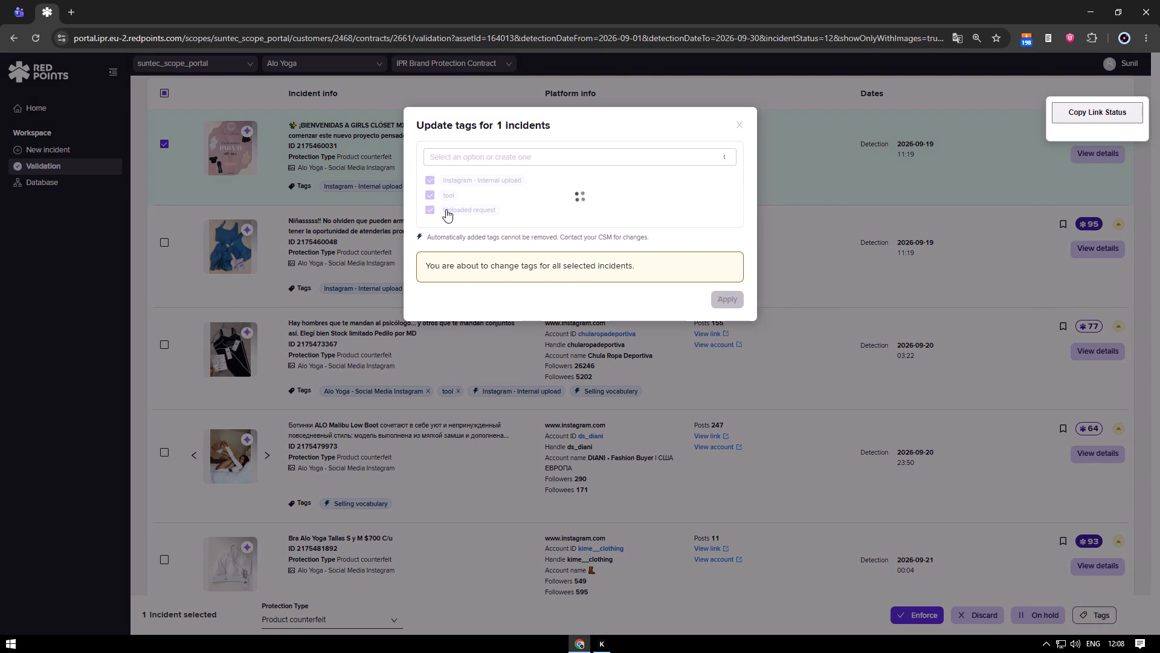
left_click(443, 209)
left_click(446, 190)
left_click(452, 180)
left_click(461, 160)
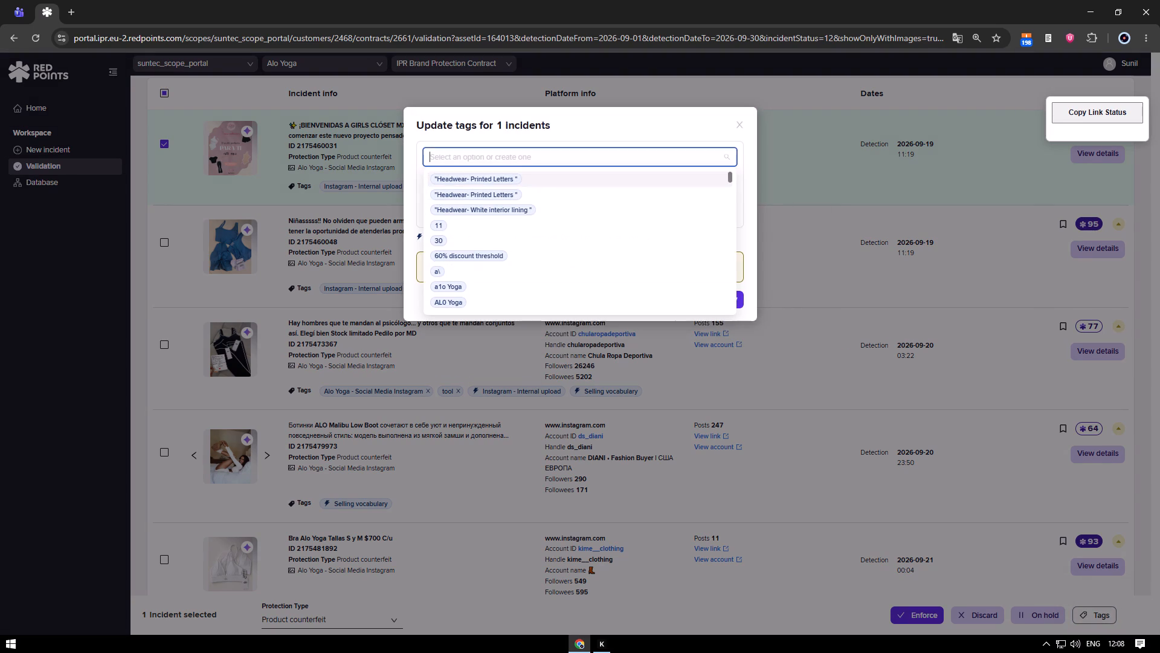
type("unrel")
key("Up")
key("Up")
key("Down")
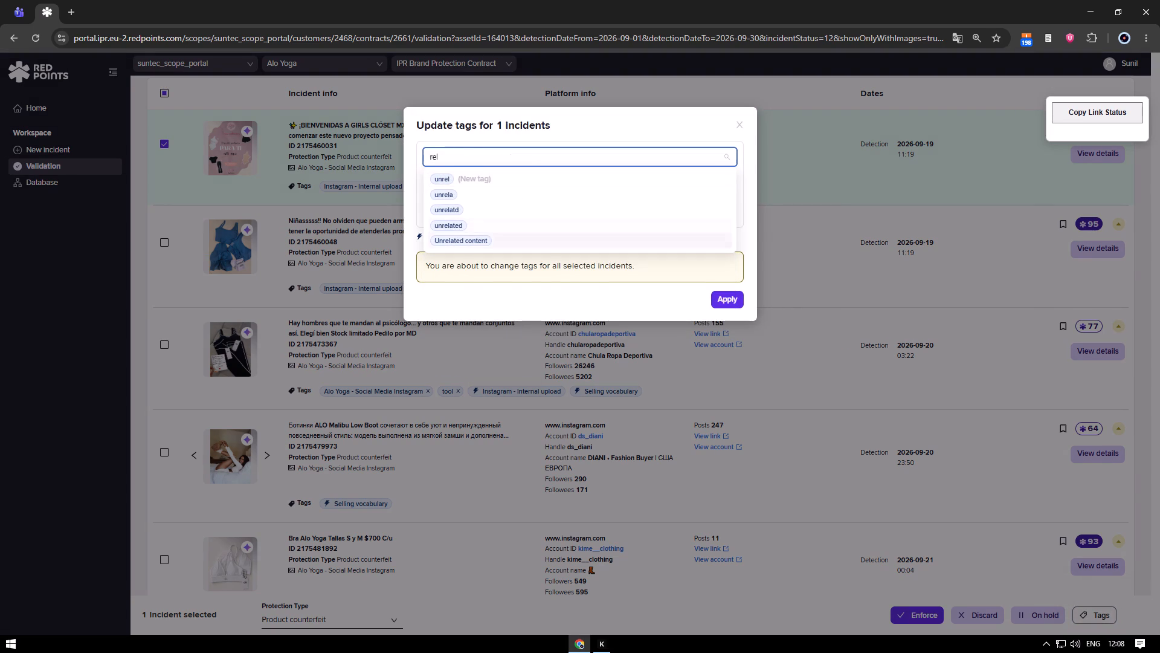
key("Return")
left_click(736, 310)
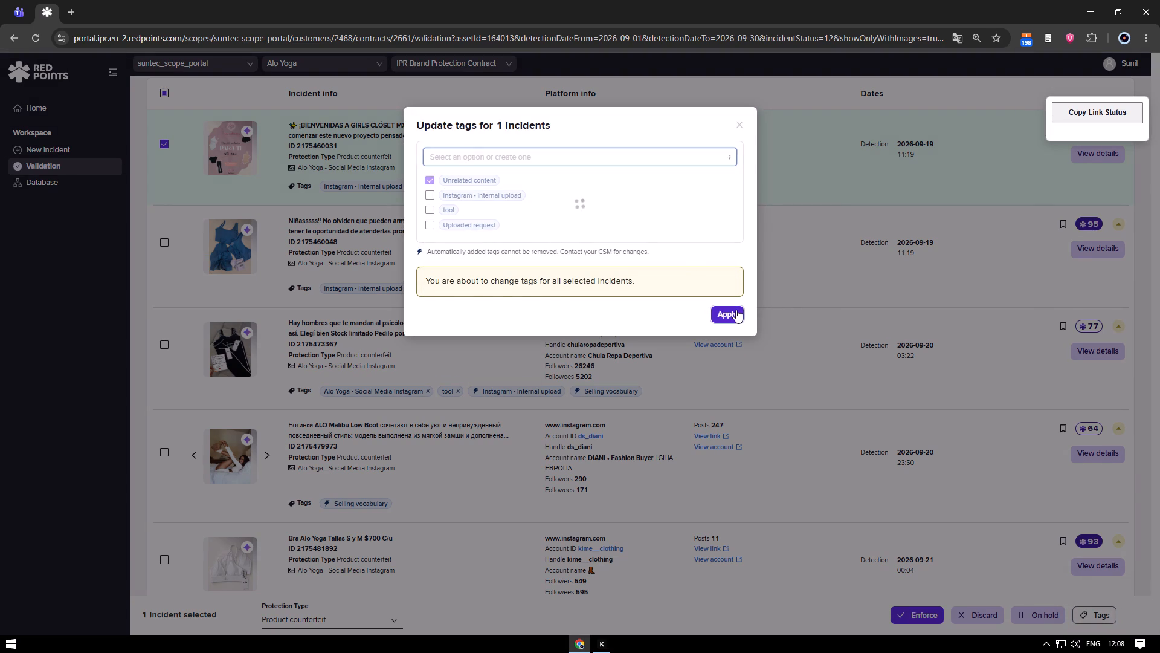
left_click(1024, 41)
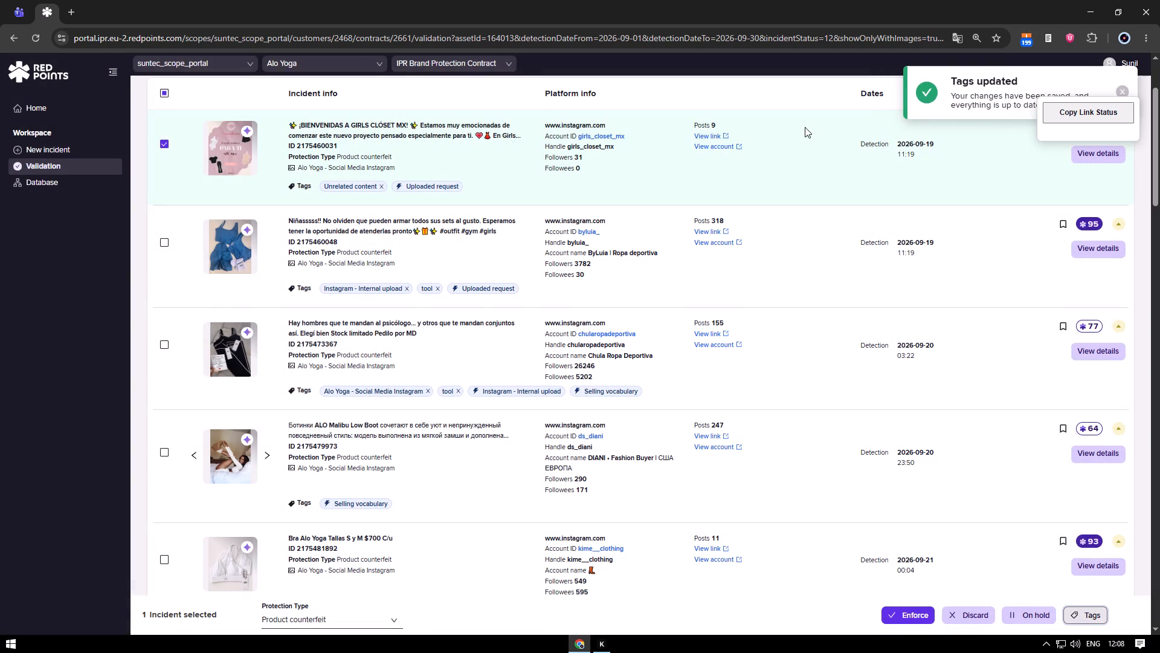
left_click(163, 143)
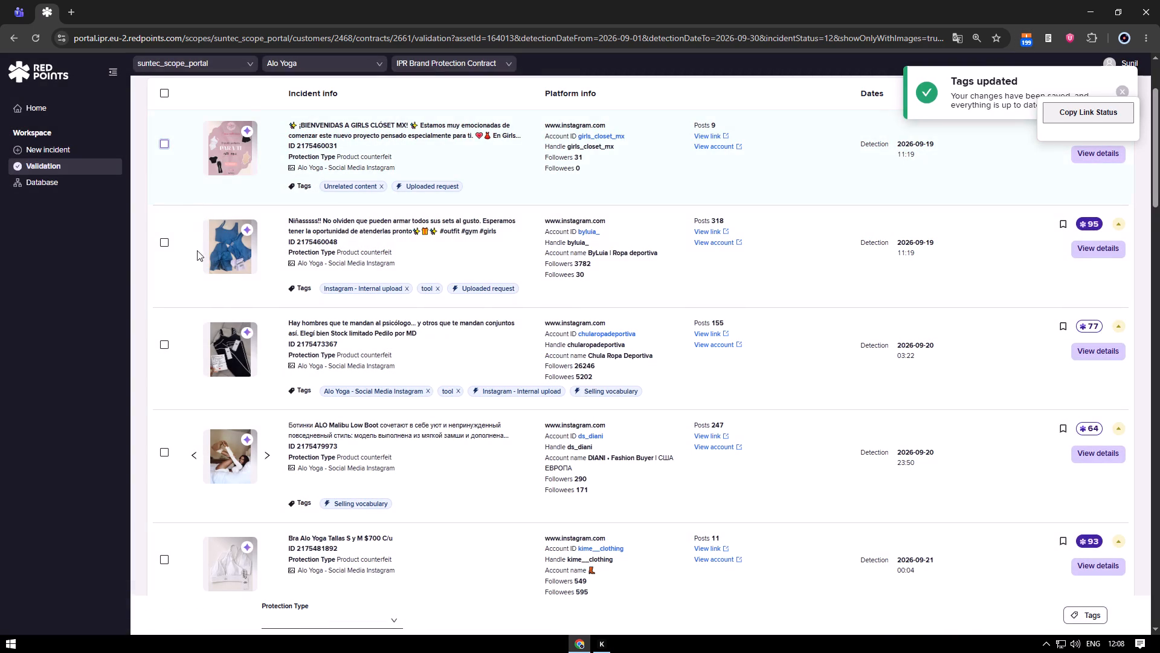
Translate the validation incident list page into English.
right_click(414, 253)
left_click(485, 497)
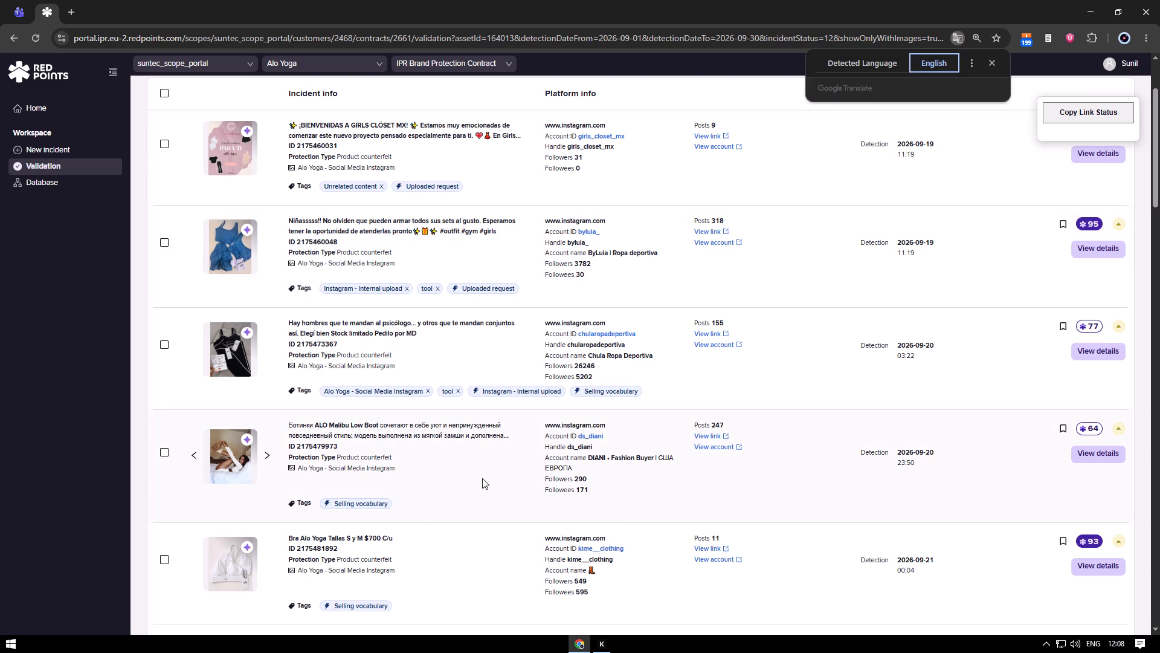
left_click(895, 48)
left_click(891, 65)
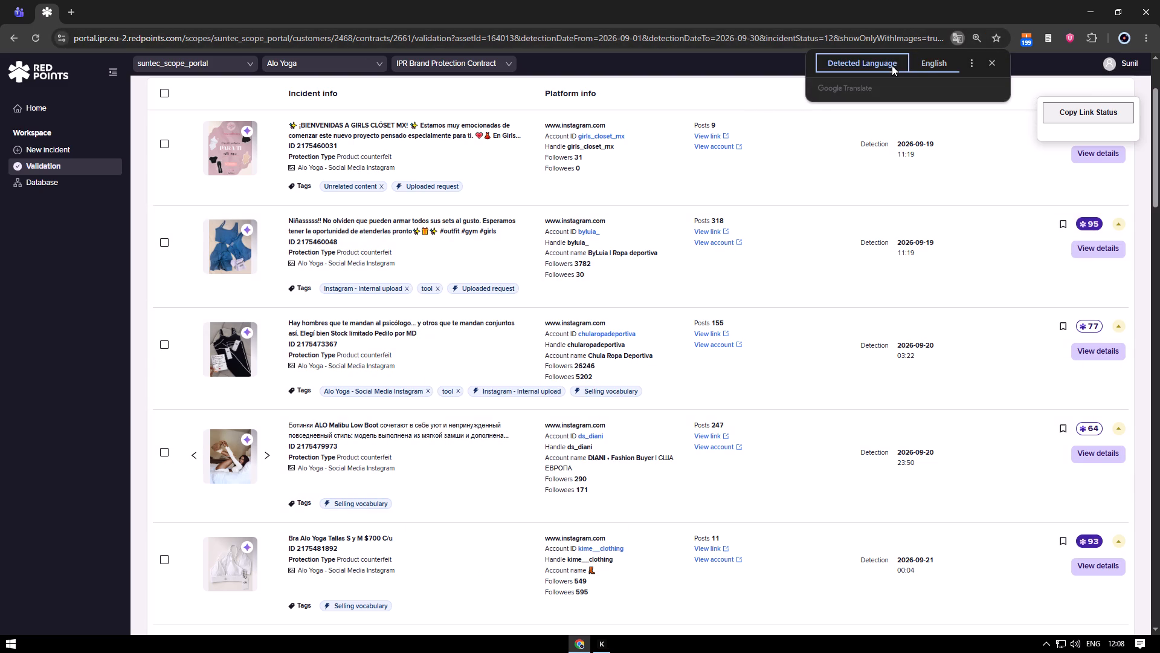
left_click(932, 61)
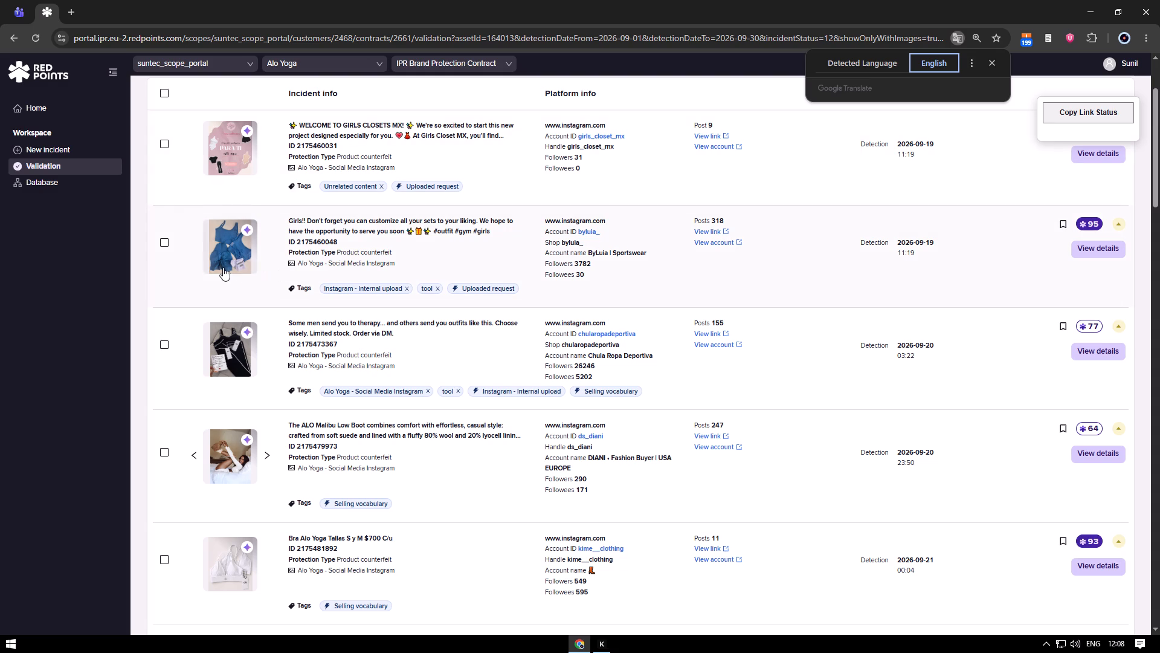
left_click(166, 242)
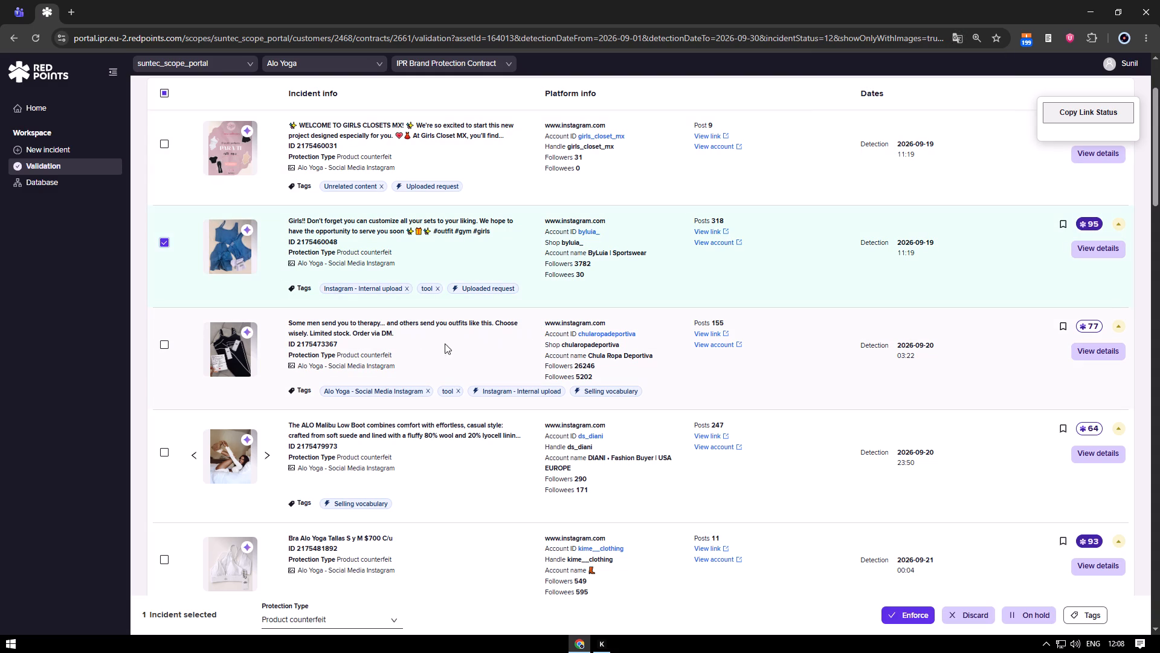
left_click(167, 346)
scroll(238, 347, "down", 2)
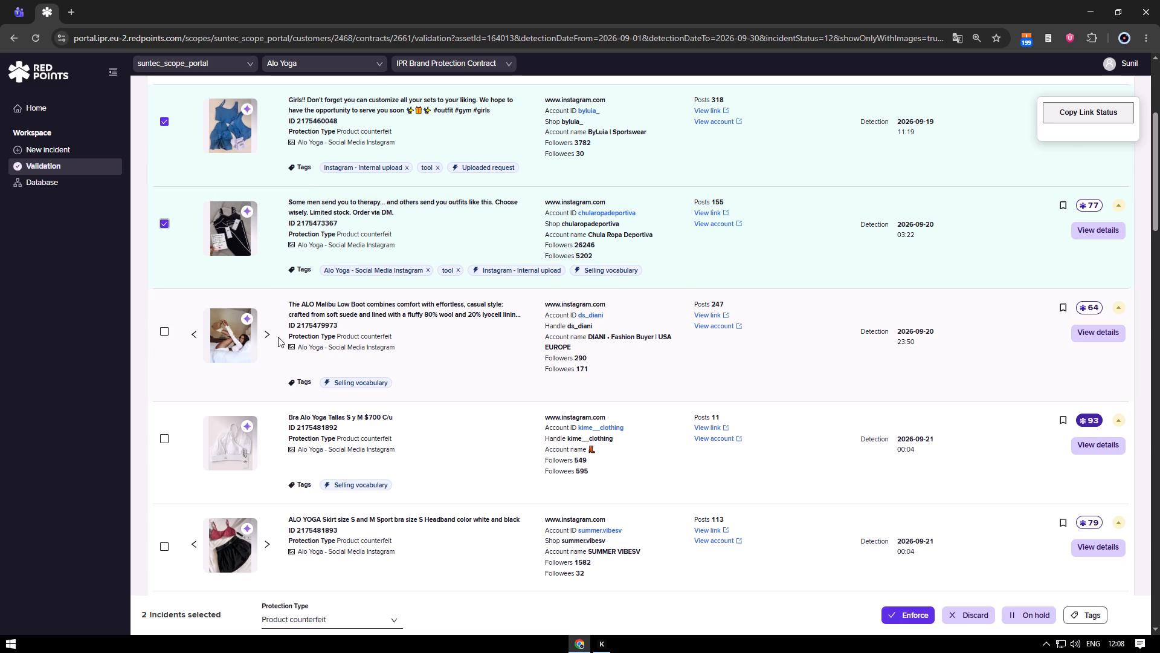
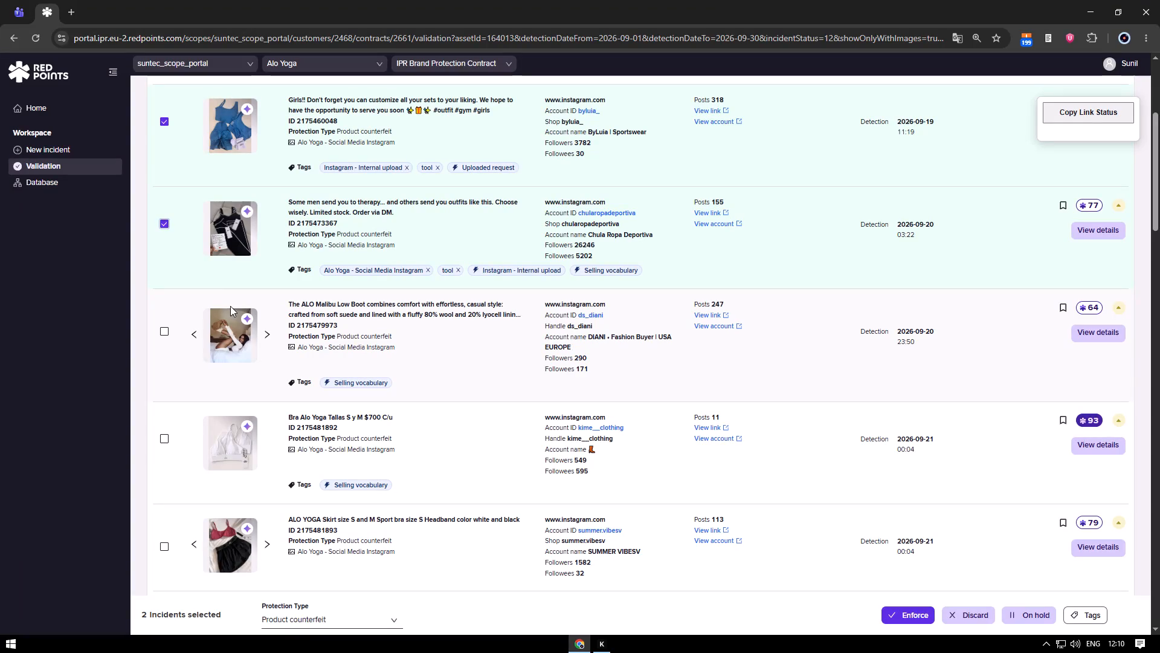
scroll(175, 397, "down", 1)
scroll(272, 408, "up", 1)
left_click(1098, 612)
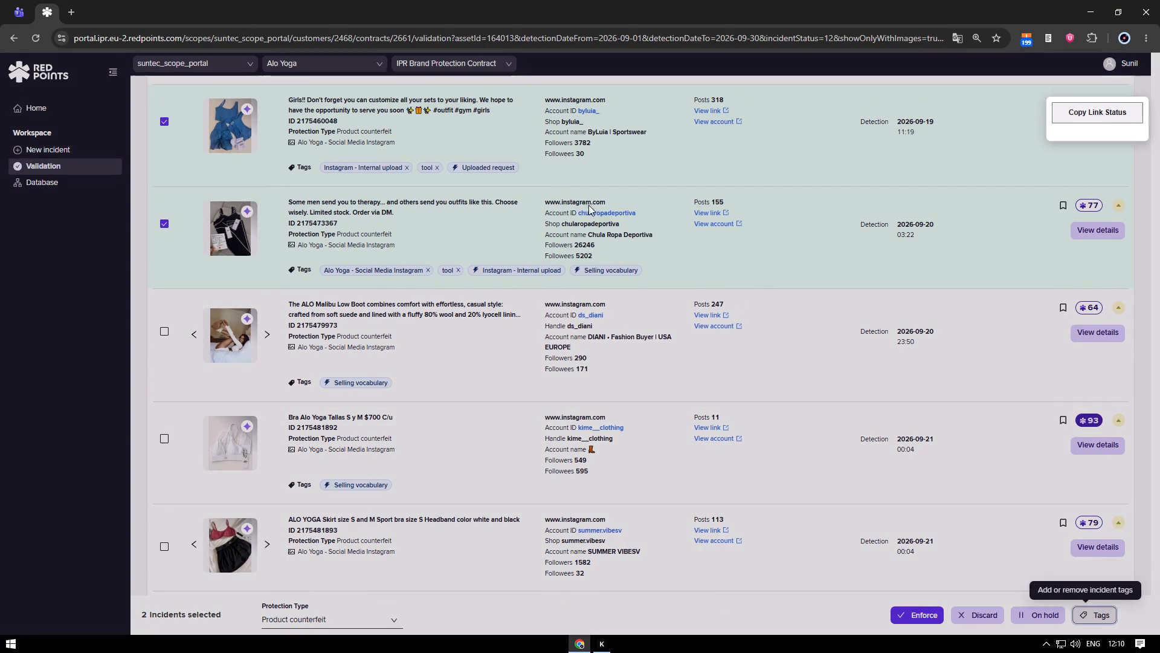
double_click(454, 241)
double_click(453, 226)
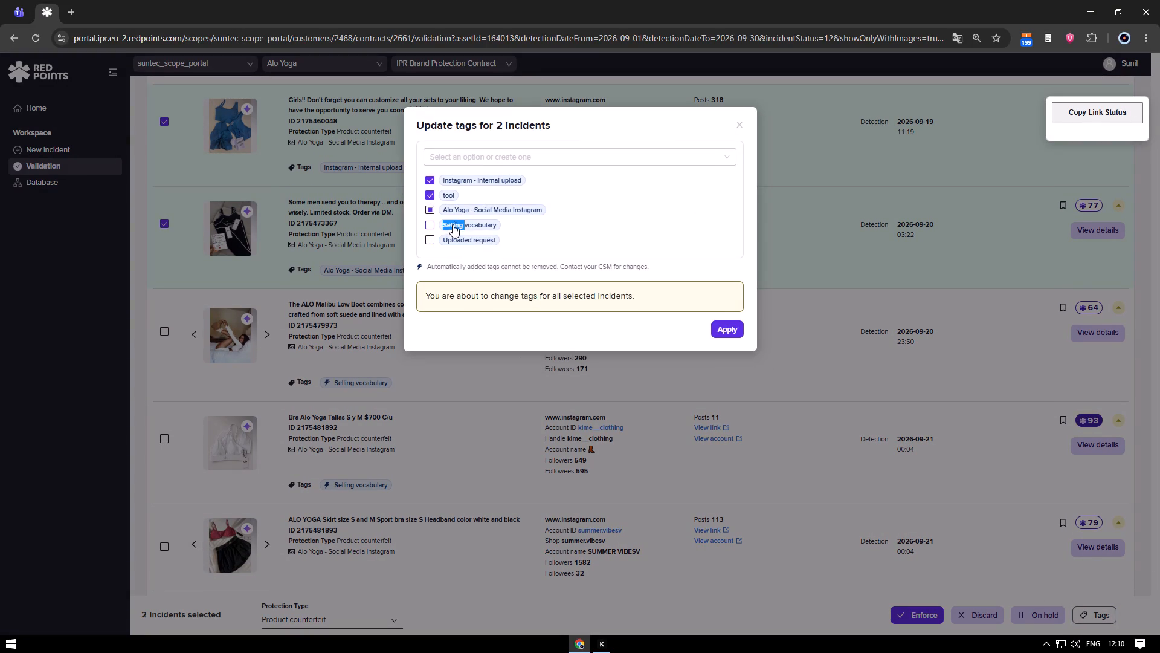
double_click(451, 211)
left_click(449, 196)
left_click(450, 178)
left_click(457, 159)
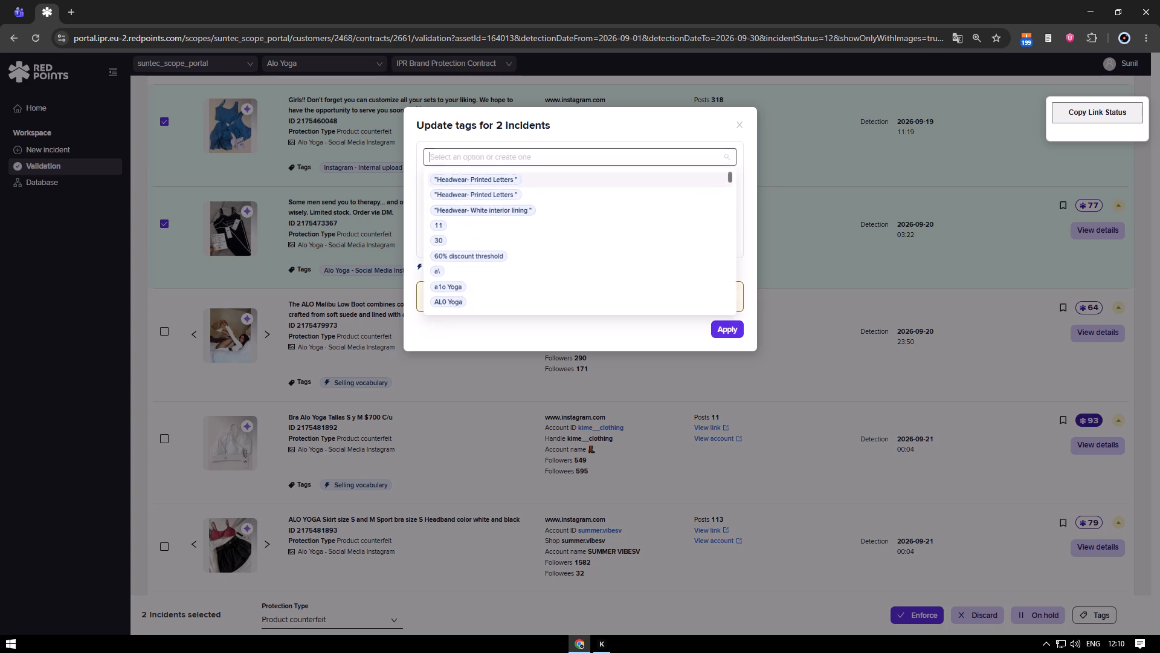
Add the "Unrelated content" tag to the two selected incidents and apply the tag update.
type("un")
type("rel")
left_click(503, 240)
left_click(720, 343)
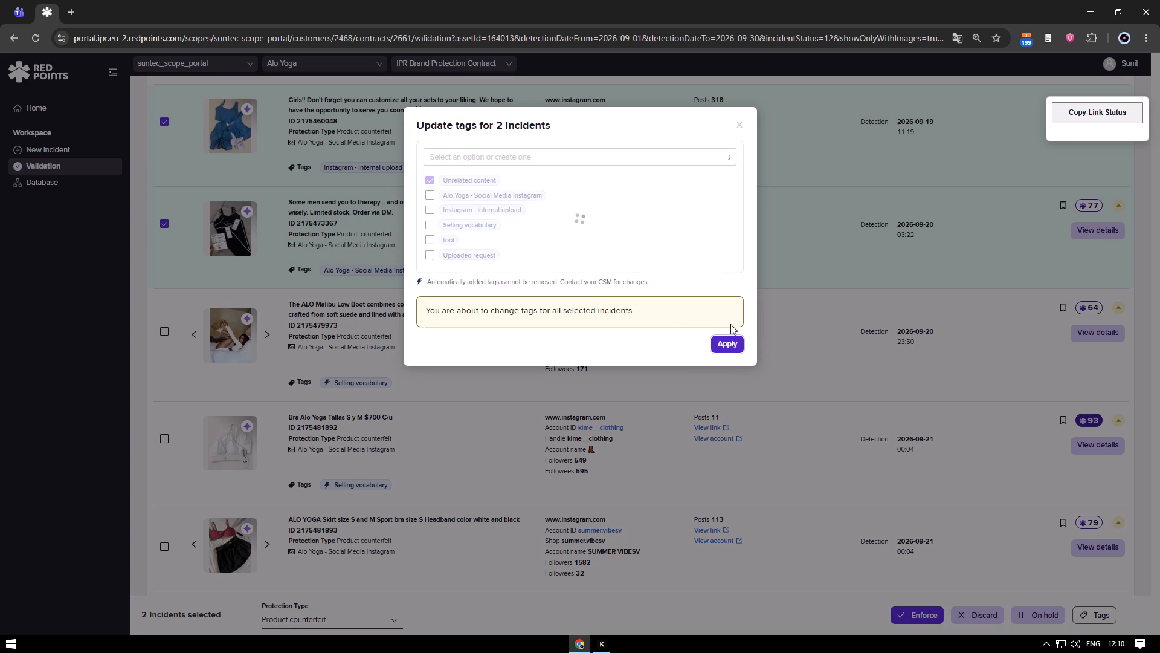
Raise the processed-incident counter in the browser extension to 201.
double_click(1019, 39)
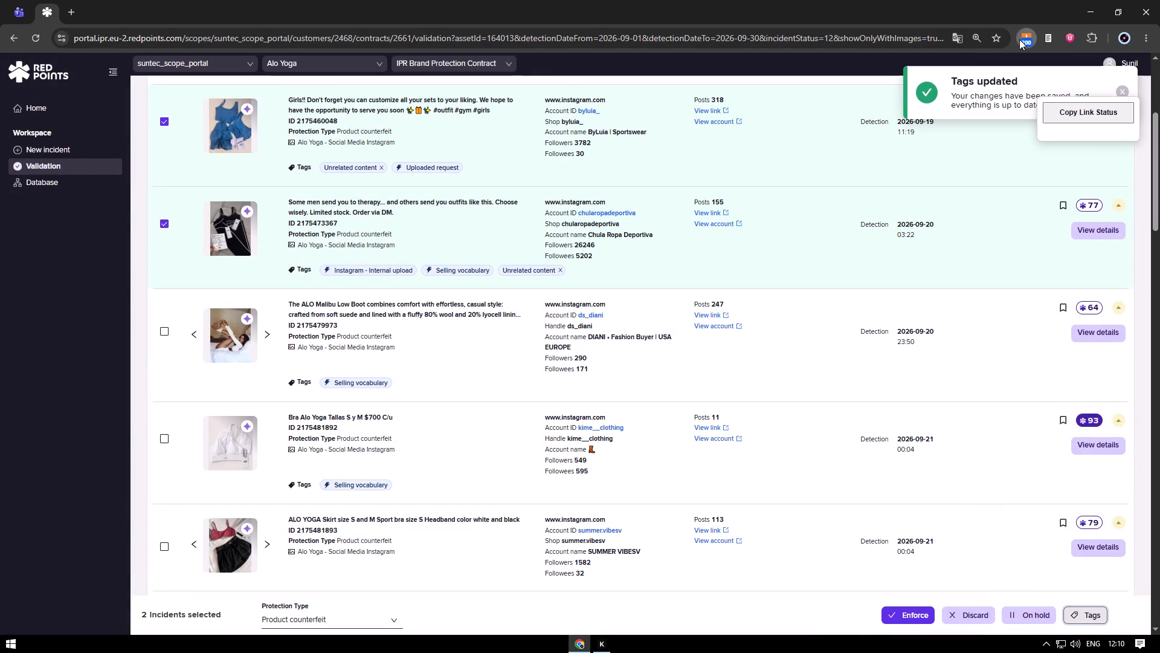
Deselect the two incidents tagged "Unrelated content" and select the ALO Malibu Low Boot incident instead.
left_click(164, 221)
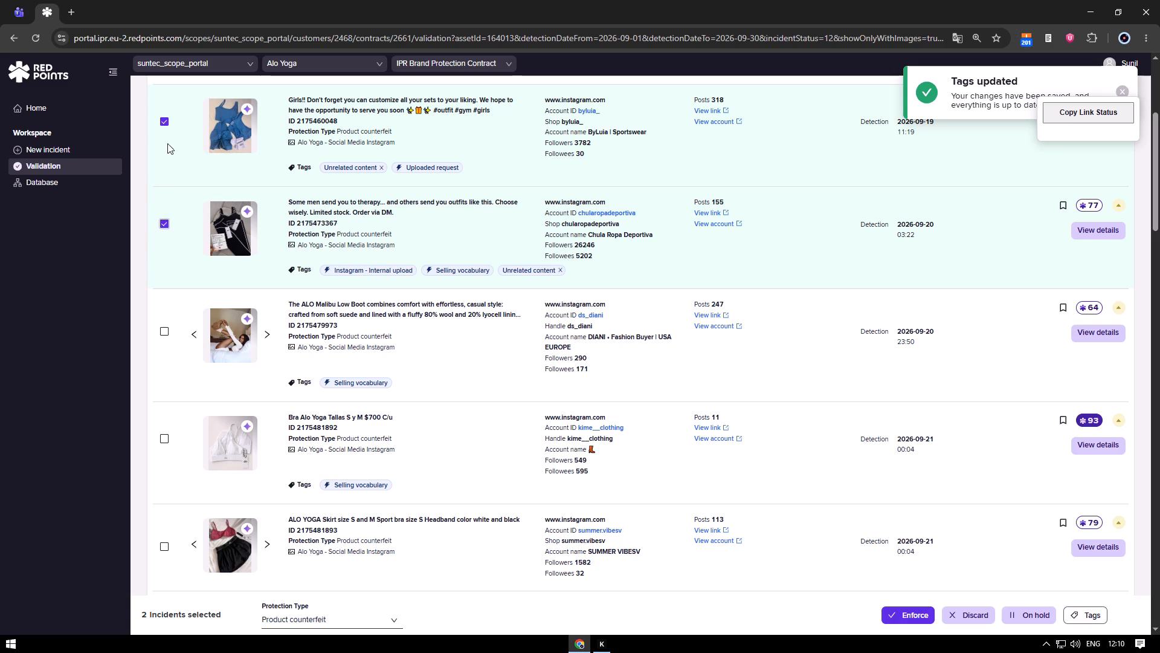
left_click(167, 118)
left_click(161, 328)
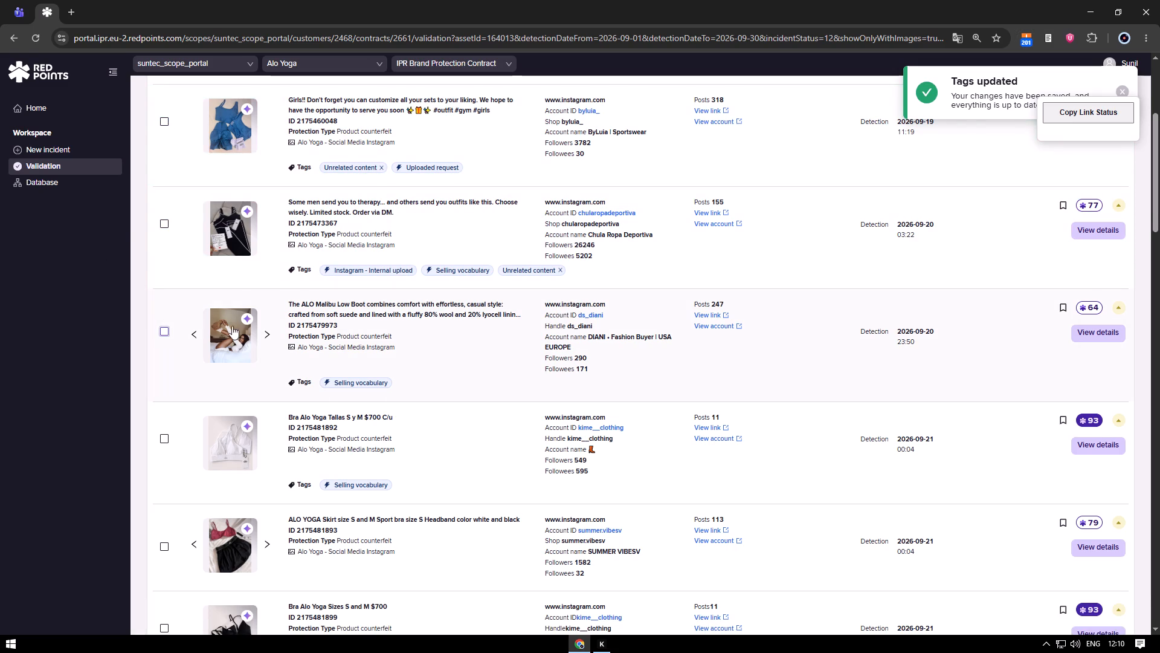
Examine the Malibu Low Boot incident's Instagram post and the seller's profile, translated into English with its full bio, and return to the incident list.
left_click(704, 317)
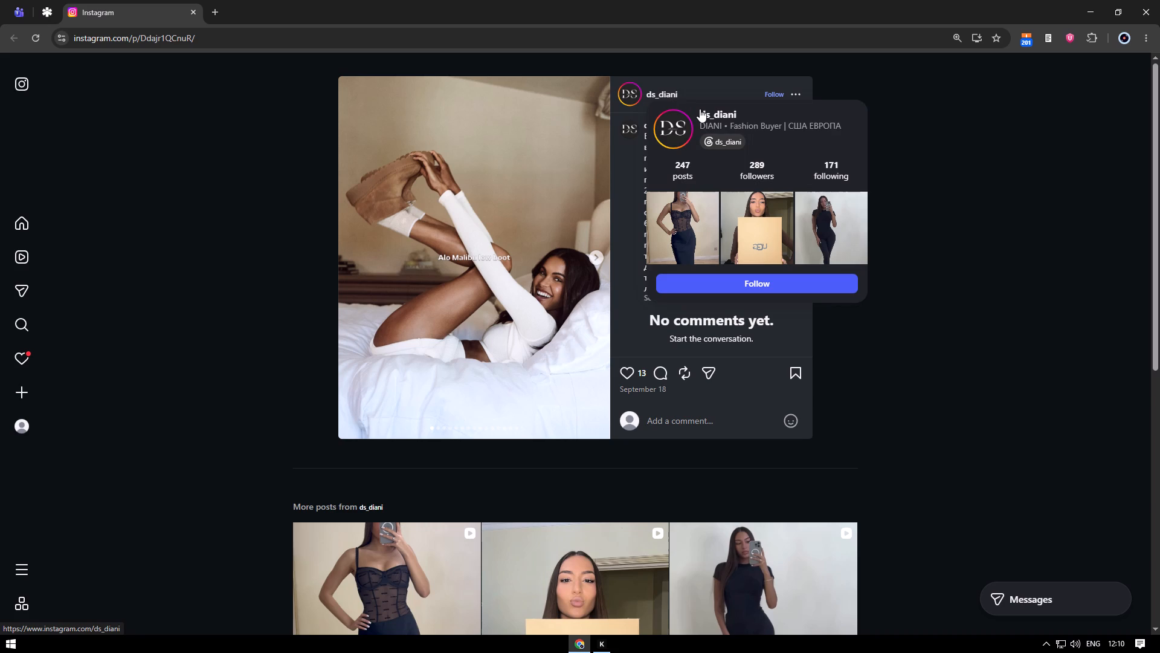
left_click(703, 112)
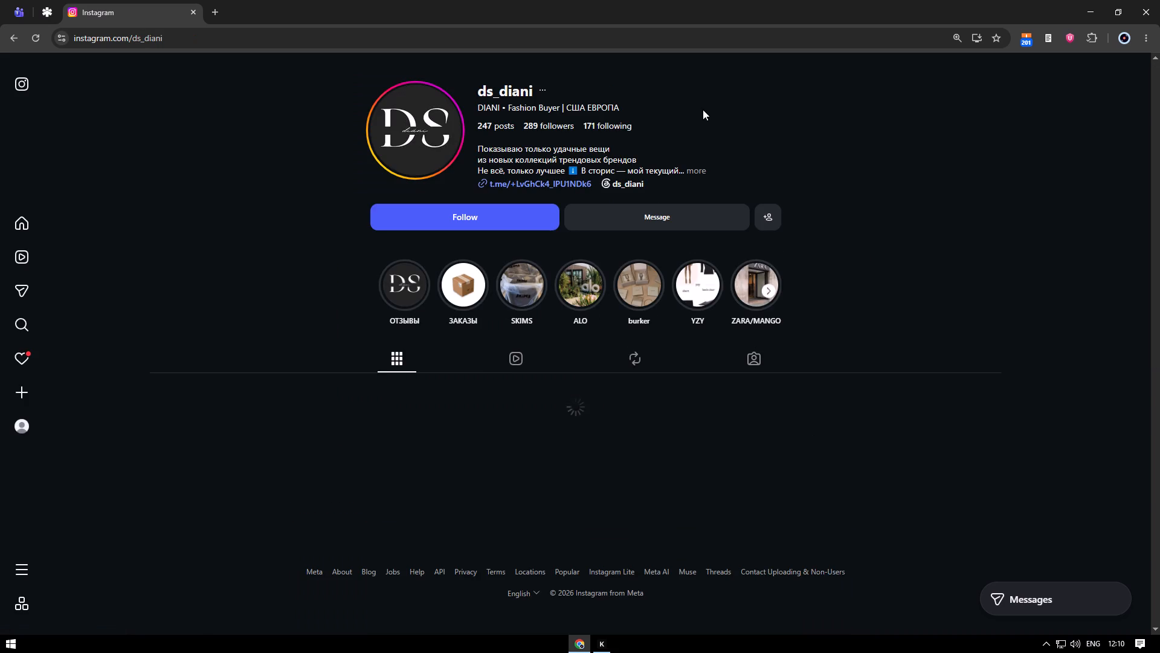
right_click(704, 111)
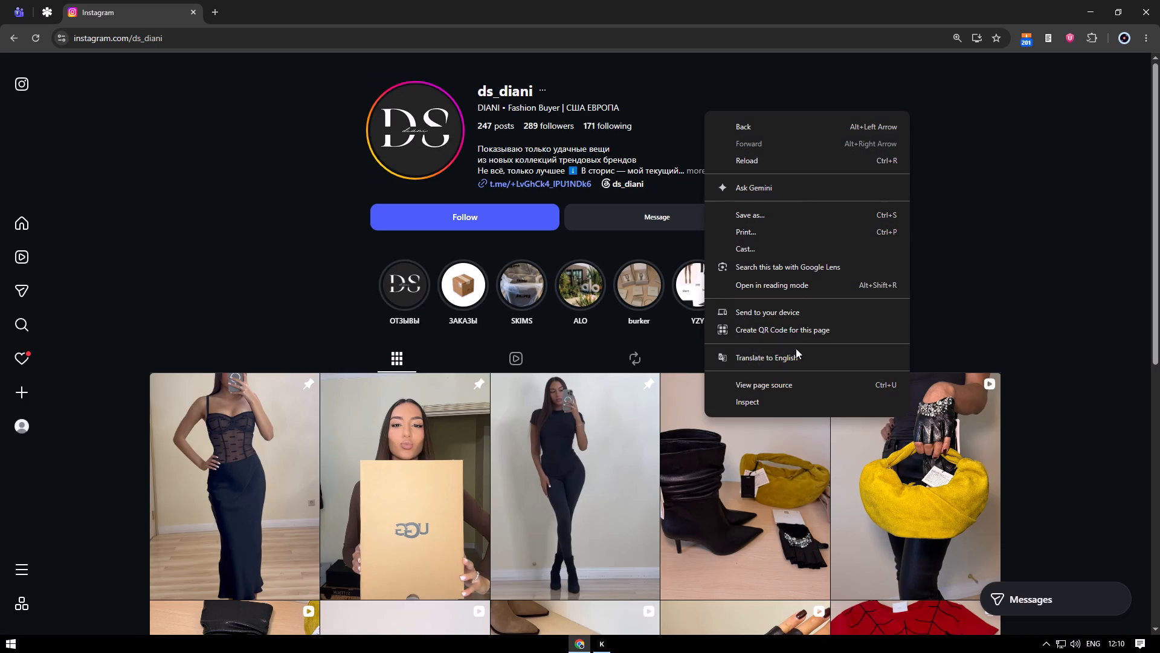
left_click(797, 351)
left_click(702, 169)
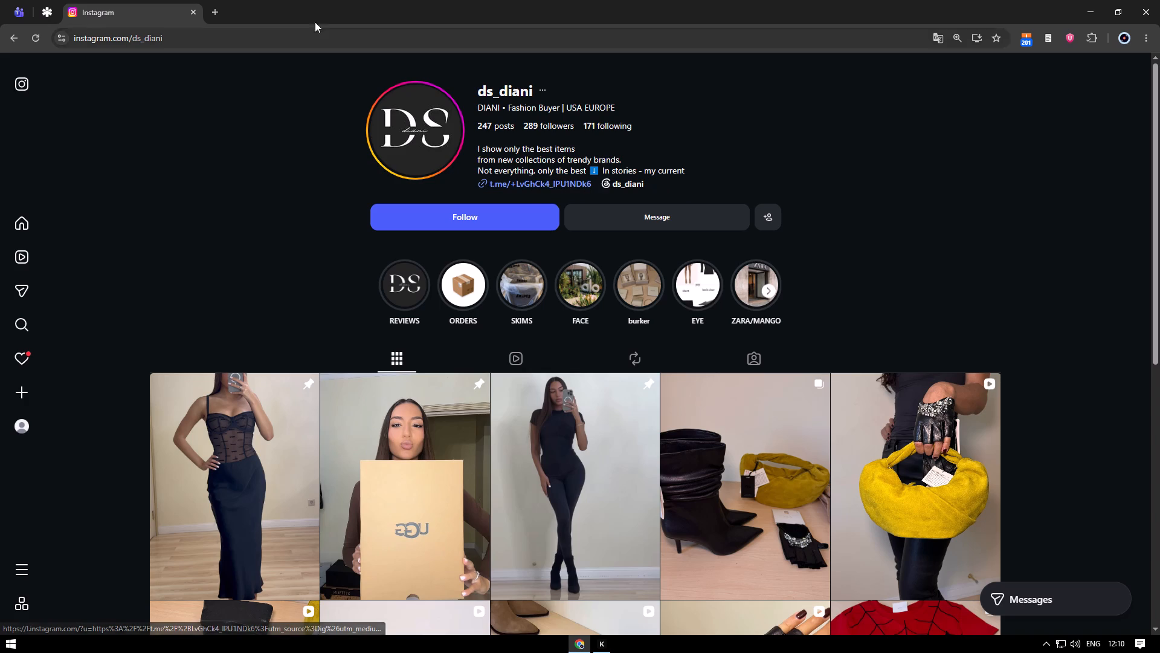
middle_click(154, 0)
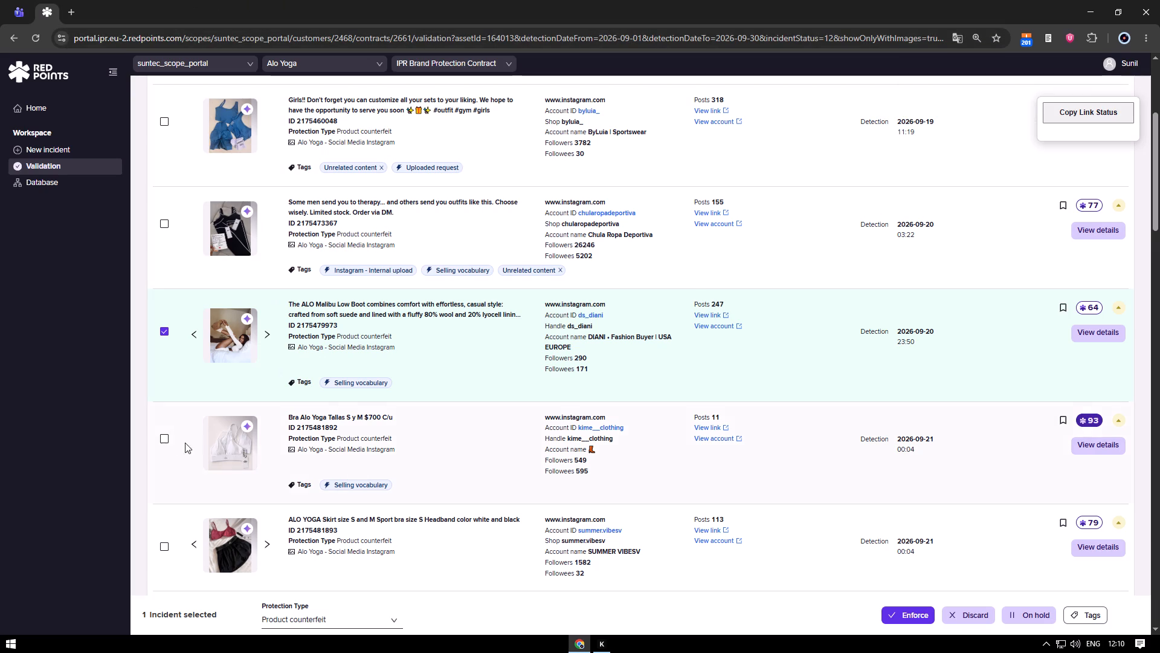
left_click(162, 436)
left_click(218, 443)
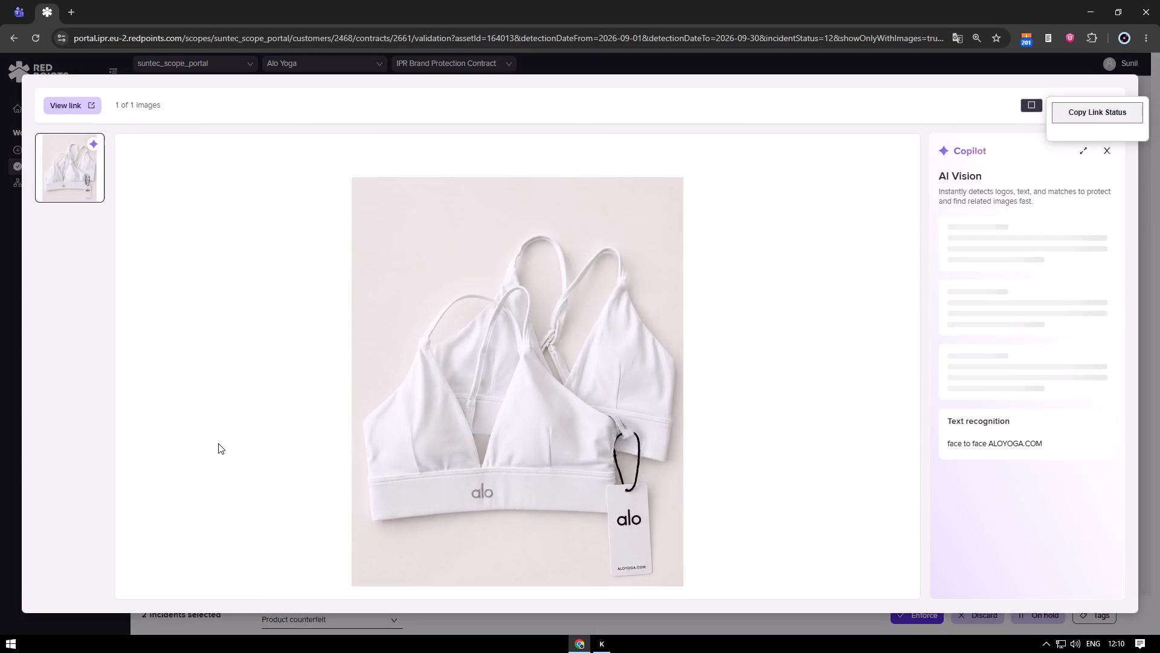
key("Escape")
scroll(292, 442, "down", 2)
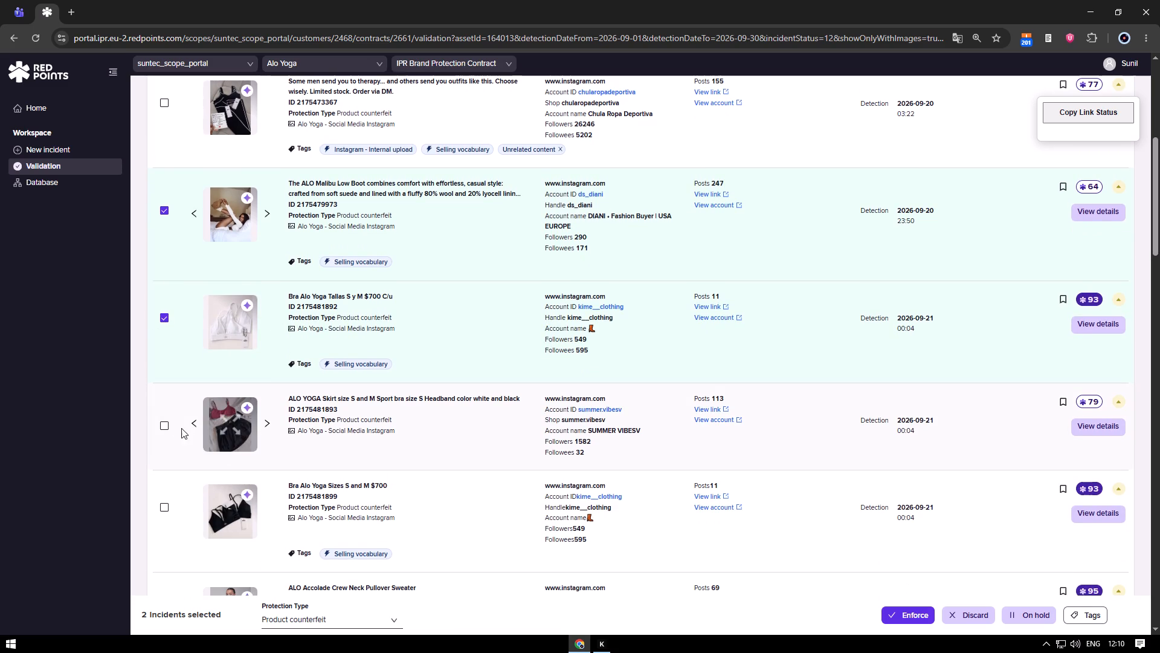
left_click(166, 420)
left_click(166, 507)
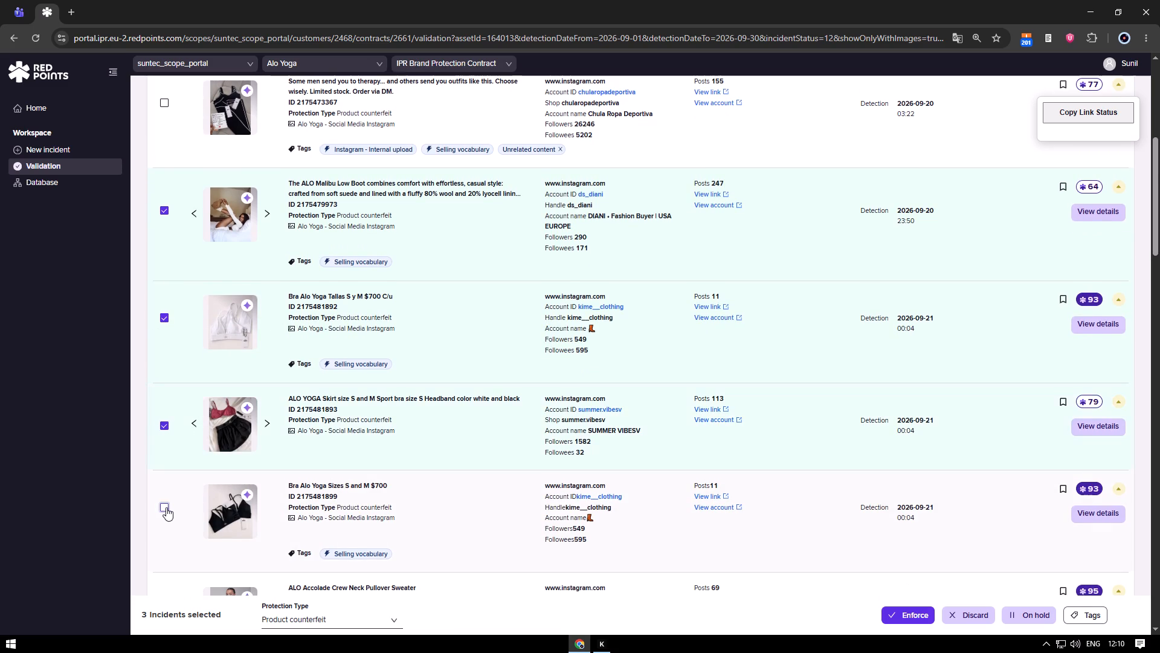
scroll(166, 507, "down", 3)
left_click(160, 429)
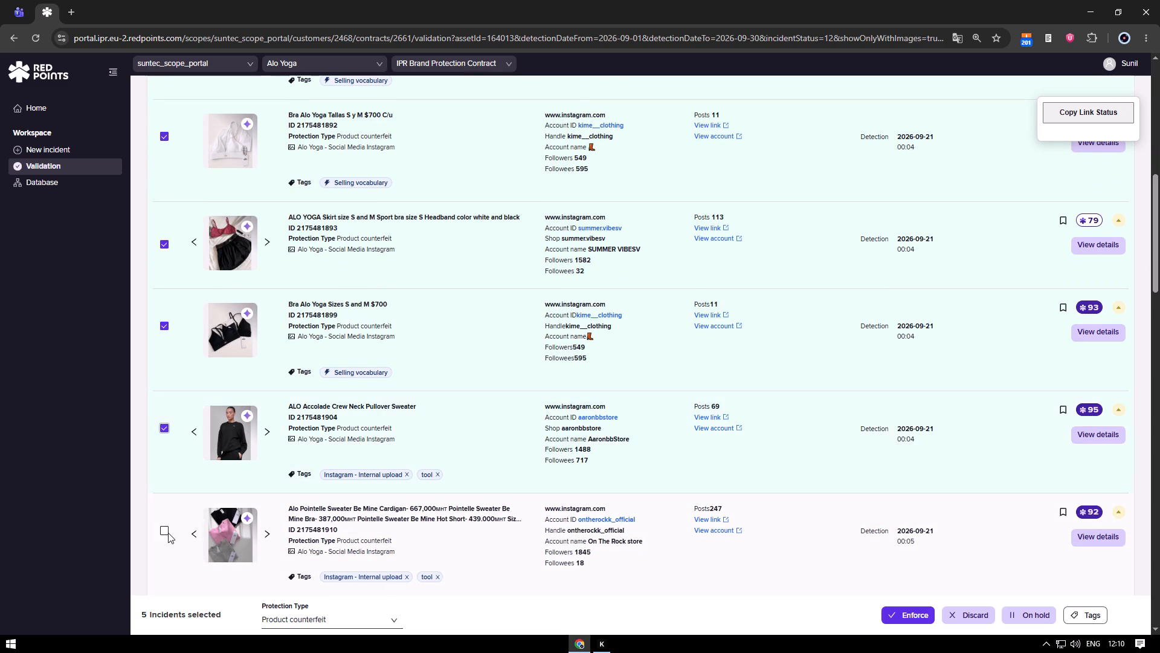
left_click(167, 532)
scroll(255, 482, "down", 2)
left_click(236, 423)
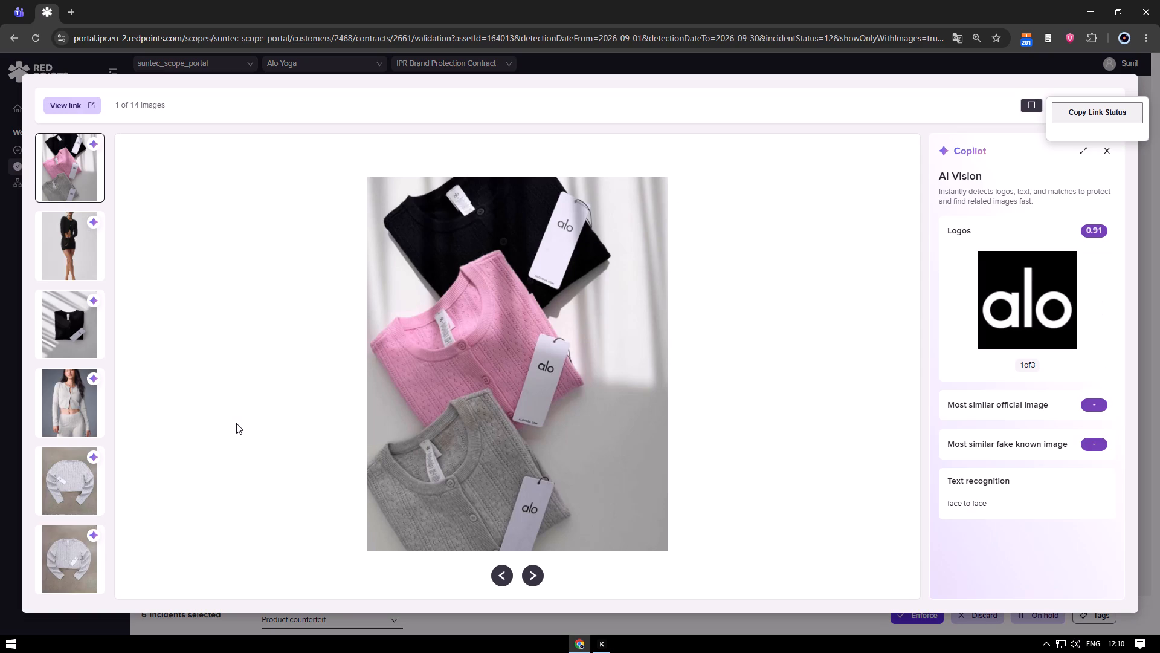
key("Escape")
scroll(220, 473, "down", 2)
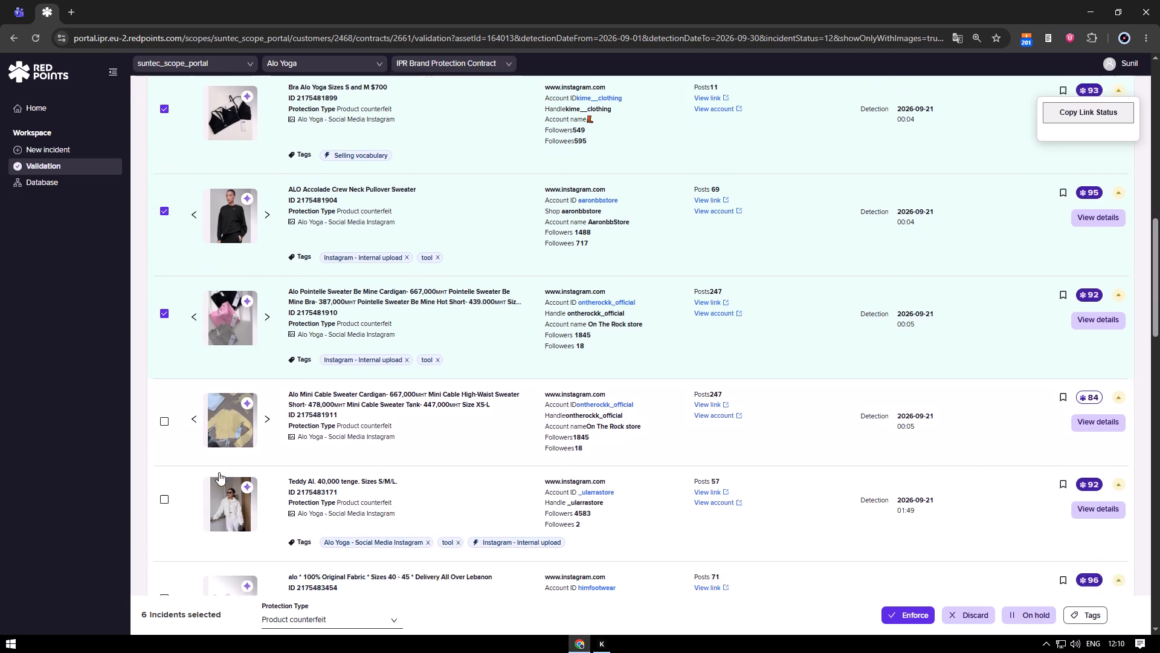
left_click(164, 395)
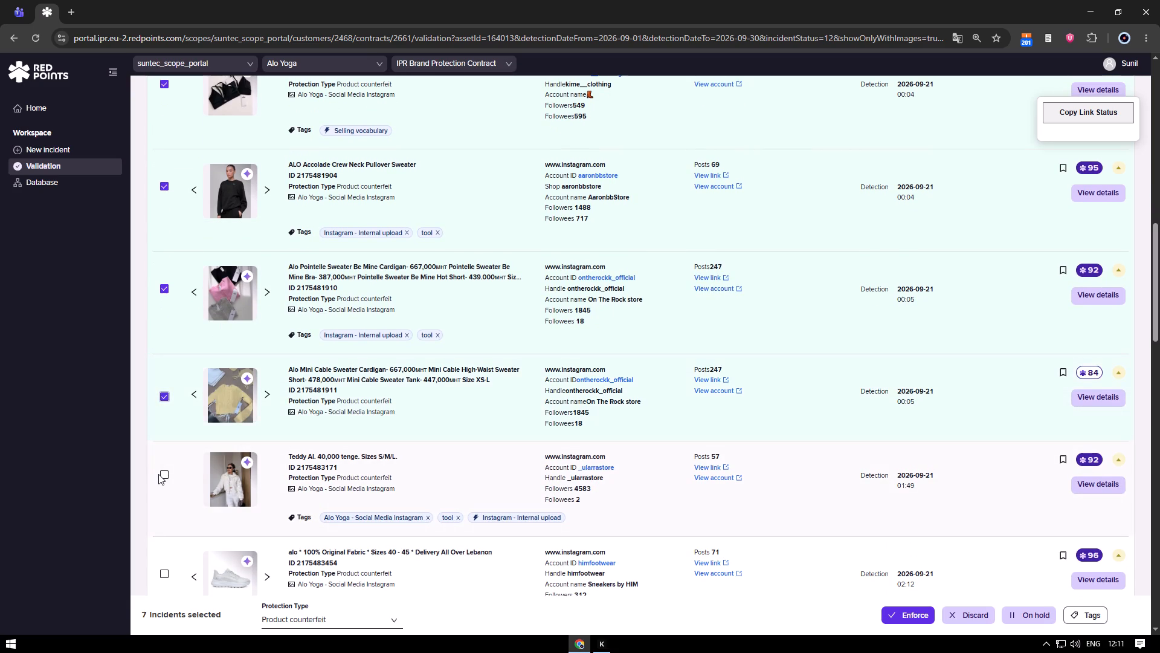
left_click(158, 474)
left_click(166, 476)
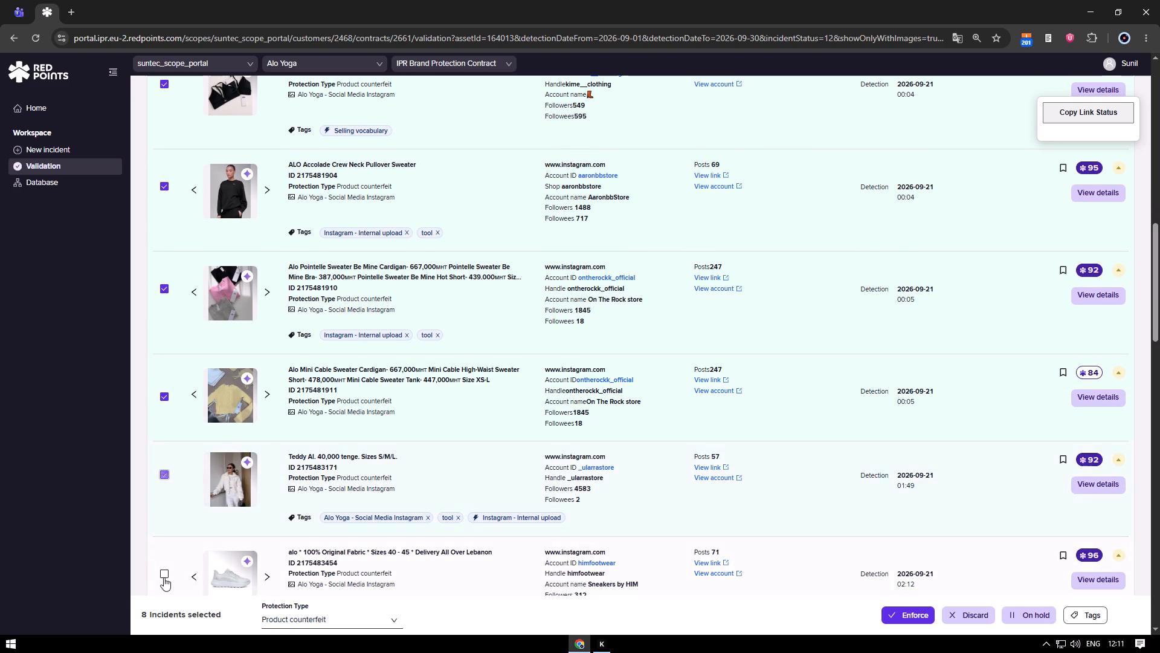
left_click(163, 577)
scroll(250, 463, "down", 3)
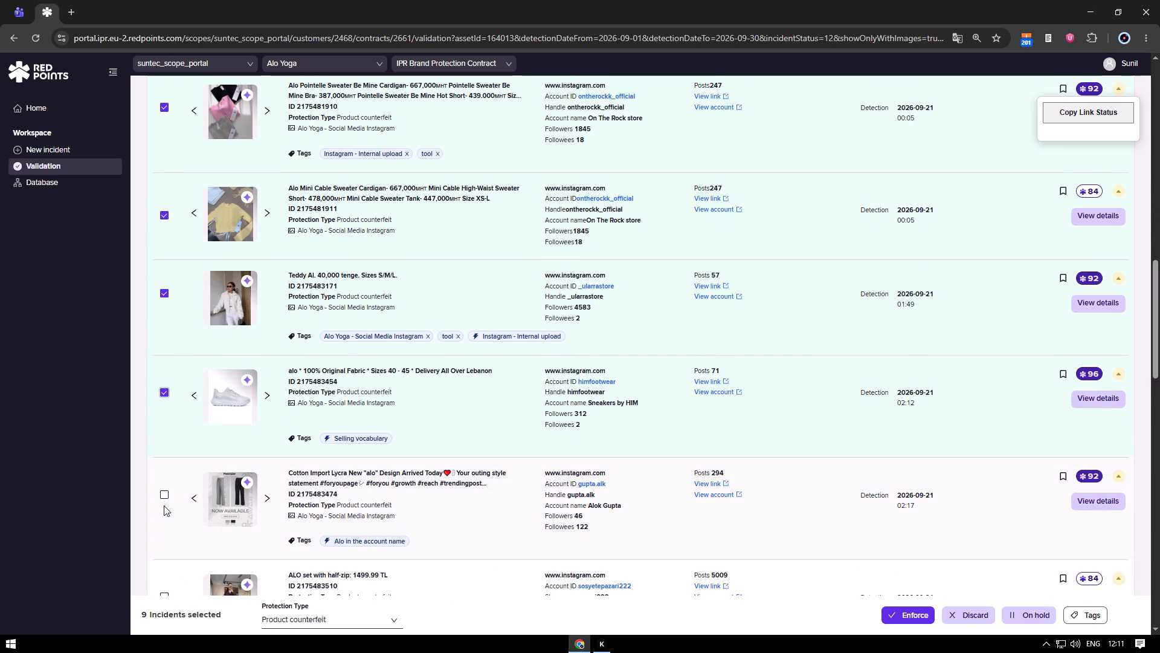
left_click(161, 498)
scroll(161, 498, "down", 3)
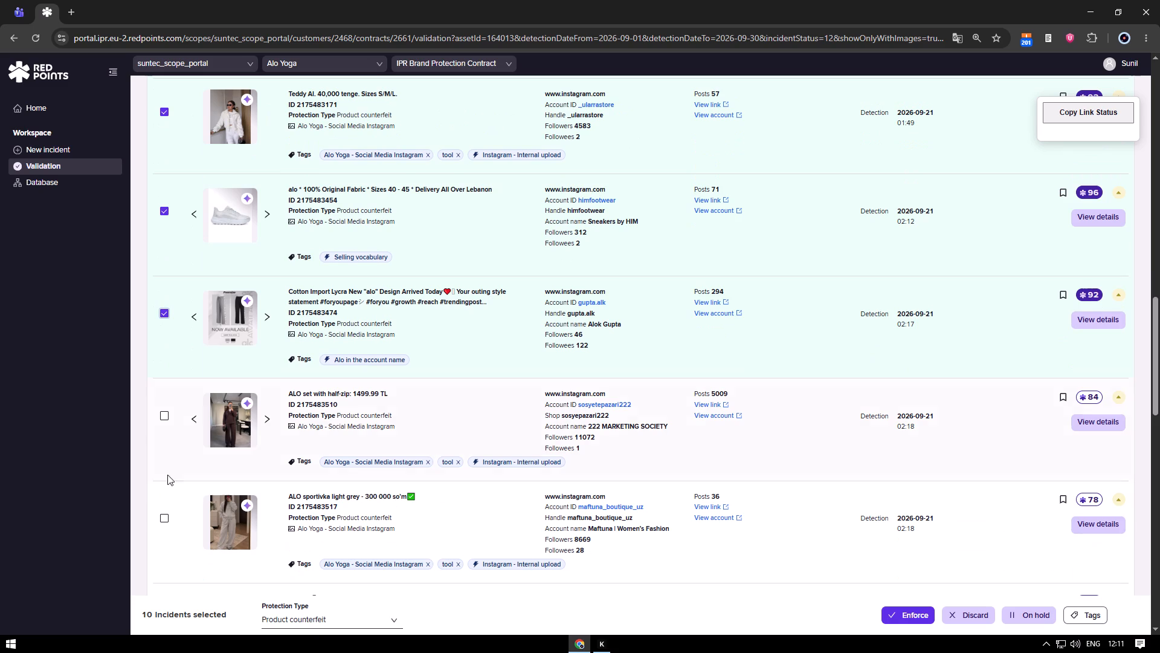
left_click(163, 415)
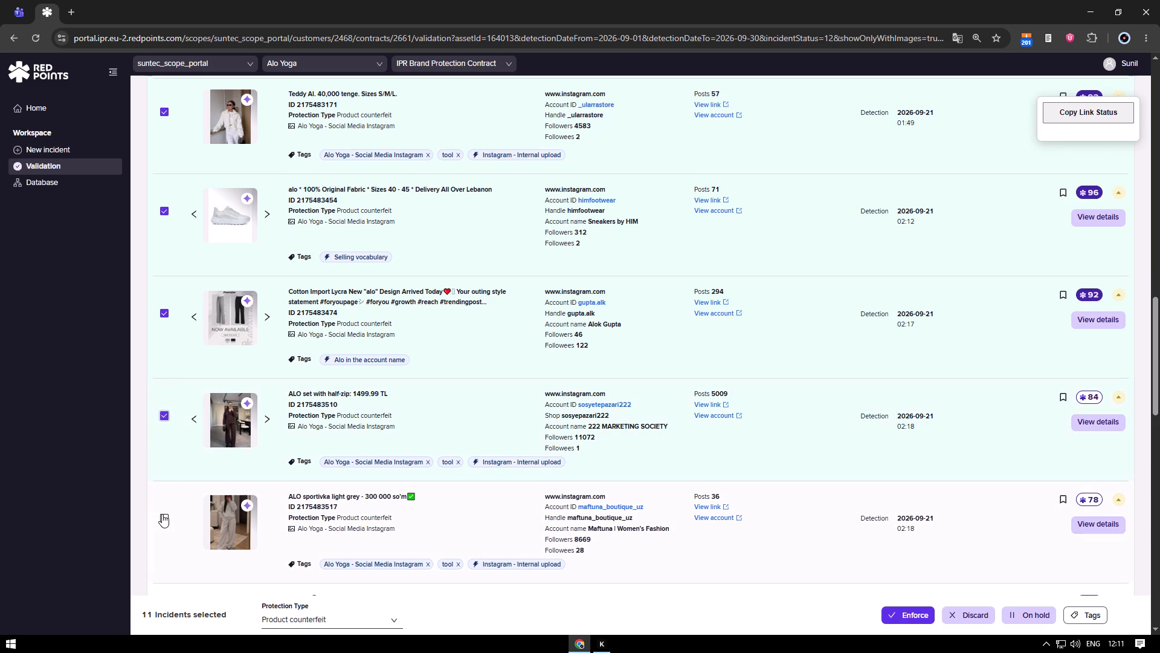
left_click(162, 515)
scroll(221, 469, "down", 4)
left_click(171, 372)
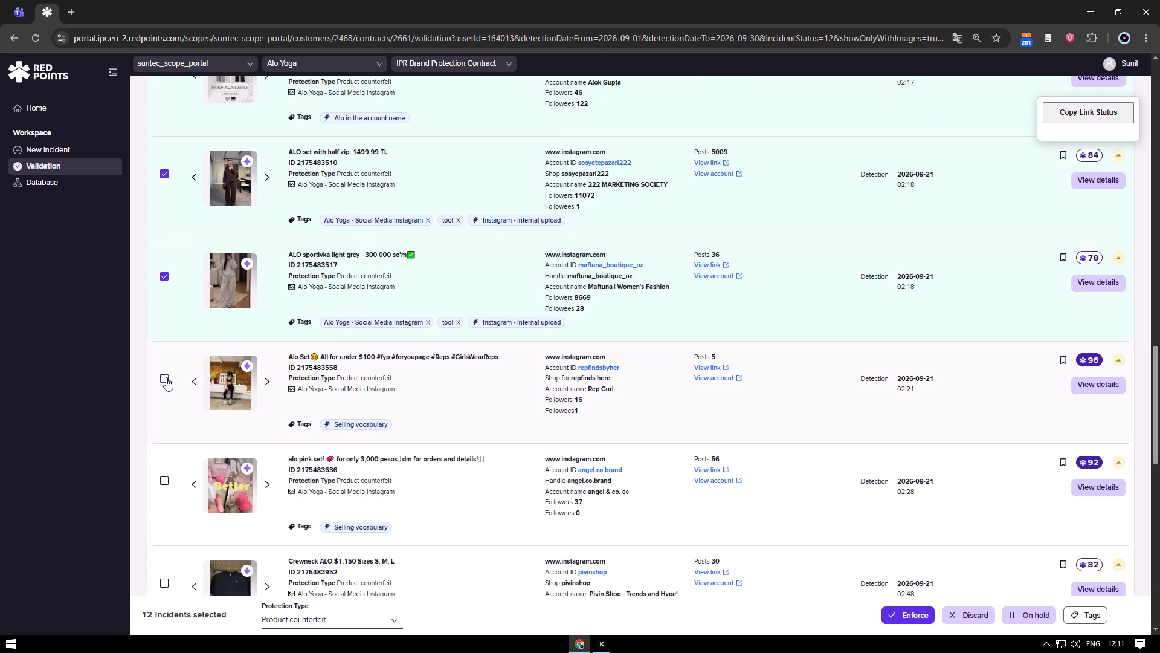
left_click(165, 377)
left_click(165, 478)
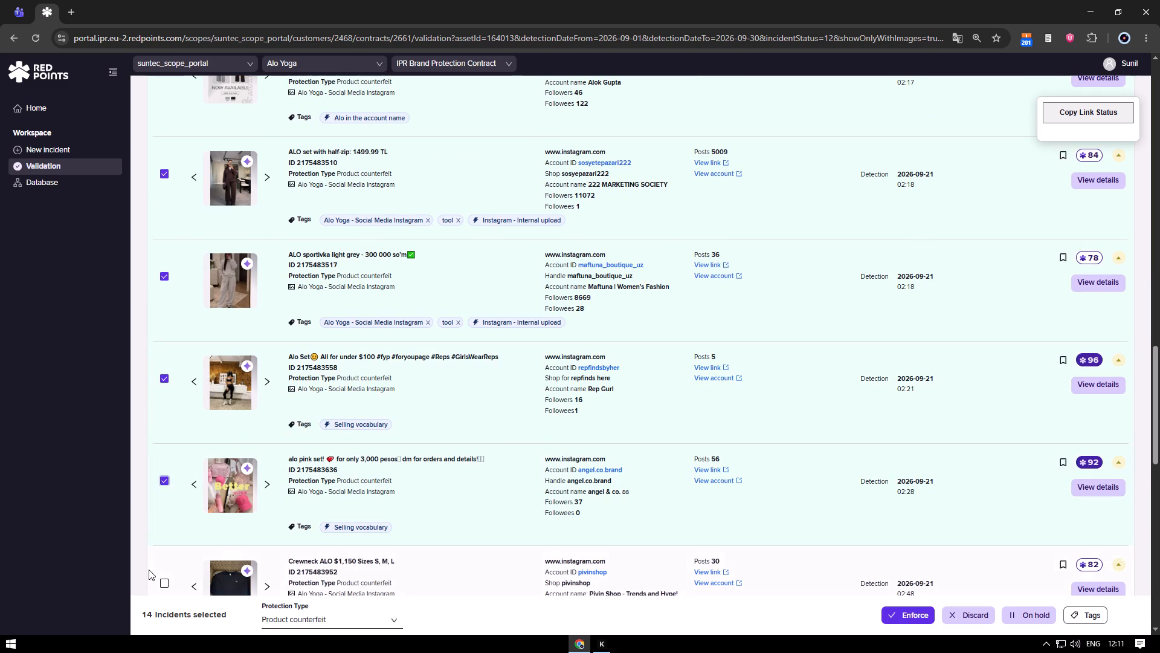
left_click(163, 579)
scroll(225, 489, "down", 3)
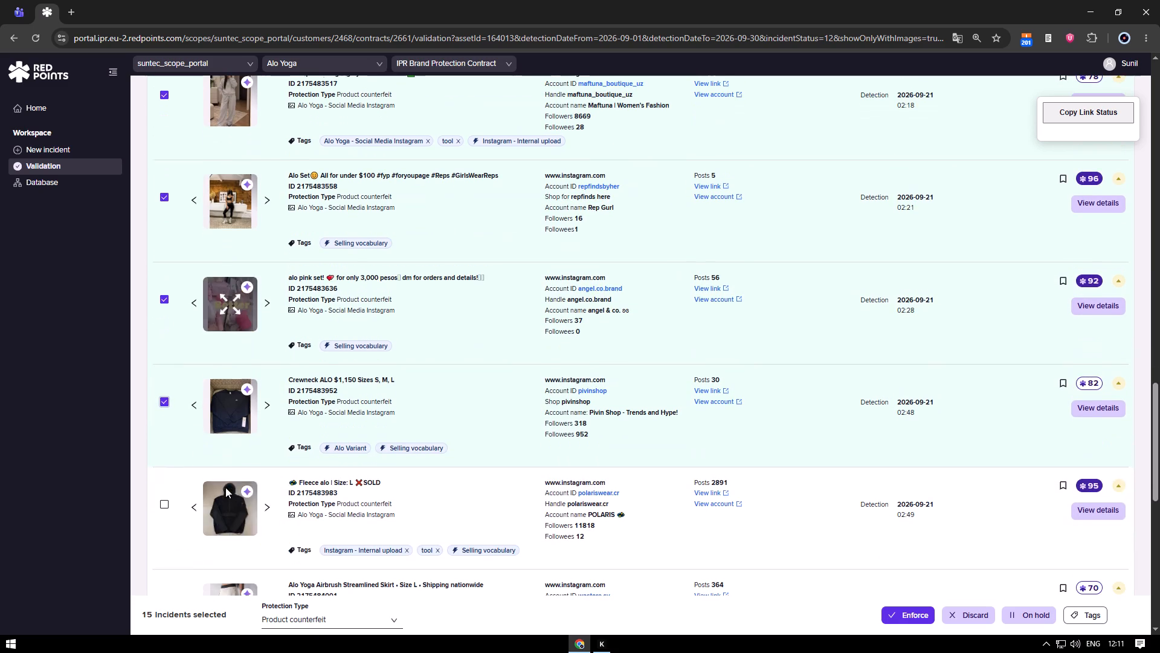
left_click(166, 502)
scroll(169, 501, "down", 3)
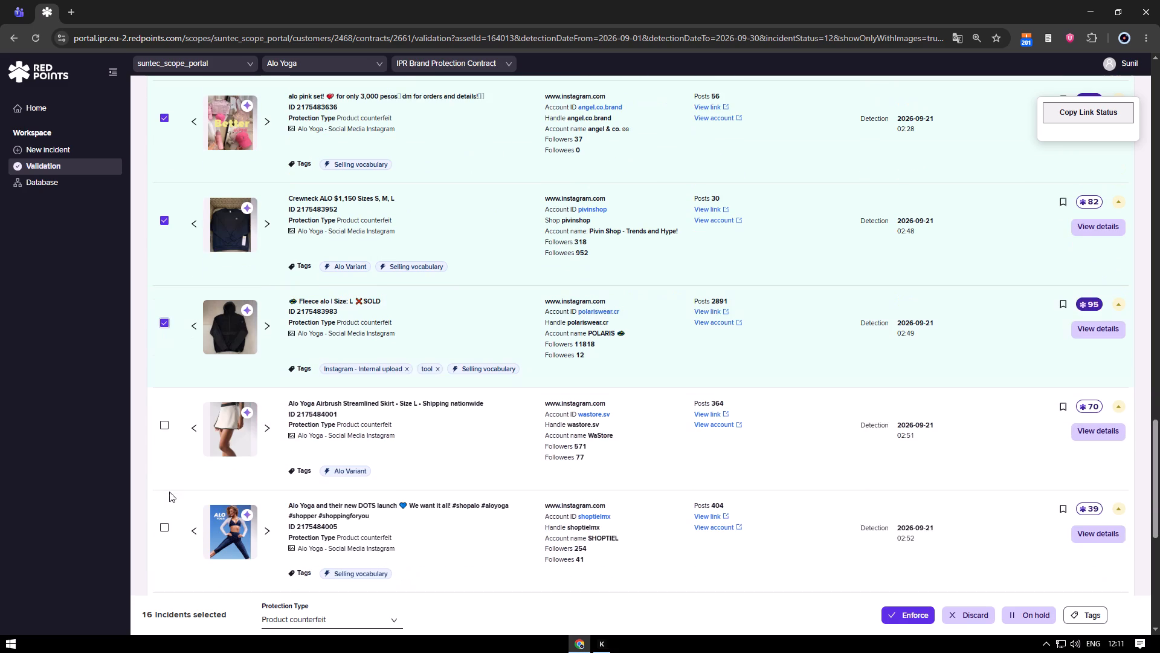
left_click(164, 421)
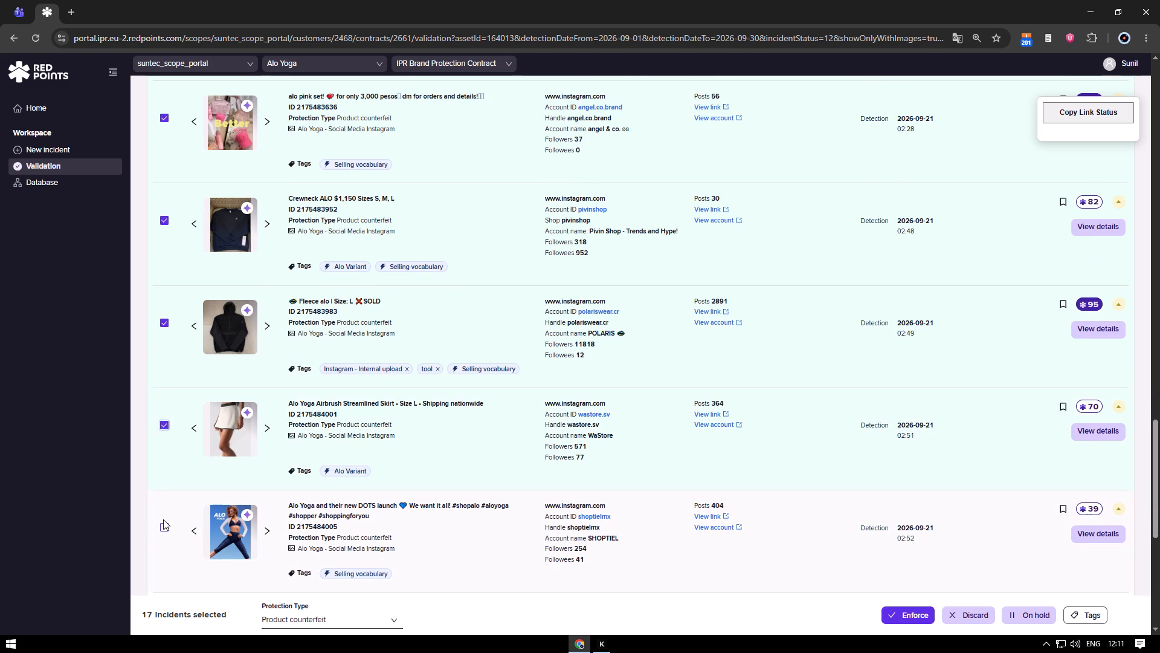
left_click(163, 519)
scroll(183, 508, "down", 2)
left_click(169, 409)
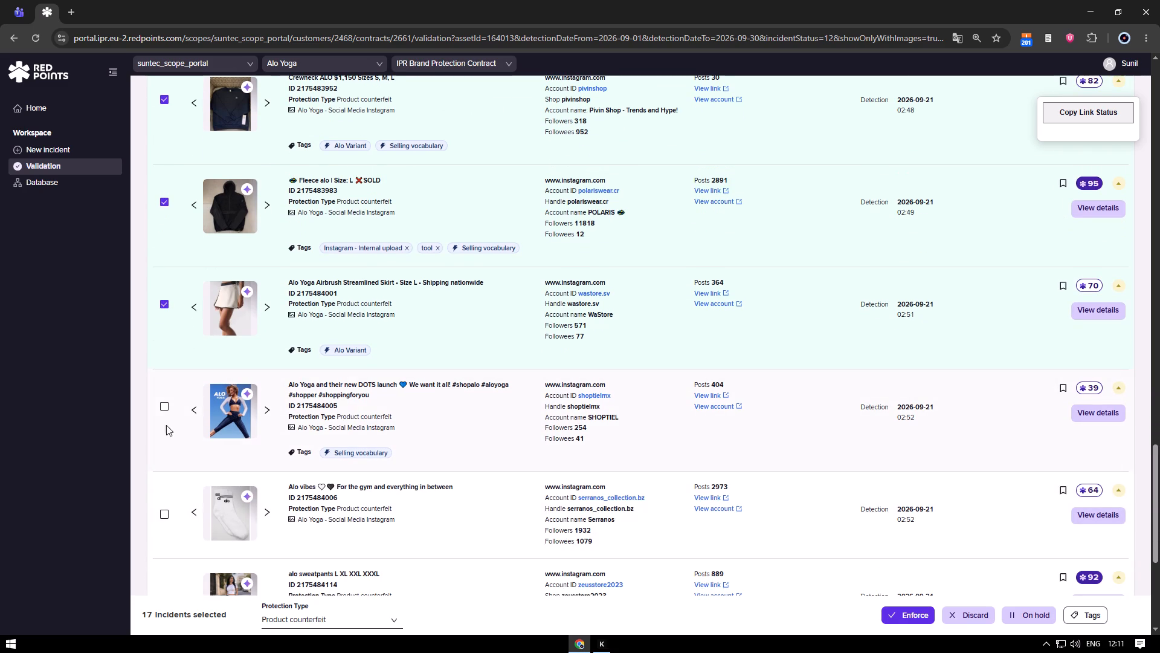
left_click(161, 517)
left_click(165, 404)
scroll(173, 546, "down", 2)
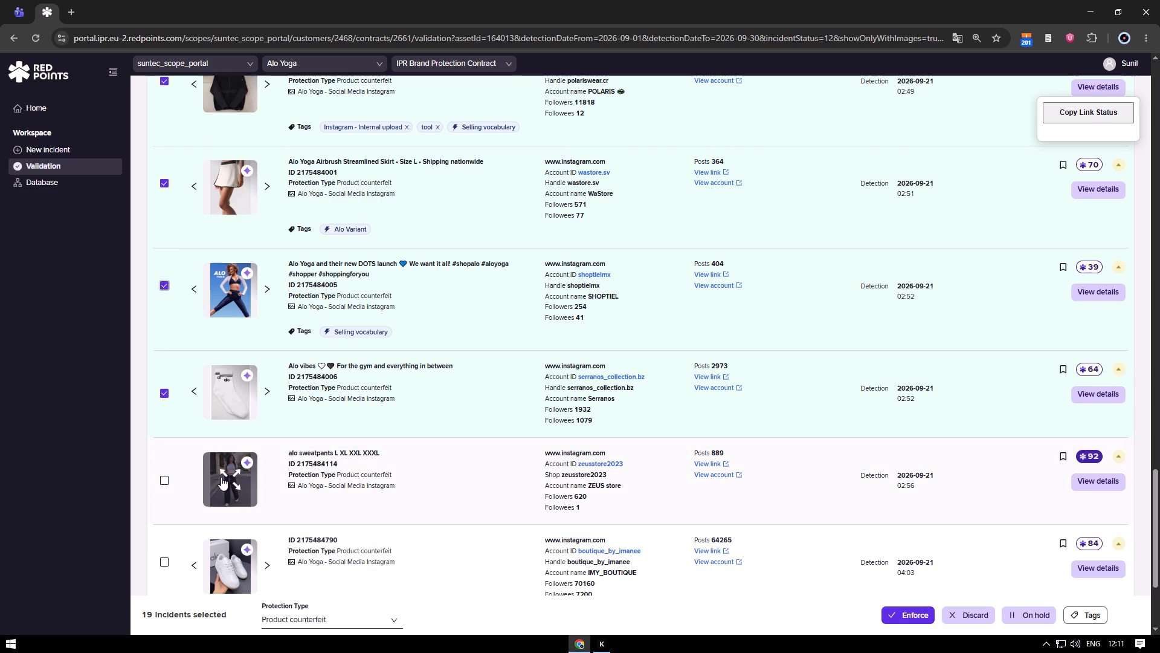
left_click(166, 482)
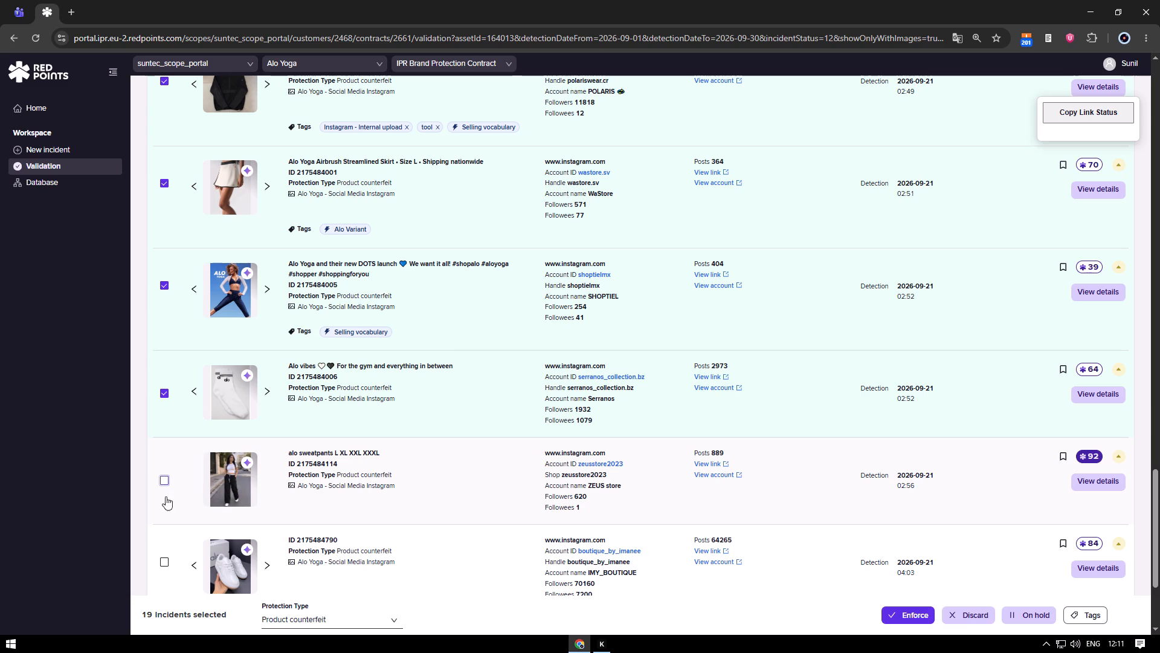
scroll(166, 561, "down", 2)
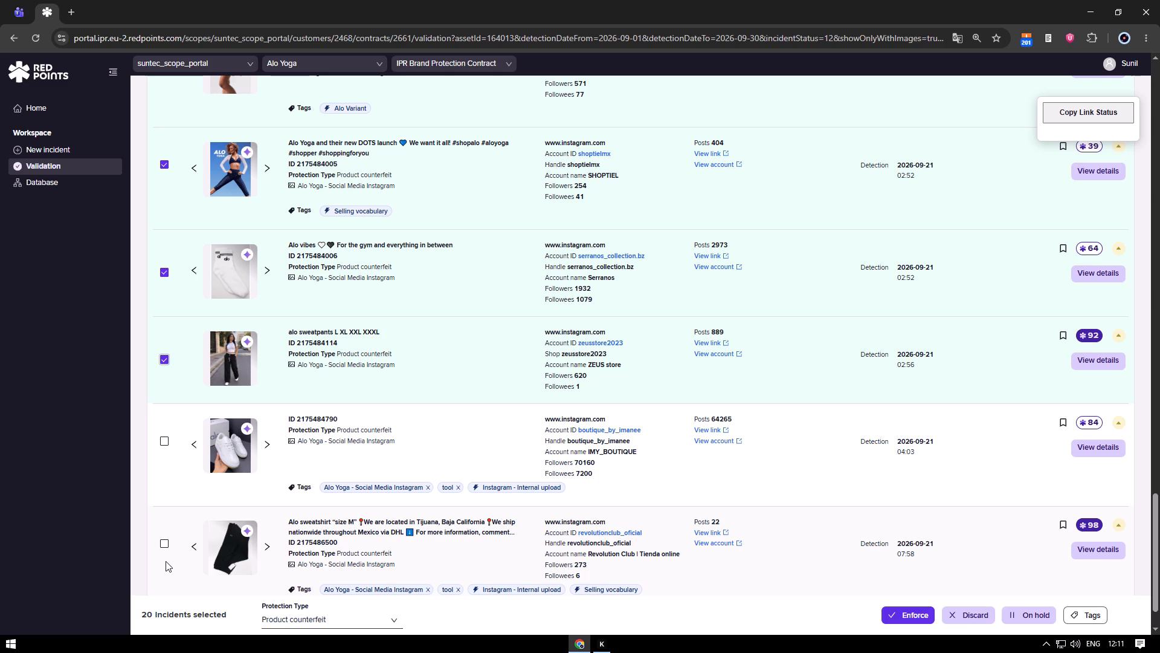
scroll(158, 534, "down", 3)
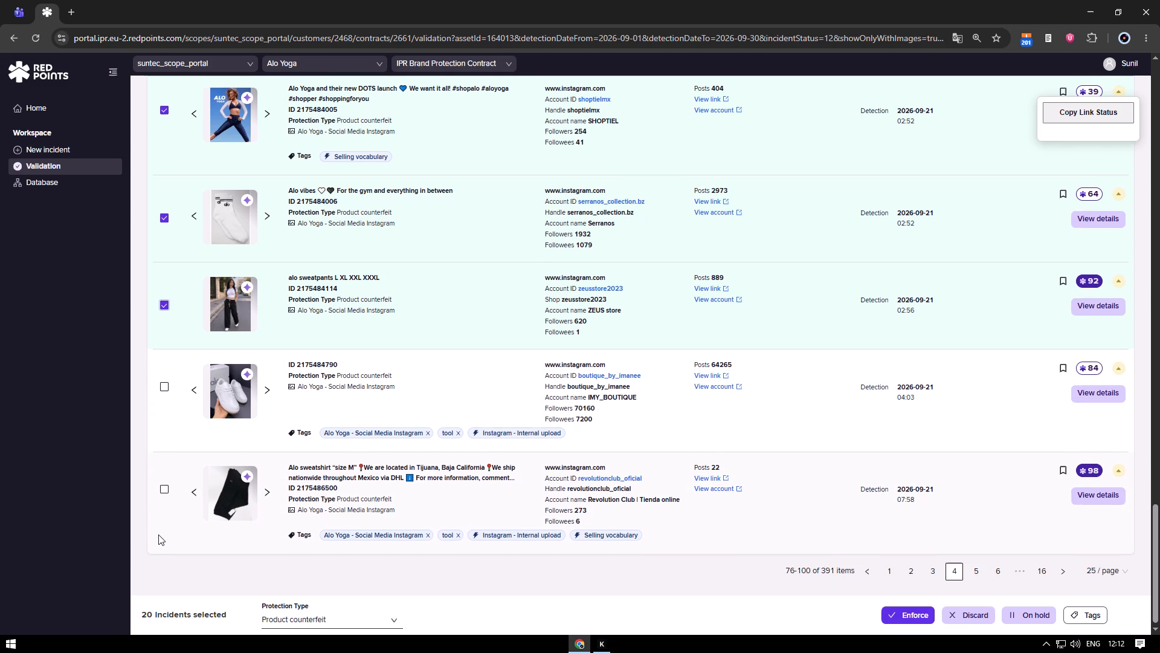
left_click(165, 488)
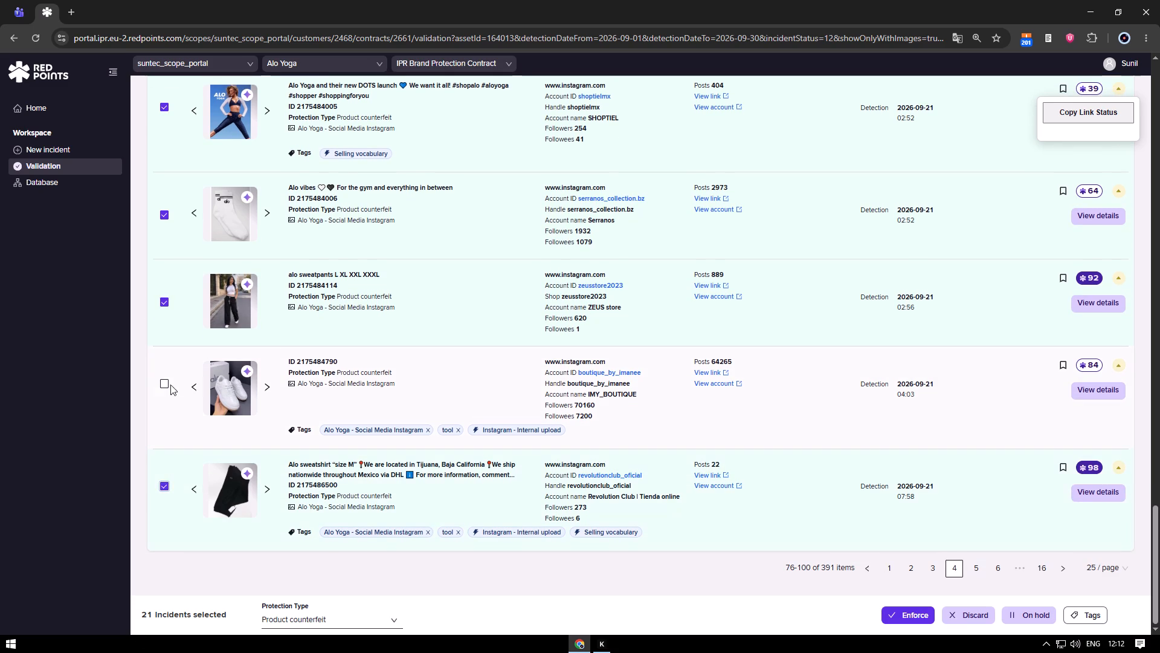
left_click(165, 383)
On the 22 selected incidents, clear all six listed tags, search for "comm" and apply the matching tag.
scroll(602, 528, "up", 4)
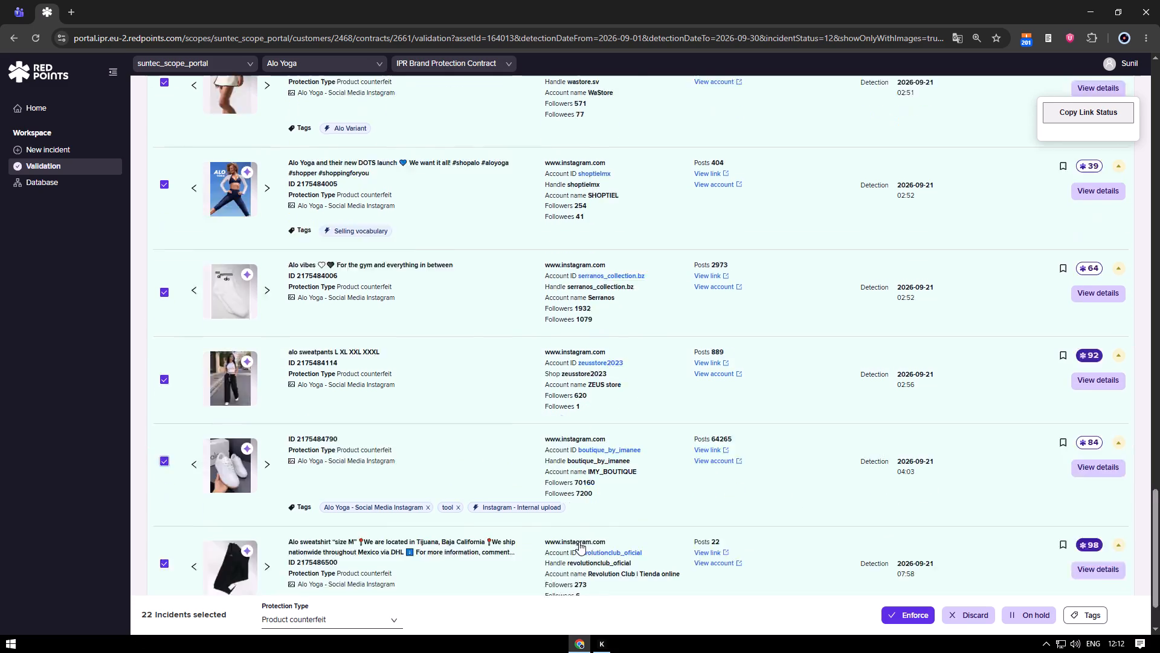
scroll(579, 542, "up", 16)
scroll(576, 541, "up", 8)
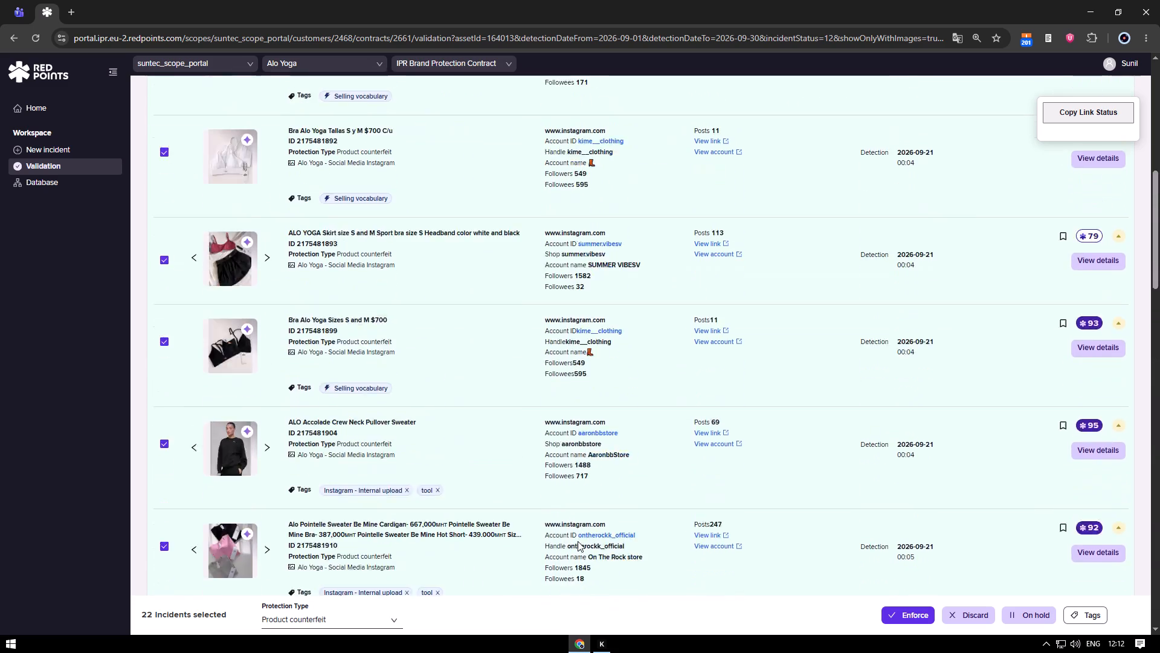
scroll(578, 541, "up", 7)
scroll(382, 492, "up", 2)
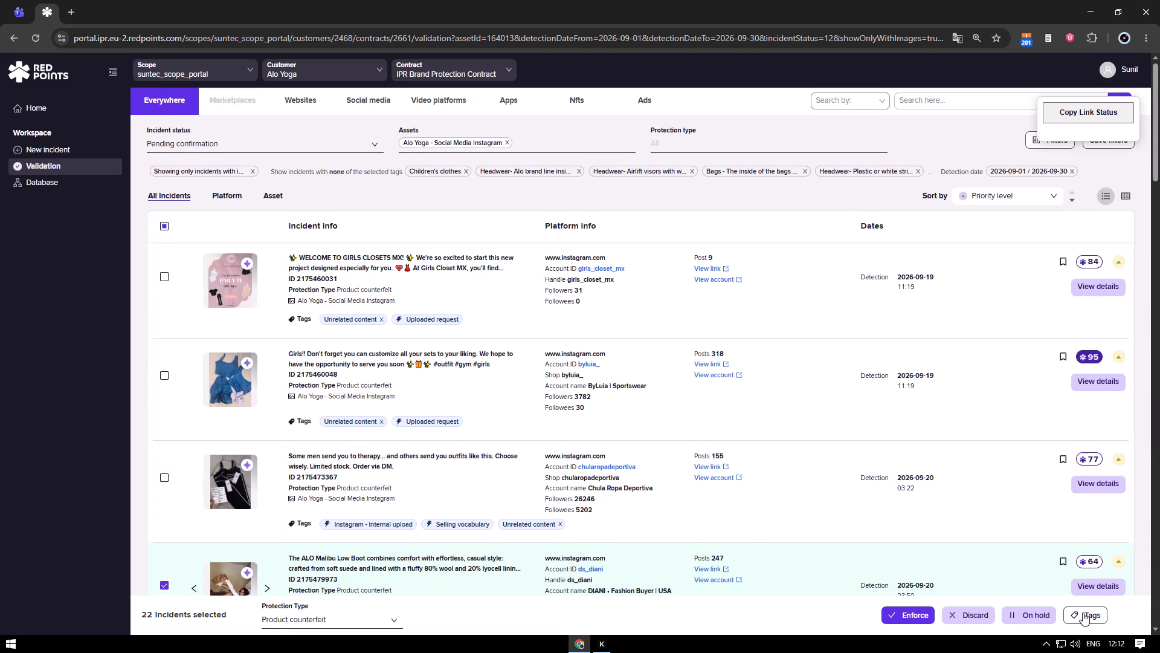
left_click(1083, 612)
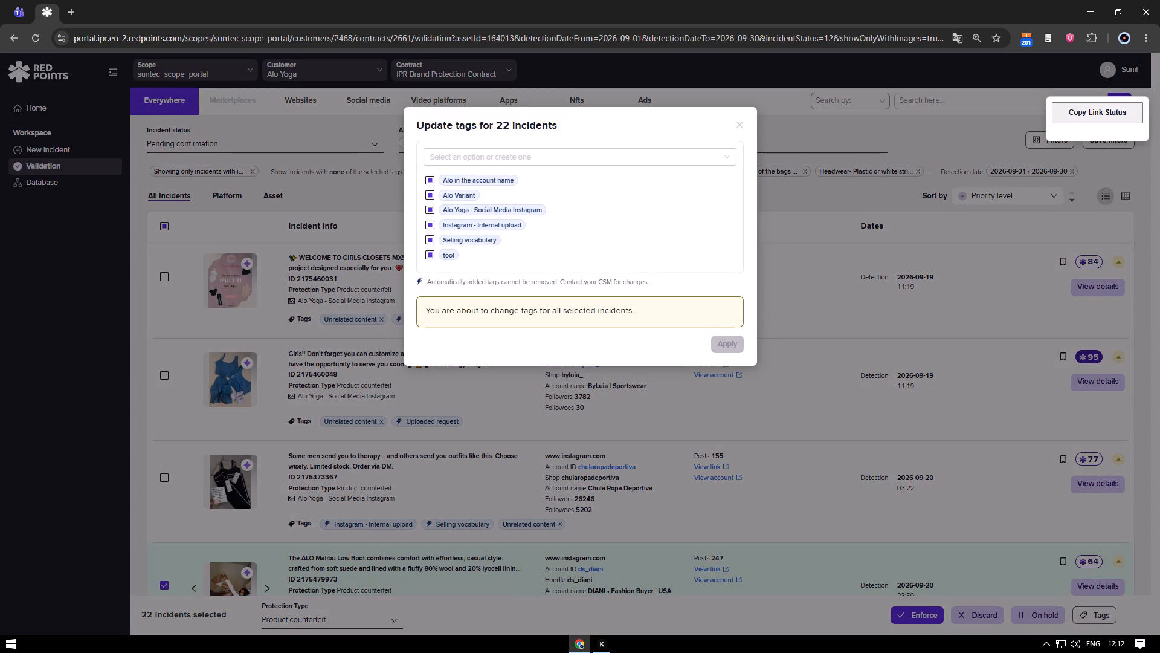
double_click(449, 260)
double_click(451, 239)
double_click(451, 229)
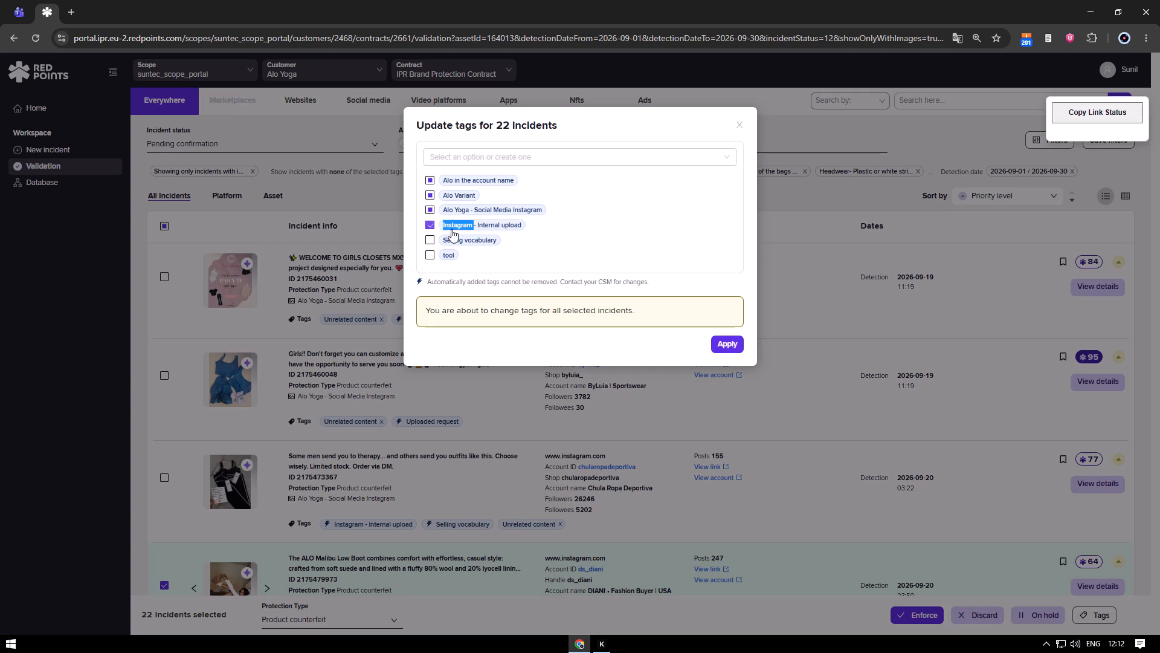
double_click(451, 210)
double_click(451, 194)
double_click(456, 177)
left_click(463, 158)
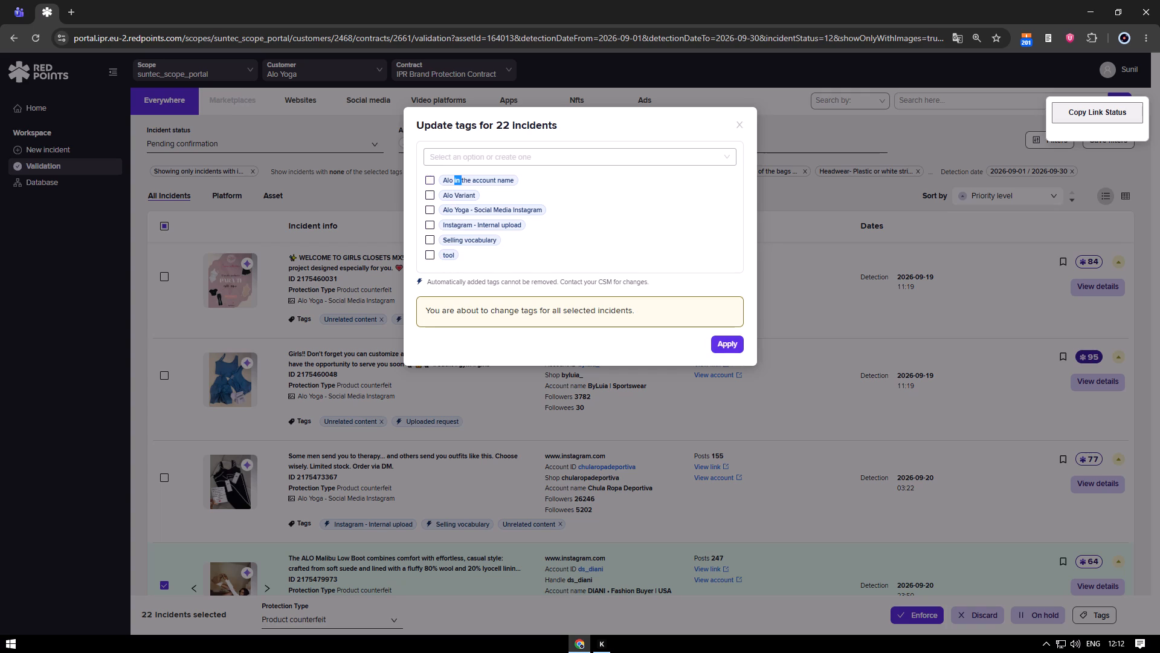
type("comm")
left_click(487, 241)
left_click(734, 363)
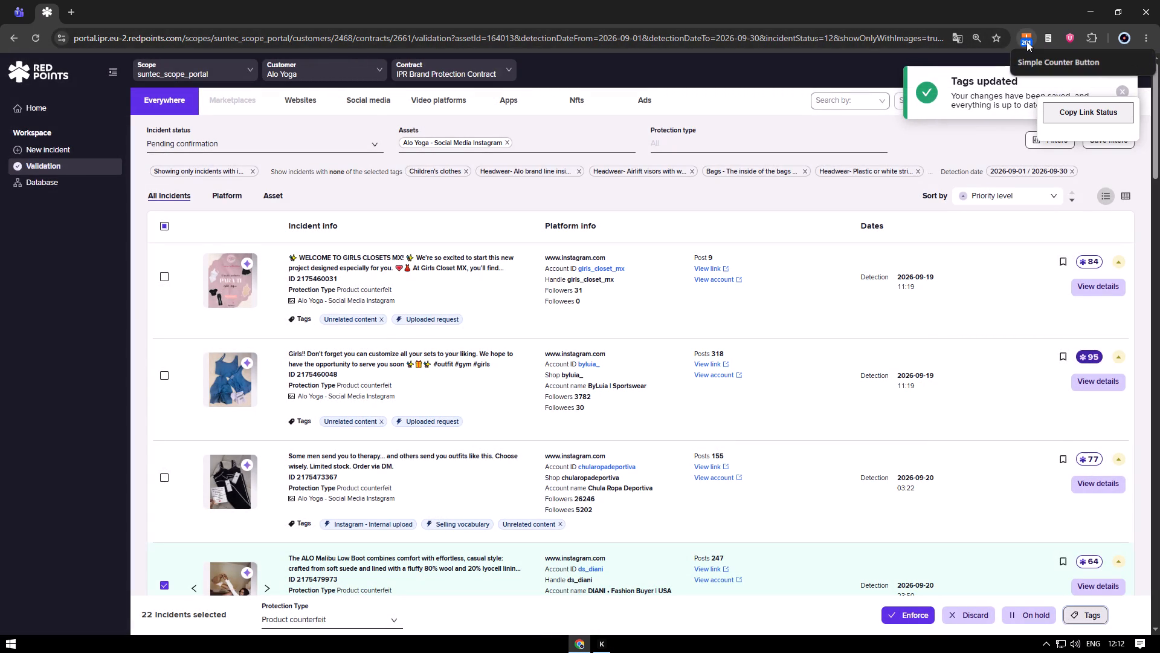
Raise the processed-incident counter to 223.
triple_click(1026, 41)
triple_click(1026, 41)
triple_click(1026, 41)
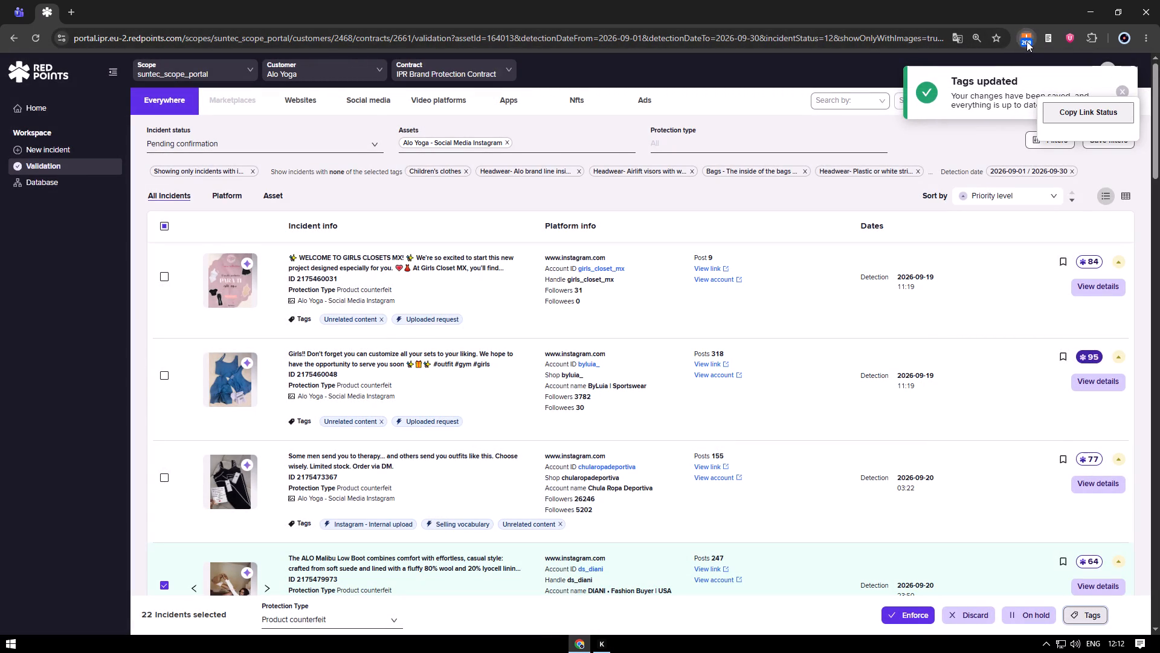
triple_click(1026, 41)
triple_click(1026, 41)
left_click(1026, 41)
triple_click(1031, 43)
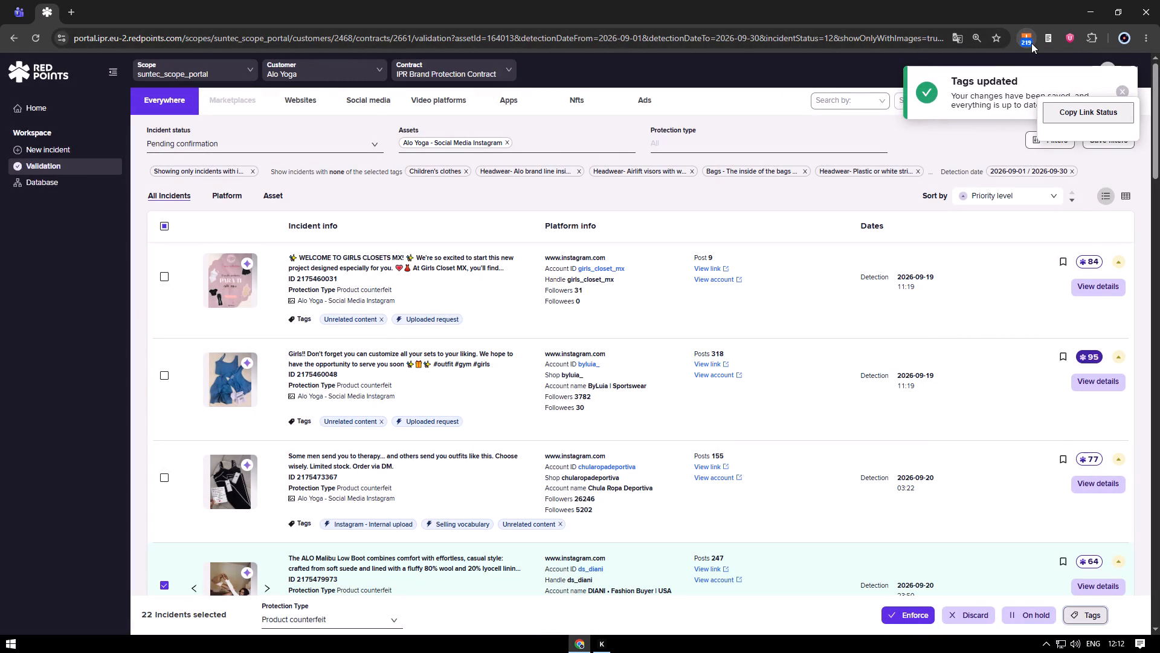
double_click(1031, 43)
left_click(1031, 43)
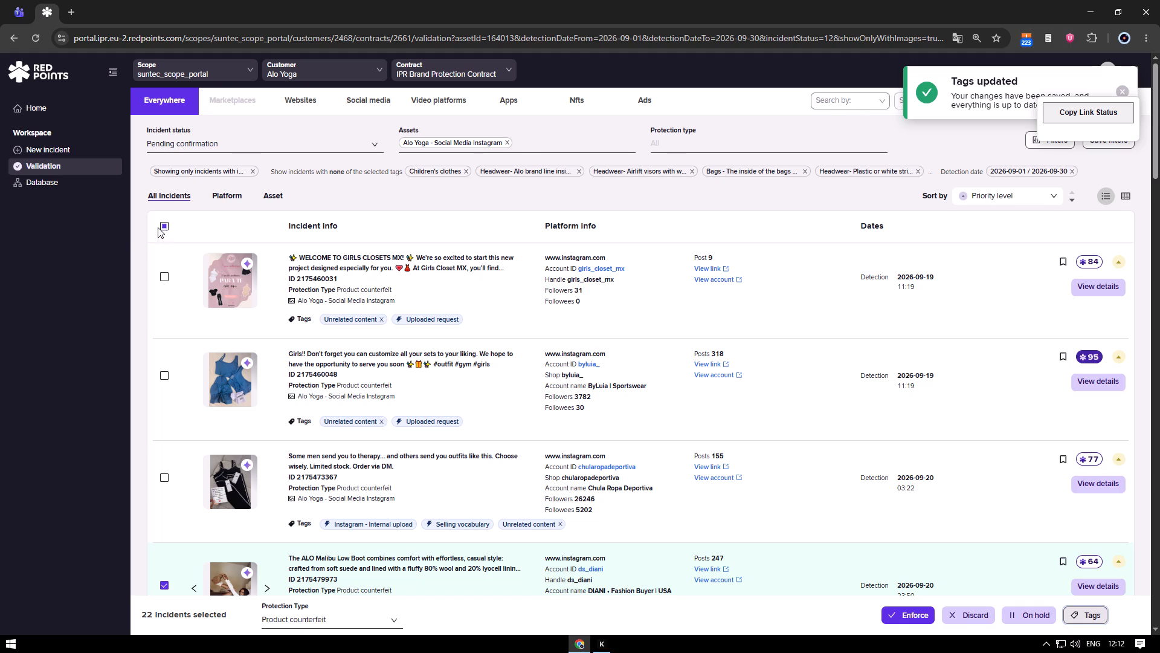
Clear the selection of all 22 incidents on the current validation page.
double_click(164, 224)
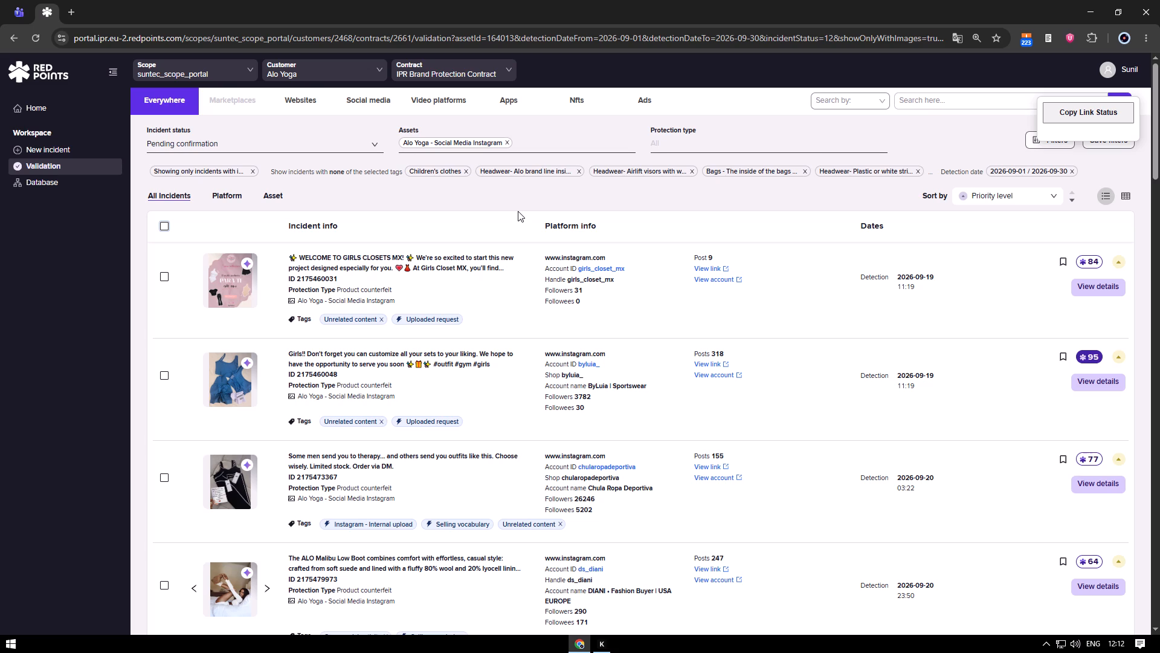
Open page 5 of the validation incident list.
middle_click(817, 241)
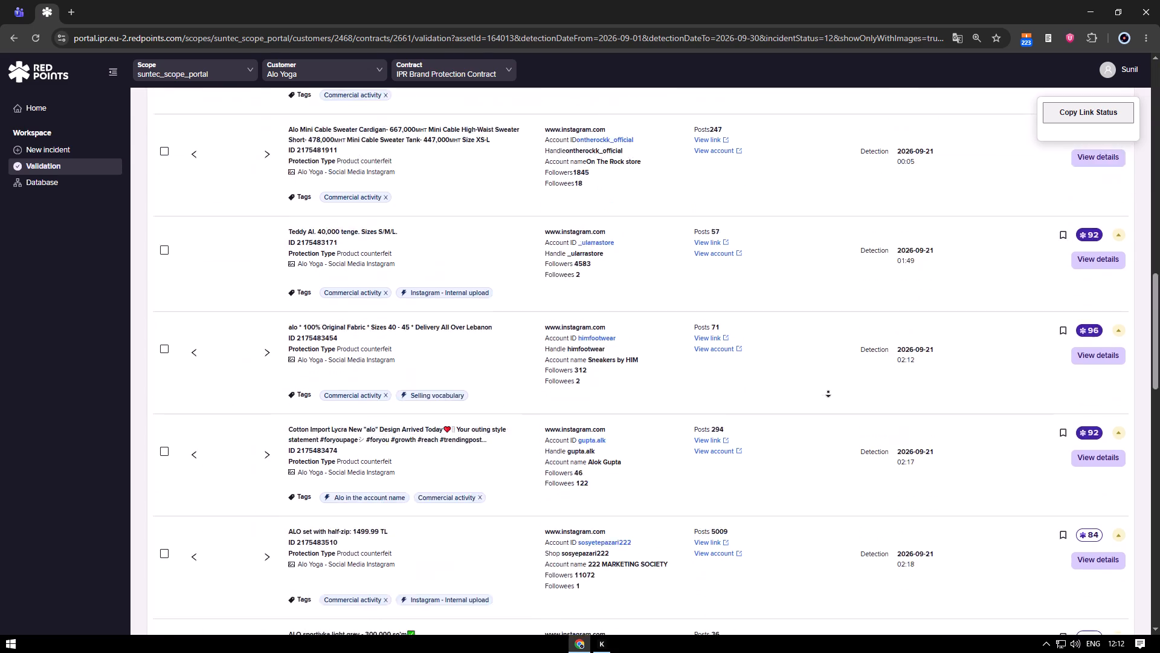
left_click(828, 392)
left_click(971, 588)
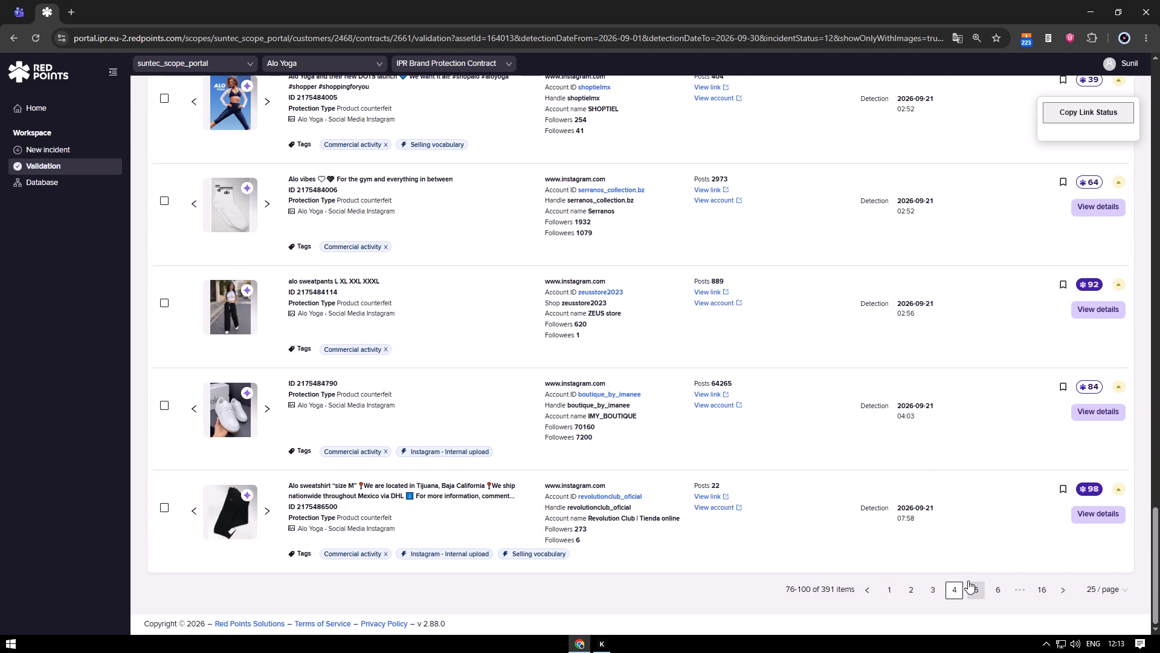
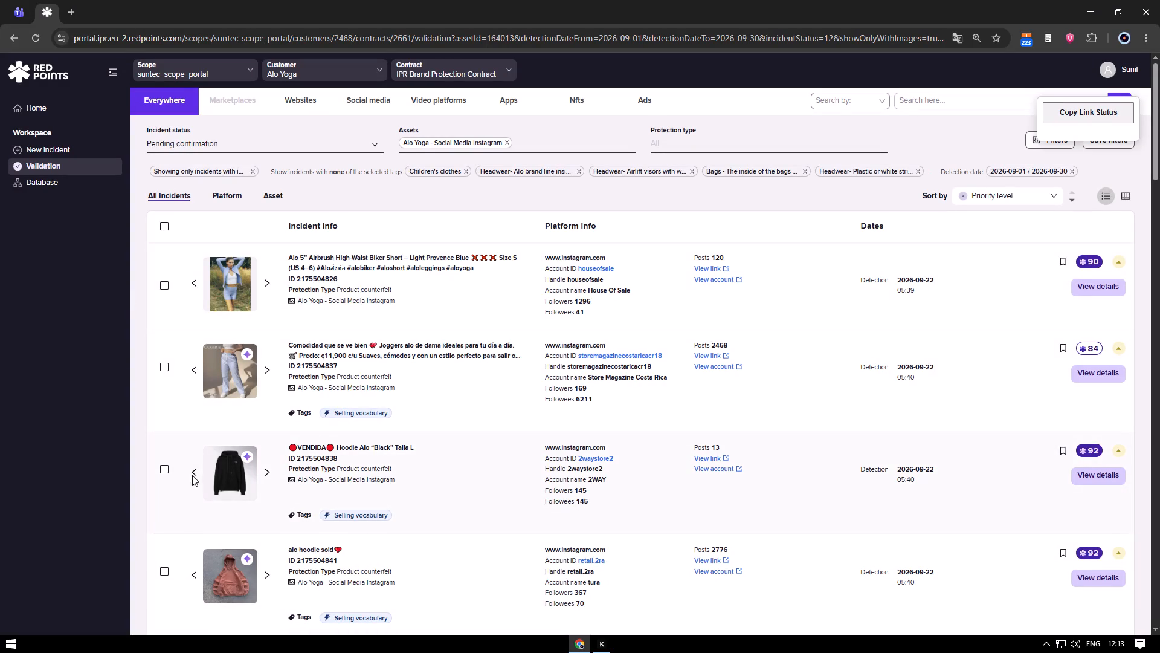
left_click(165, 570)
left_click(162, 467)
left_click(165, 363)
left_click(167, 280)
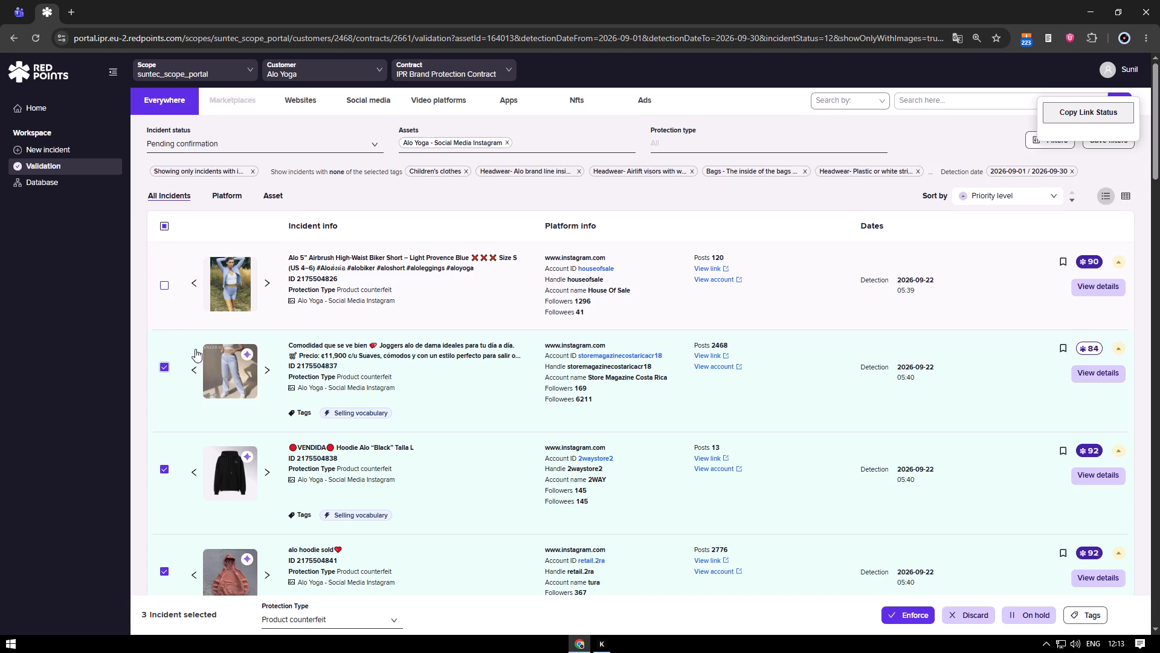
scroll(197, 355, "down", 5)
left_click(161, 361)
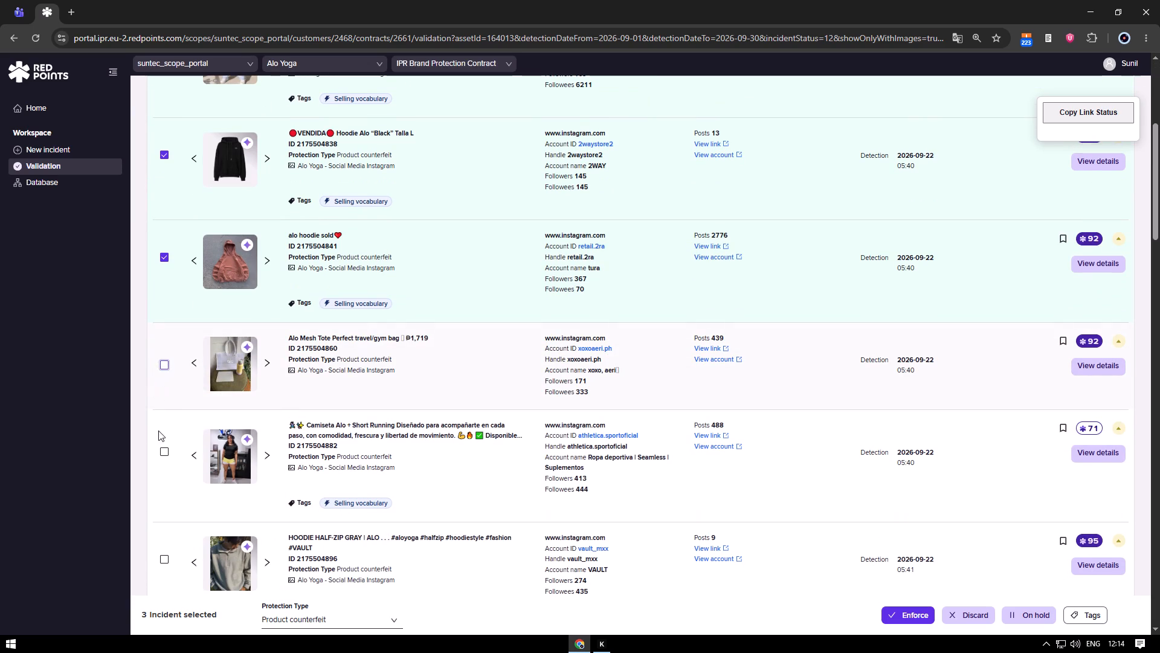
left_click(163, 449)
left_click(149, 566)
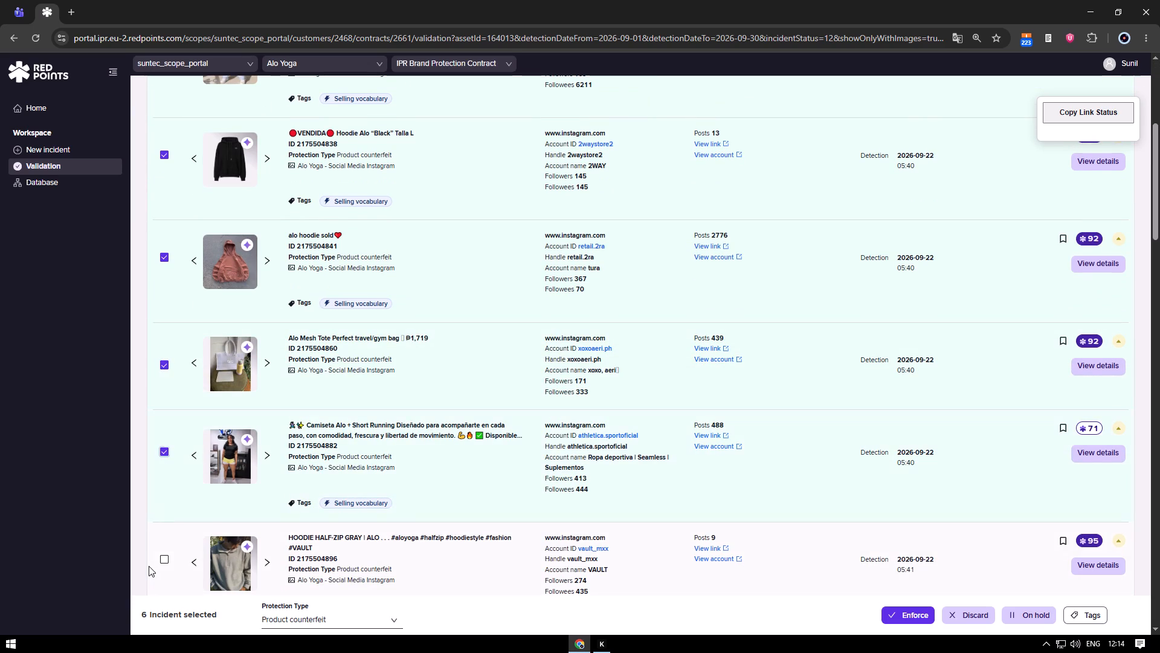
scroll(175, 539, "down", 3)
left_click(169, 360)
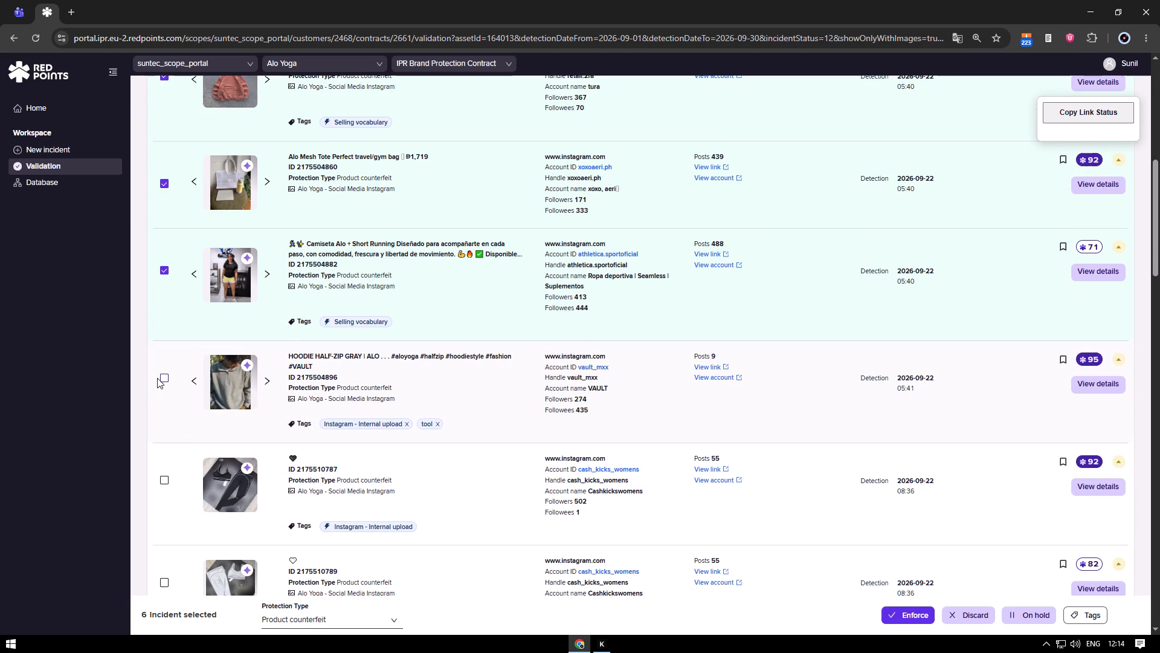
left_click(162, 379)
scroll(162, 417, "down", 5)
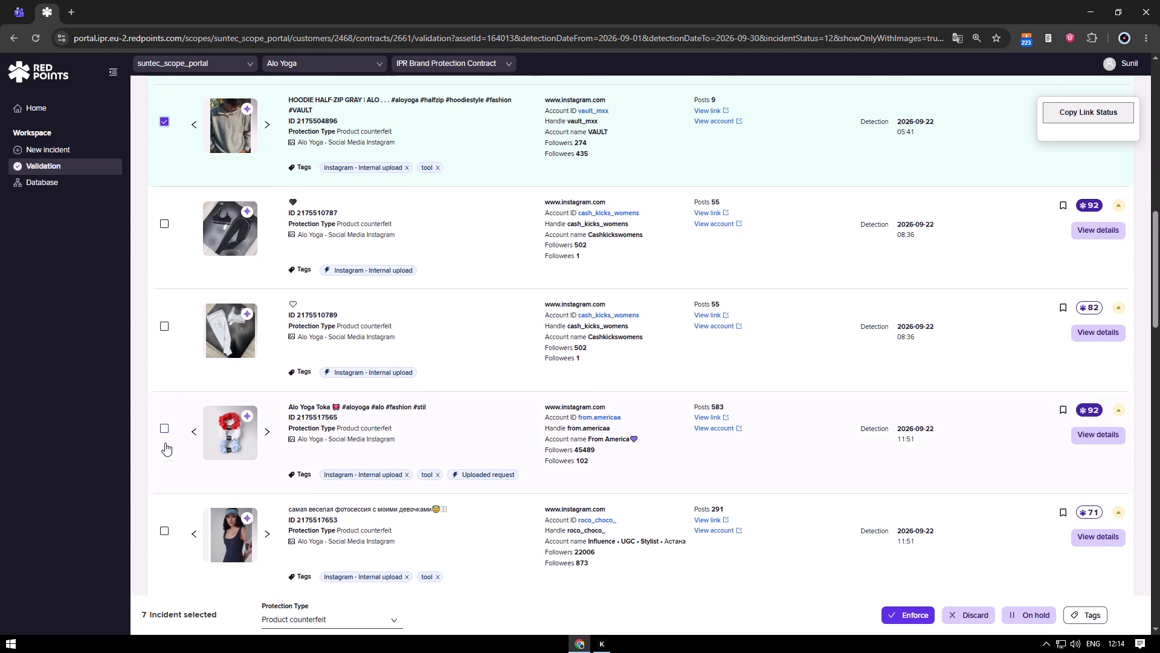
left_click(166, 379)
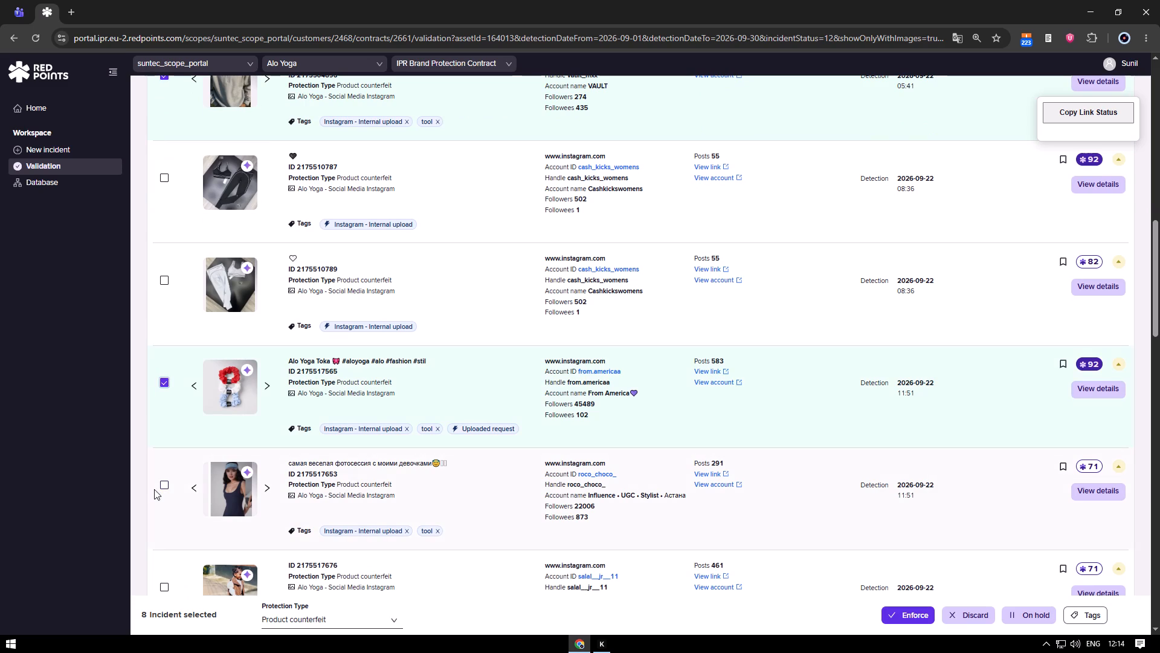
scroll(152, 534, "down", 3)
scroll(164, 451, "down", 2)
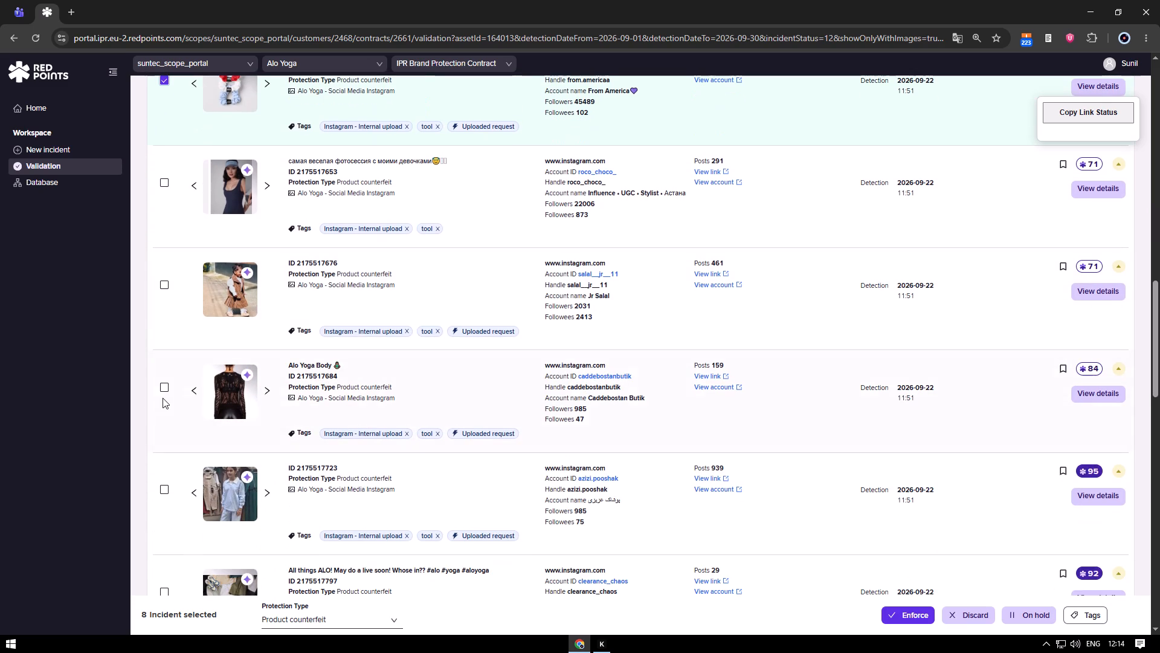
left_click(163, 389)
scroll(156, 556, "down", 2)
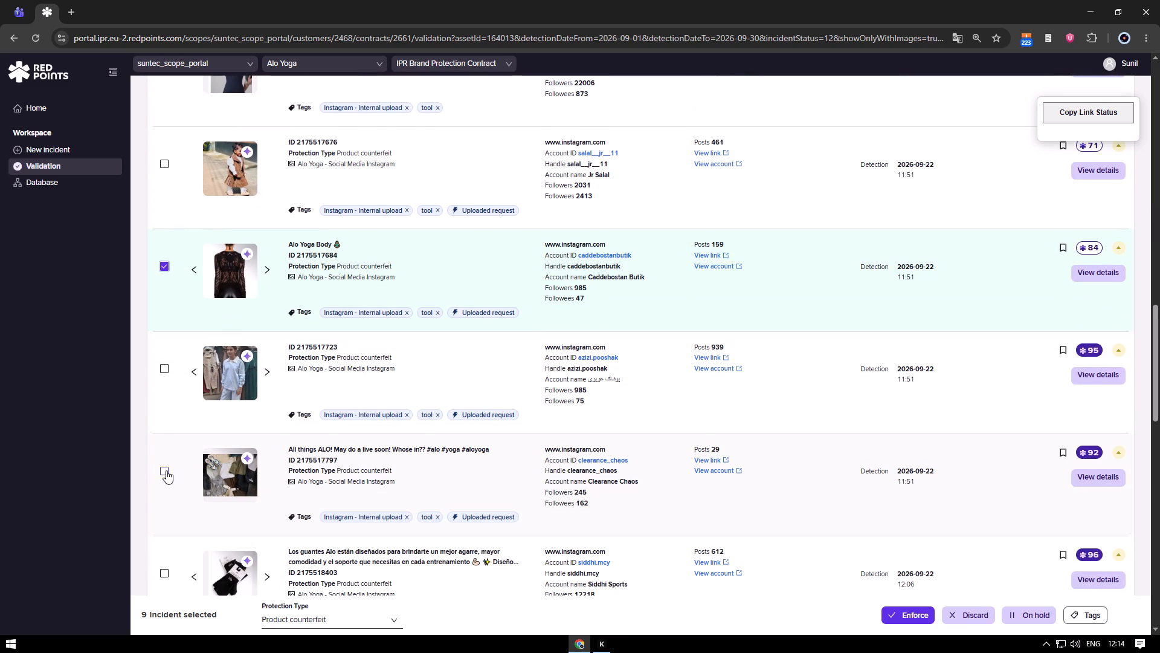
left_click(166, 470)
scroll(164, 481, "down", 3)
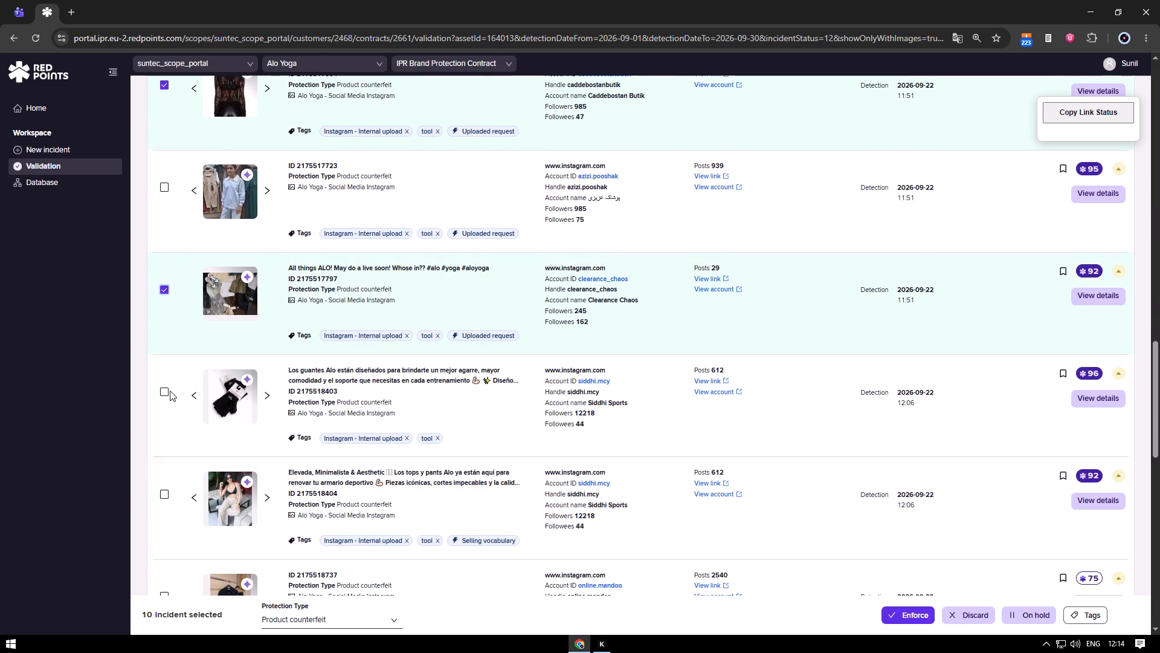
left_click(166, 391)
left_click(147, 499)
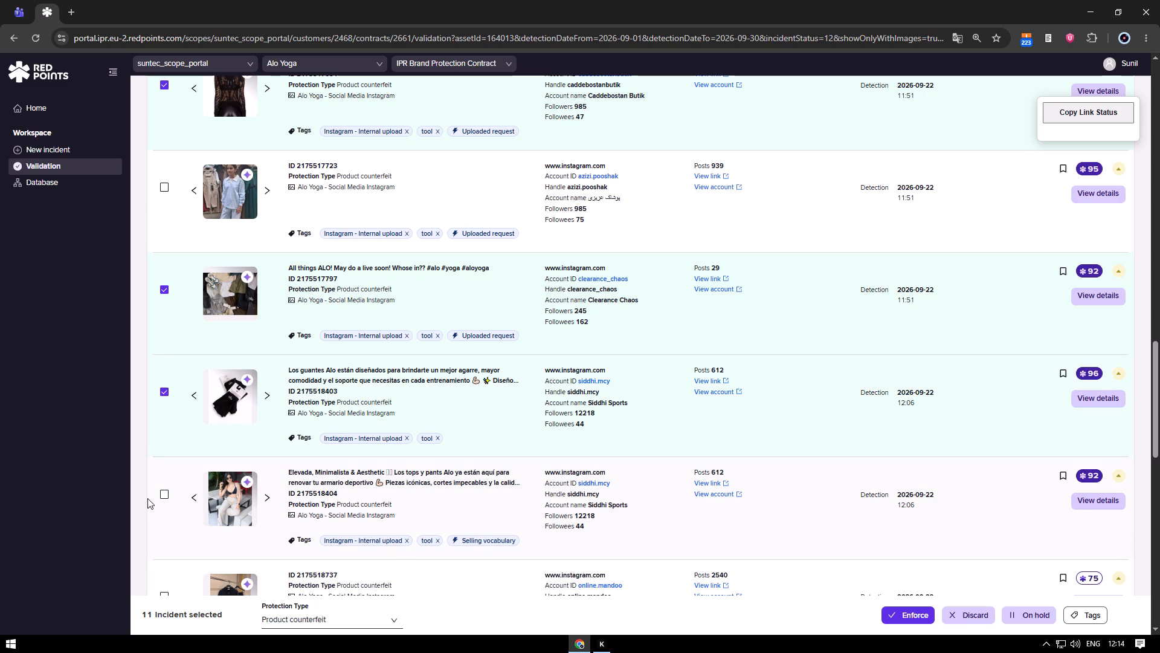
left_click(155, 493)
left_click(165, 491)
left_click(704, 496)
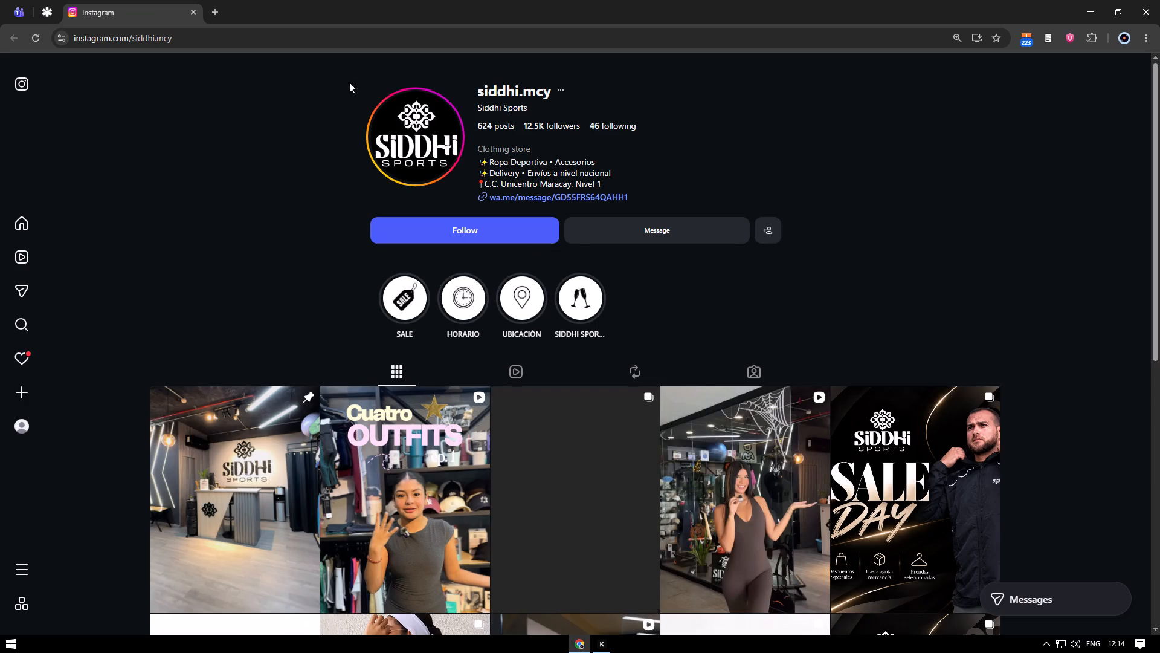
middle_click(166, 0)
scroll(242, 499, "down", 4)
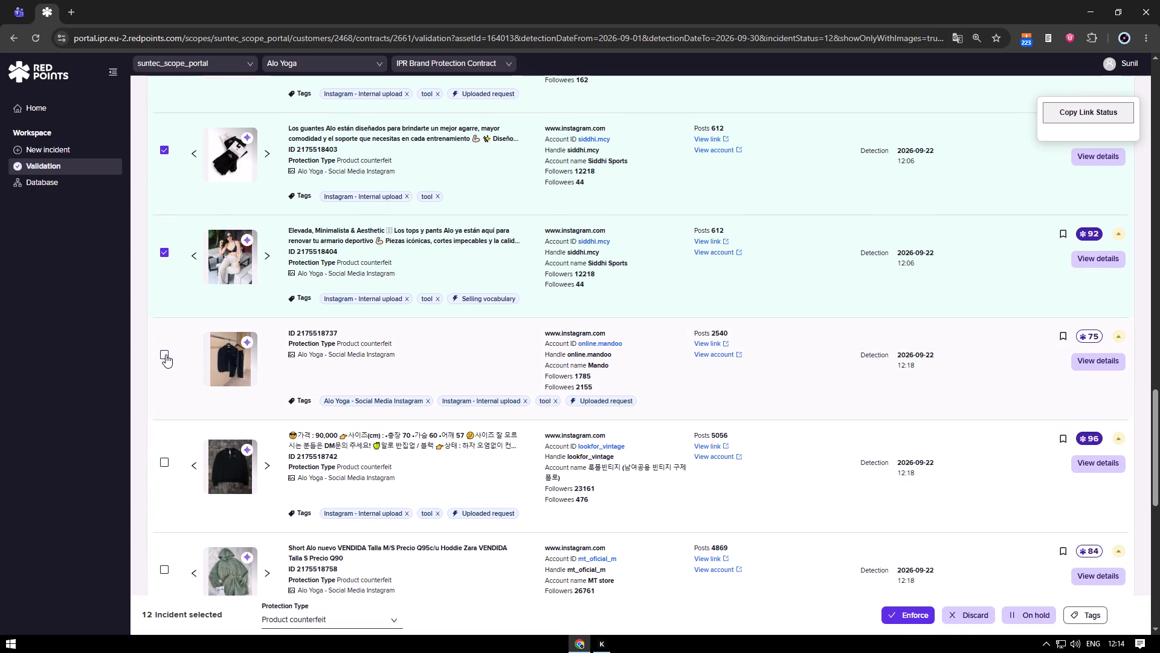
scroll(147, 475, "down", 3)
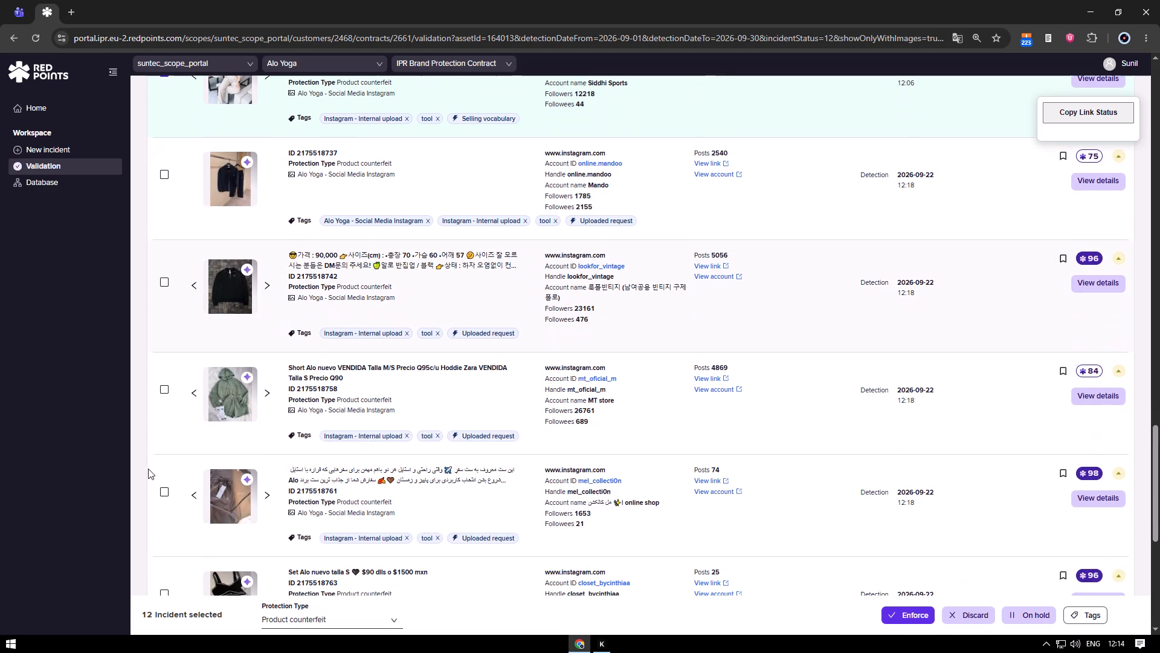
left_click(167, 388)
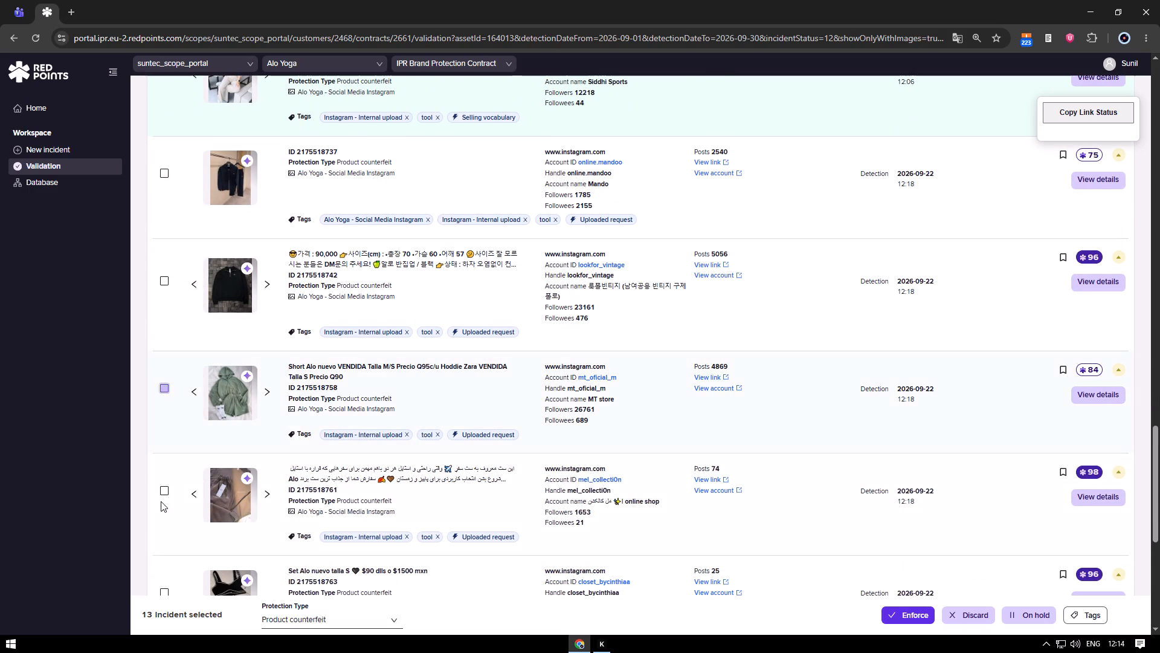
left_click(163, 487)
scroll(163, 487, "down", 2)
left_click(163, 472)
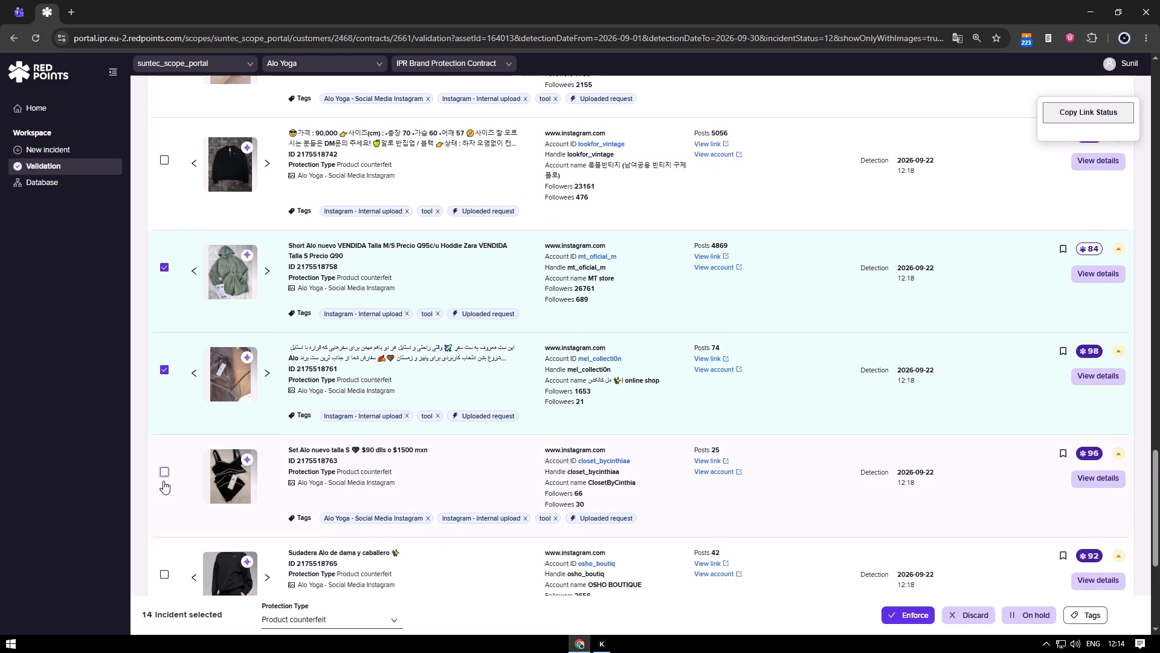
scroll(163, 481, "down", 2)
left_click(169, 455)
scroll(171, 538, "down", 3)
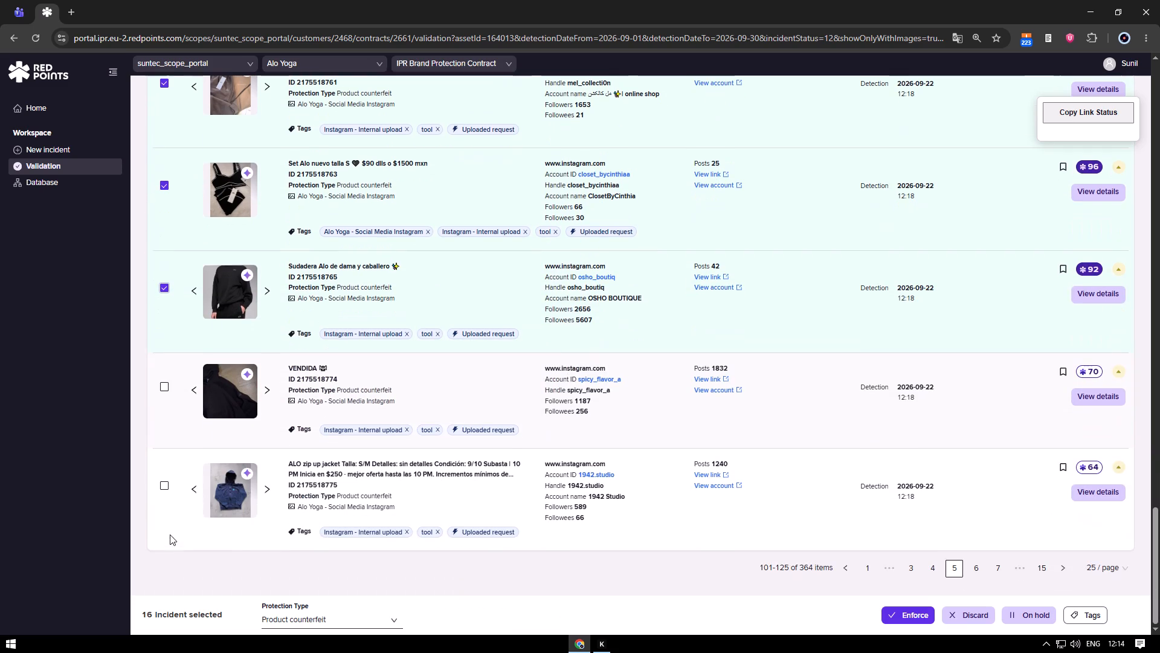
Add the 1942.studio zip-up jacket incident to the selection and check its Instagram account and enlarged image.
left_click(163, 486)
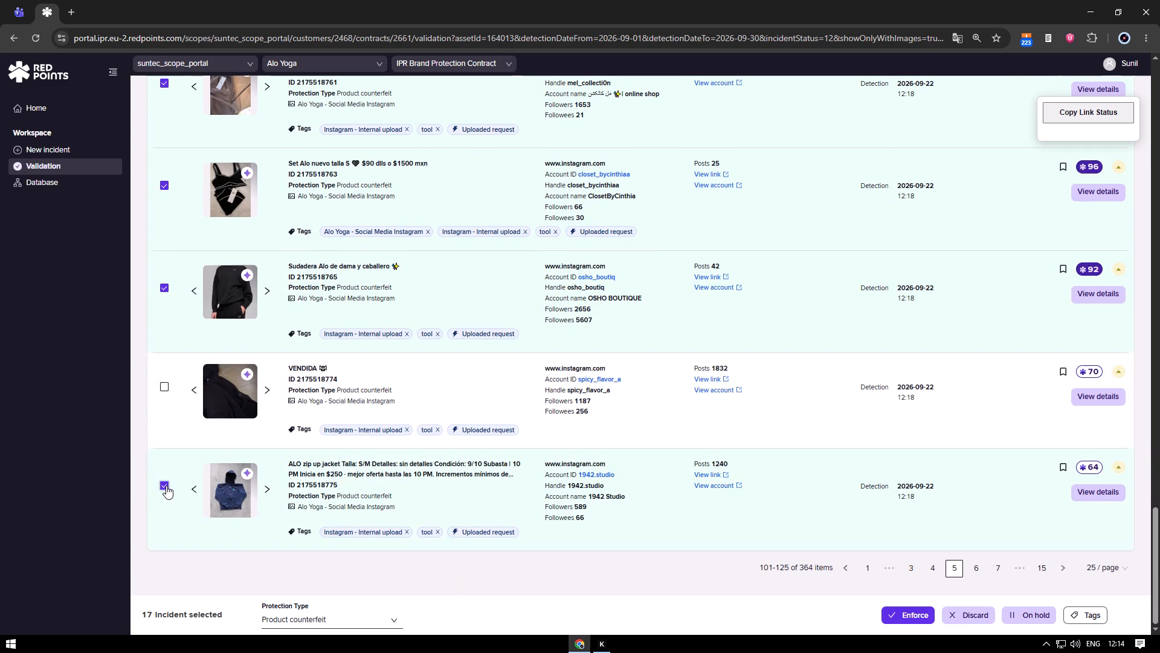
left_click(697, 481)
left_click(700, 485)
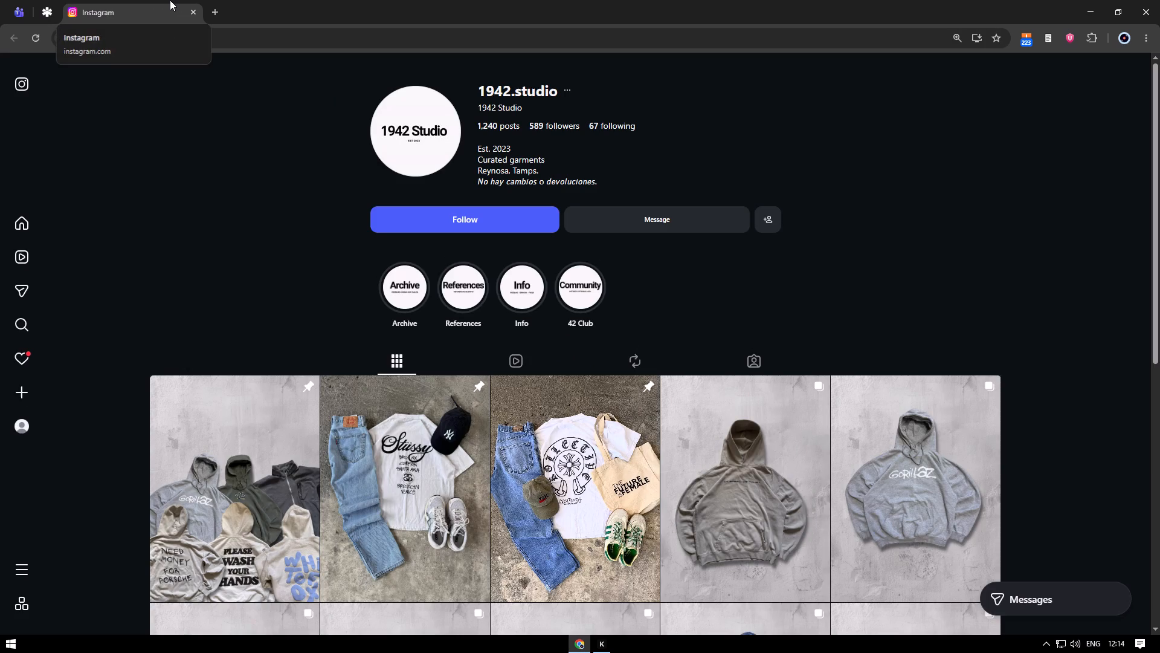
middle_click(170, 0)
left_click(253, 493)
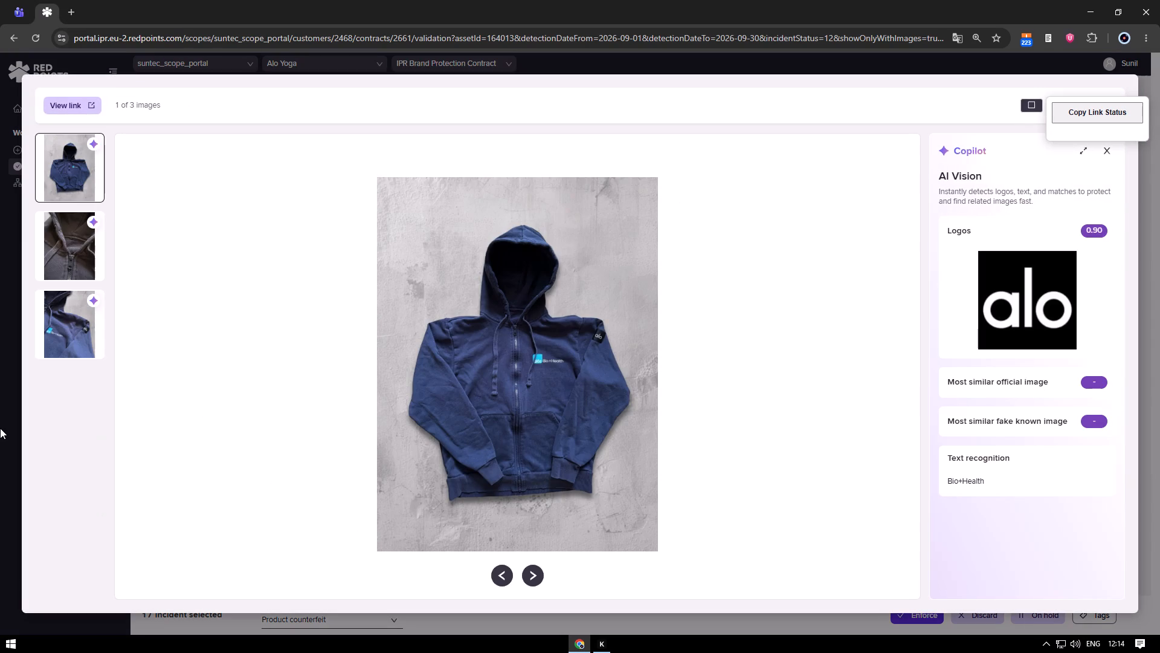
left_click(0, 428)
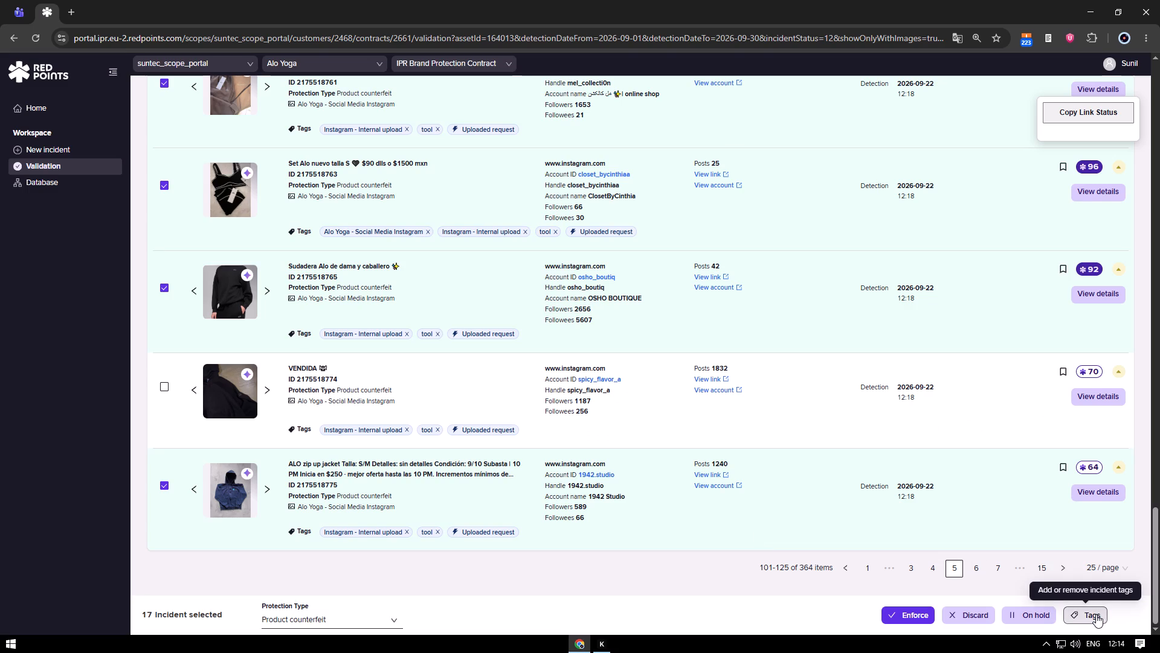
On the 17 selected incidents, clear all five listed tags and apply the "Commercial activity" tag.
left_click(1096, 614)
double_click(458, 238)
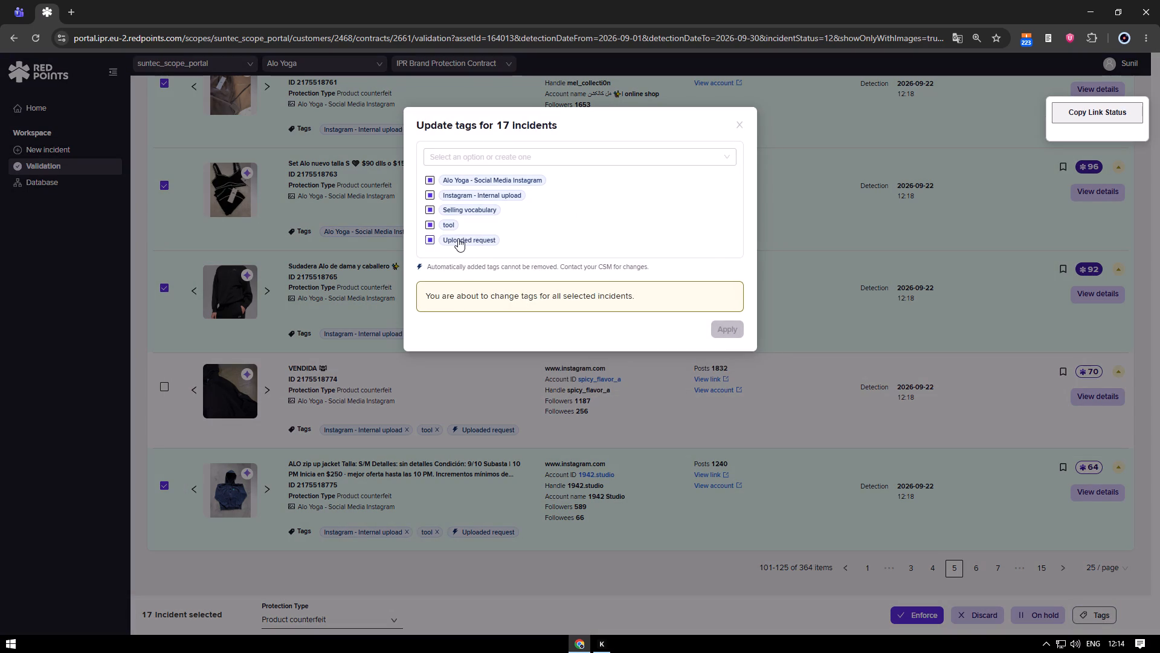
double_click(448, 223)
double_click(460, 210)
double_click(462, 200)
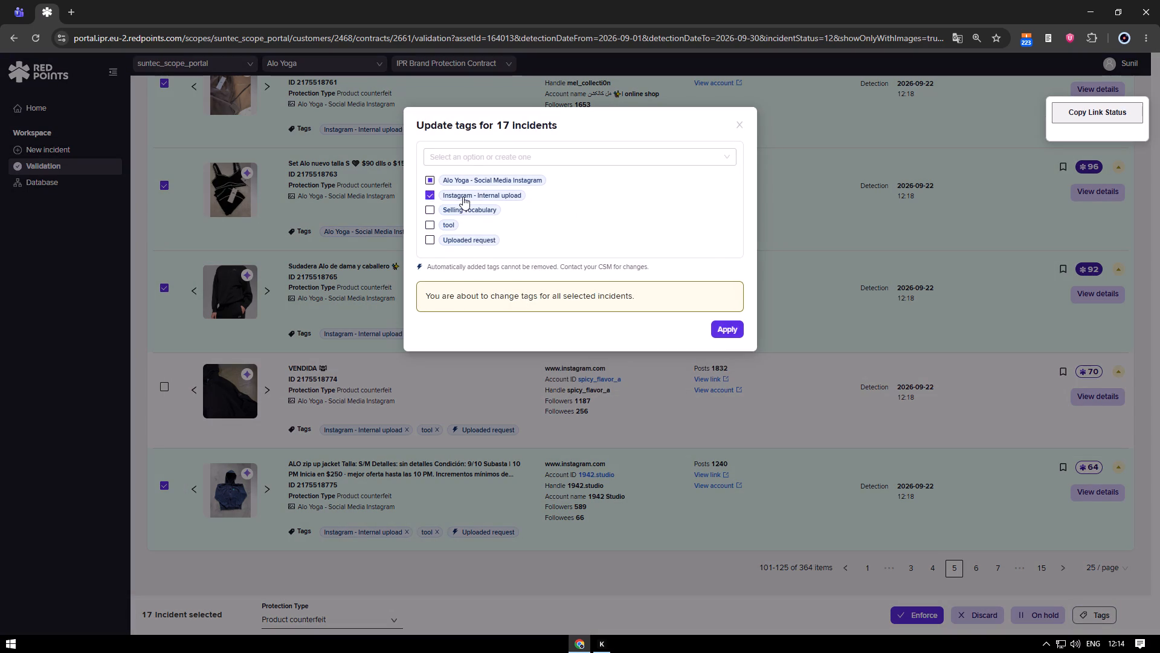
double_click(473, 178)
left_click(481, 158)
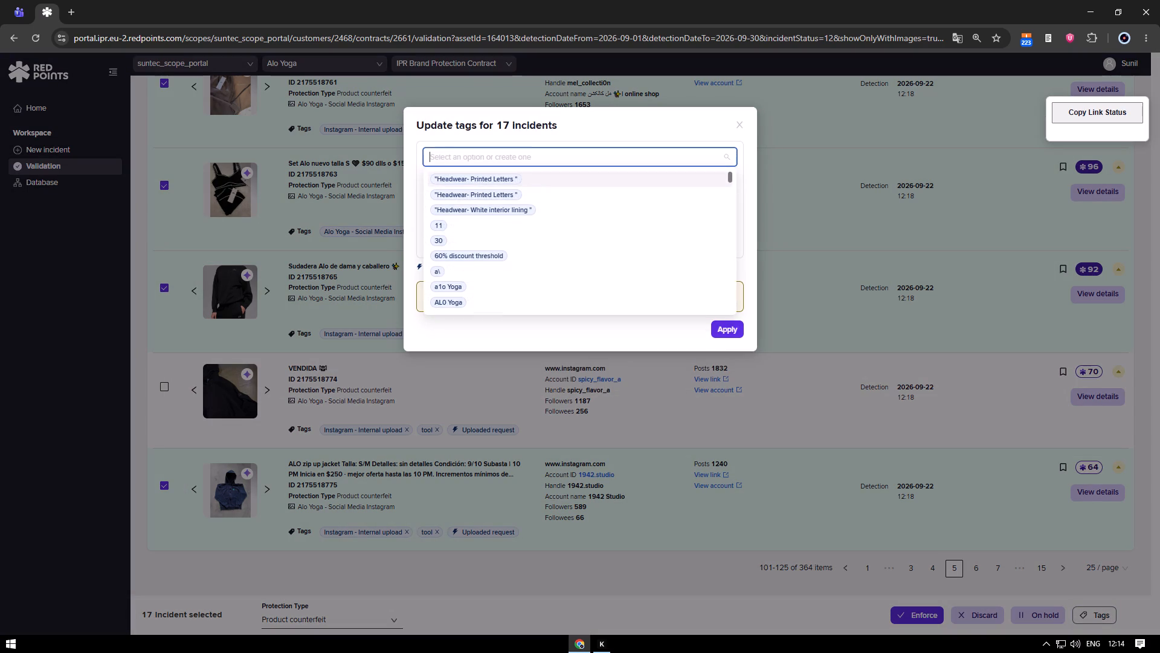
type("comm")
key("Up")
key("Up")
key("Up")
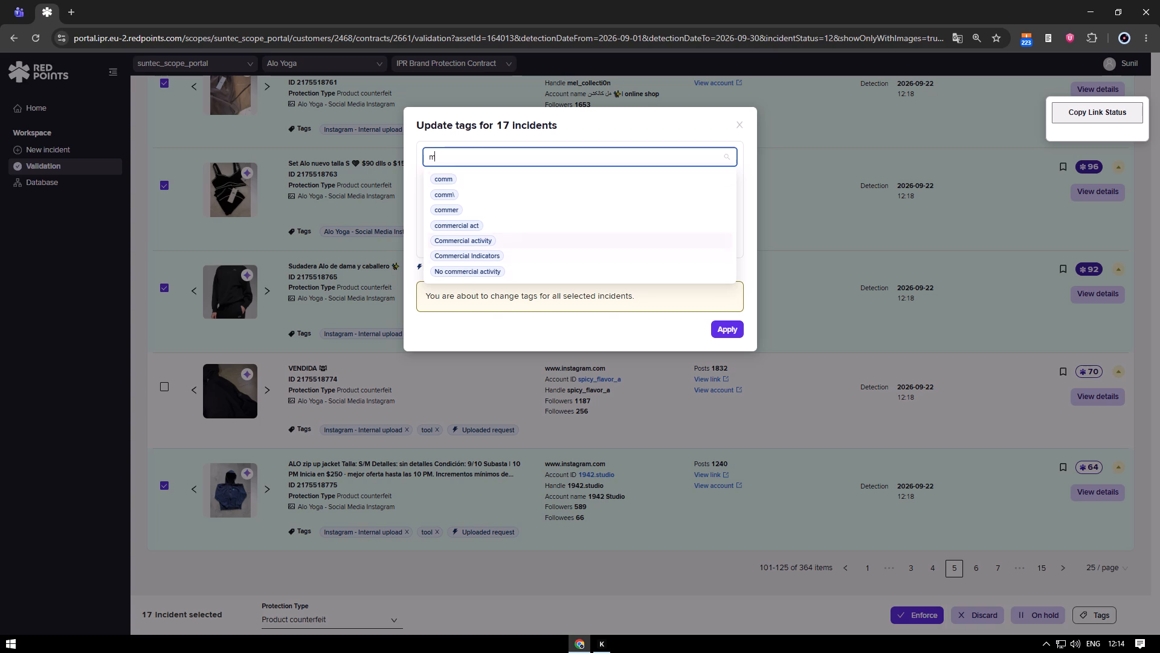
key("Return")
left_click(732, 343)
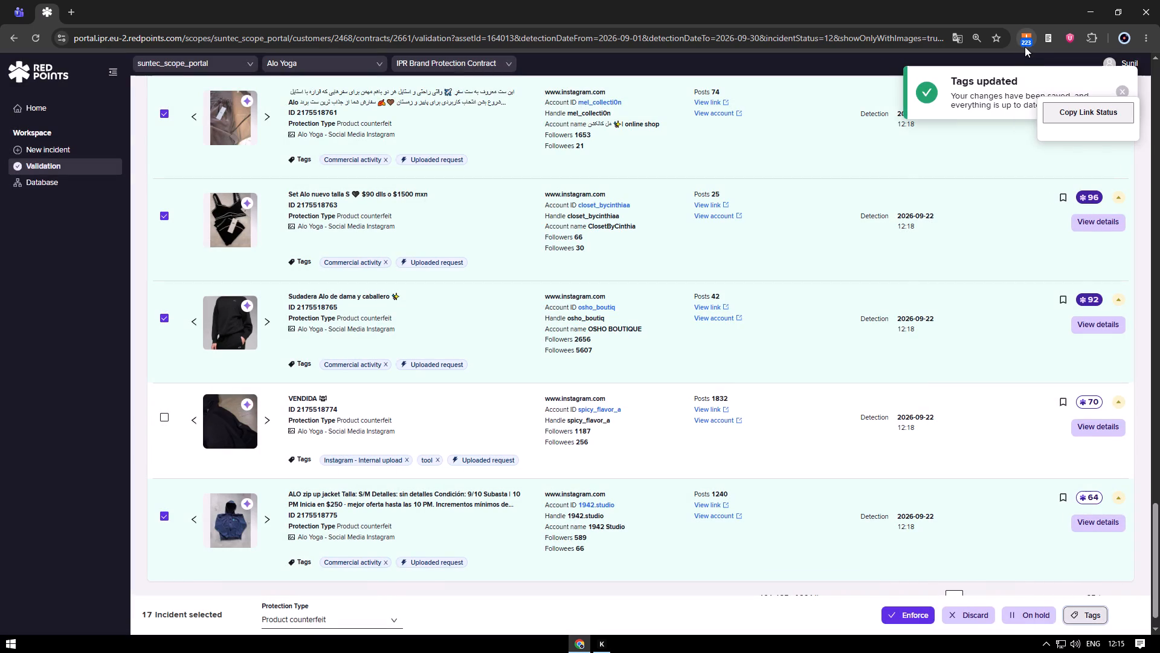
Raise the processed-incident counter in the browser extension for the 17 retagged incidents.
left_click(1025, 44)
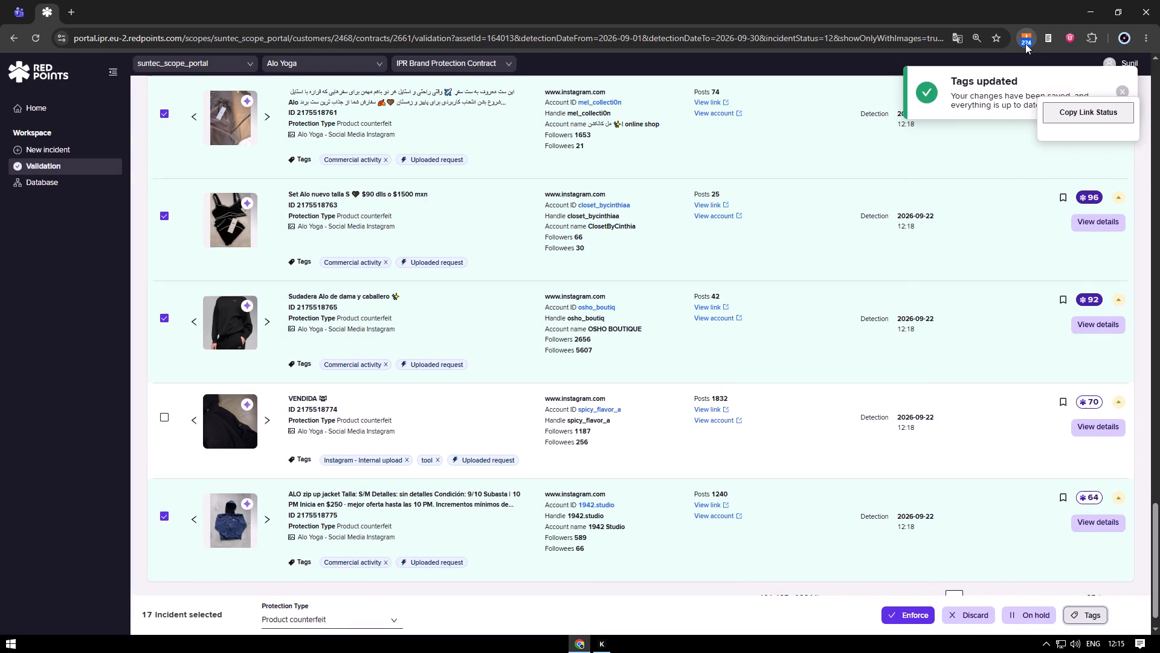
left_click(1025, 44)
left_click(1025, 44)
left_click(1025, 44)
left_click(1025, 44)
left_click(1025, 44)
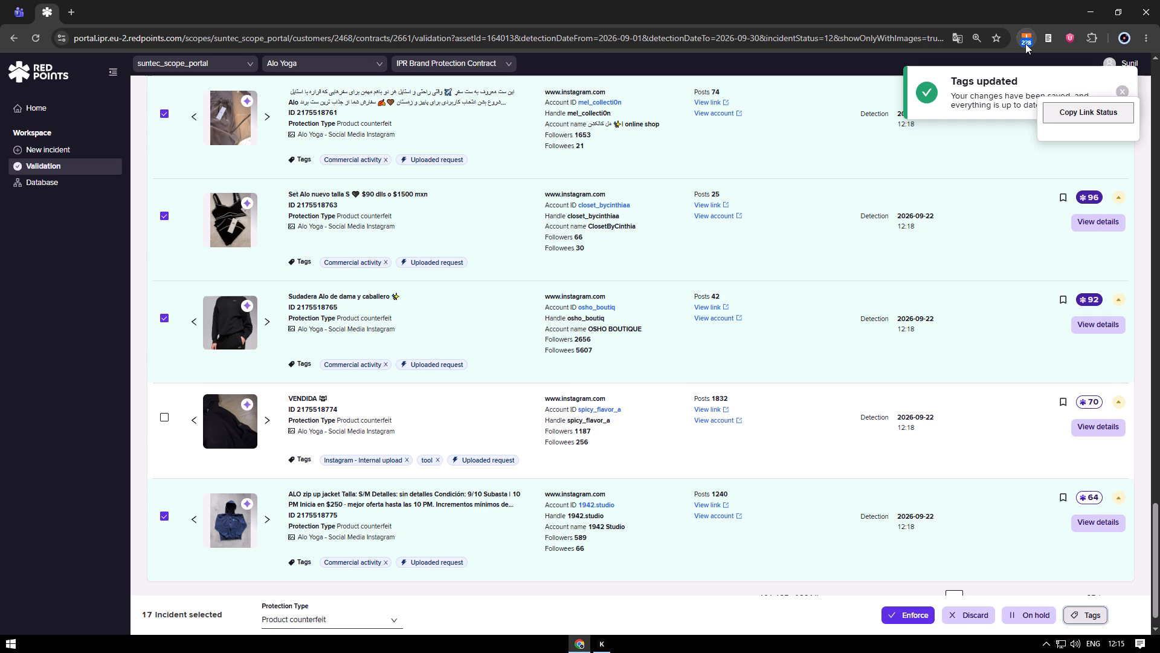
Raise the processed-incident counter to 240.
left_click(1025, 44)
left_click(1025, 44)
left_click(1025, 44)
left_click(1025, 44)
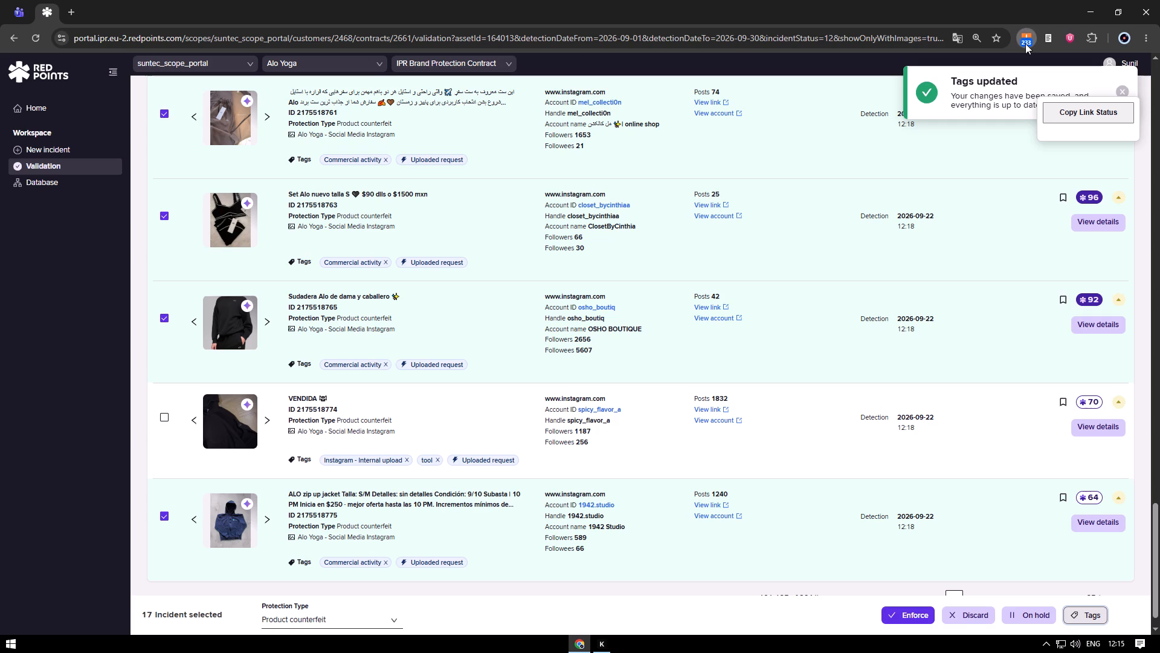
left_click(1025, 44)
left_click(1025, 44)
left_click(1025, 44)
left_click(1025, 44)
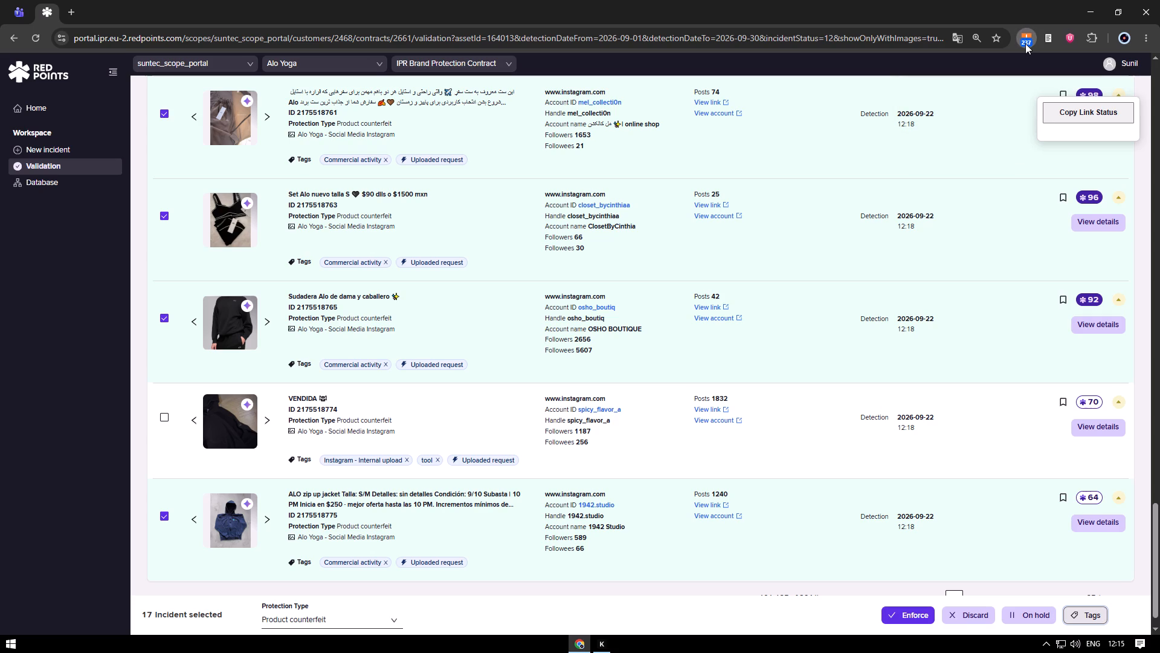
left_click(1025, 44)
left_click(1025, 44)
left_click(1025, 44)
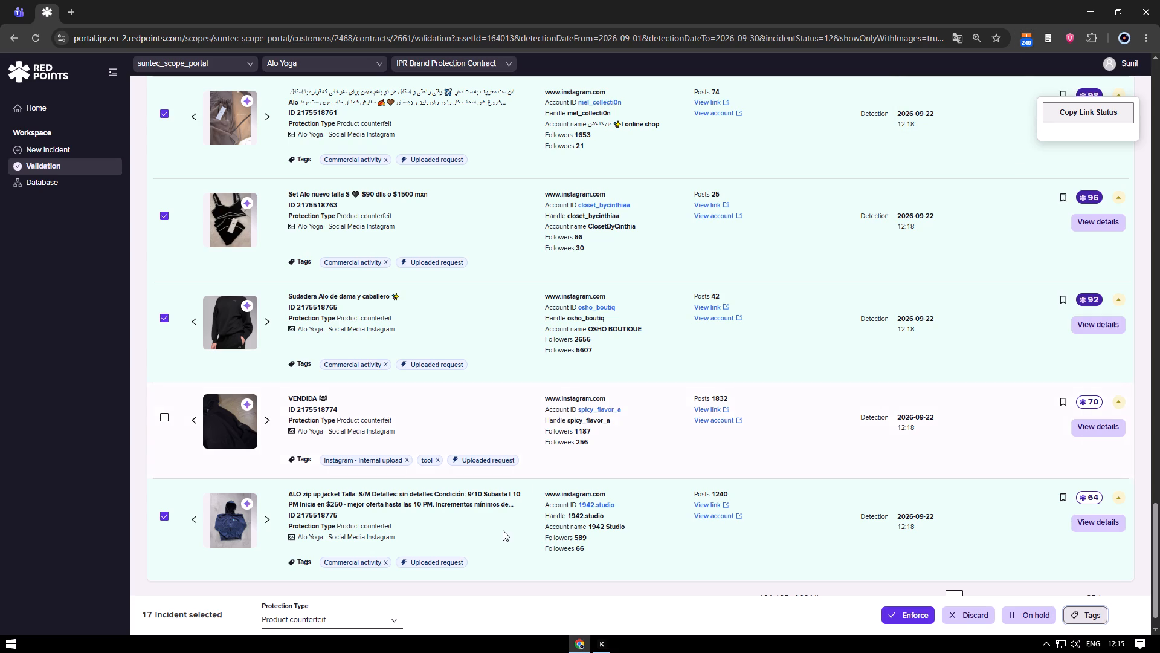
Clear the selection of all 17 tagged incidents on the page.
middle_click(503, 530)
left_click(529, 317)
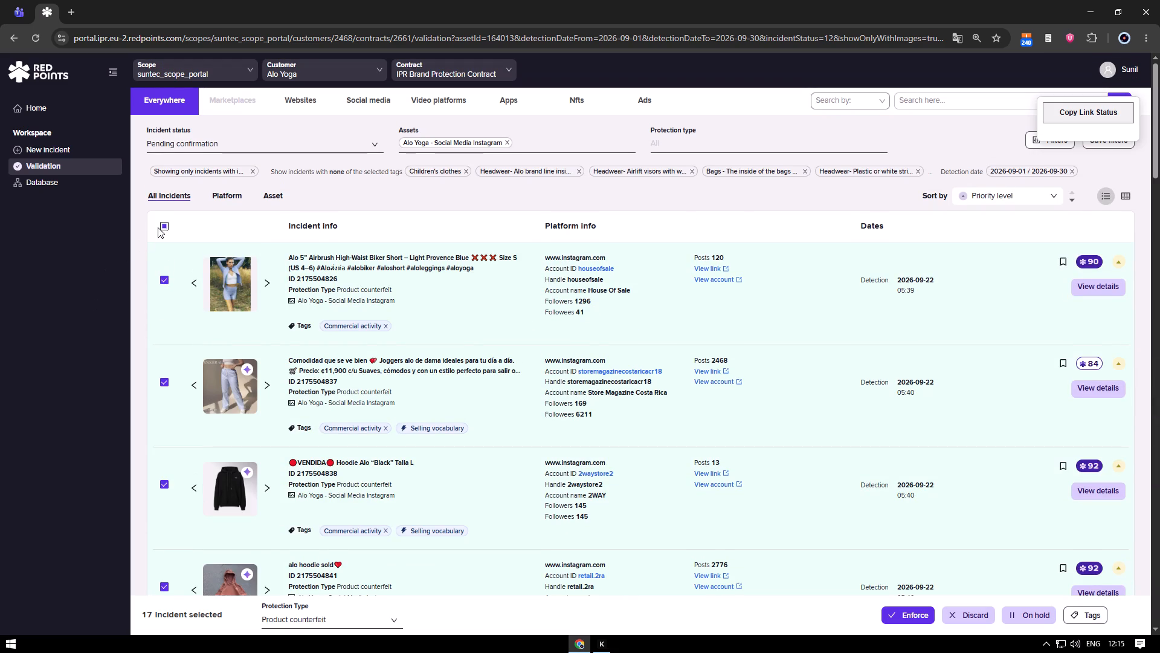
double_click(164, 225)
scroll(413, 315, "down", 9)
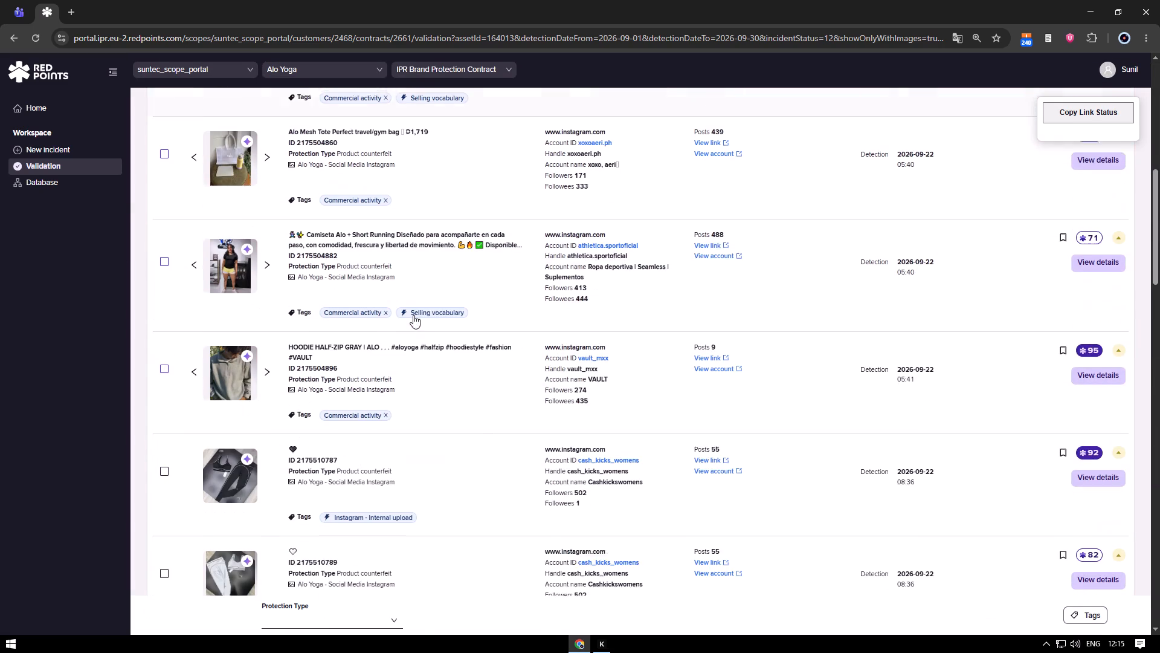
scroll(367, 357, "down", 3)
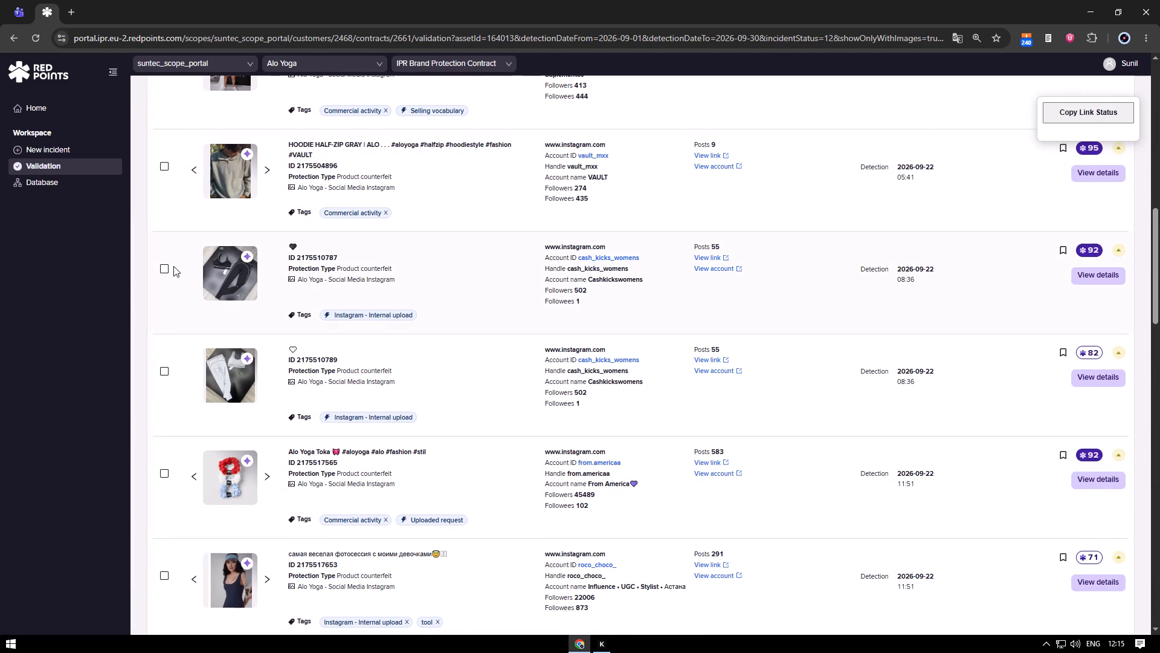
left_click(165, 265)
left_click(163, 372)
scroll(163, 372, "down", 3)
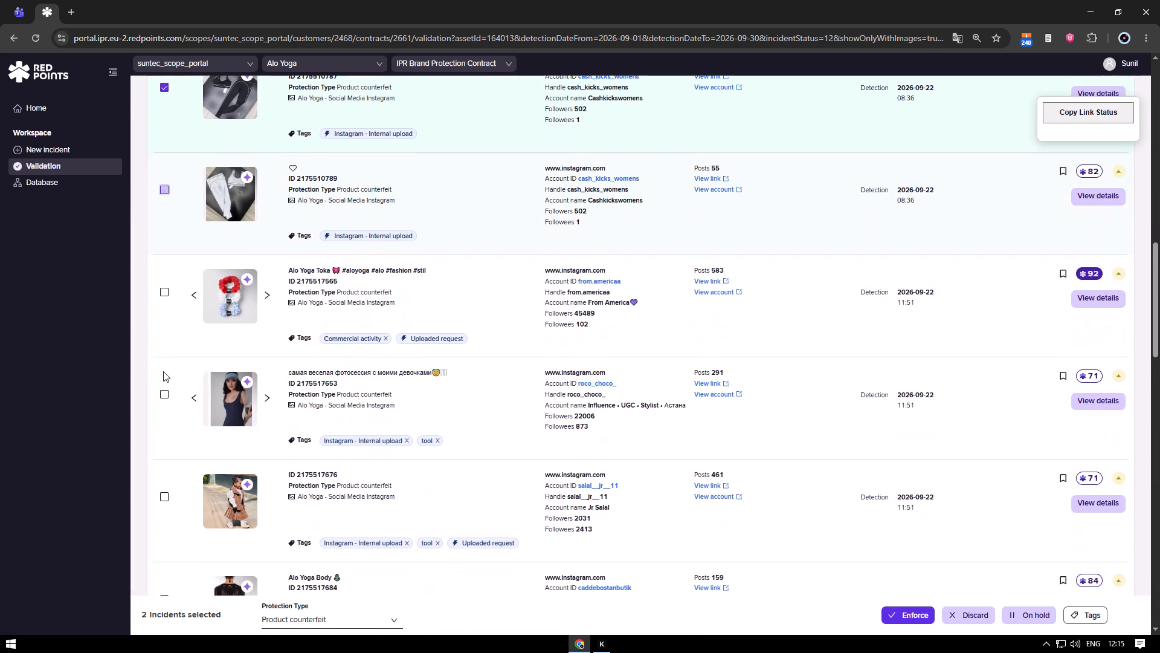
left_click(161, 395)
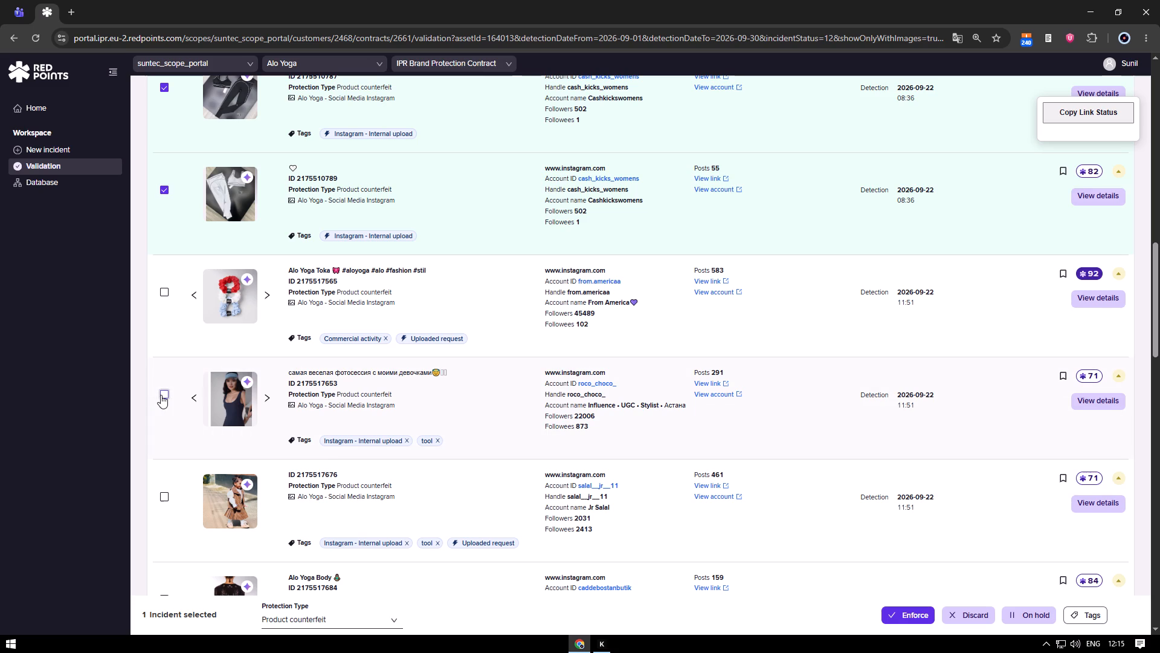
scroll(164, 394, "down", 4)
left_click(166, 252)
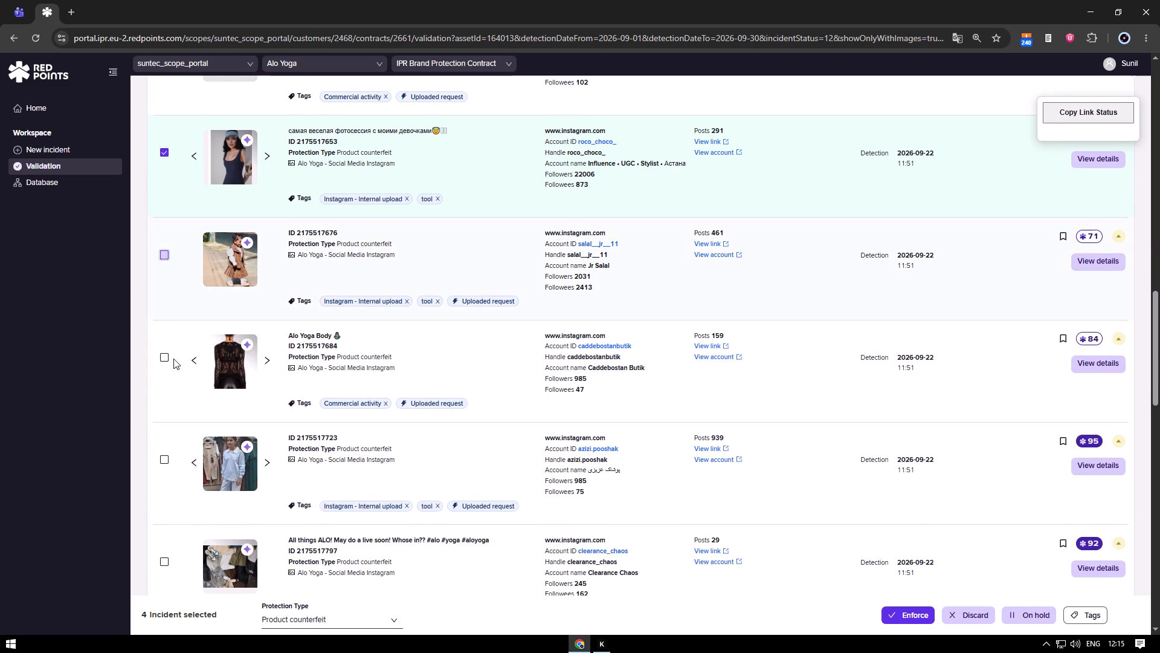
scroll(170, 372, "down", 3)
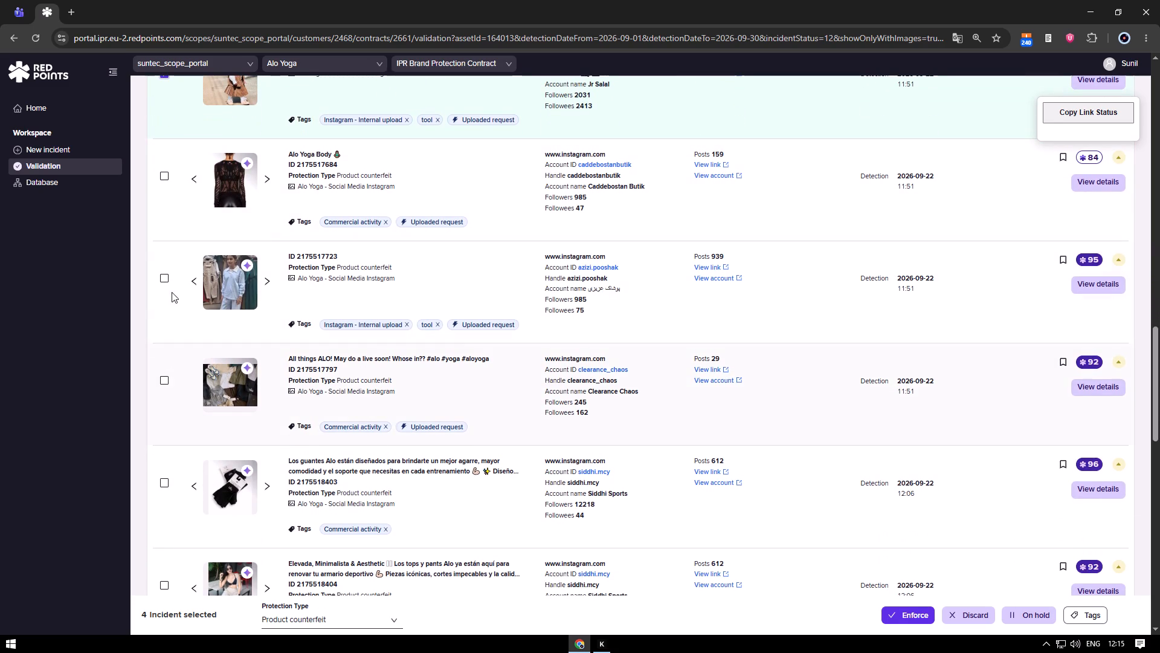
left_click(166, 279)
scroll(173, 309, "down", 3)
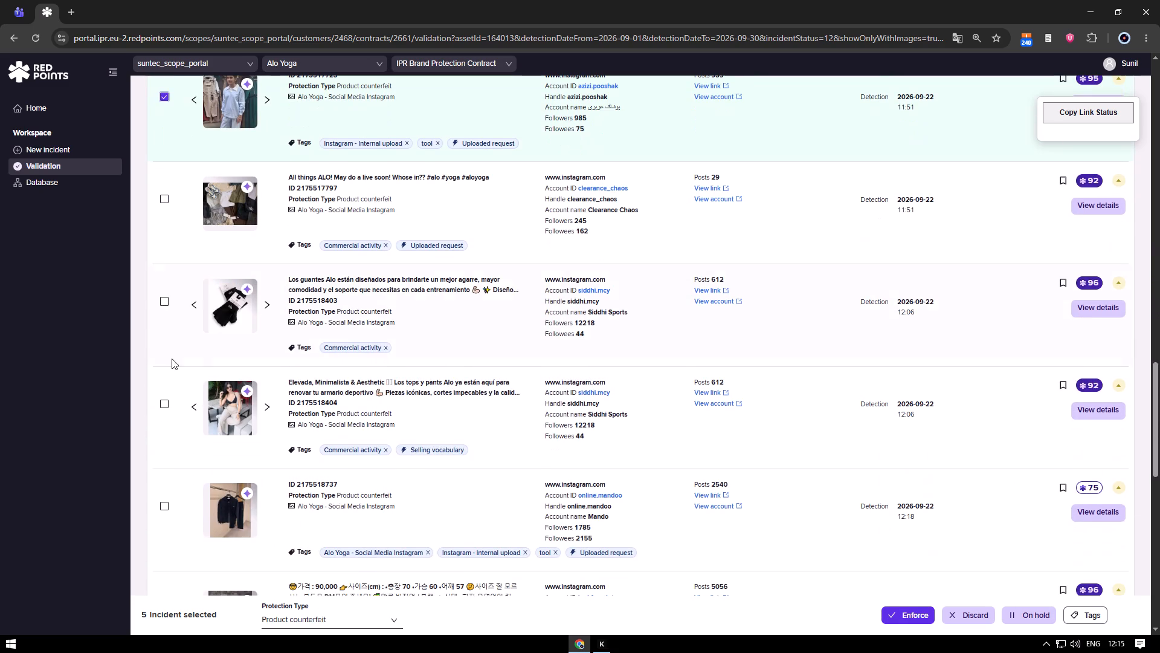
scroll(171, 383, "down", 2)
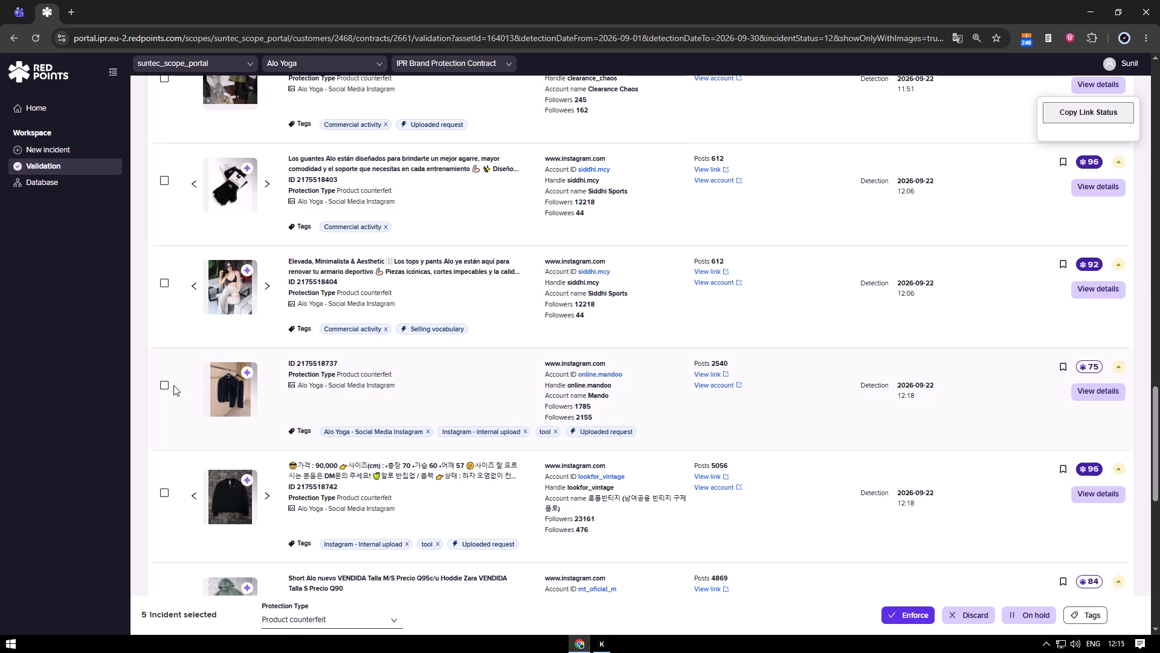
left_click(167, 380)
scroll(170, 464, "down", 2)
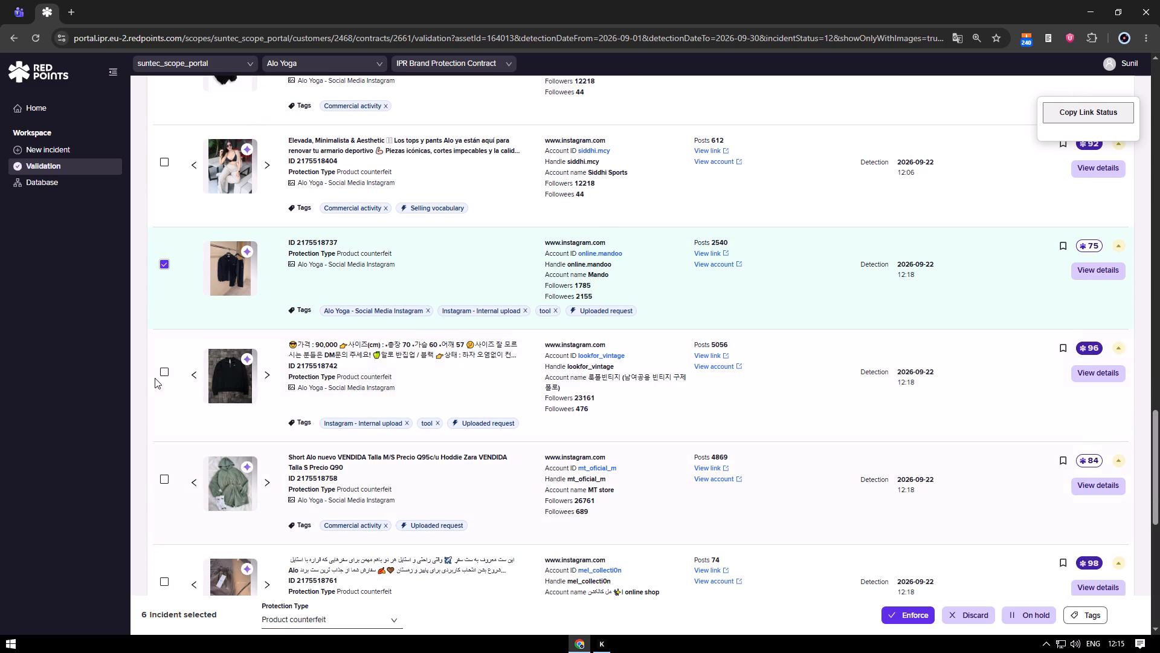
left_click(166, 373)
scroll(171, 458, "down", 3)
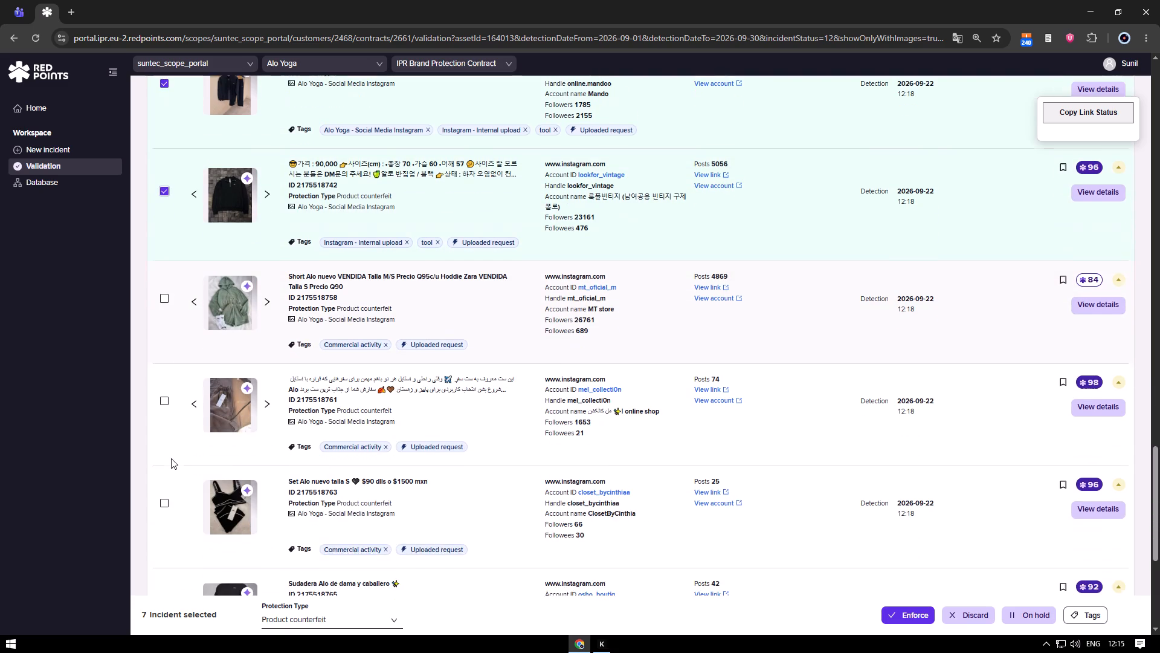
scroll(170, 465, "down", 3)
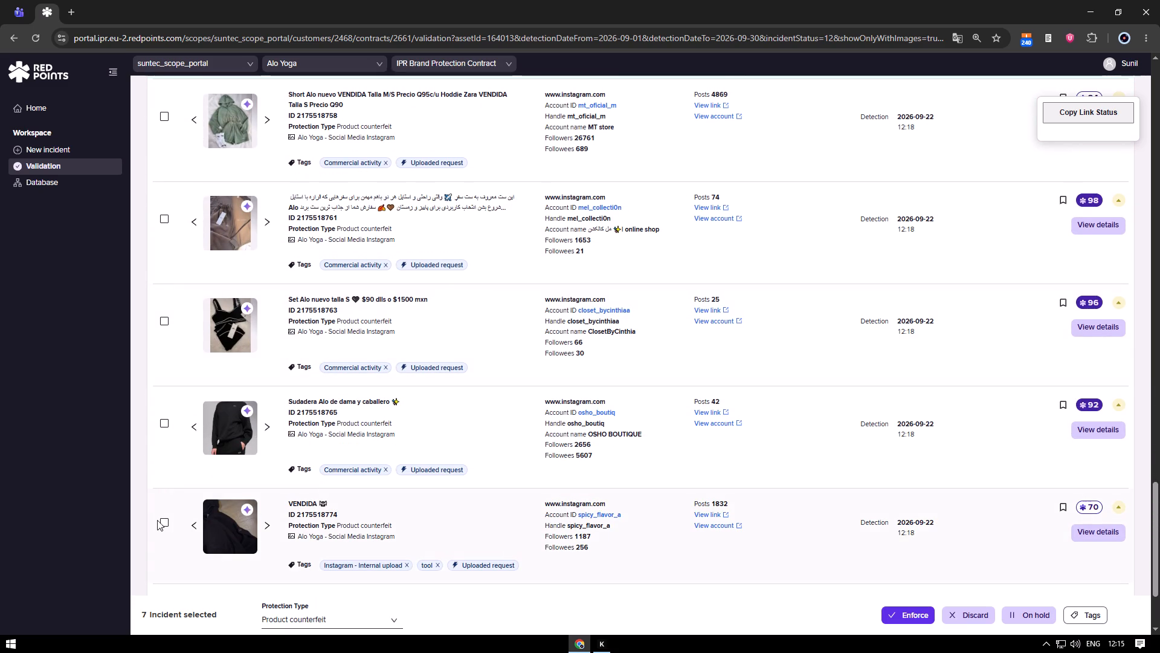
left_click(161, 521)
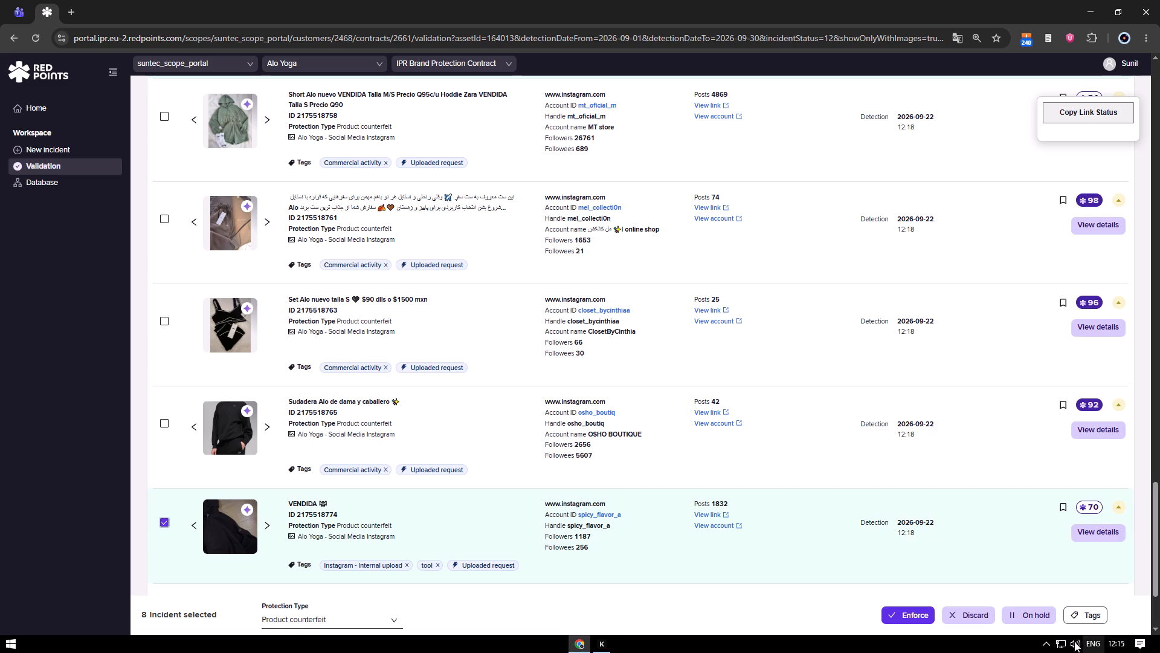
On the eight selected incidents, clear all four listed tags, search for "unrel" and apply the "Unrelated content" tag.
left_click(1082, 616)
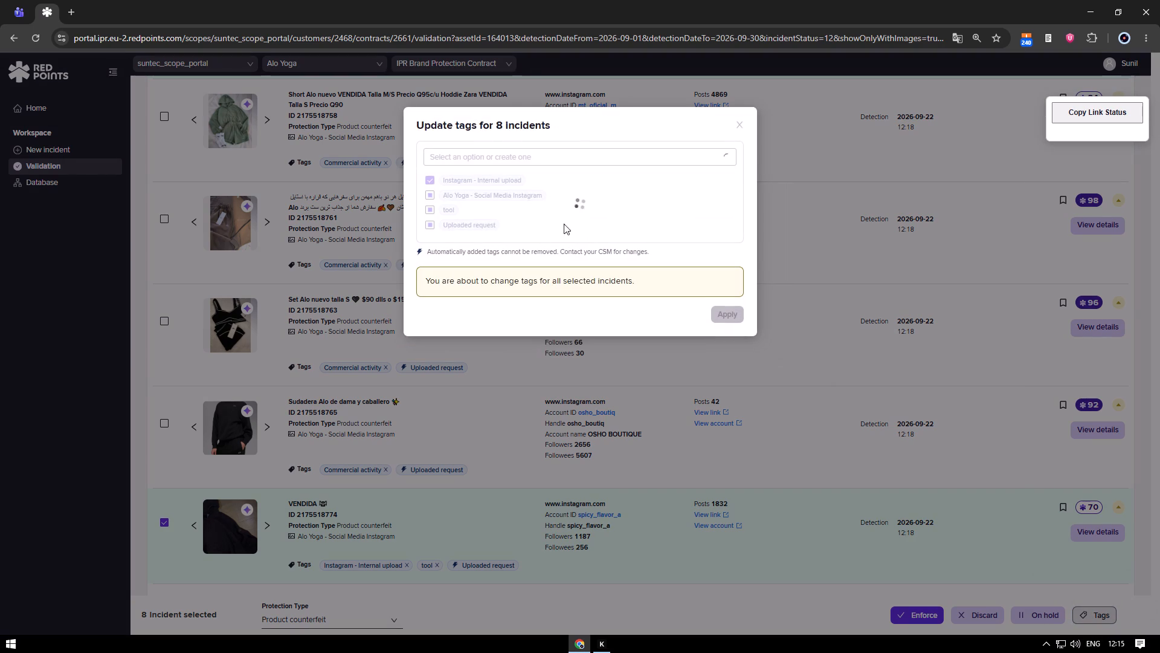
double_click(468, 227)
double_click(453, 213)
triple_click(454, 203)
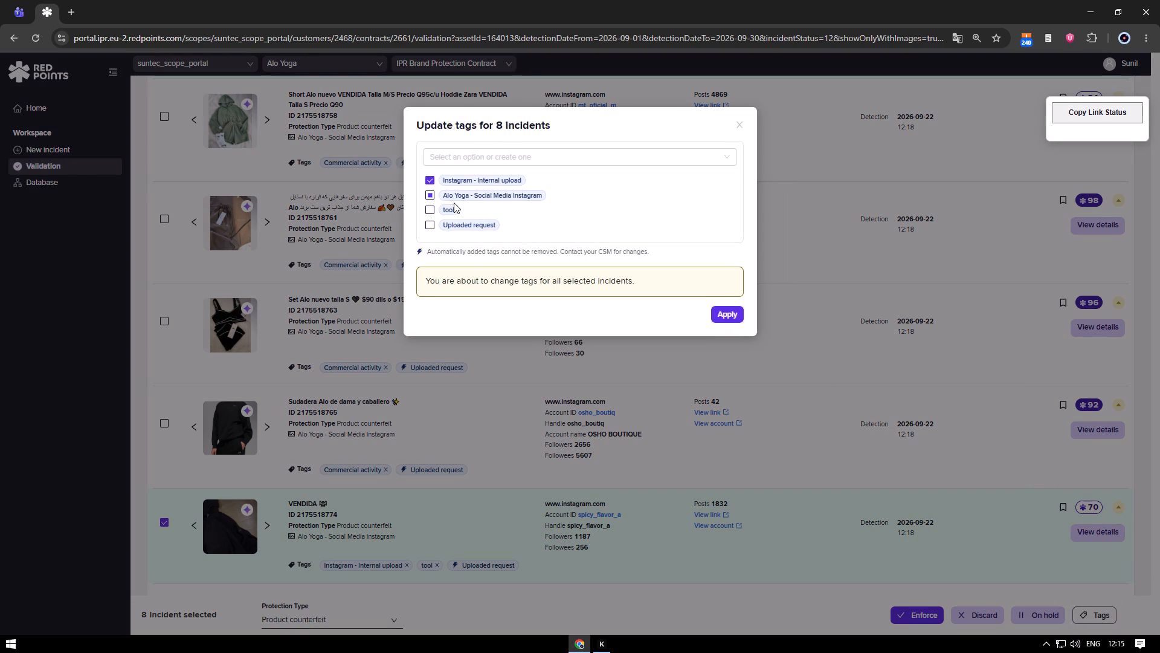
left_click(455, 200)
double_click(461, 183)
left_click(481, 155)
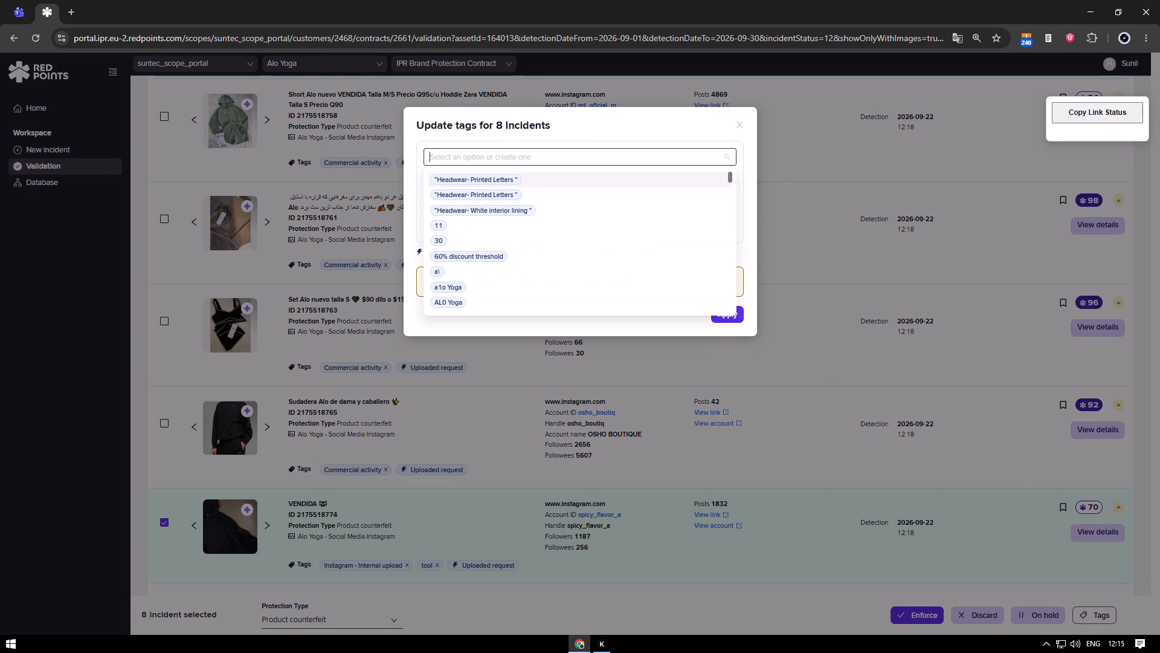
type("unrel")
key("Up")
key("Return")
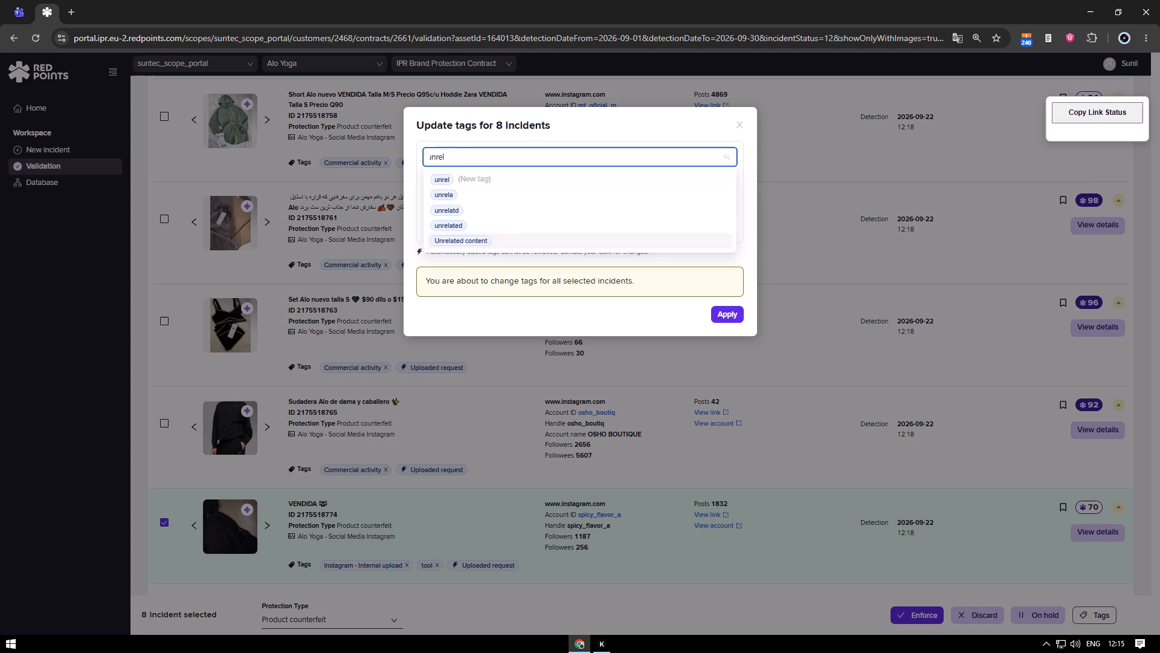
left_click(482, 183)
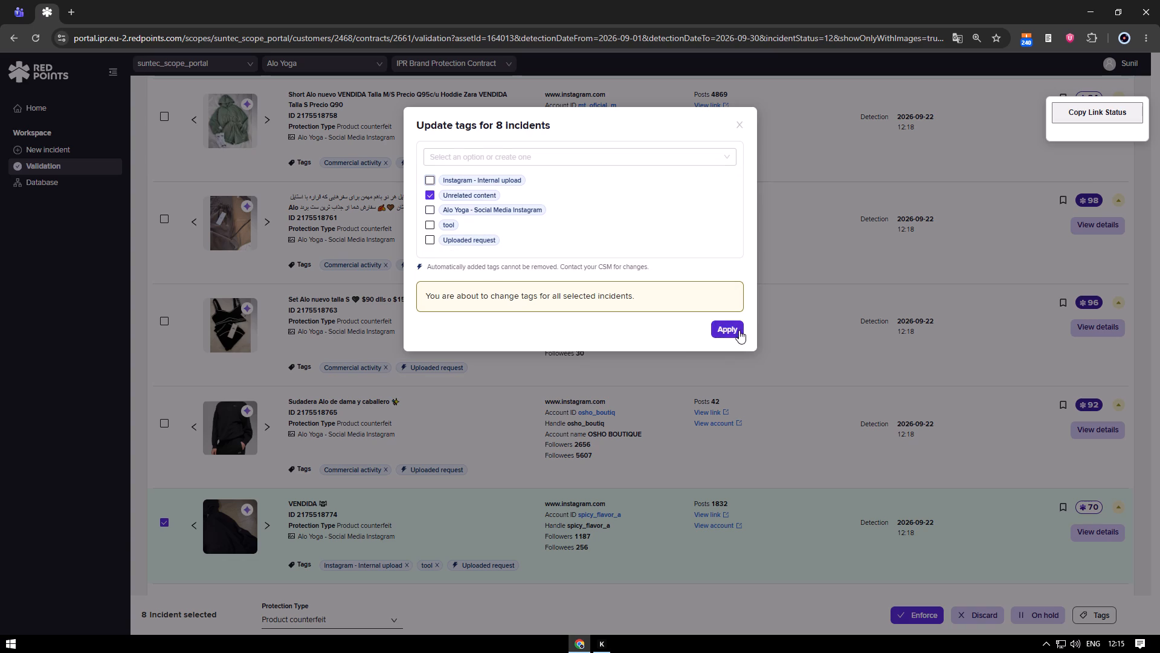
left_click(730, 328)
Raise the processed-incident counter to 248.
triple_click(1028, 39)
triple_click(1028, 39)
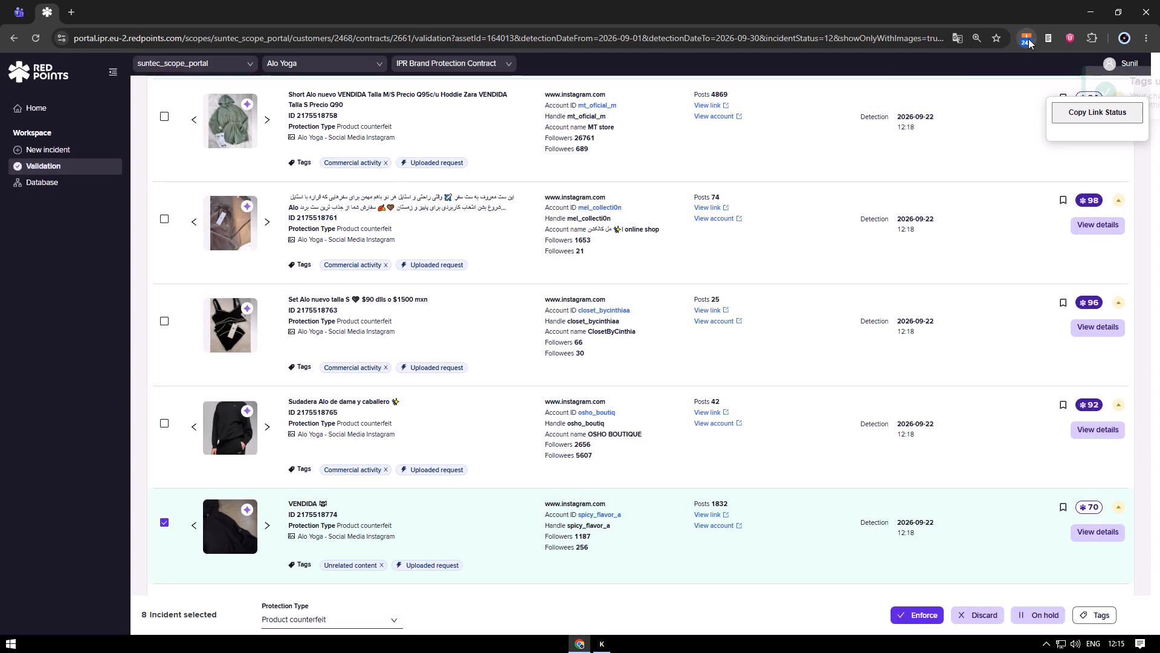
left_click(1028, 39)
double_click(1025, 39)
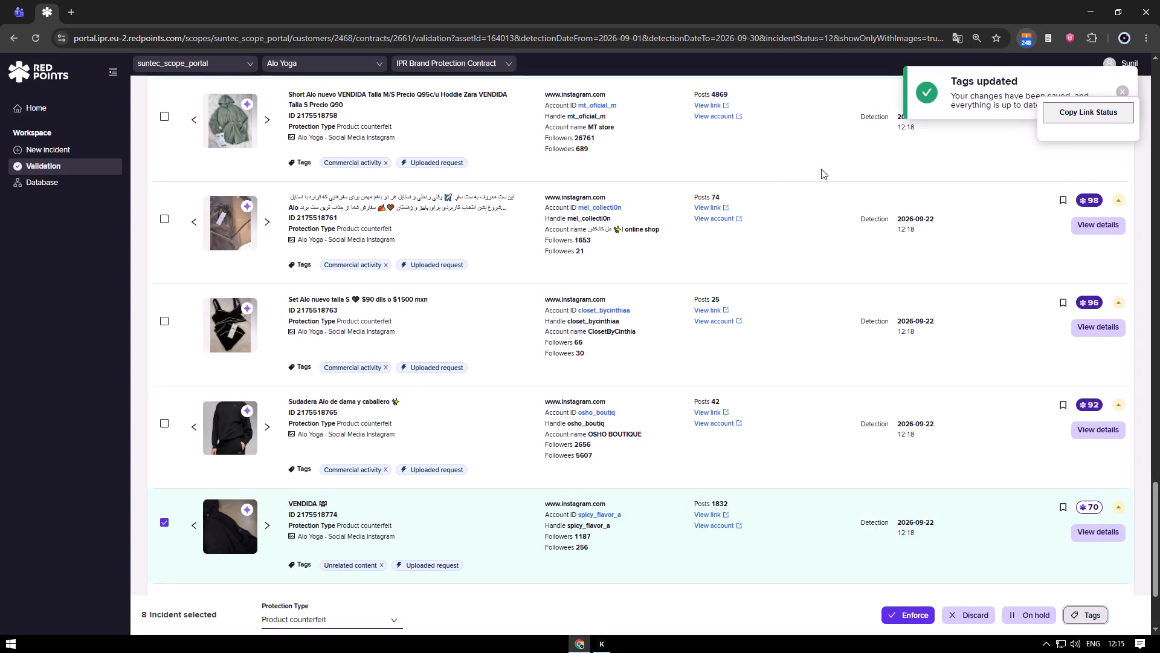
Clear the selection of the eight tagged incidents on the page.
middle_click(630, 442)
left_click(637, 311)
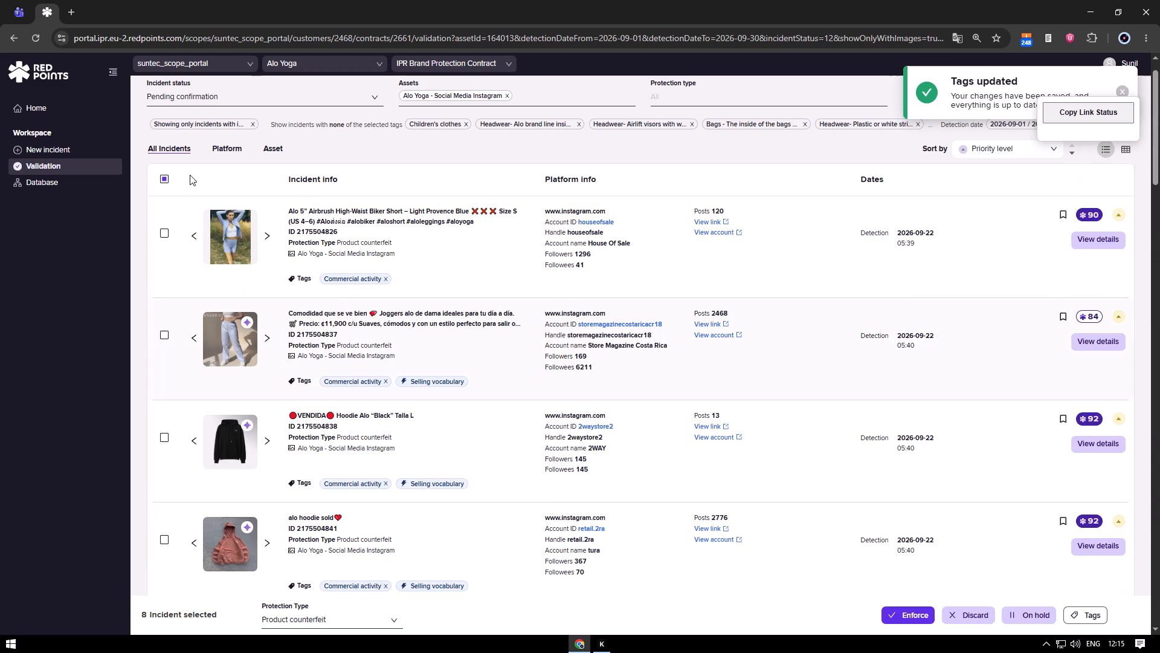
Clear the selection of the eight tagged incidents and go to the next page of the validation list.
double_click(163, 175)
middle_click(741, 159)
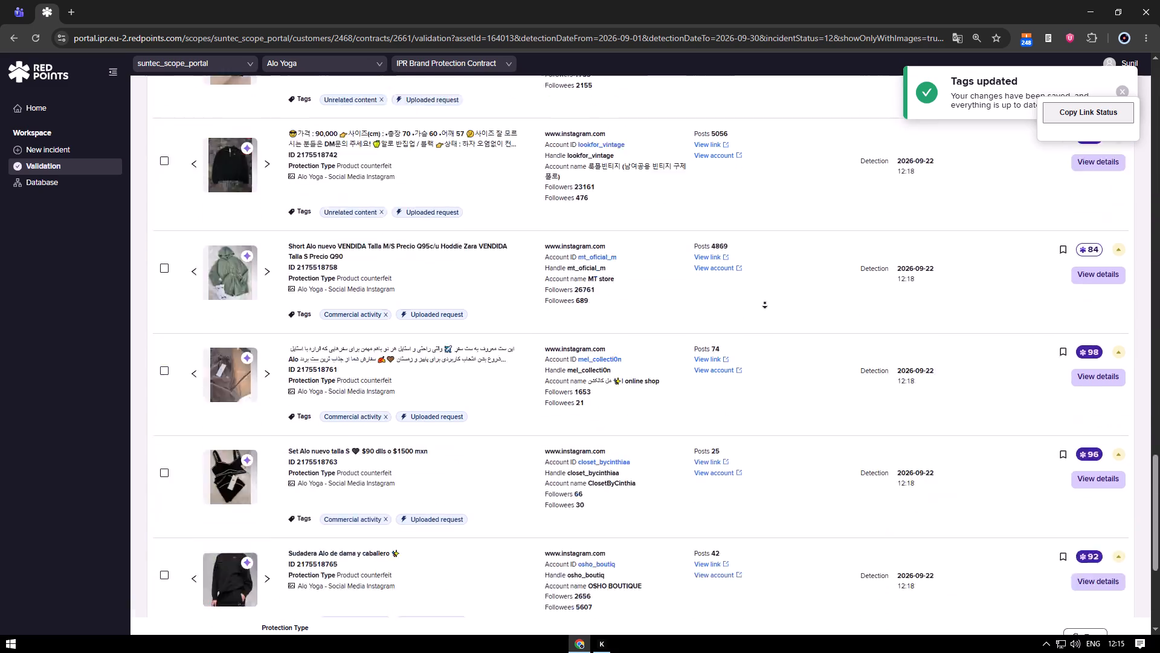
left_click(765, 303)
left_click(974, 589)
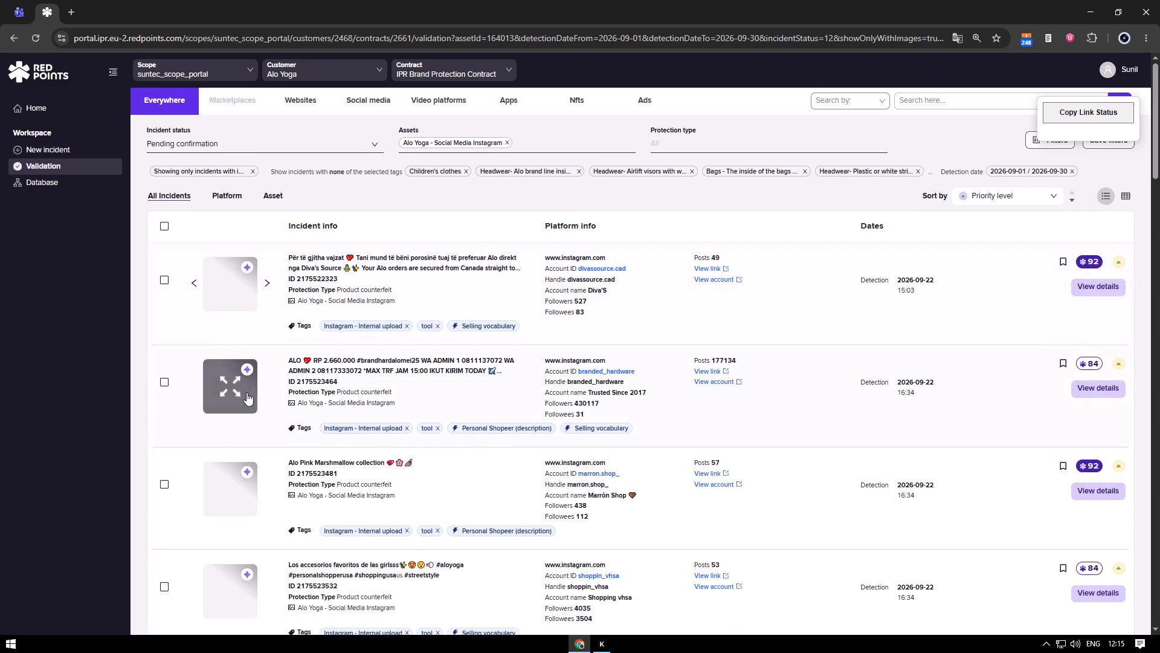
scroll(246, 392, "down", 2)
left_click(162, 244)
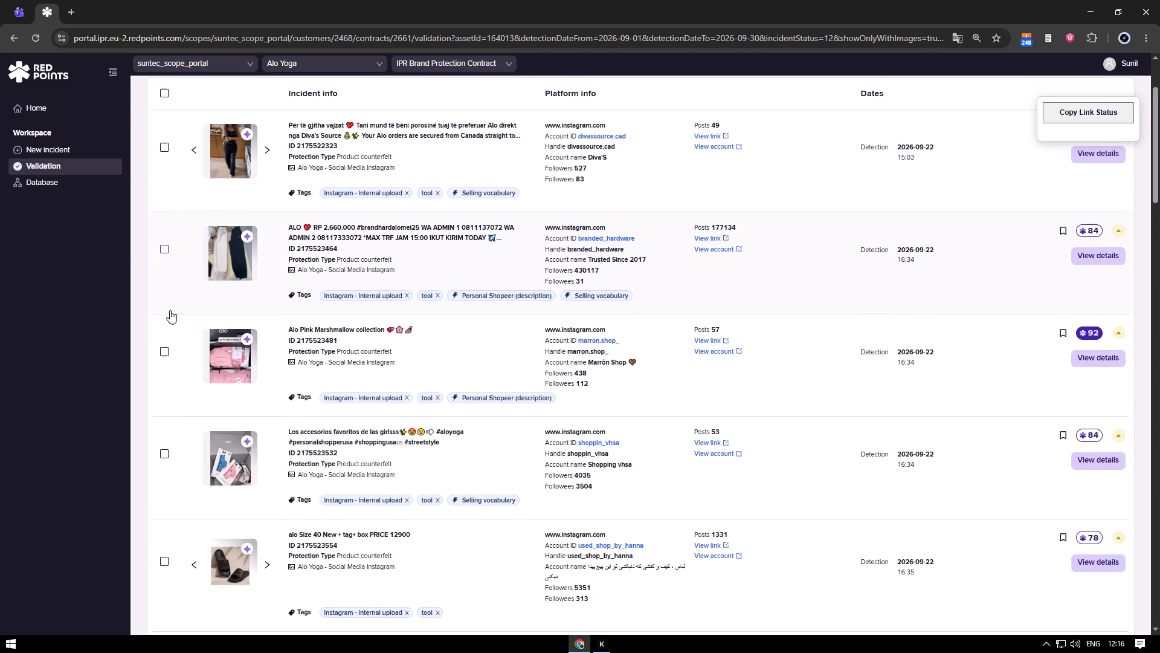
left_click(164, 351)
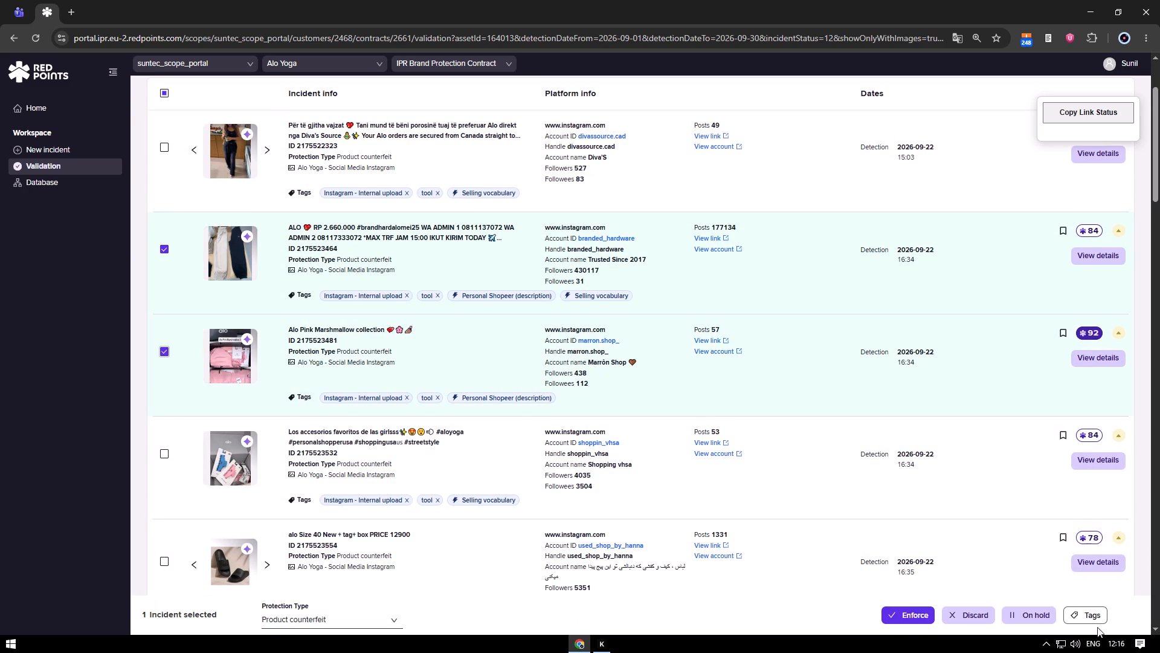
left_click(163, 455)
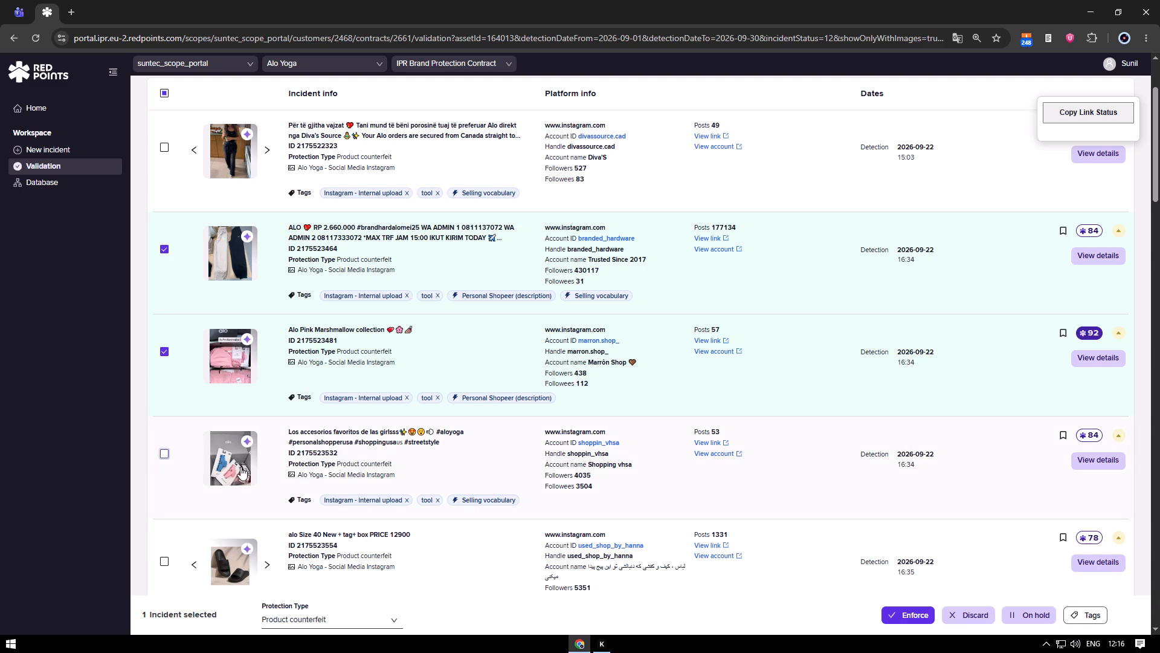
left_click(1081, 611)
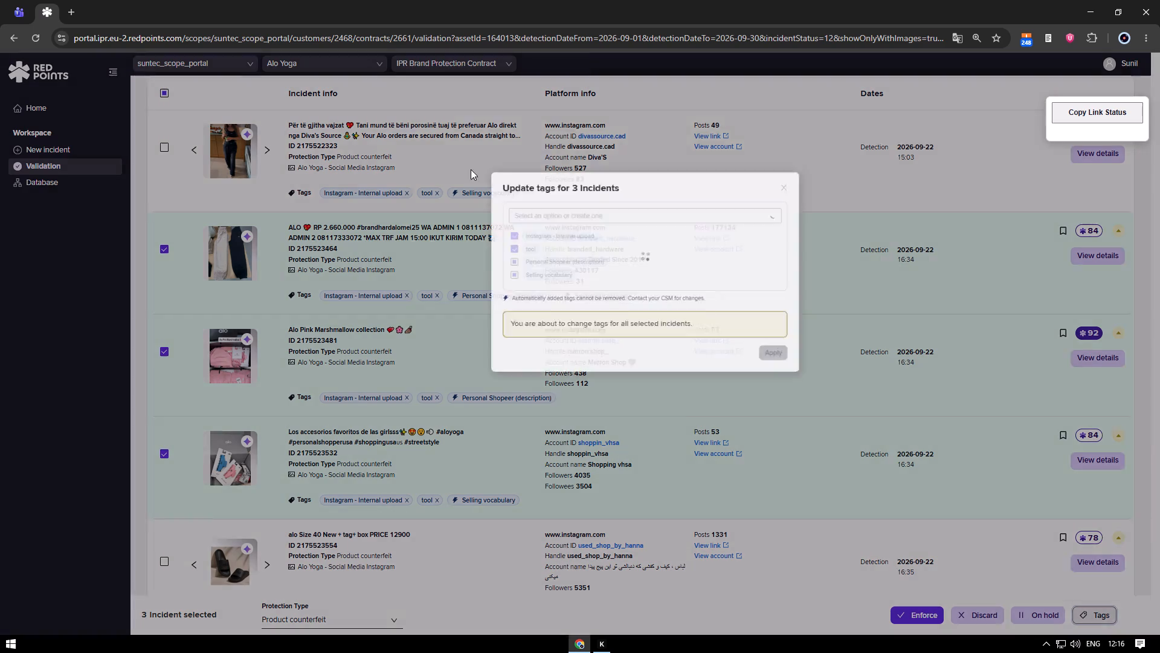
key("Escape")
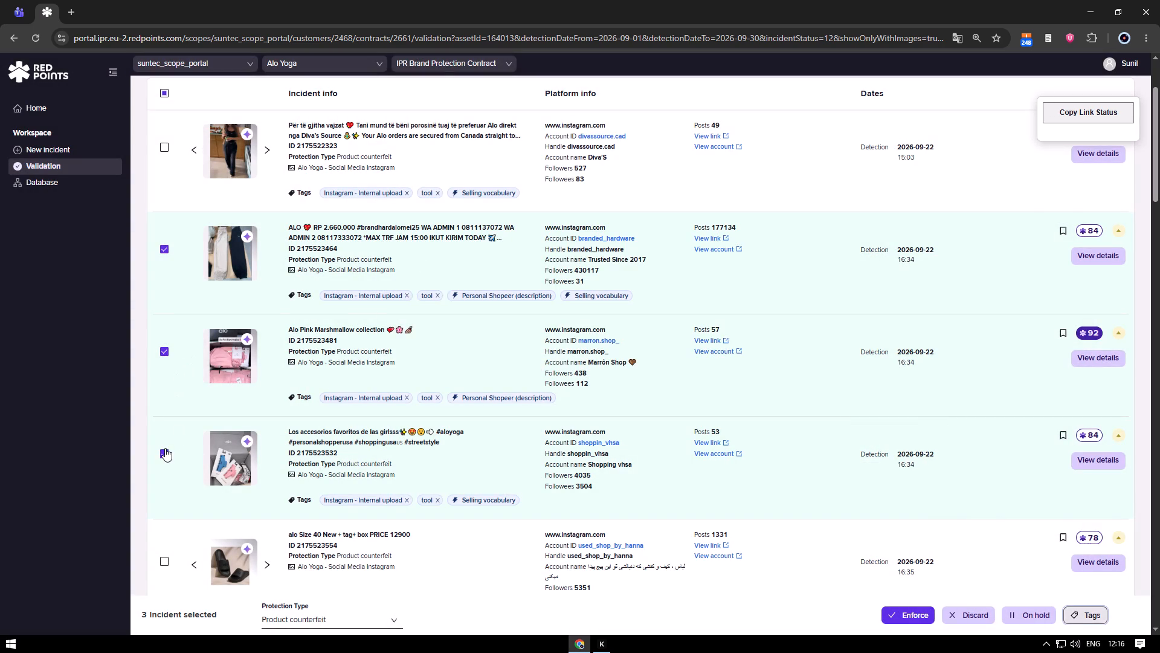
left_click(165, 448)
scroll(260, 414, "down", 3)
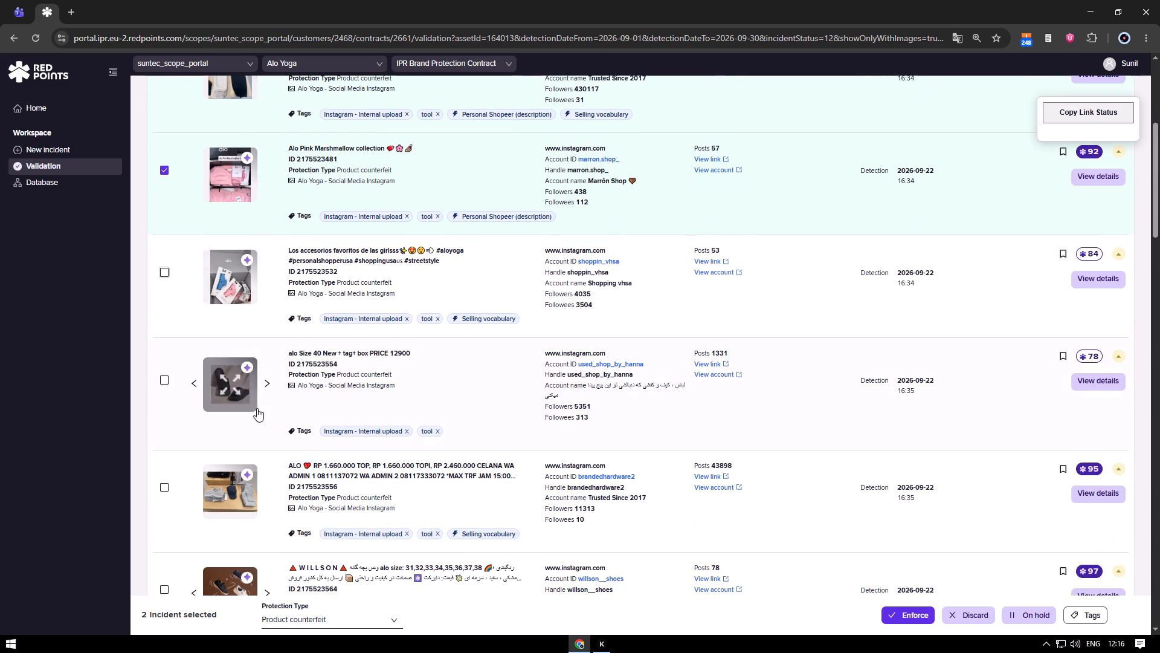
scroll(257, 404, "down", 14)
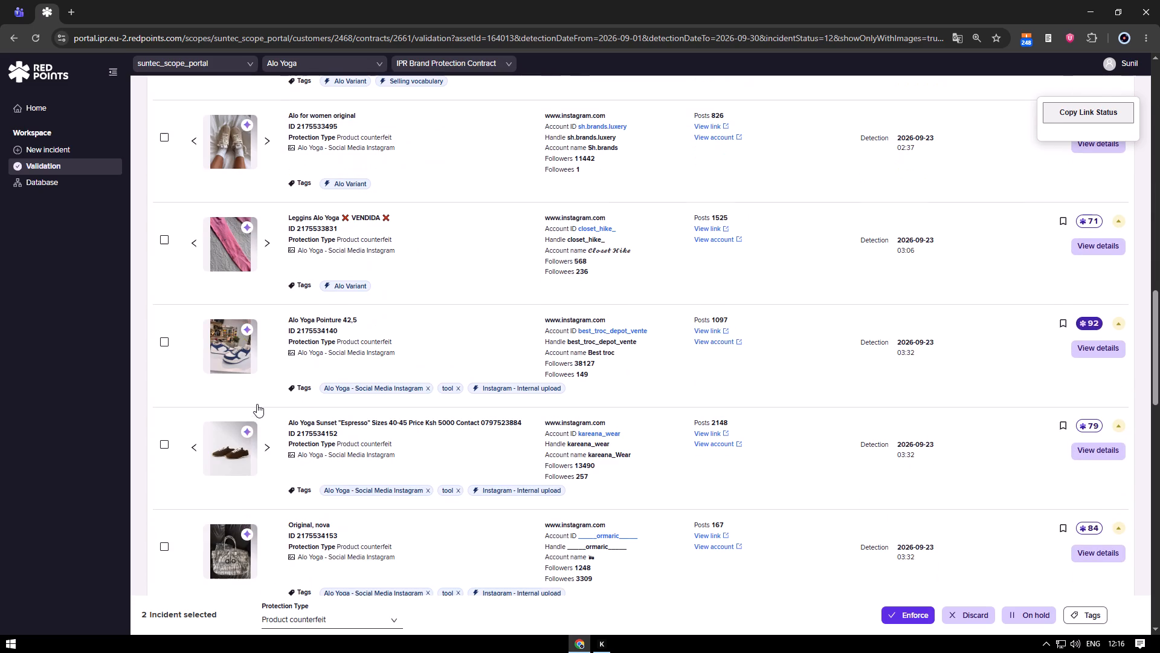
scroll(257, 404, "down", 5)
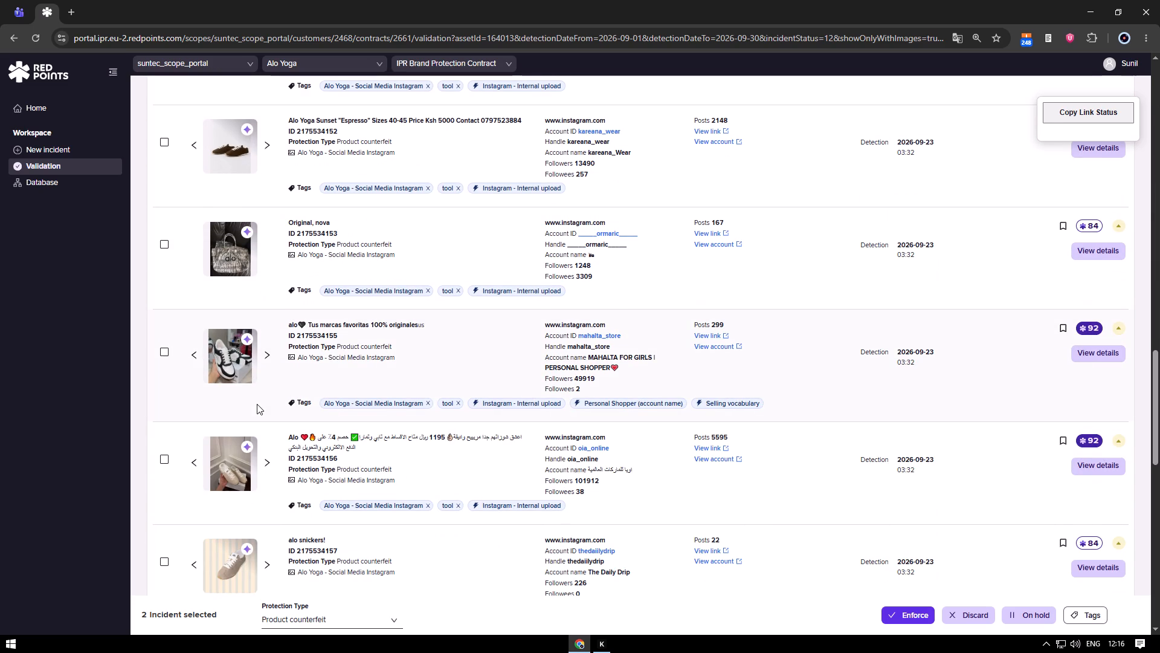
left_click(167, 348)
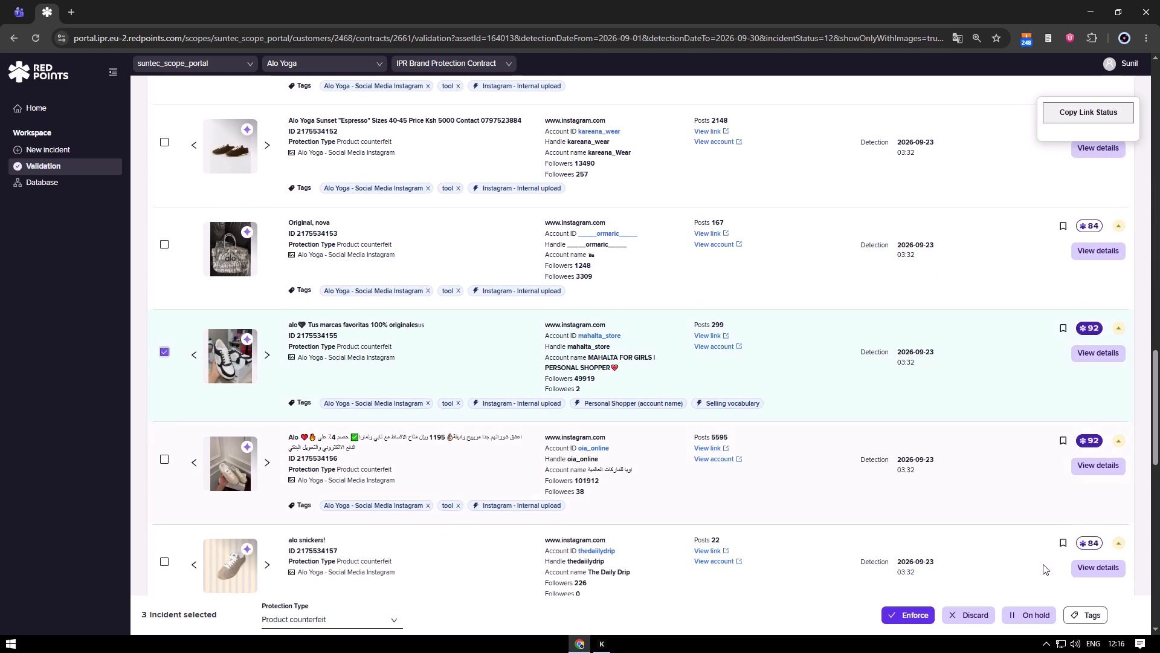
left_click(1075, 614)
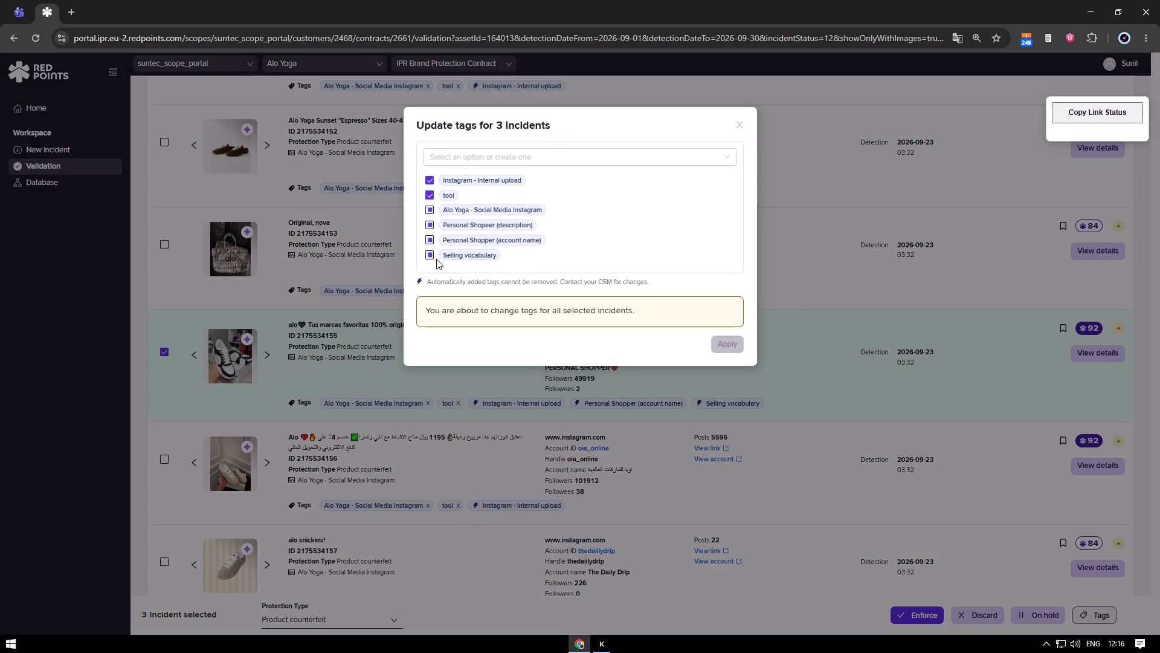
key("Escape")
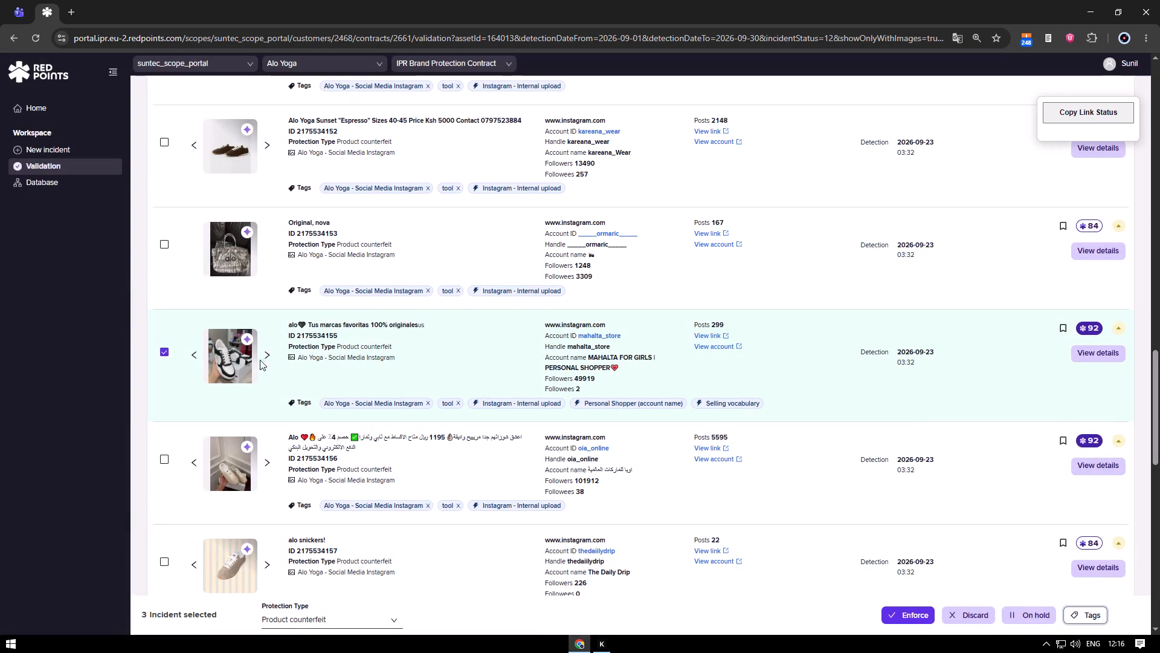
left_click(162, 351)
On the two selected incidents, clear the Instagram - Internal upload, tool and Selling vocabulary tags, search for "comm" and apply Commercial activity.
scroll(274, 389, "down", 6)
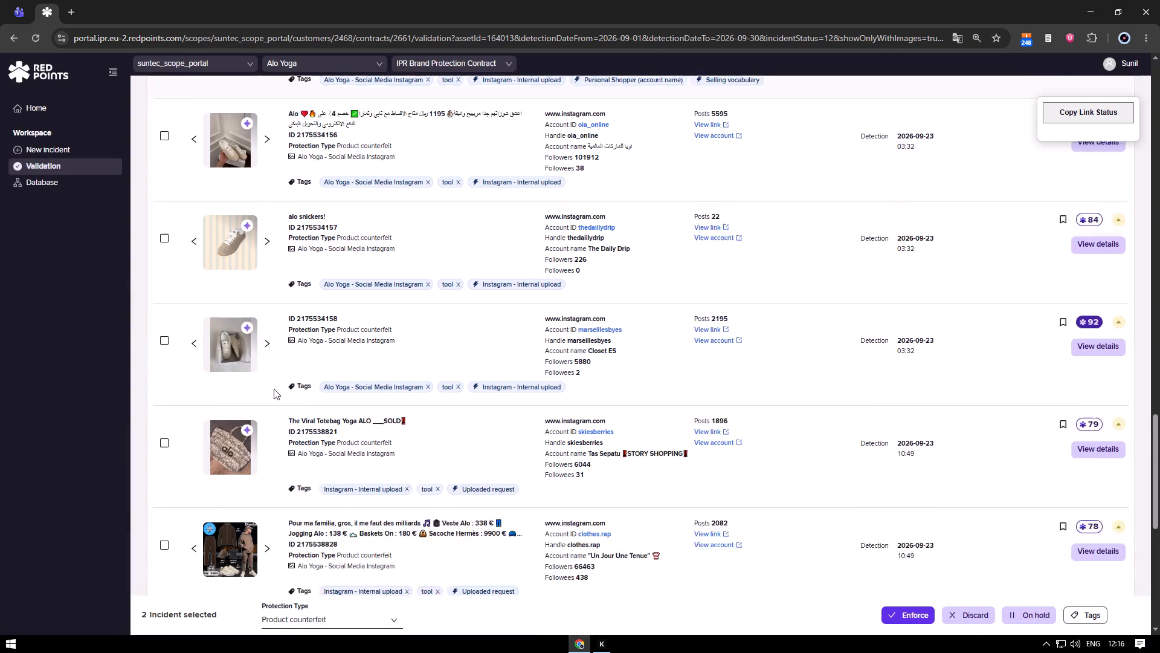
scroll(271, 388, "up", 20)
scroll(271, 388, "up", 11)
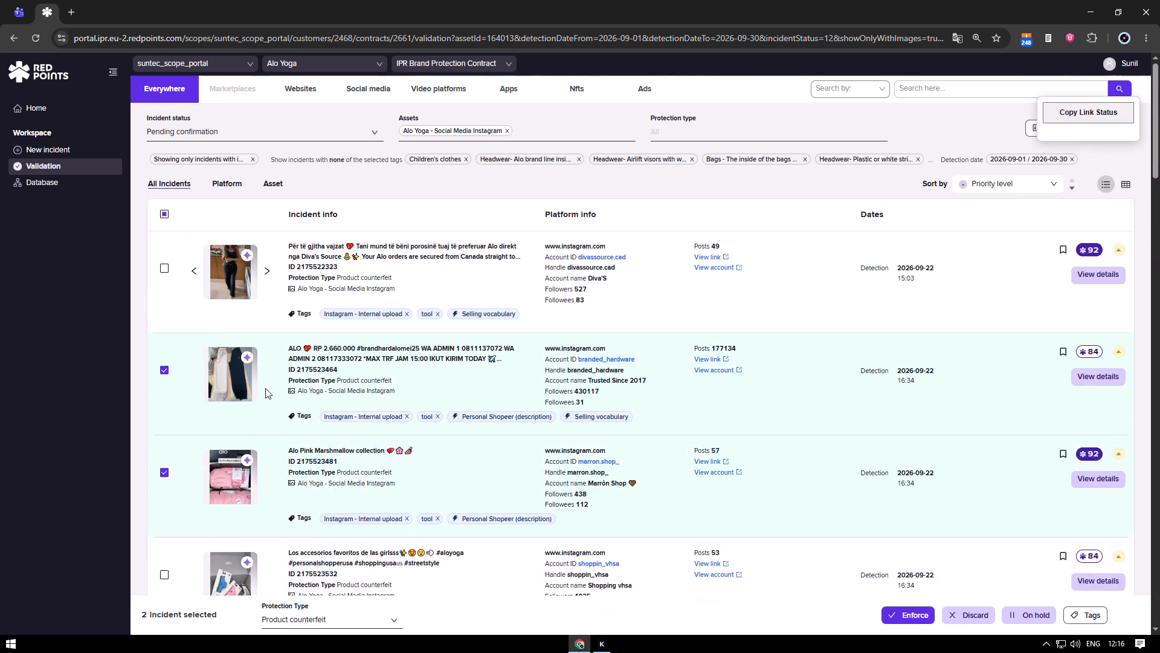
left_click(1094, 614)
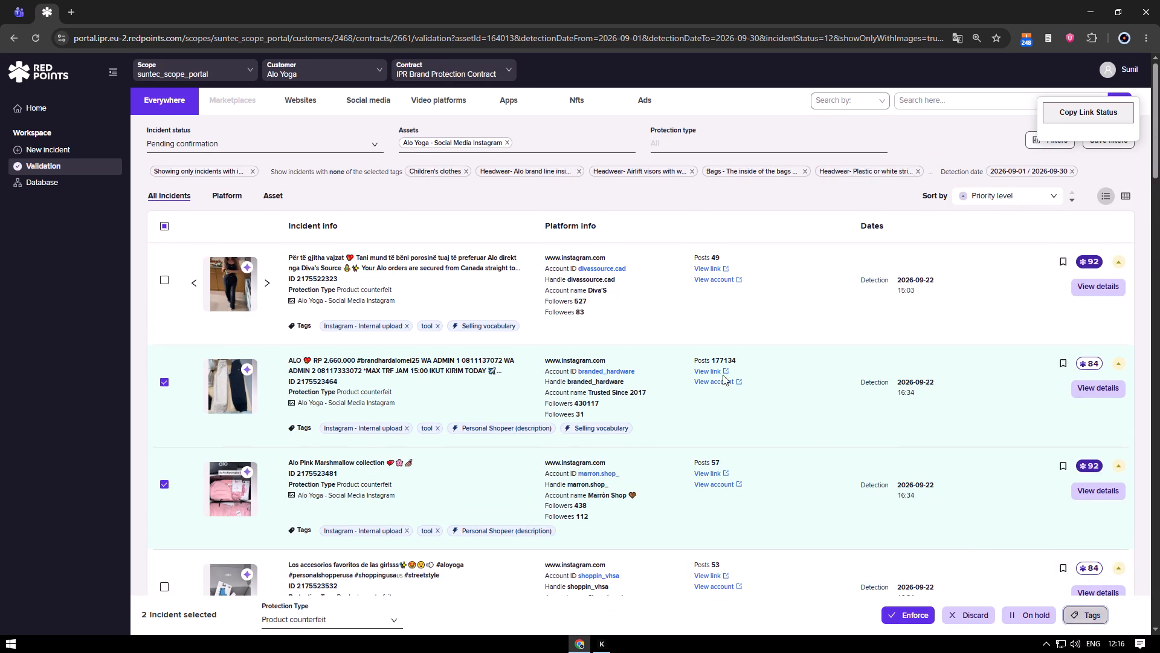
left_click(454, 227)
left_click(447, 211)
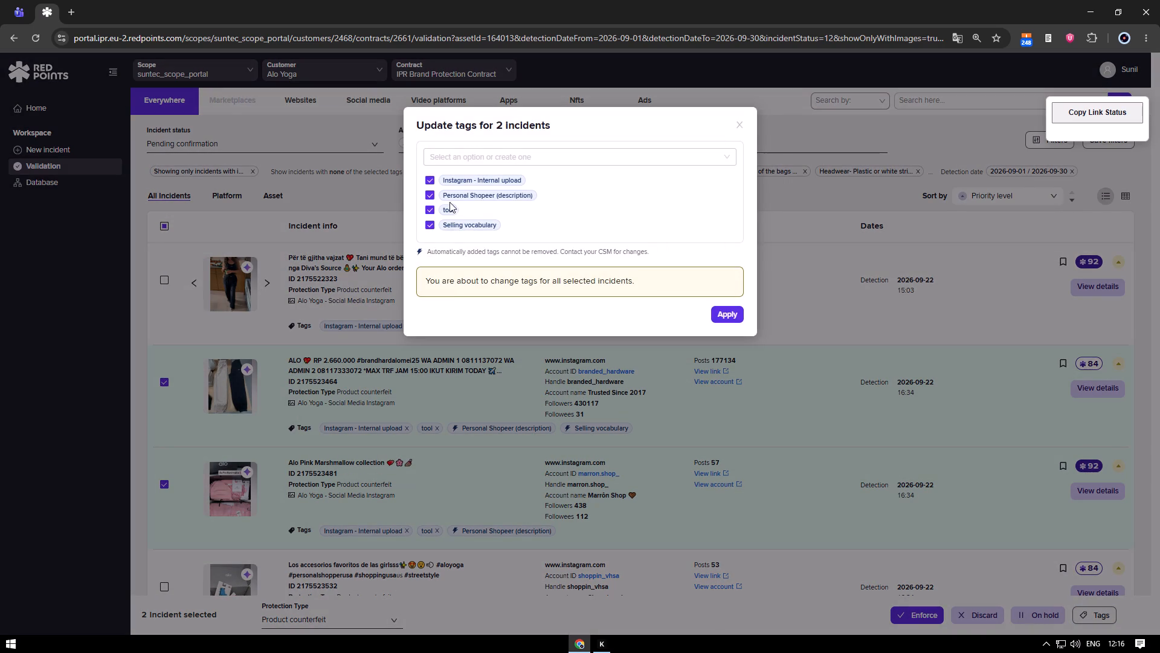
left_click(451, 221)
left_click(460, 181)
left_click(480, 157)
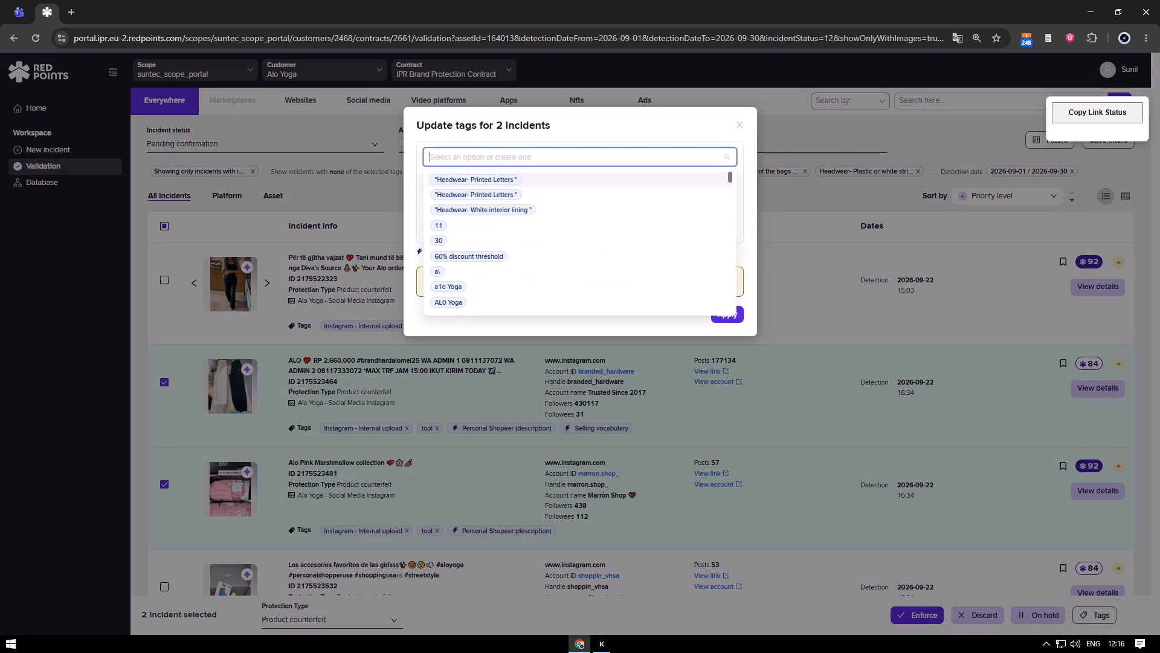
type("comm")
key("Up")
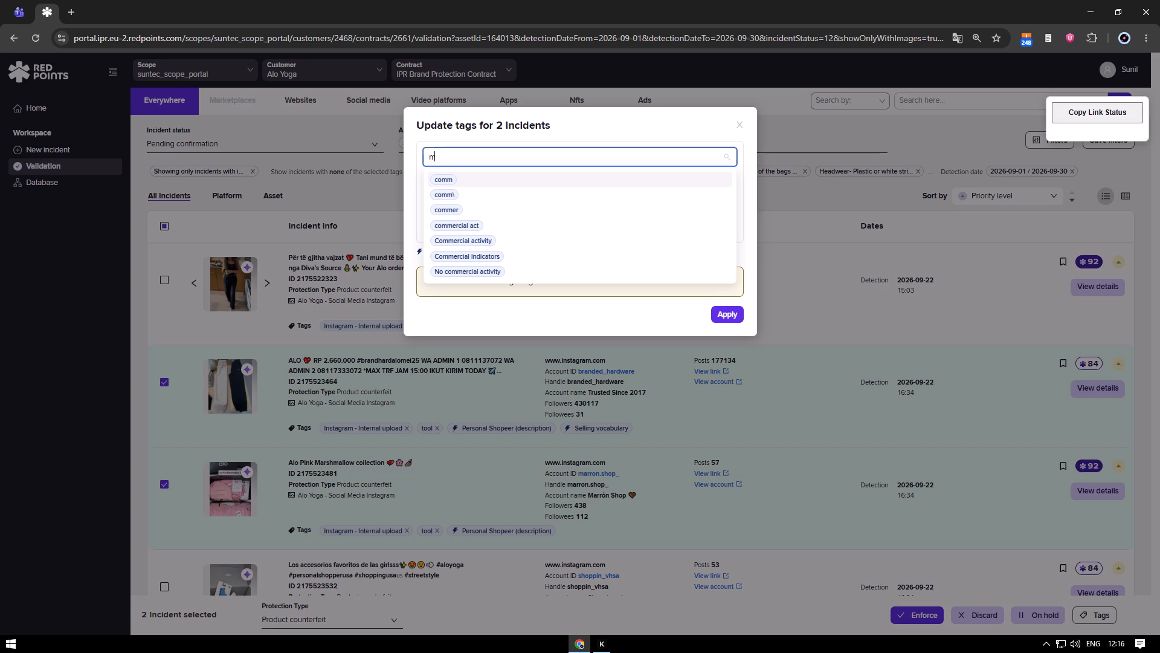
key("Up")
key("Up")
key("Return")
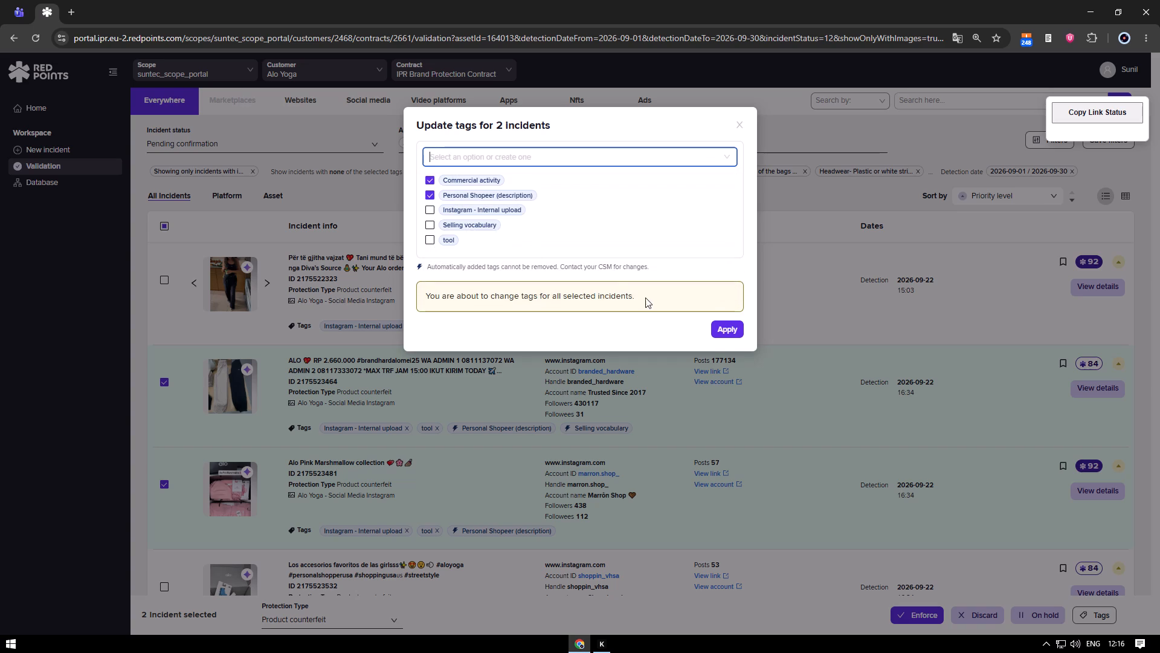
left_click(723, 333)
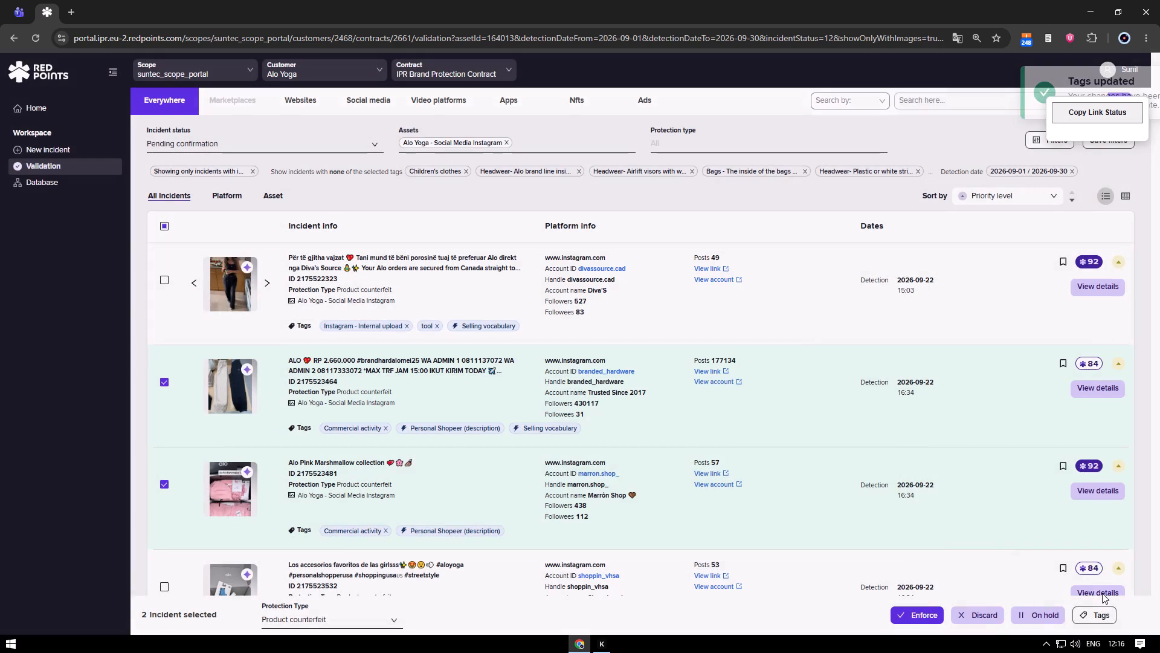
Raise the processed-incident counter to 250.
double_click(1025, 40)
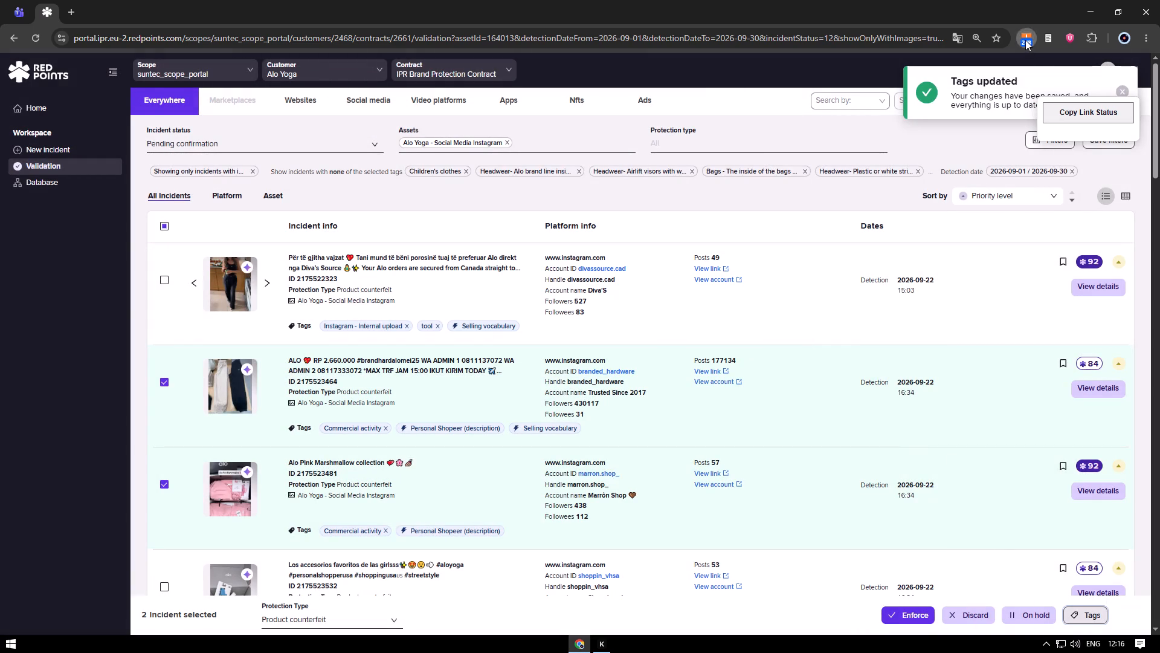
left_click_drag(157, 374, 159, 380)
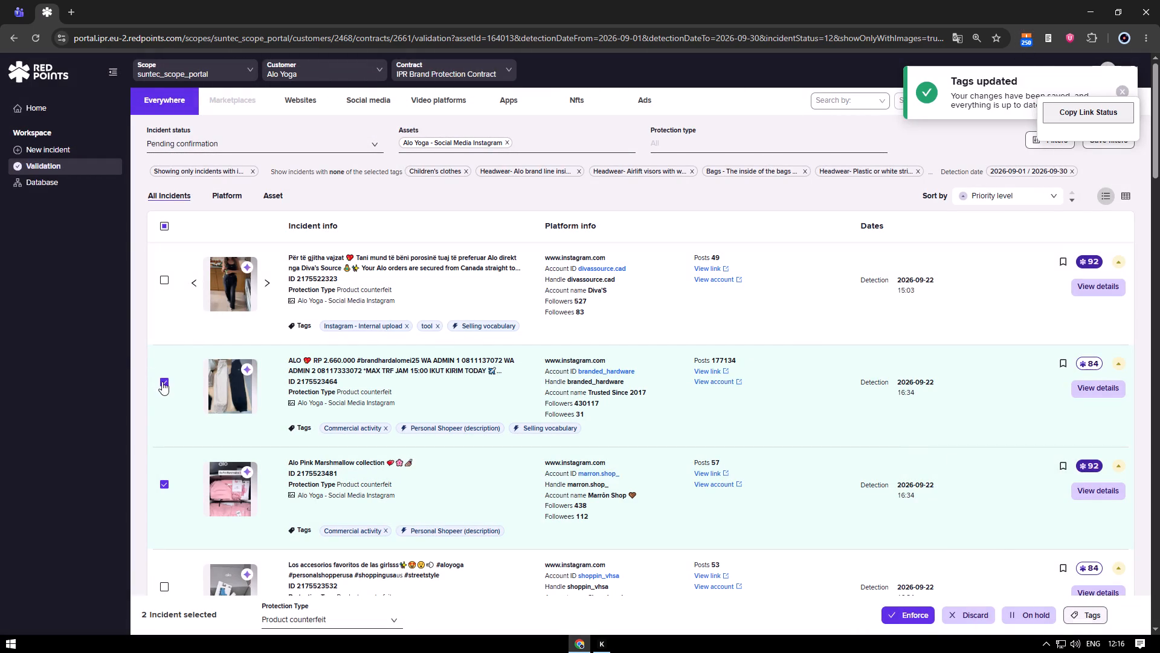
left_click(162, 382)
left_click(163, 486)
scroll(163, 489, "down", 2)
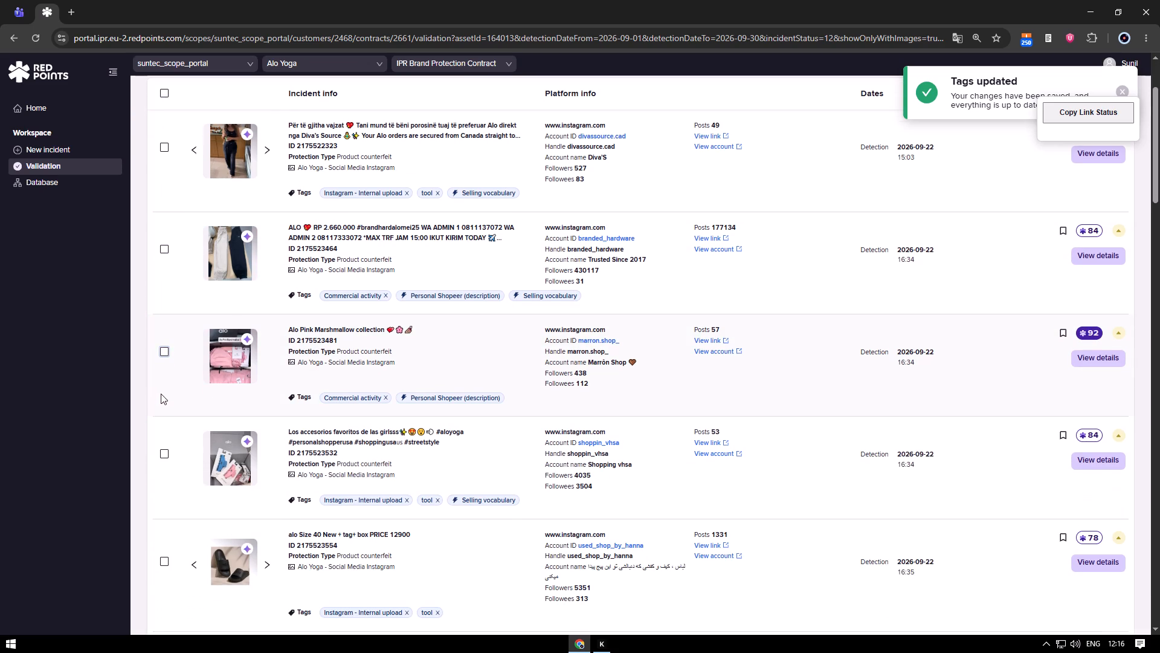
left_click(164, 149)
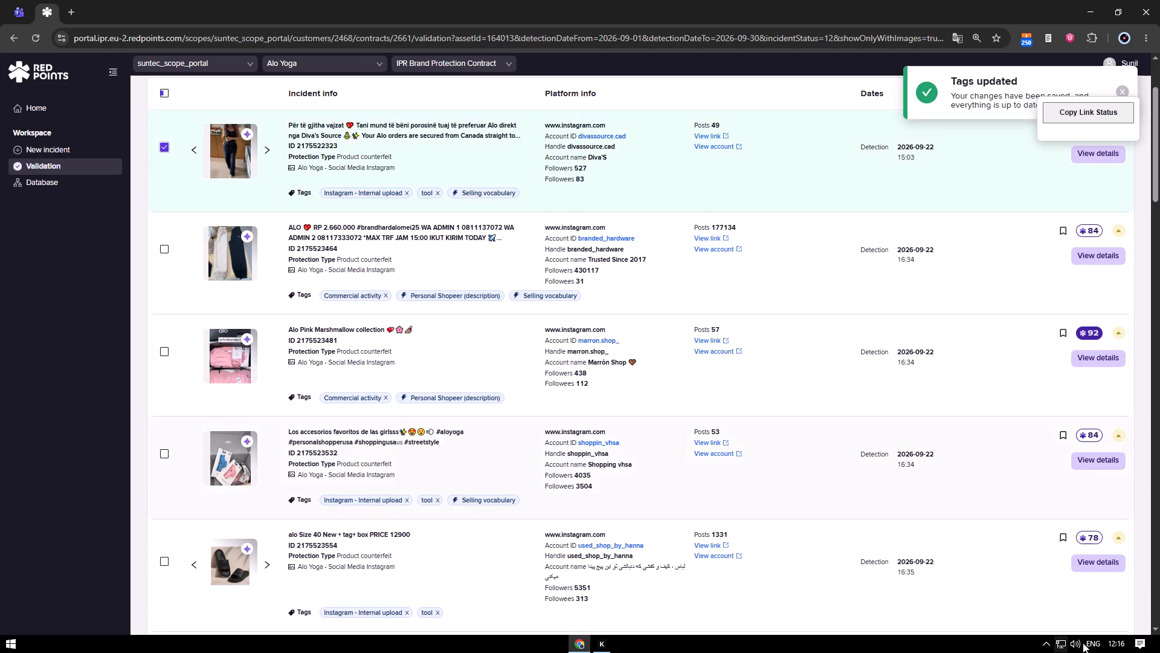
left_click(1097, 612)
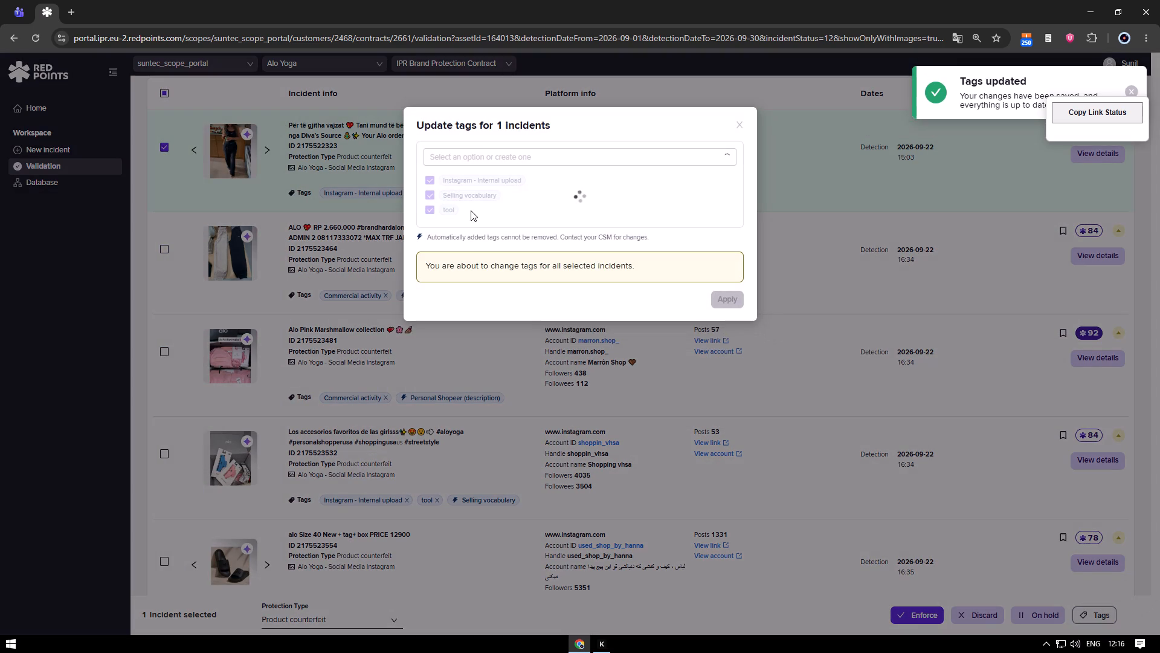
left_click(448, 207)
left_click(450, 212)
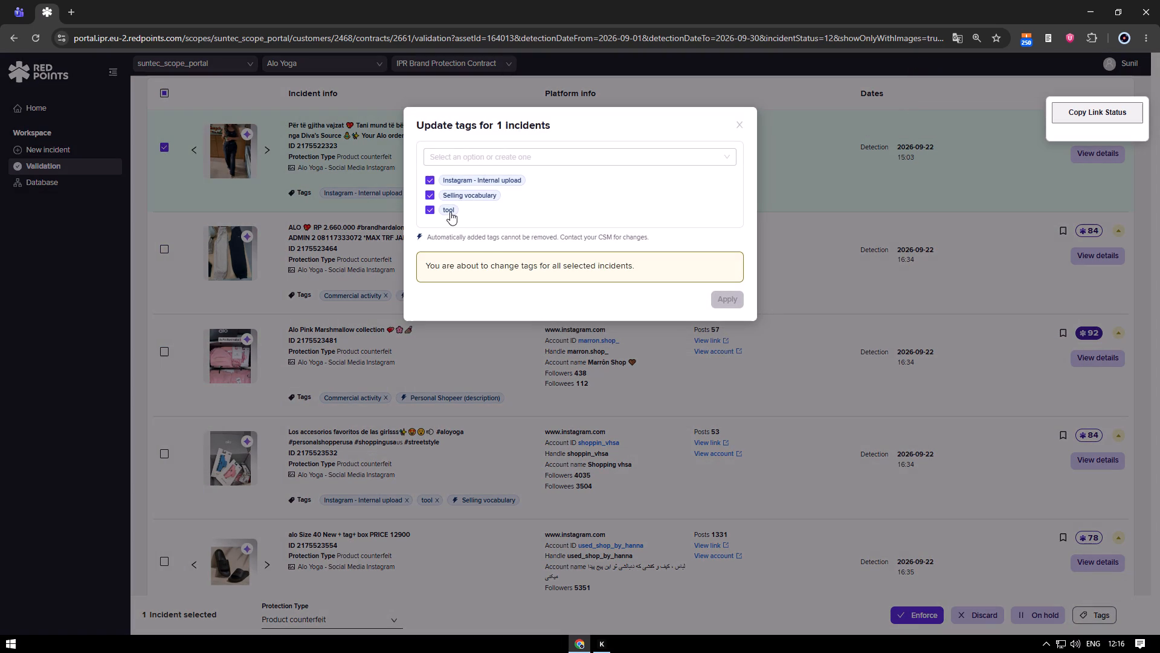
left_click(458, 192)
left_click(460, 181)
left_click(465, 161)
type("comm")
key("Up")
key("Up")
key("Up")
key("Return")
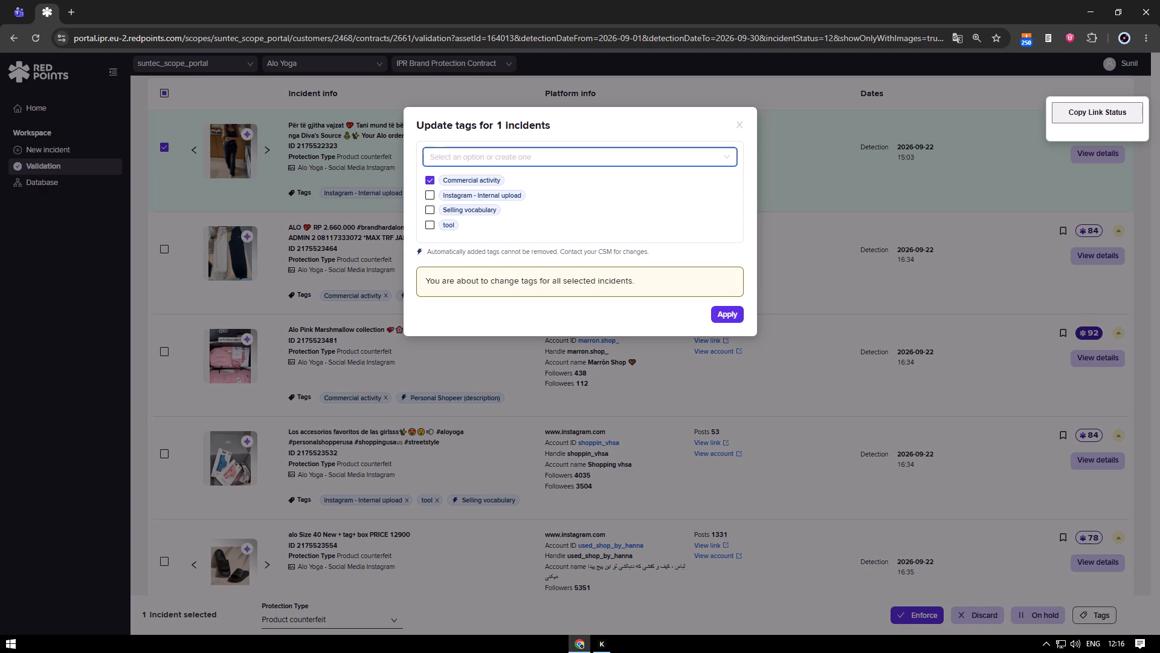
left_click(731, 315)
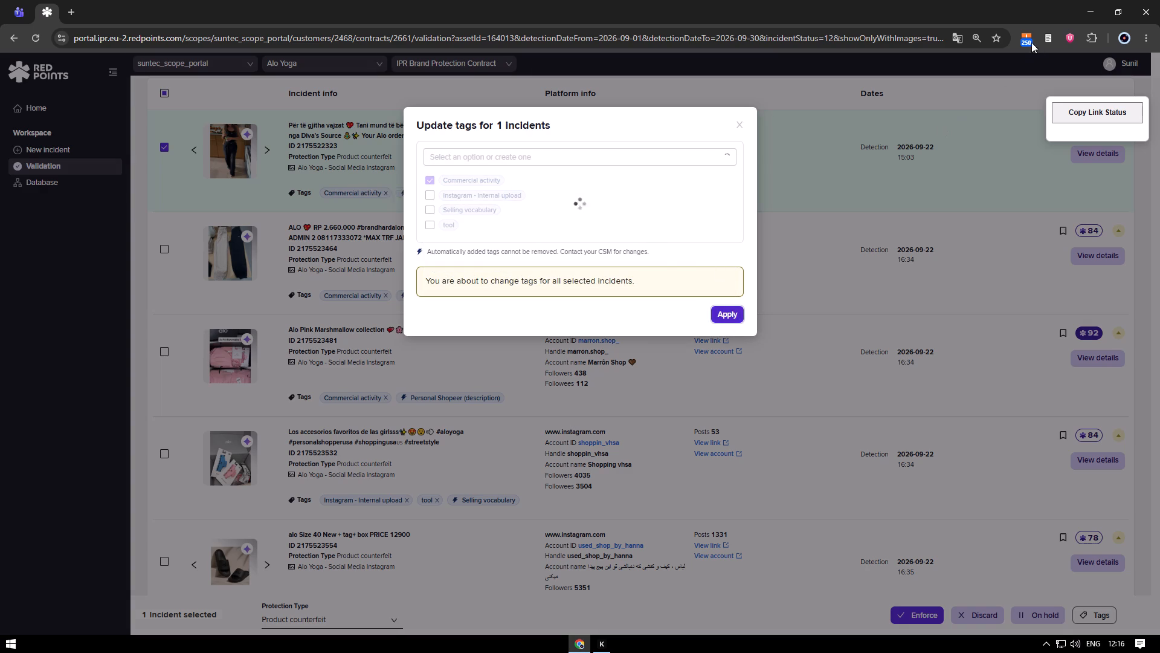
Raise the processed-incident counter to 251.
left_click(1029, 39)
left_click(164, 149)
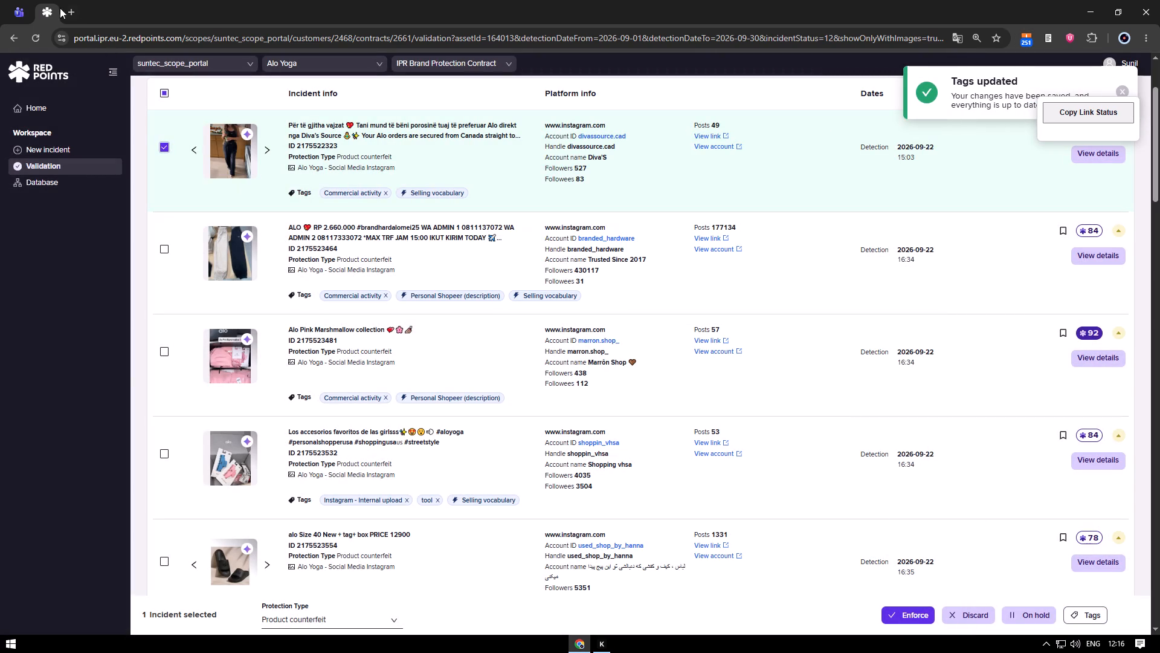
Replace the incident validation tab with the Alo FB US - Marketplace & Facebook worksheet, found with "alo fb", and pin it.
left_click(68, 7)
middle_click(52, 10)
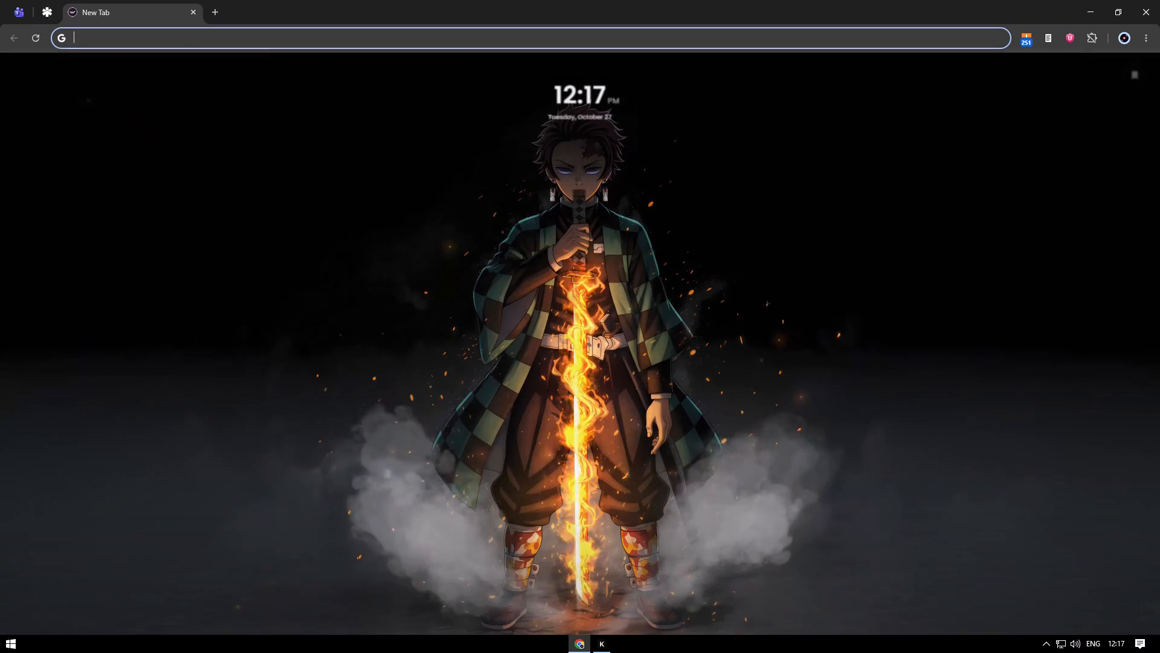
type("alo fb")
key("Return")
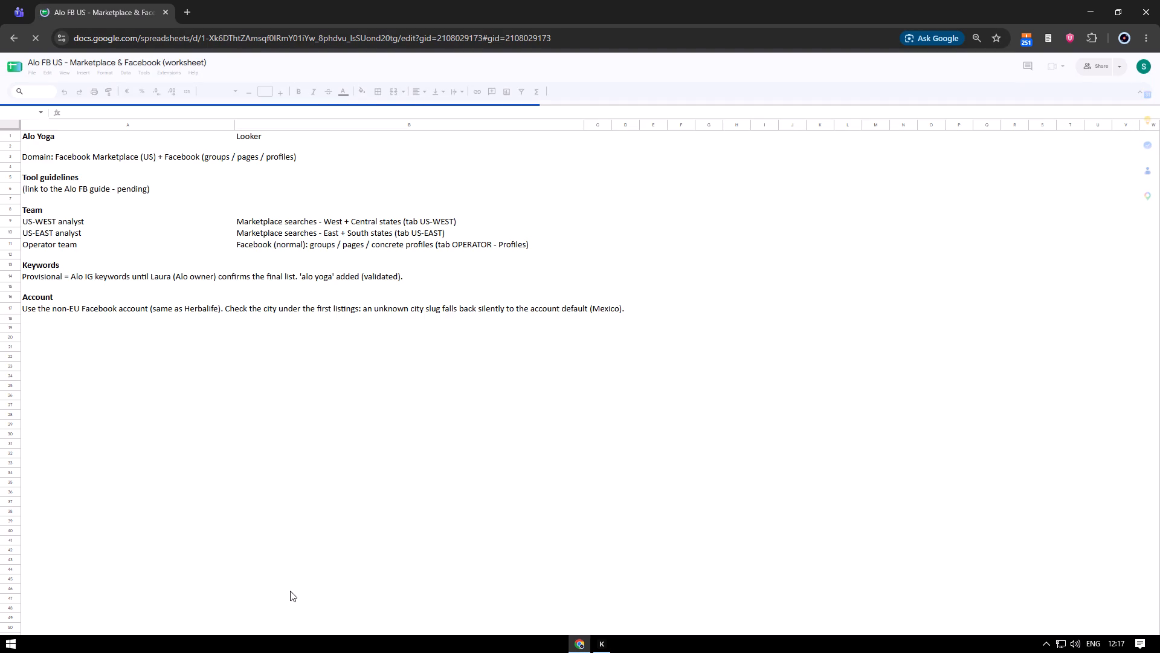
right_click(66, 0)
left_click(112, 128)
Open the Yudhraa Facebook OCR spreadsheet in a new tab and pin it ahead of the Alo FB US worksheet.
left_click(65, 8)
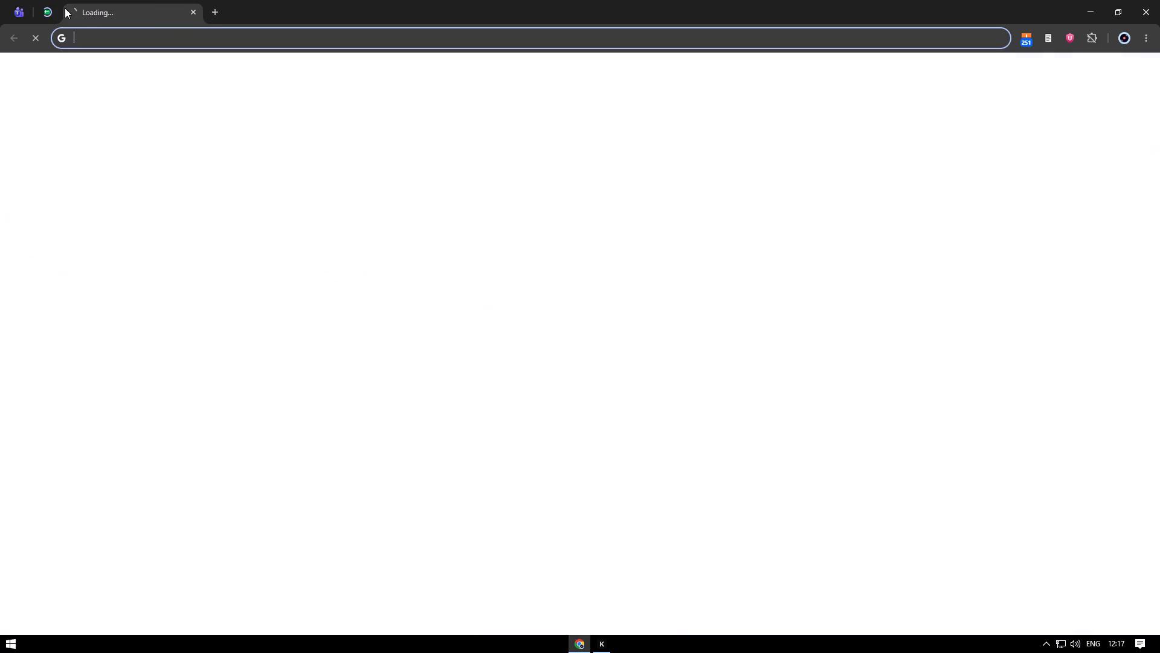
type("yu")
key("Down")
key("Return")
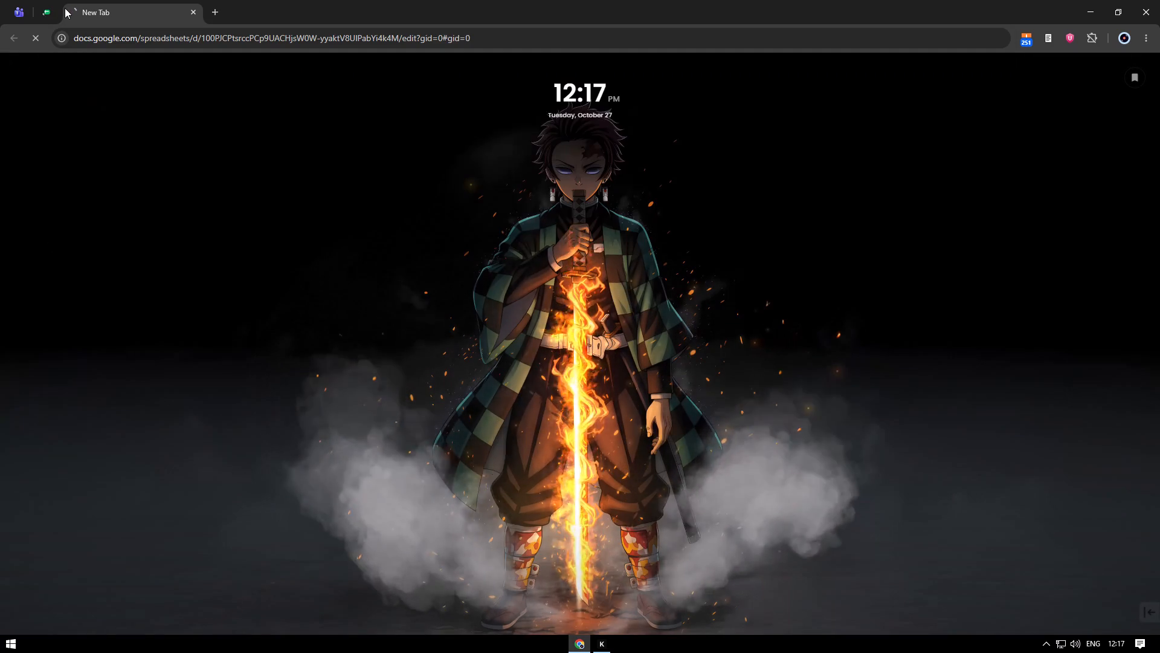
right_click(108, 0)
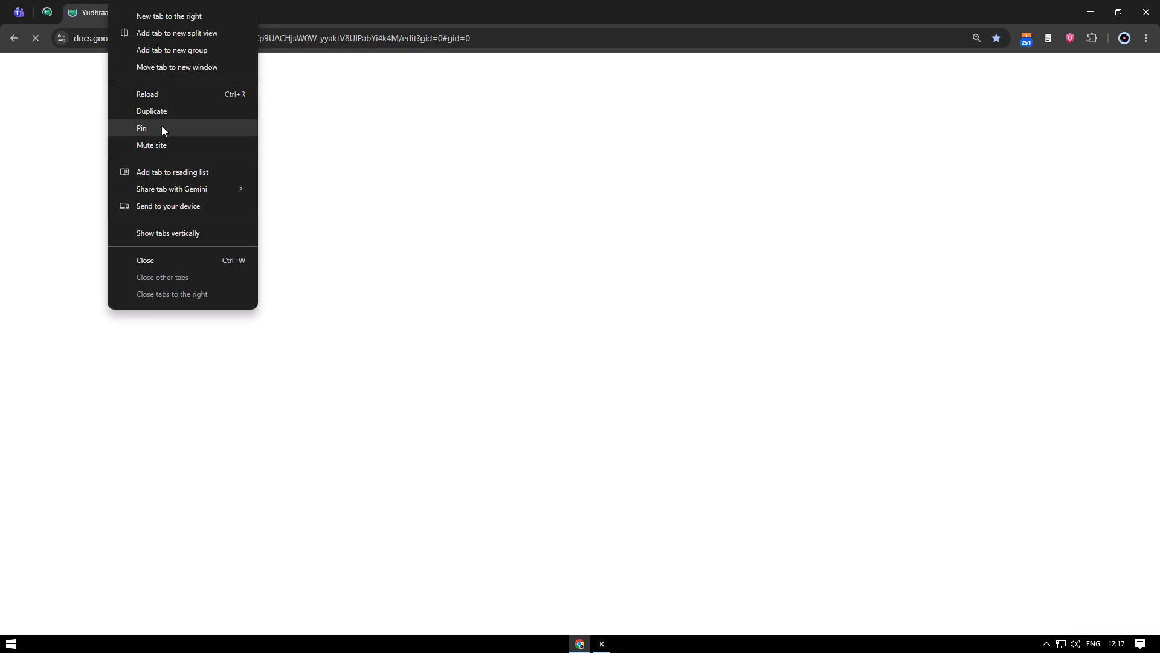
left_click(161, 126)
left_click_drag(76, 5, 55, 2)
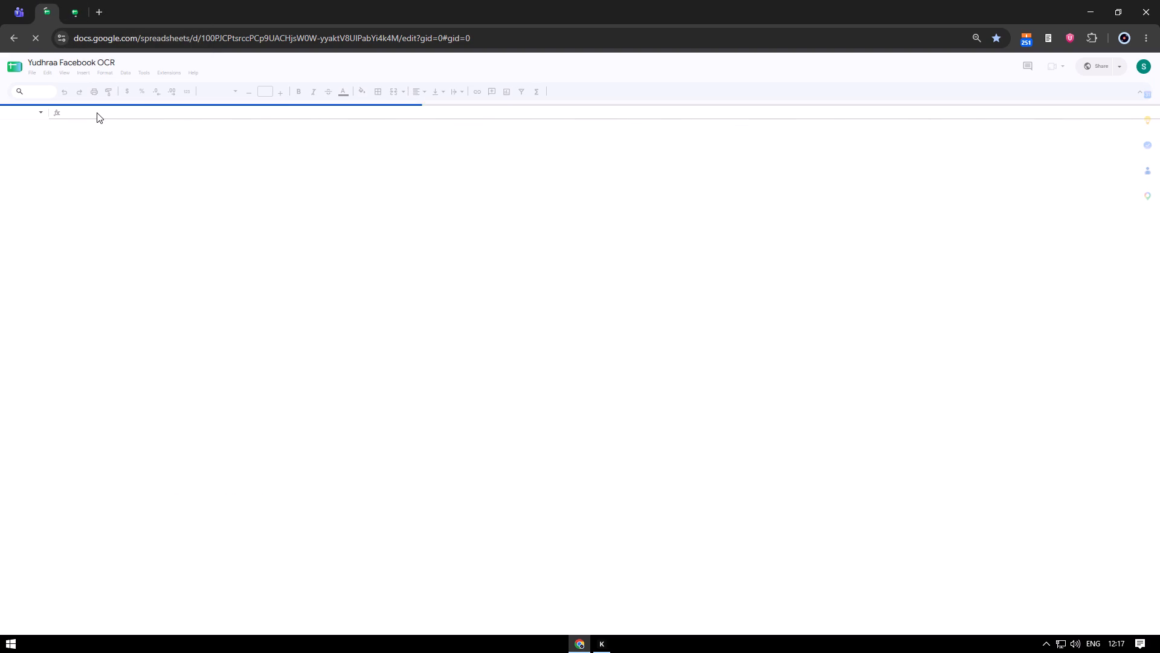
In the Alo FB US worksheet, open the US-EAST analyst sheet.
left_click(71, 0)
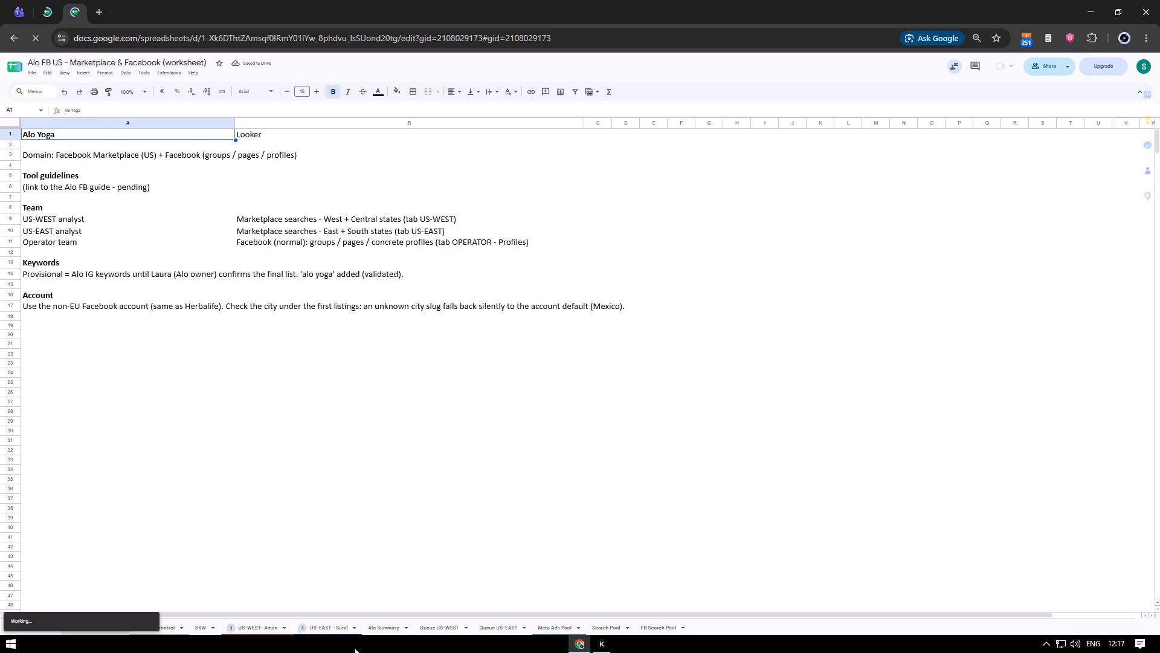
left_click(341, 631)
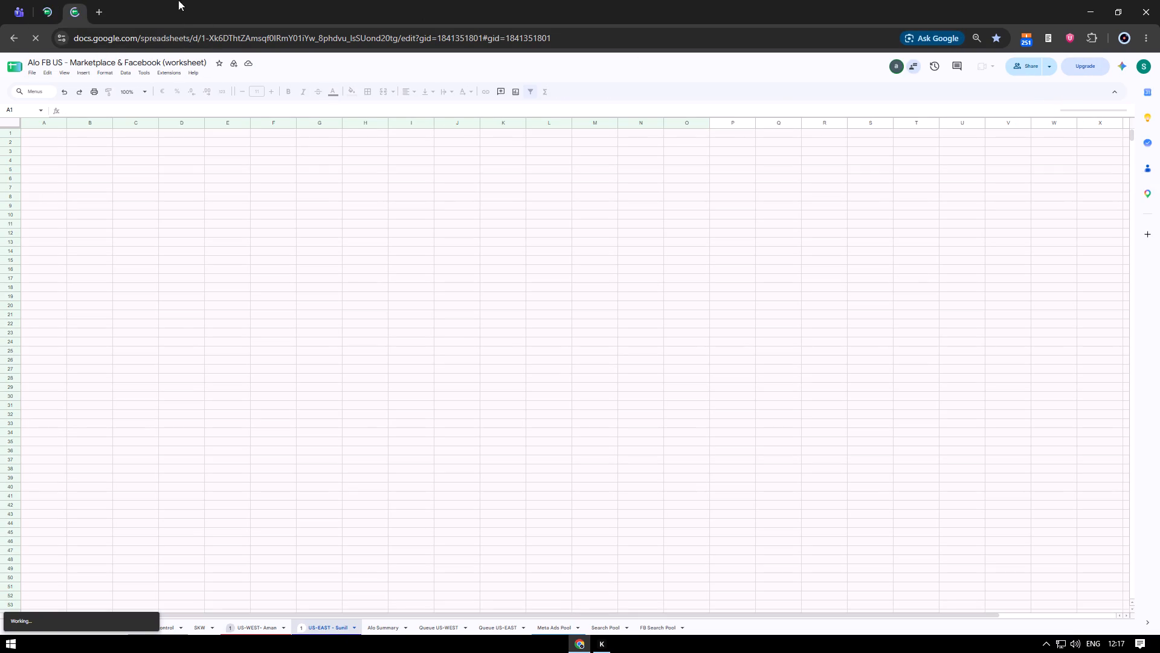
Switch back to the Yudhraa Facebook OCR spreadsheet to view its Alo Yoga listings.
left_click(41, 0)
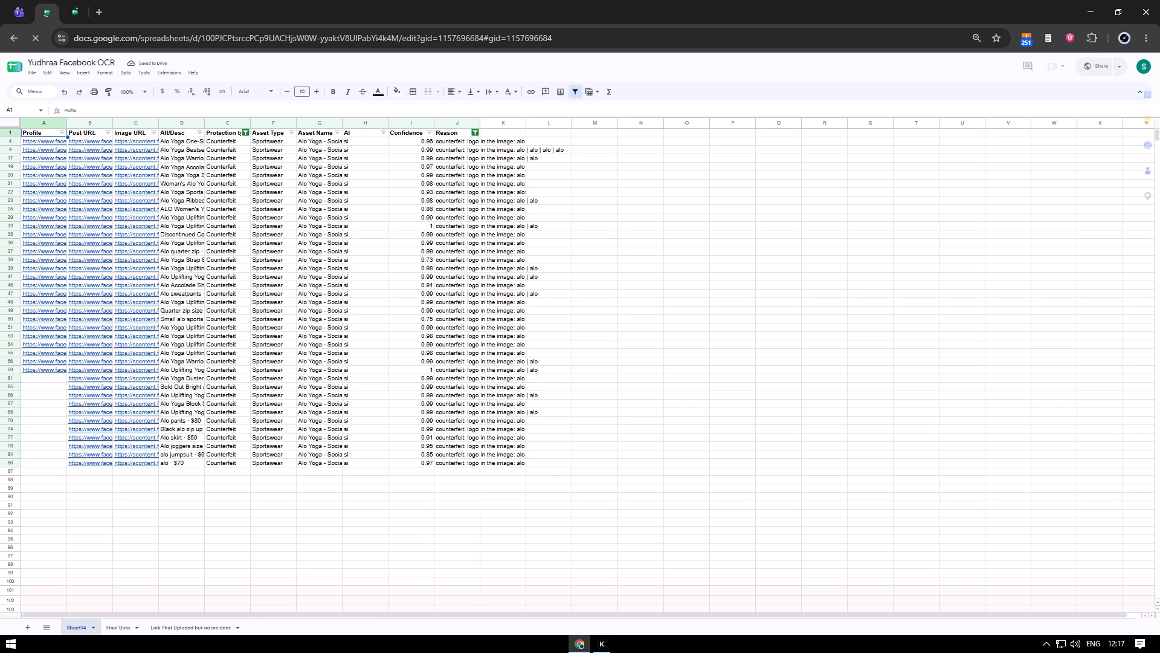
left_click(170, 412)
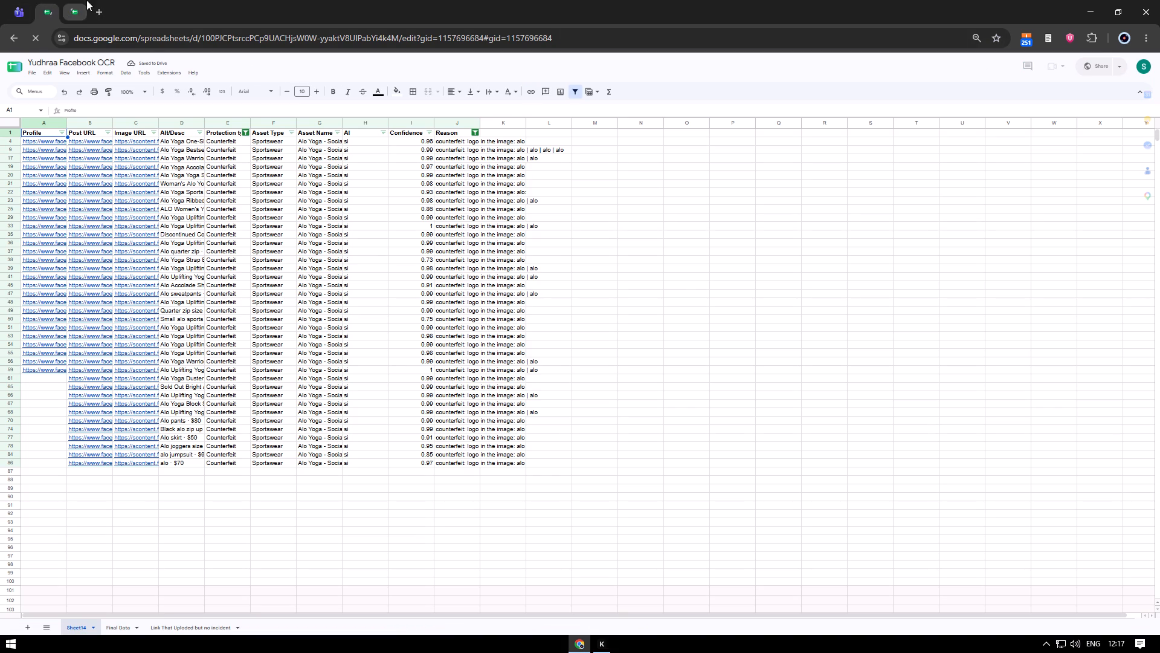
Open a new blank browser tab beside the two pinned spreadsheets.
left_click(91, 0)
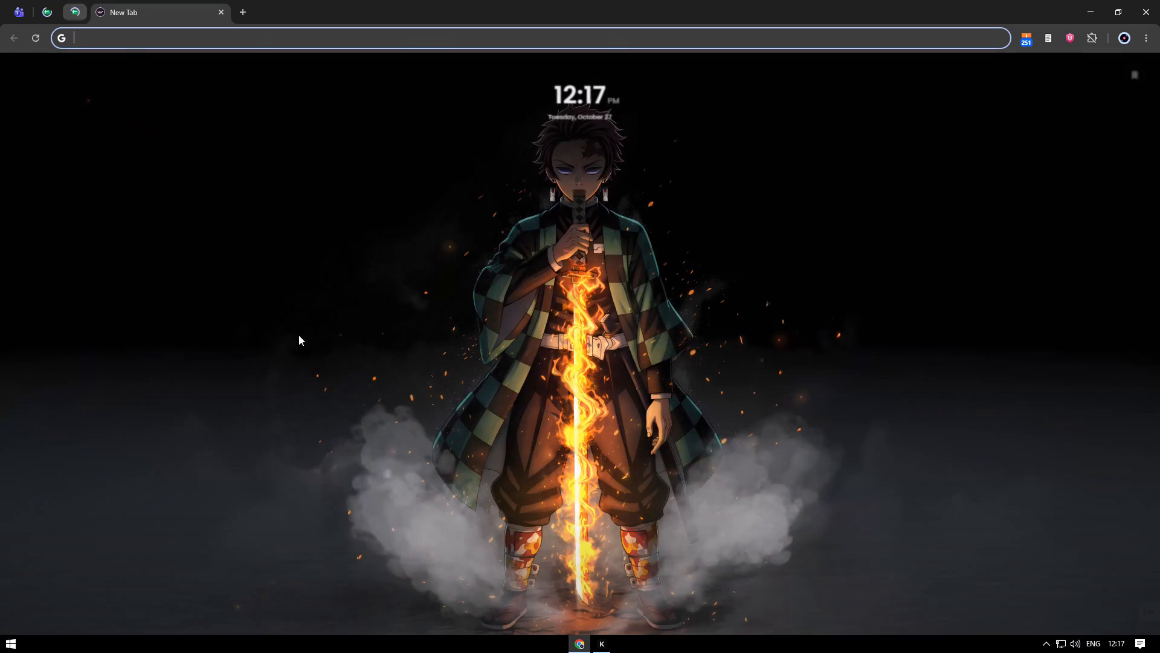
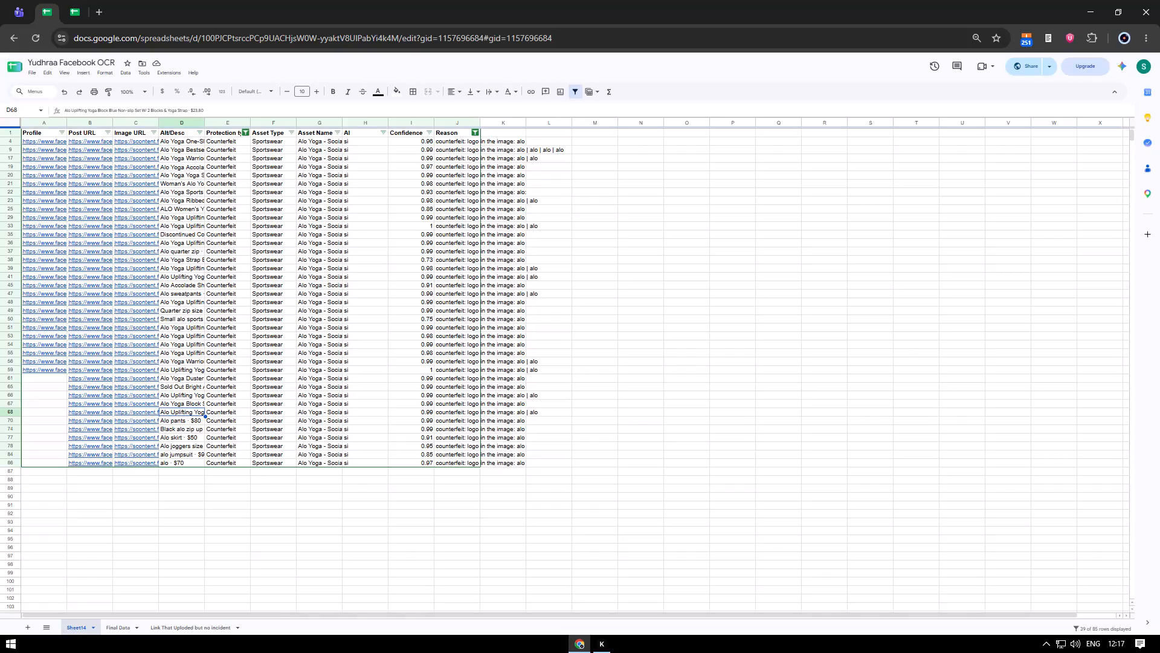
Clear all data from Sheet14 of the OCR spreadsheet, removing the filter so the hidden rows are emptied too.
left_click(6, 124)
key("Delete")
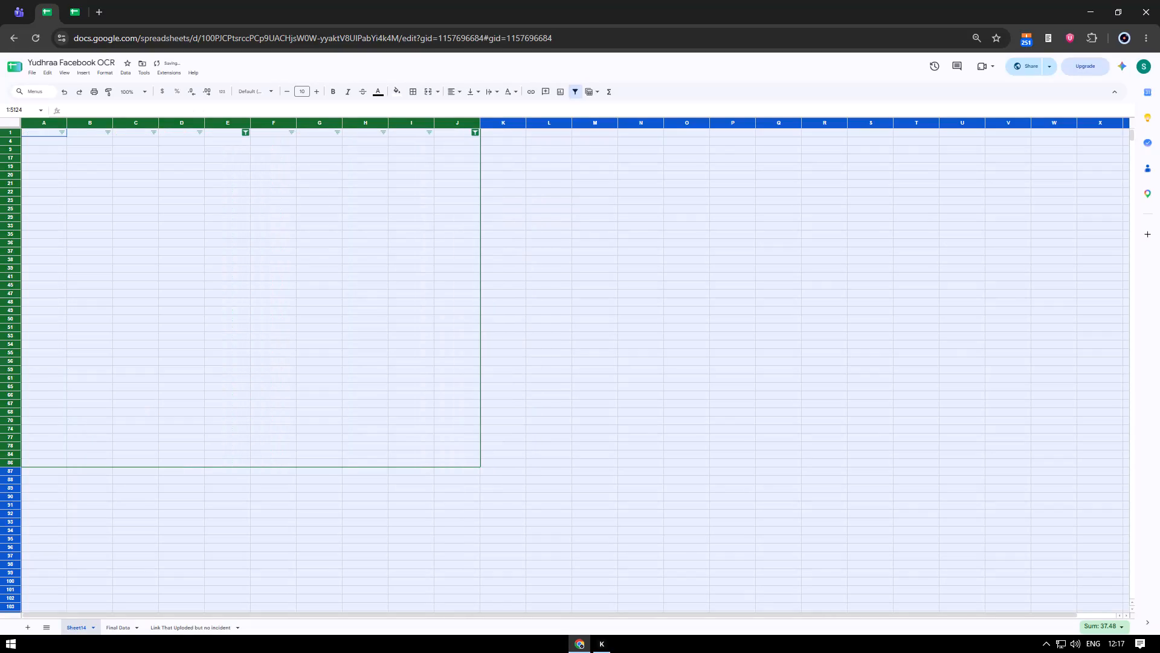
left_click(574, 89)
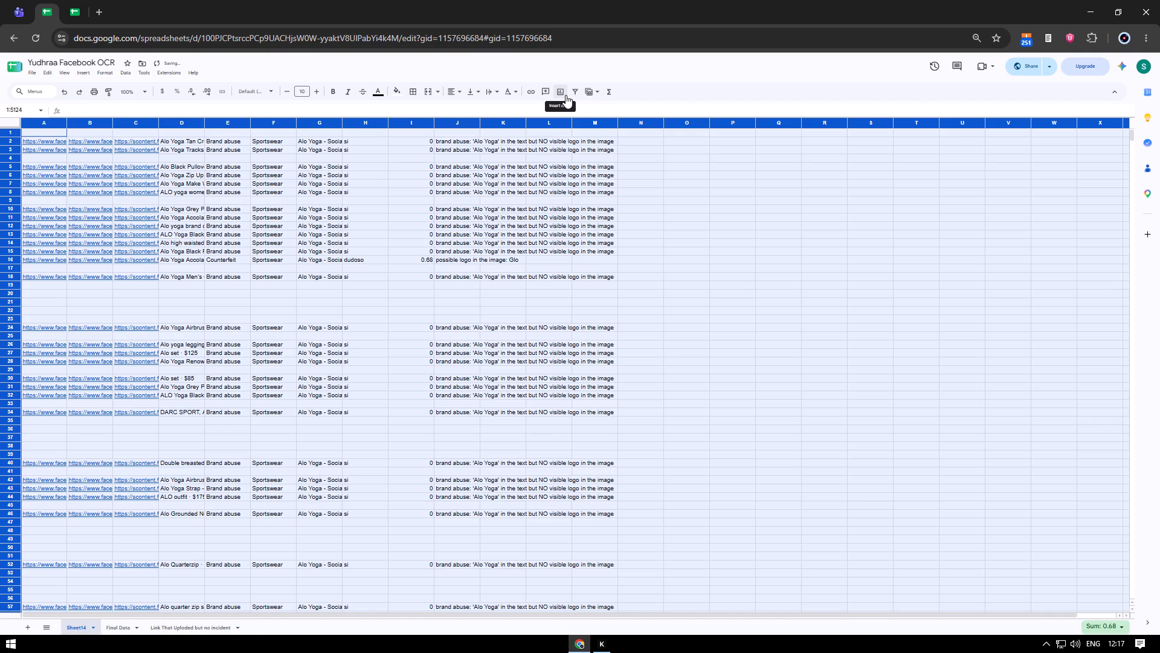
key("Delete")
key("Up")
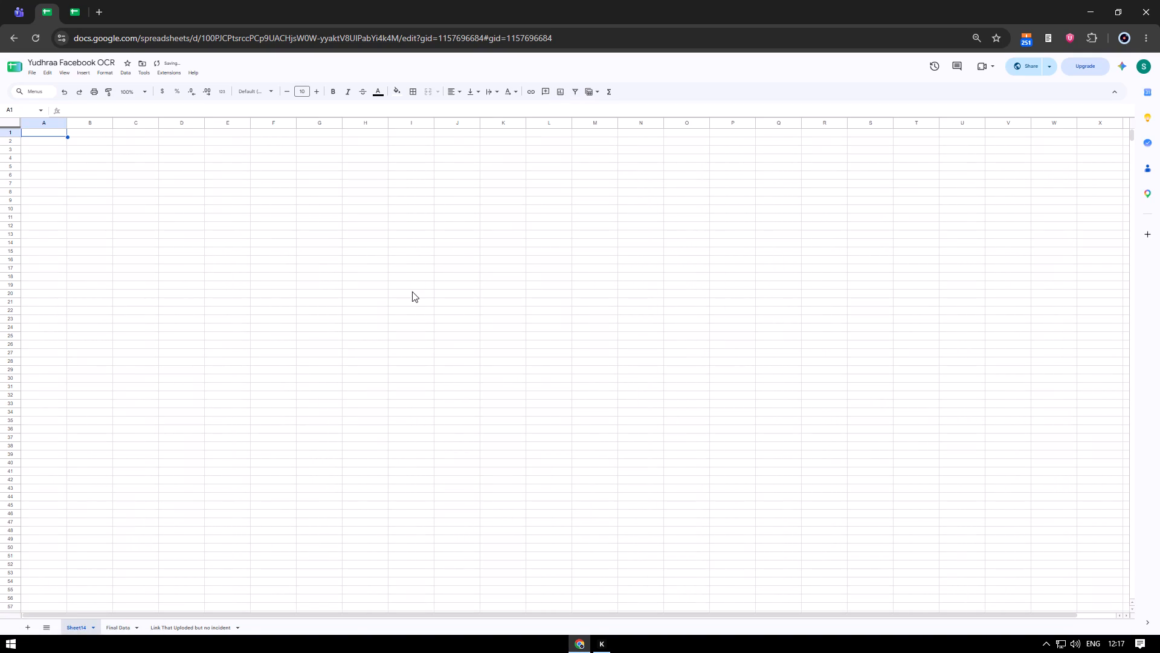
On the Final Data sheet, enter Marketplace as the search type in the first unfilled row, 5007.
left_click(114, 628)
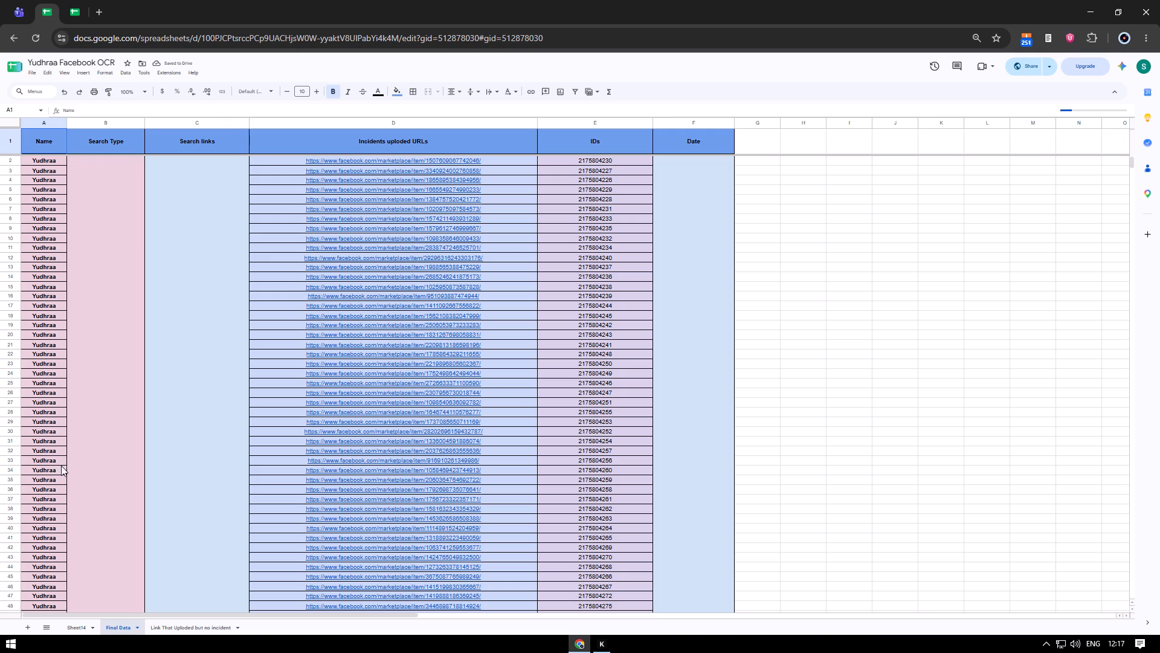
left_click(774, 317)
key("ctrl+Down")
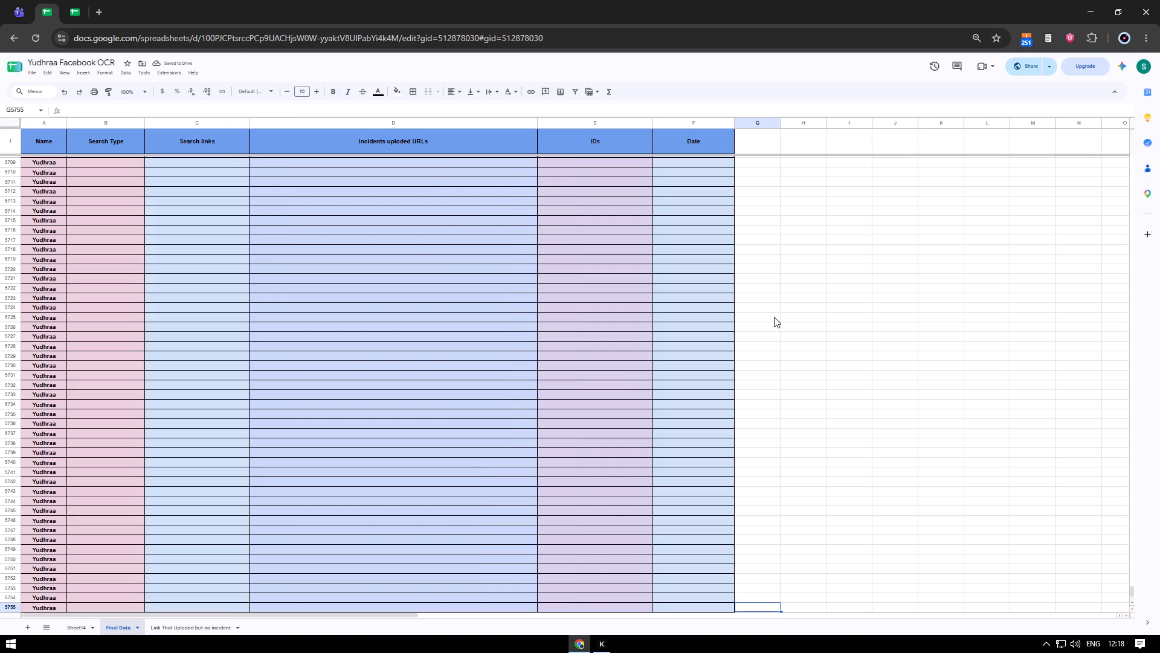
key("ctrl+Left")
key("Right")
key("ctrl+Up")
key("Down")
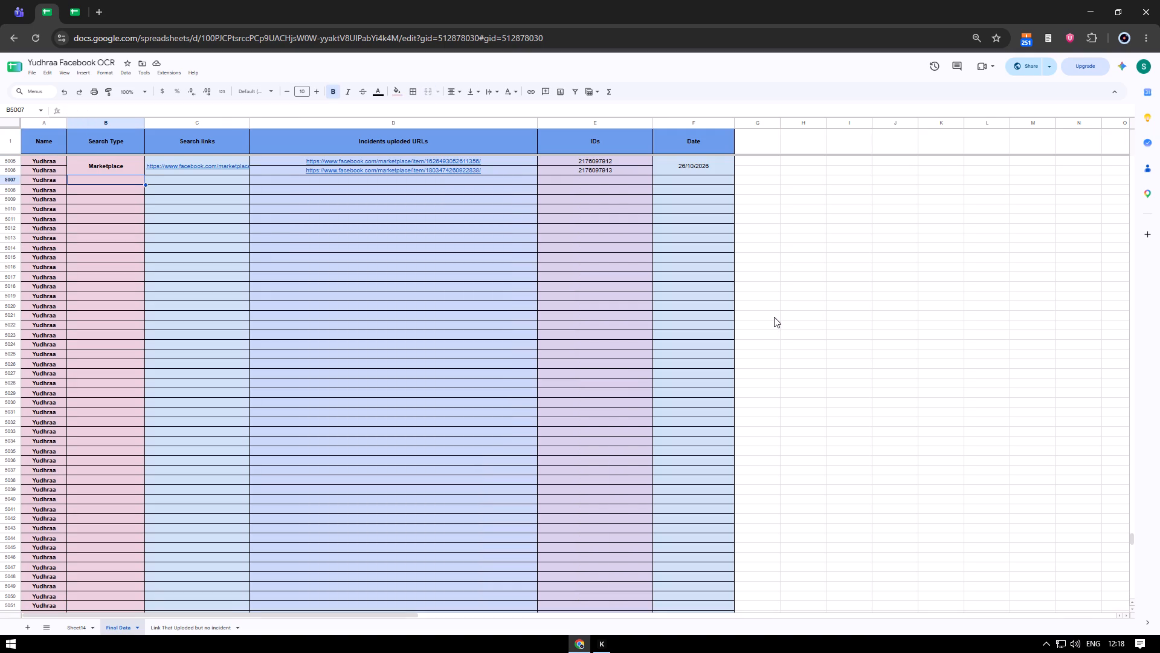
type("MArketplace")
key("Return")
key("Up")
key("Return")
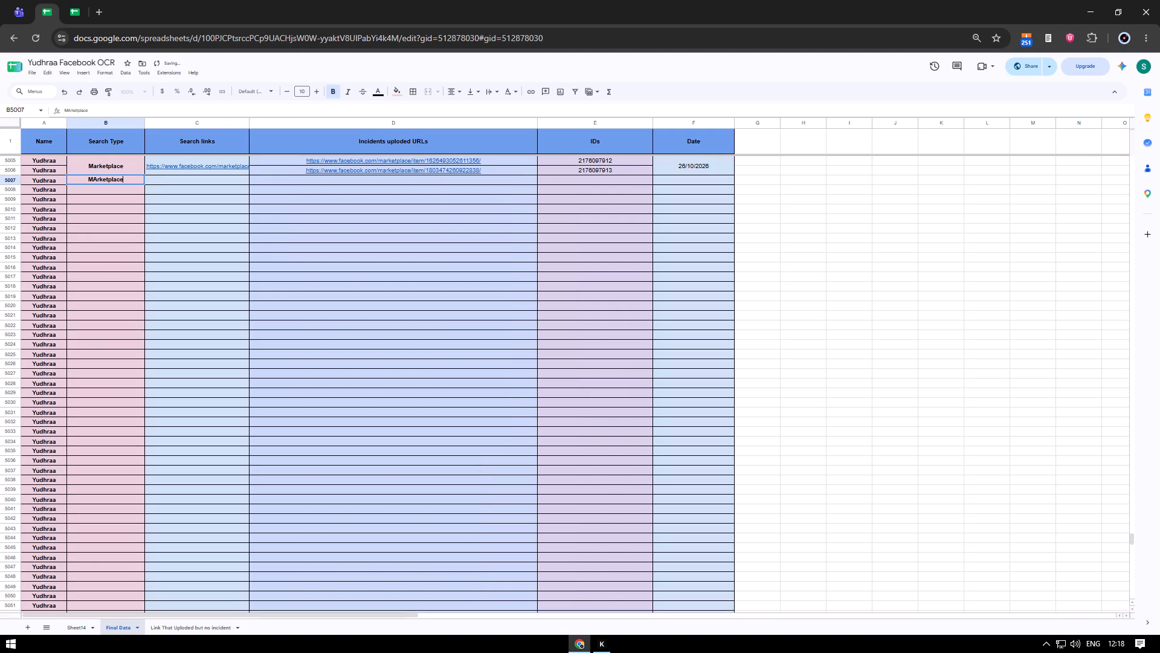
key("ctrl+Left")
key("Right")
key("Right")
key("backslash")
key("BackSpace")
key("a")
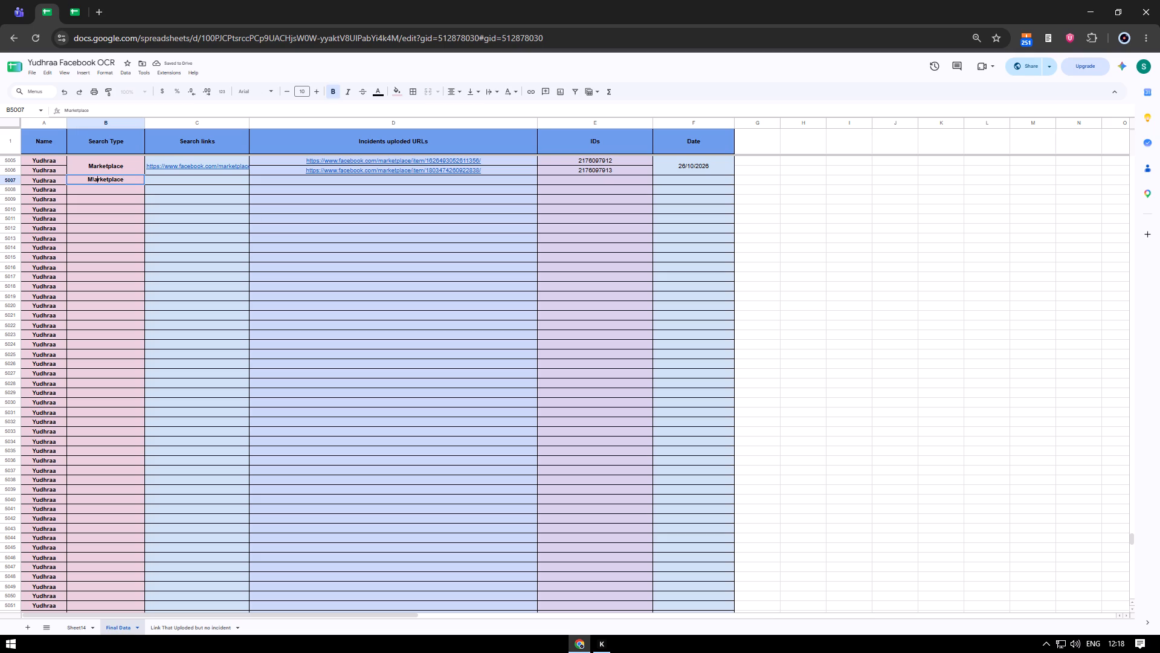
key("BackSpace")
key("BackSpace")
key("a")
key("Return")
Enter 27/10/2026 as the date in row 5007.
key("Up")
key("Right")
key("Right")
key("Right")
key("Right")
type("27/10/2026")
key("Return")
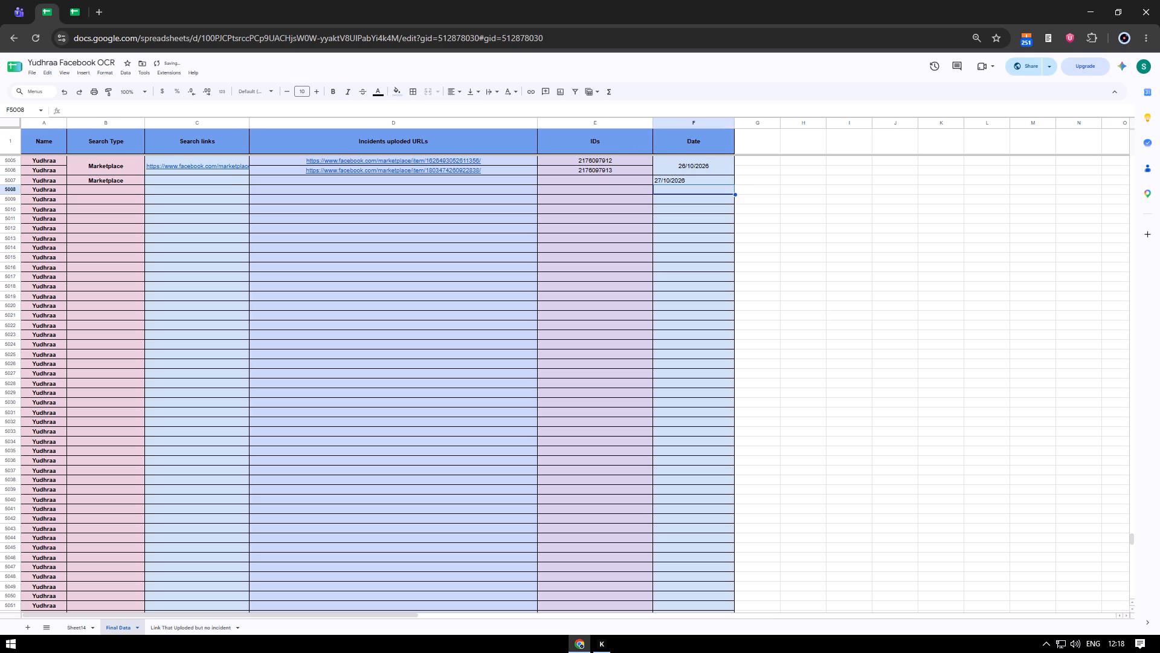
Centre the new date horizontally and set row 5007's search type and date cells to middle vertical alignment.
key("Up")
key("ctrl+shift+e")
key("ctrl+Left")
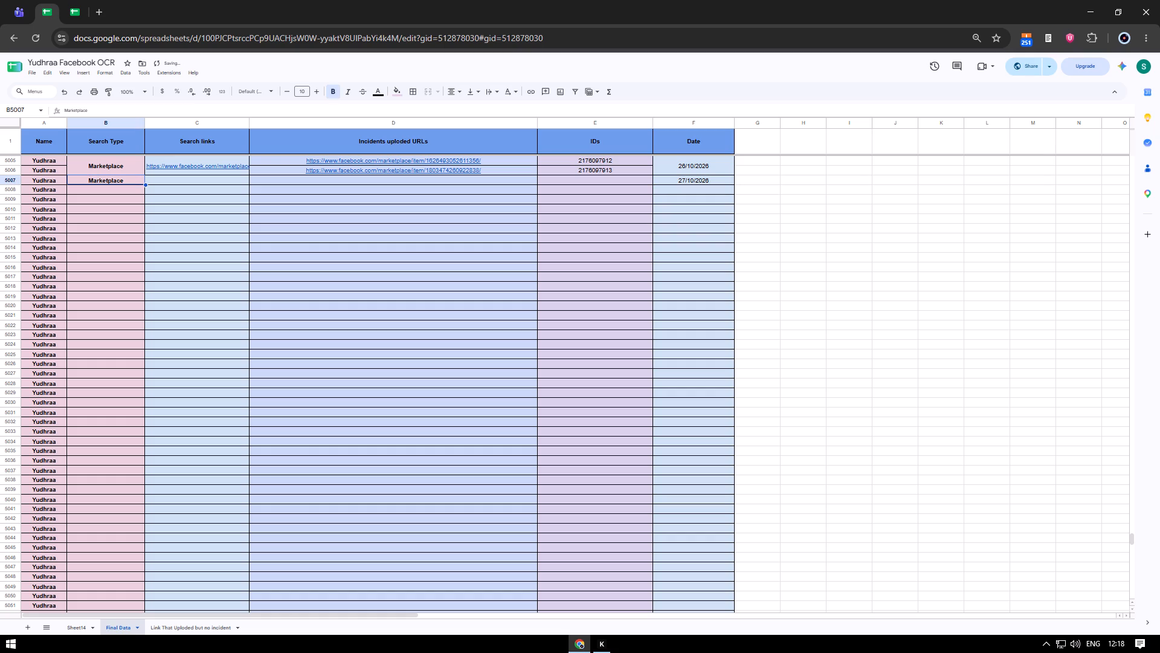
left_click(686, 182, "ctrl")
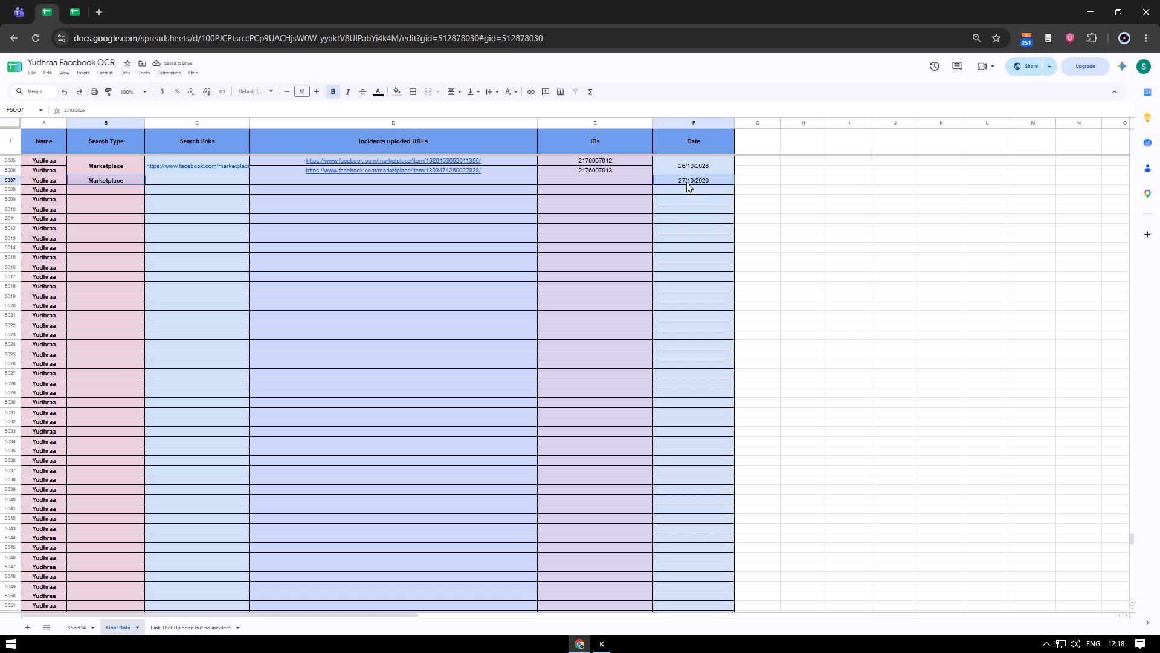
left_click(469, 88)
left_click(484, 112)
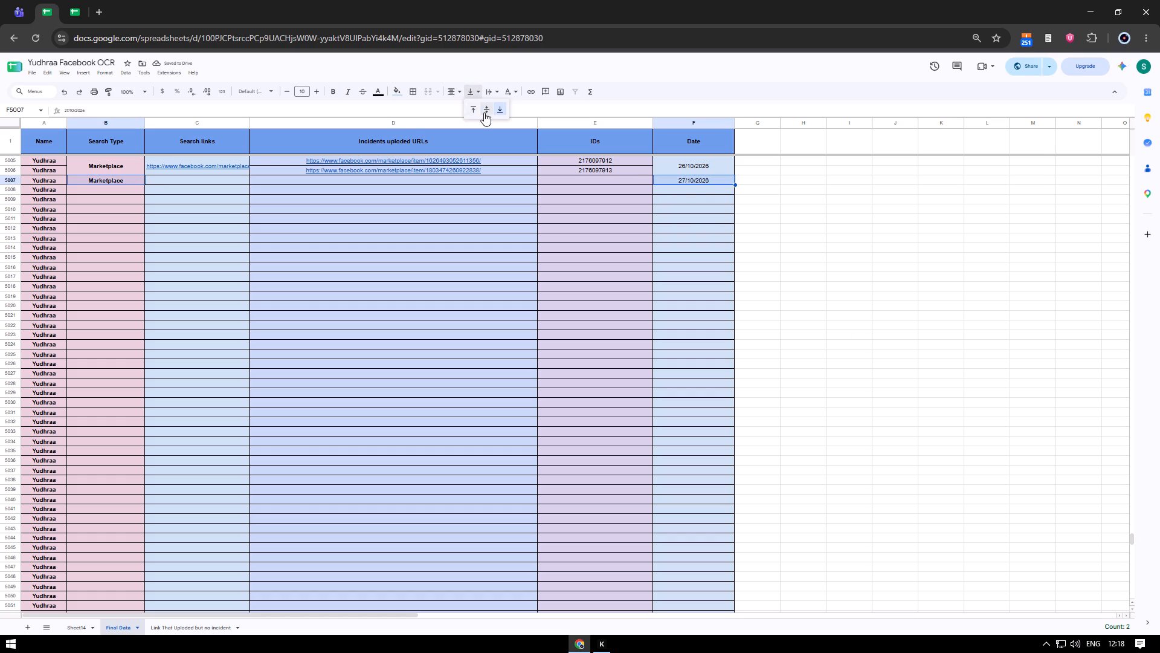
Switch to the Alo FB US worksheet and insert 26/10/2026 as the upload date for the Cleveland, OH alo yoga row in US-EAST.
left_click(65, 1)
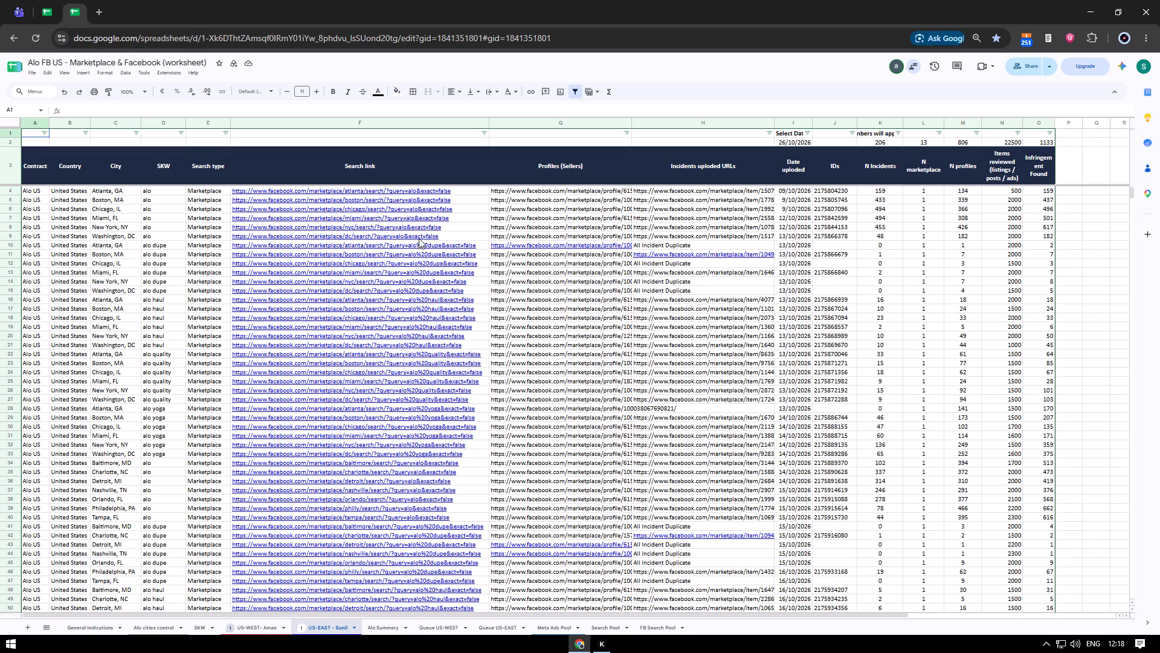
left_click(552, 348)
key("ctrl+Down")
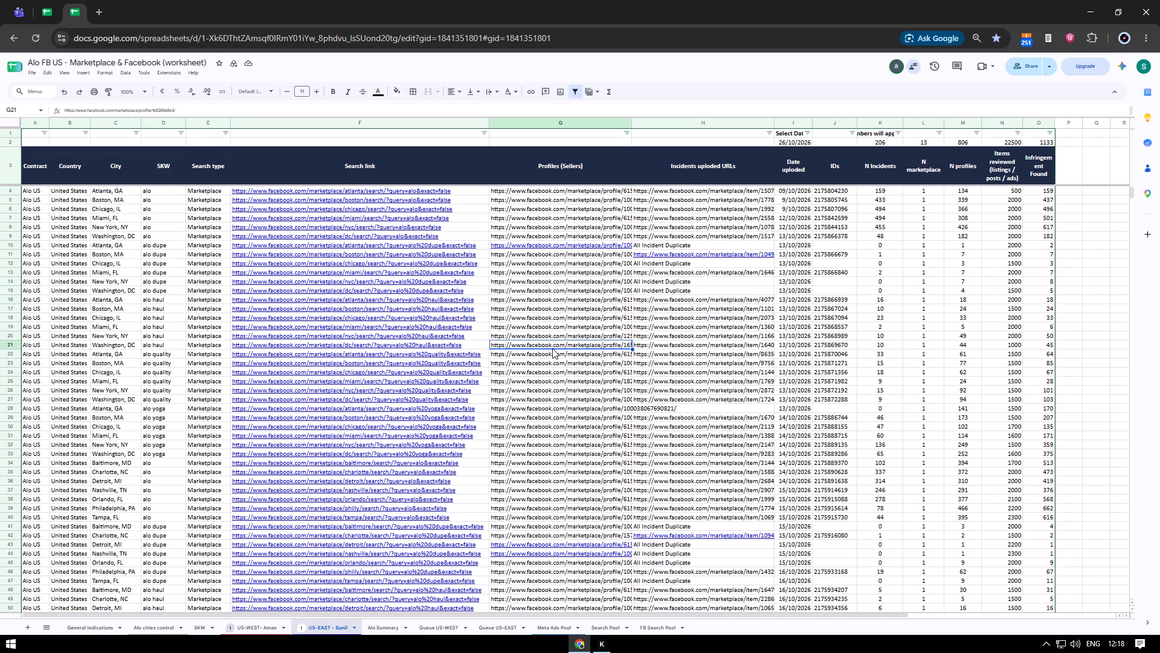
key("ctrl+Down")
key("ctrl+Down")
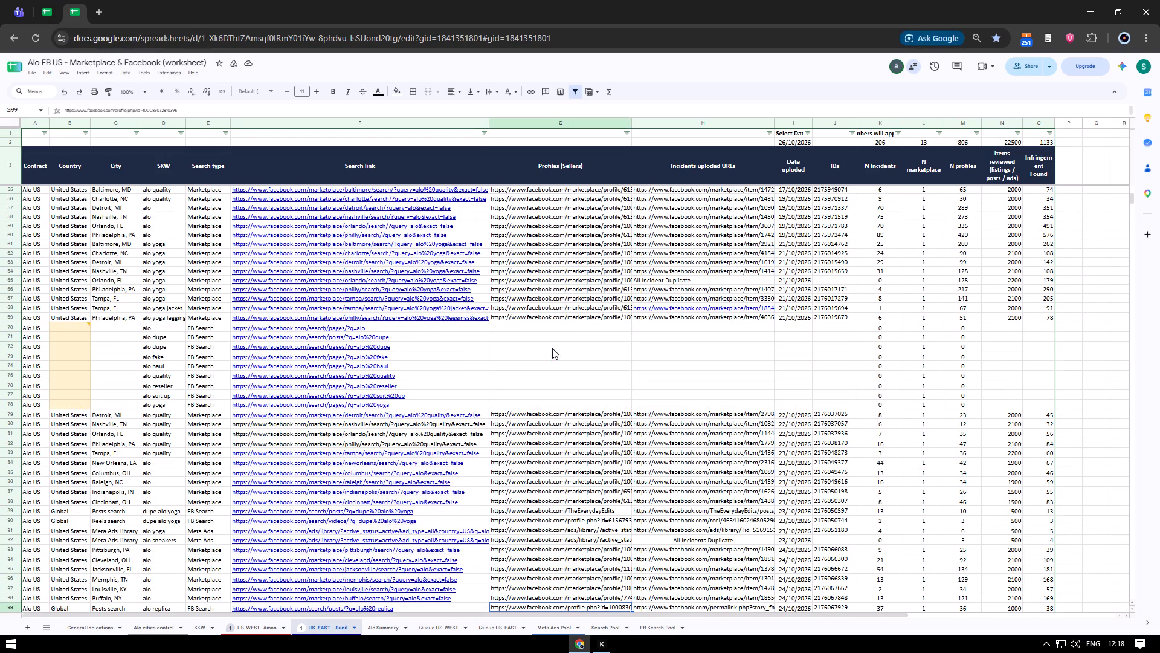
scroll(529, 359, "down", 4)
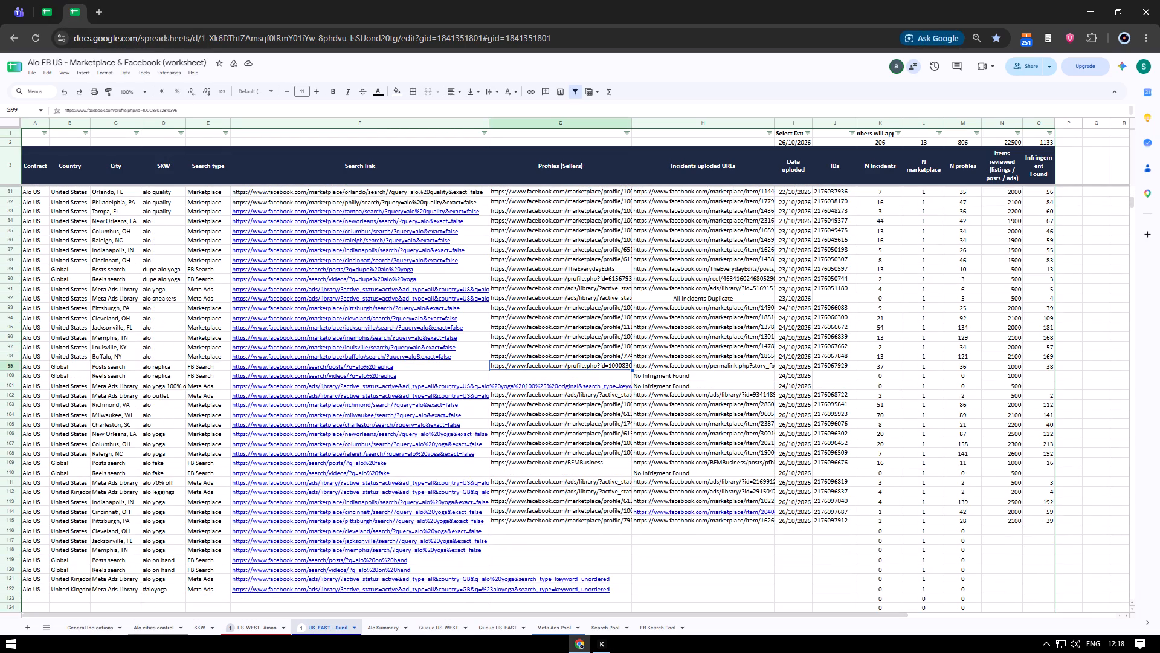
key("ctrl+Down")
key("ctrl+Down")
key("ctrl+Down")
key("ctrl+Down")
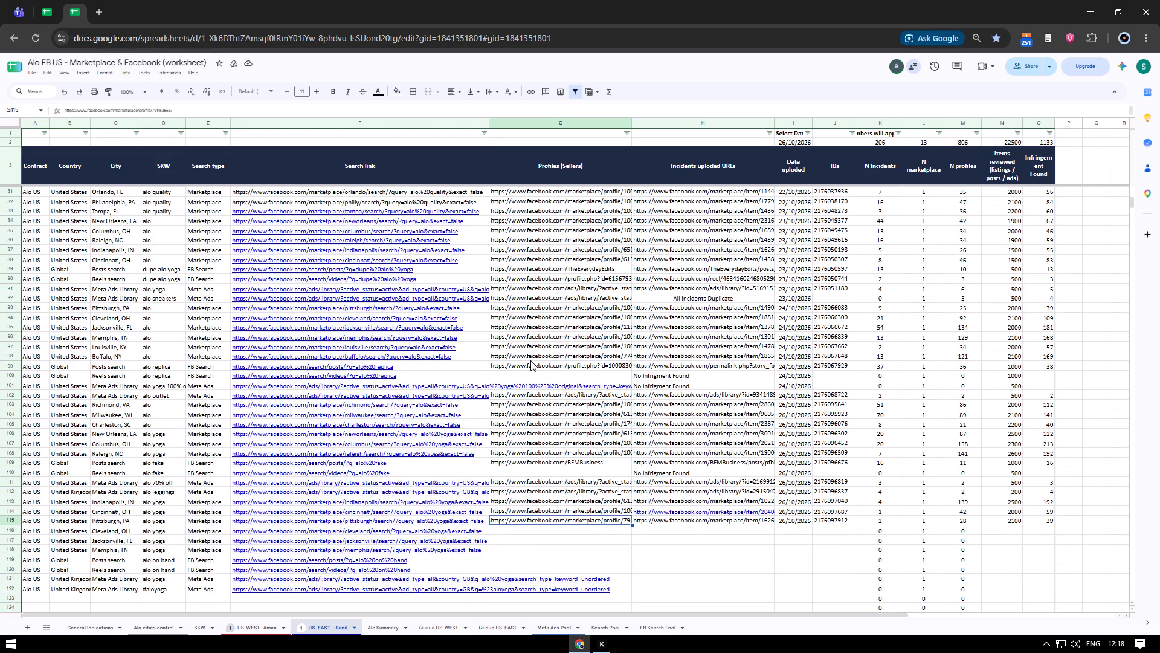
key("ctrl+Down")
key("ctrl+Up")
scroll(530, 360, "up", 1)
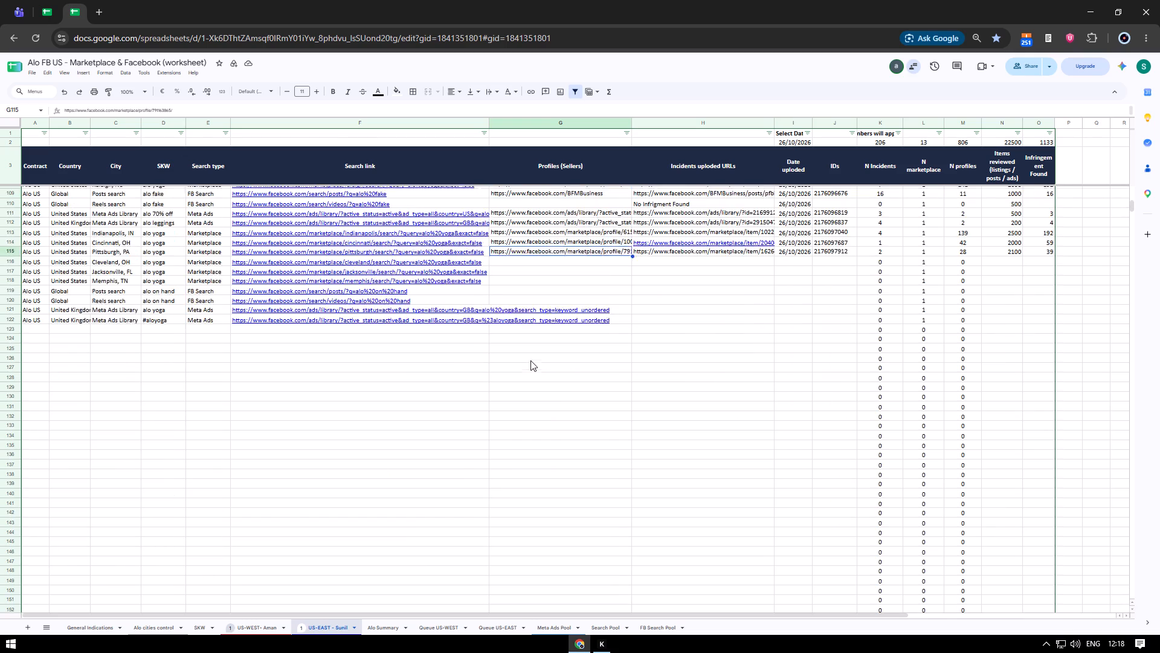
scroll(530, 360, "up", 1)
key("Down")
key("Left")
key("Right")
key("Right")
key("Right")
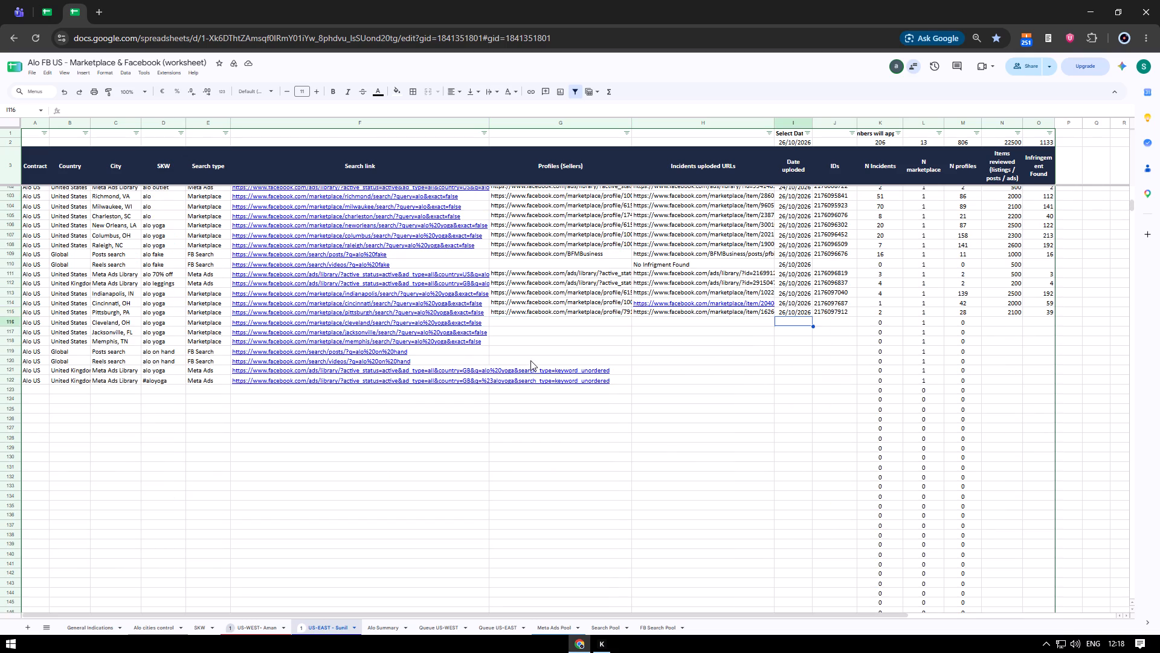
key("ctrl+semicolon")
Open the Cleveland, OH row's upload date for editing.
key("Return")
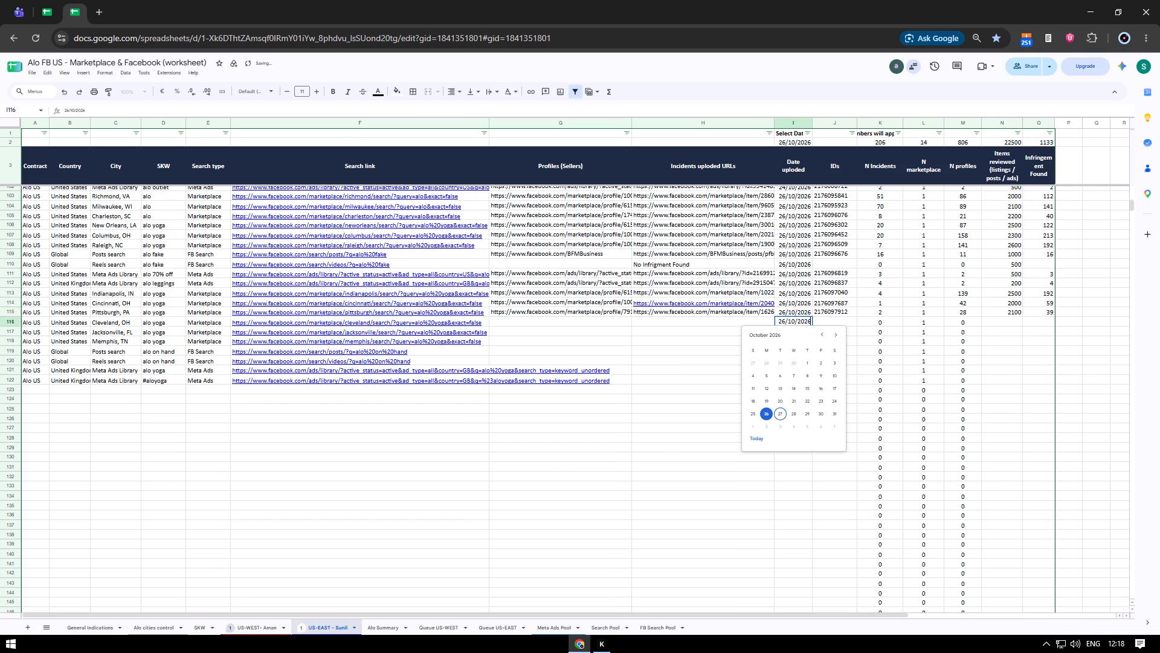
scroll(582, 347, "up", 1)
key("Right")
key("Down")
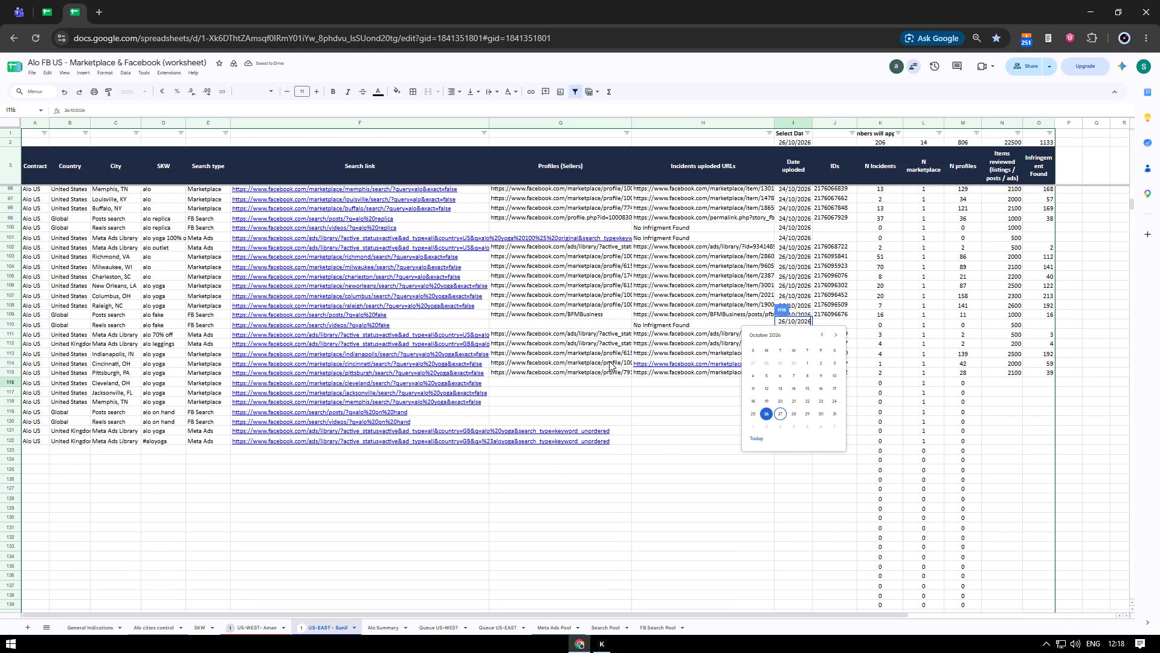
Set the date uploaded for the Cleveland, OH marketplace row to 27/10/2026.
left_click(785, 412)
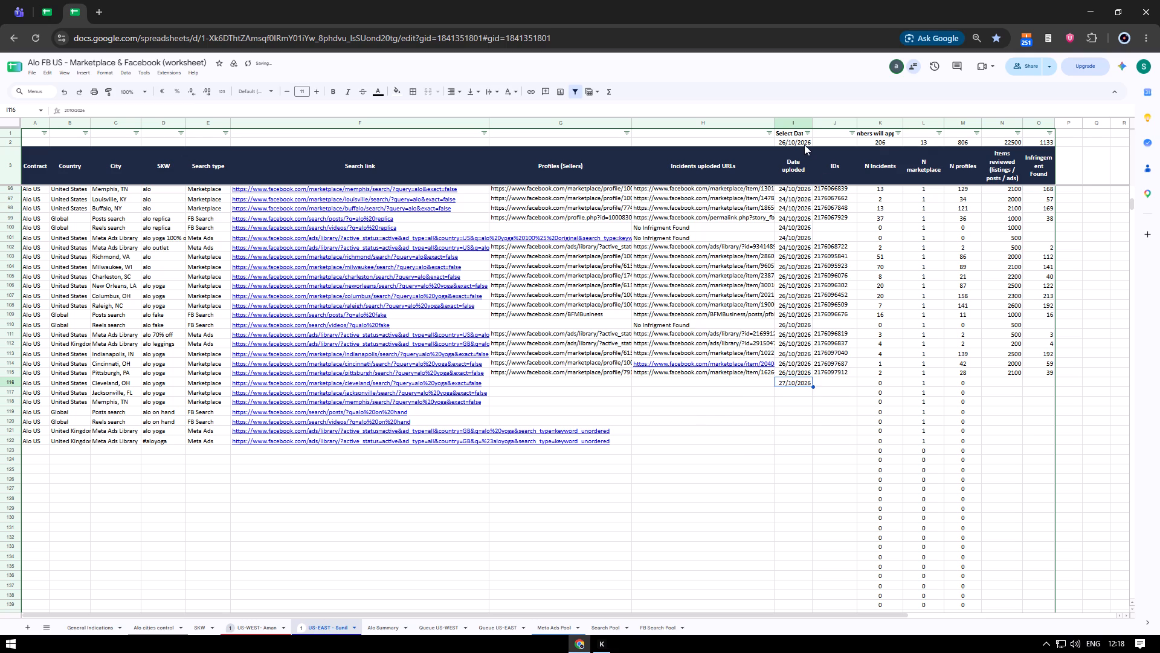
Change the Select Date cell above the worksheet's header row to 27/10/2026.
double_click(802, 141)
left_click(779, 233)
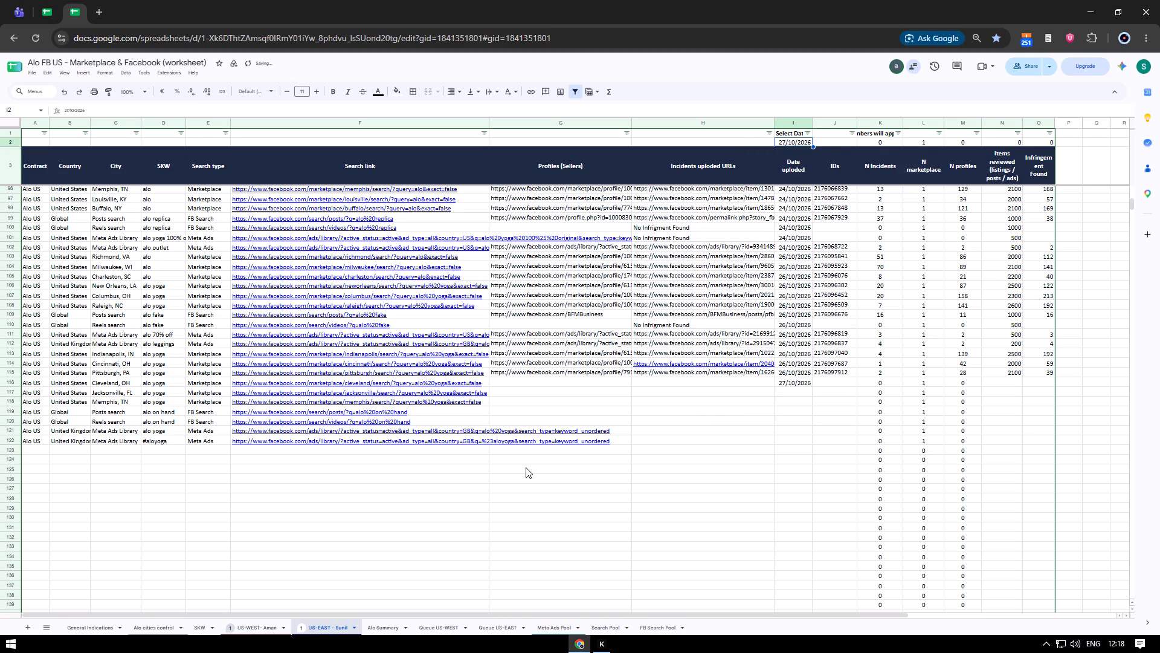
scroll(456, 437, "down", 1)
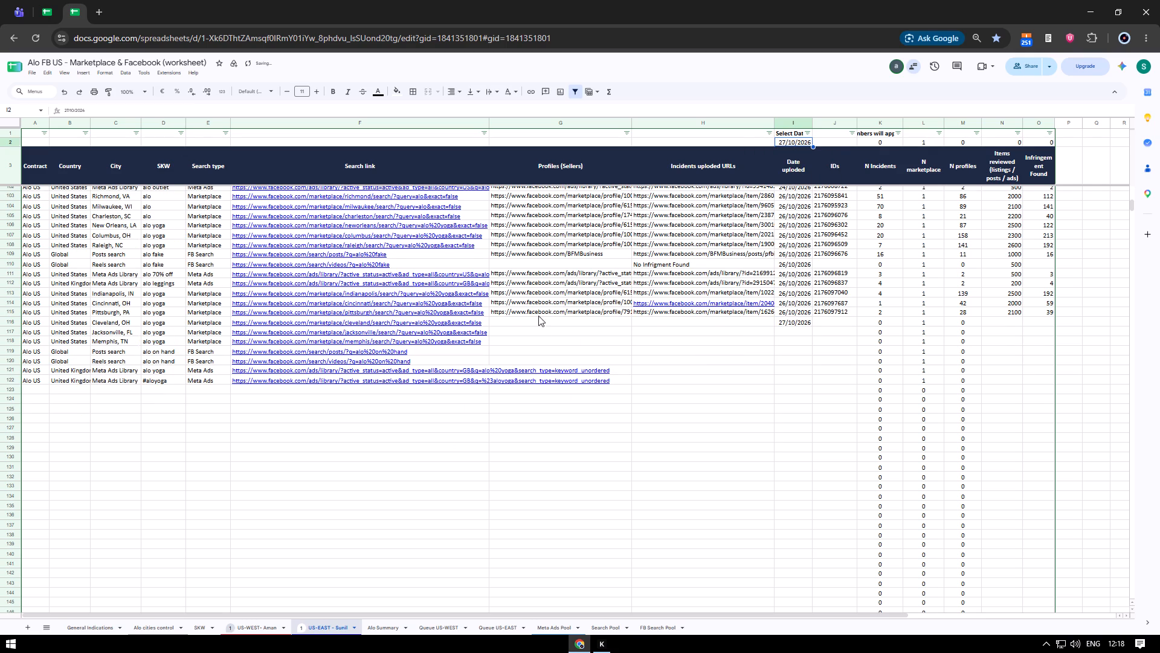
Copy the Cleveland, OH alo yoga search link into the 27/10/2026 Marketplace row's Search links cell in the Facebook OCR spreadsheet, left-aligned.
left_click(540, 328)
key("Up")
key("Left")
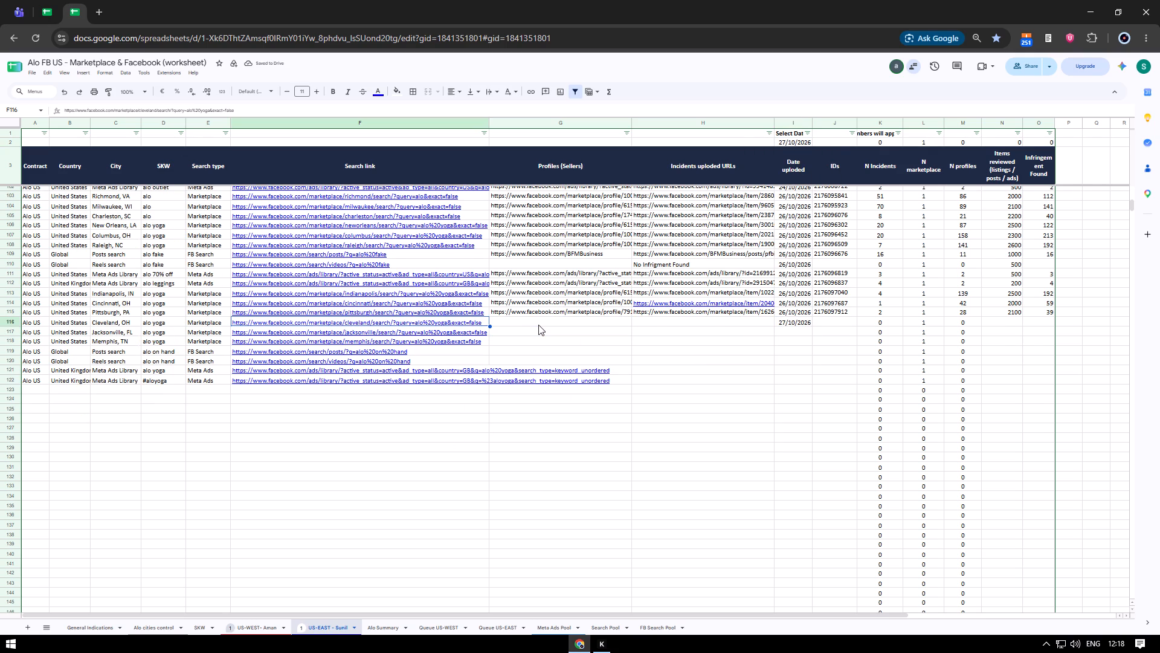
key("ctrl+c")
key("ctrl+c")
key("ctrl+c")
key("ctrl+c")
key("ctrl+shift+Tab")
key("Right")
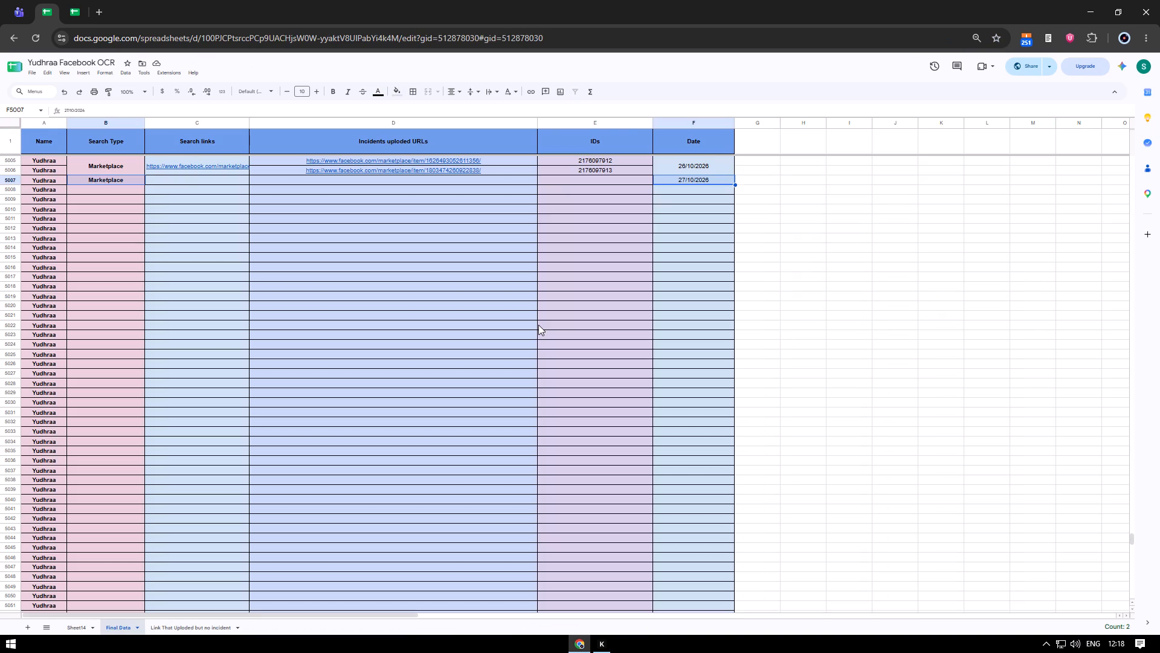
key("ctrl+Left")
key("Right")
key("Right")
key("Left")
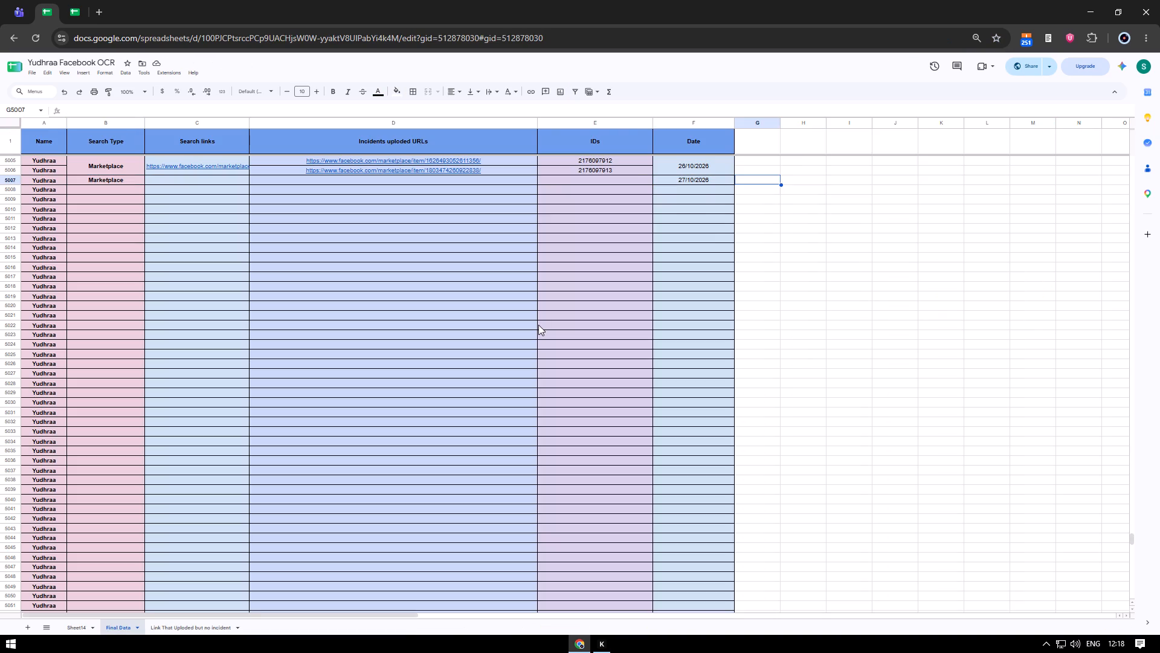
key("ctrl+Left")
key("ctrl+Left")
key("Right")
key("Return")
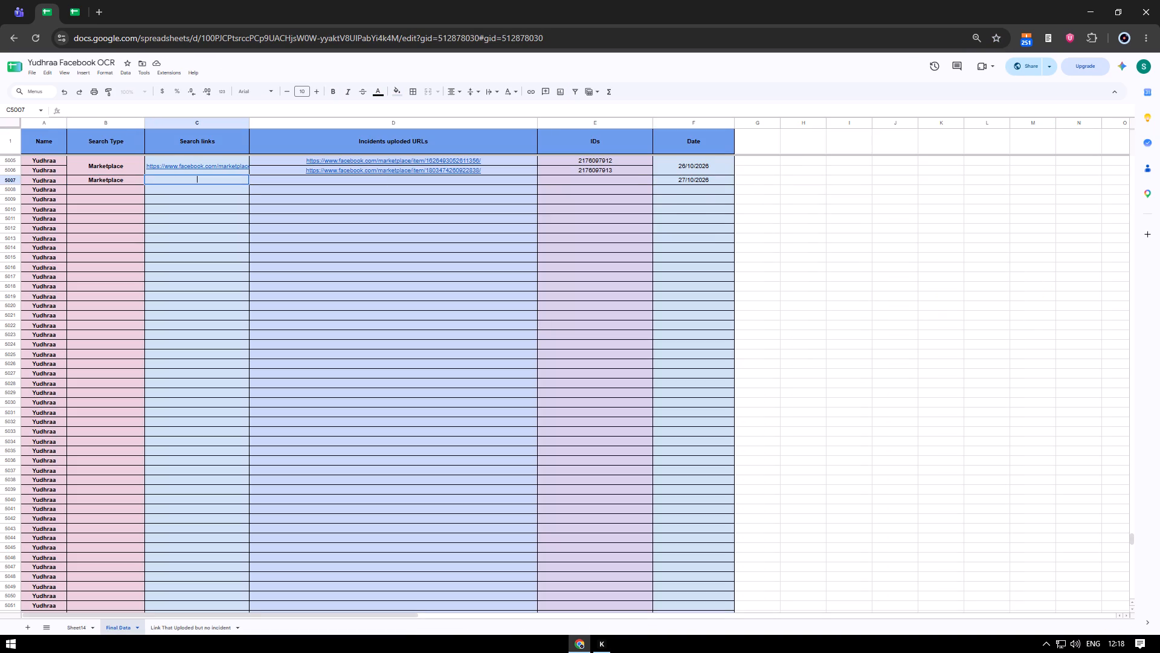
key("ctrl+shift+v")
key("Return")
key("Up")
key("ctrl+shift+l")
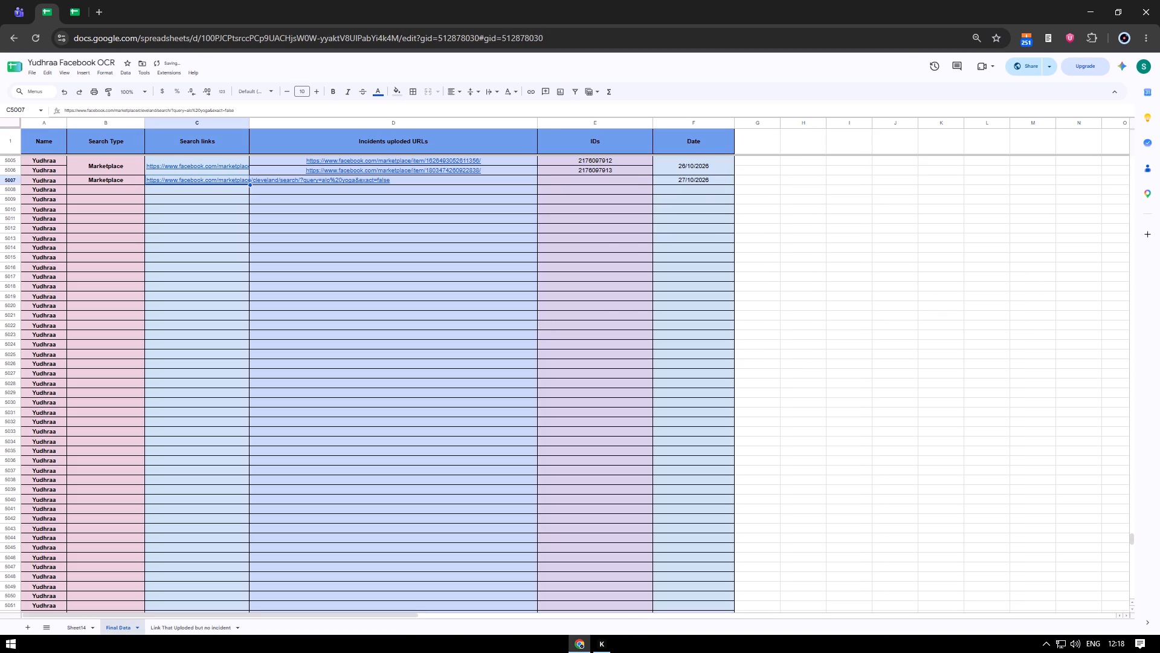
Back in the Alo FB US worksheet, copy the Cleveland, OH search link again and set that row's items reviewed to 2000.
key("ctrl+Tab")
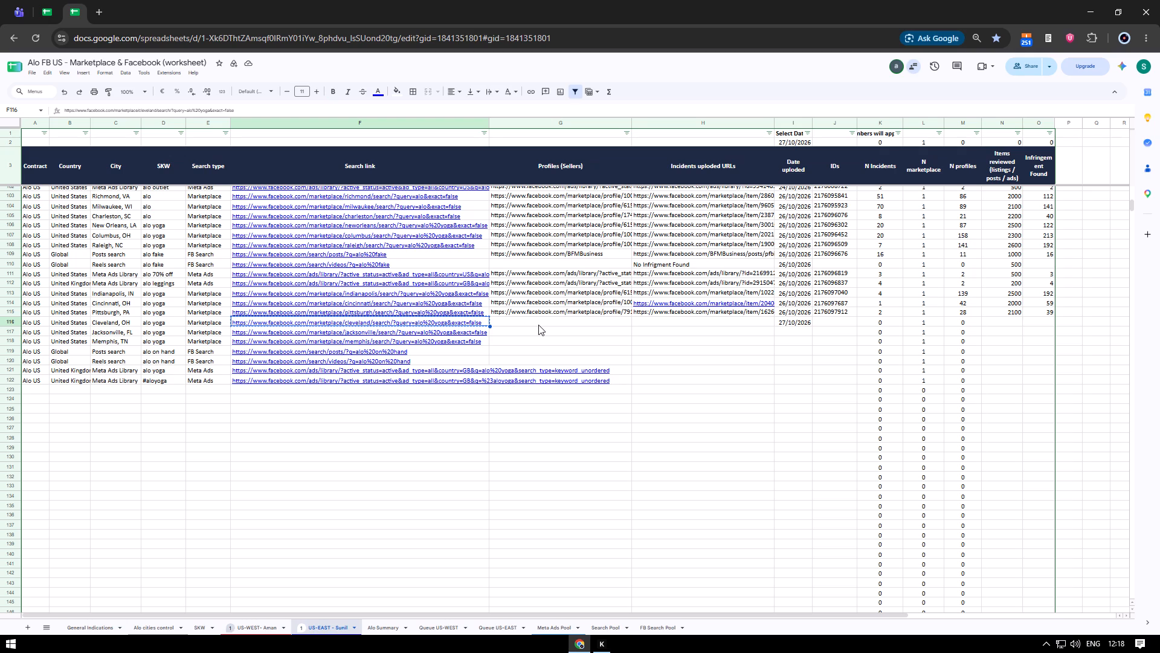
key("ctrl+c")
key("ctrl+c")
key("ctrl+c")
key("Right")
key("Left")
key("Right")
key("Right")
key("Right")
key("Right")
key("Right")
key("Right")
key("Right")
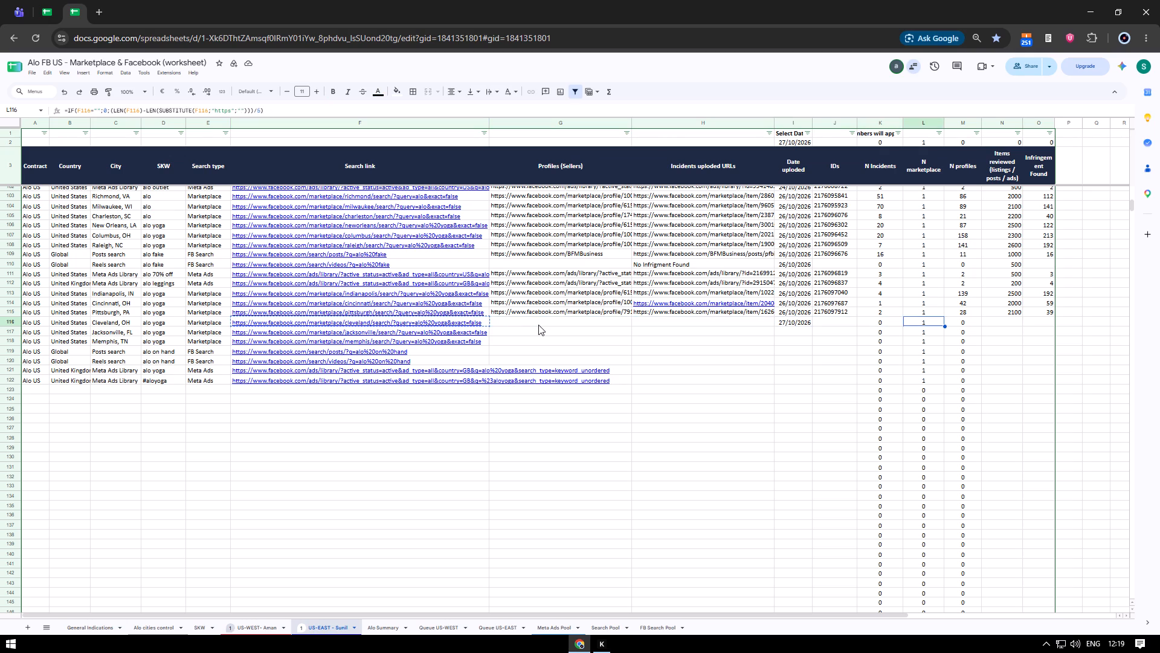
key("Right")
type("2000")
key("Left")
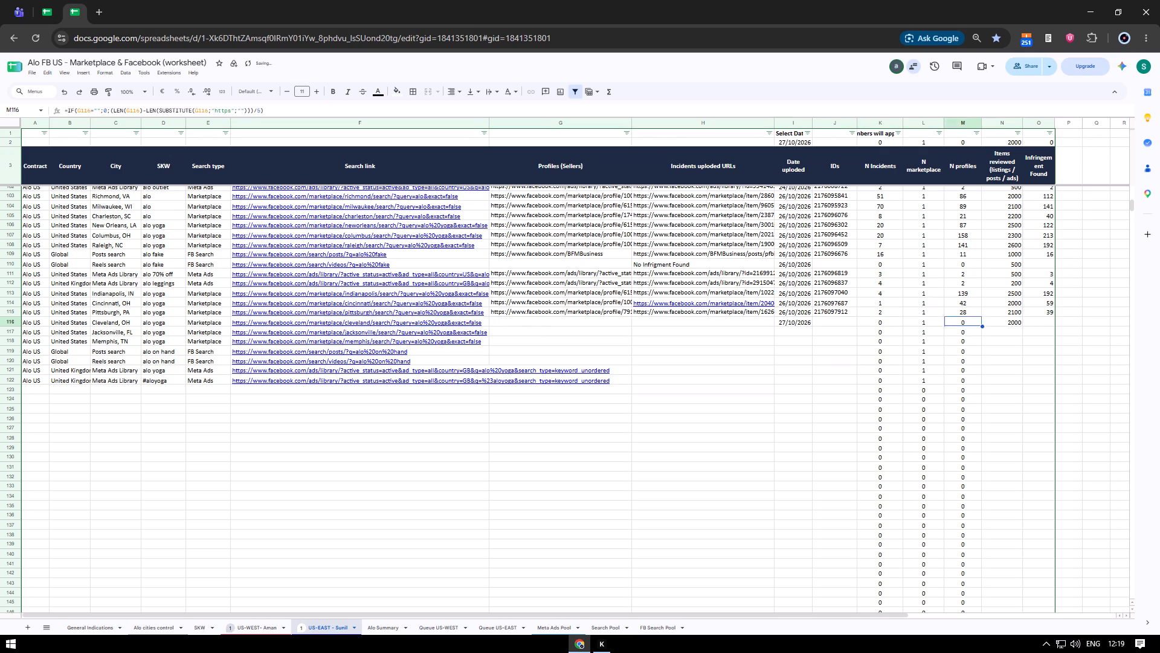
Open the Facebook Tool extension's runner page.
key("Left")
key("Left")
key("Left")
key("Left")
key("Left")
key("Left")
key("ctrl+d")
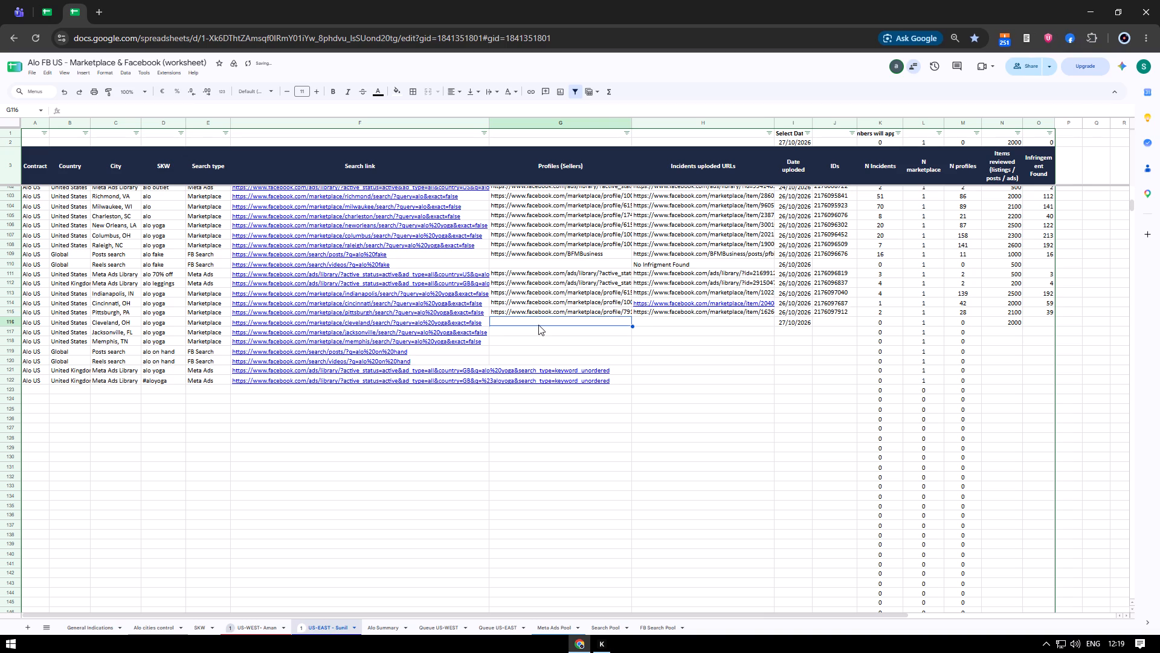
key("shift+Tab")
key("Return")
Replace the Pittsburgh URL in the runner's list with the copied Cleveland alo yoga search link.
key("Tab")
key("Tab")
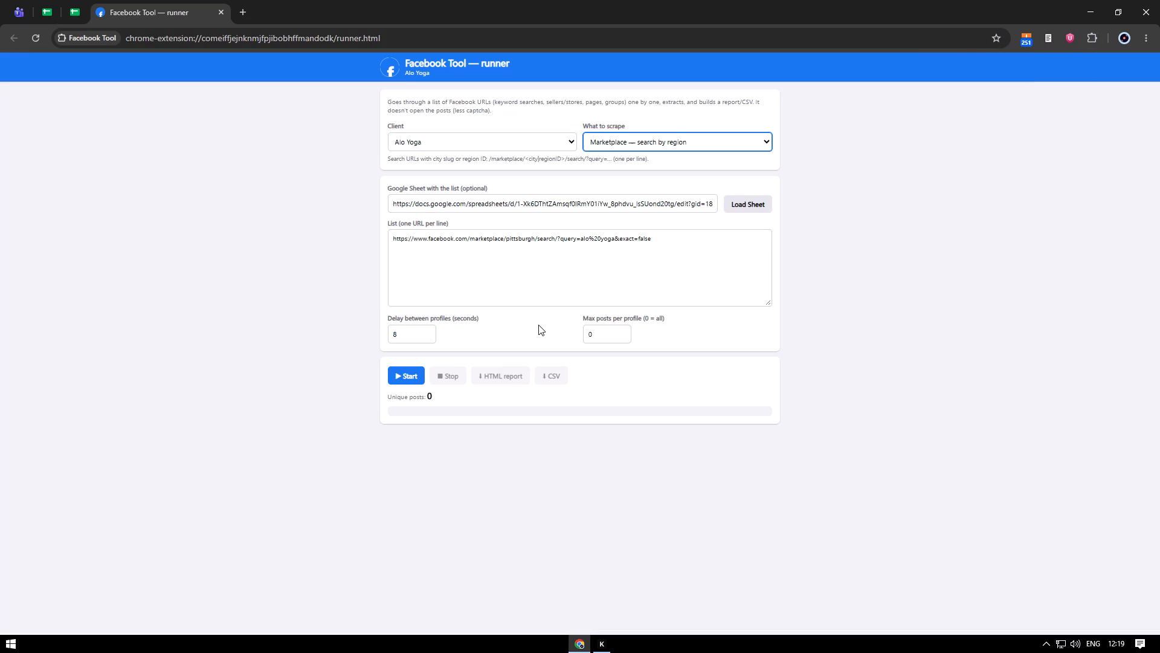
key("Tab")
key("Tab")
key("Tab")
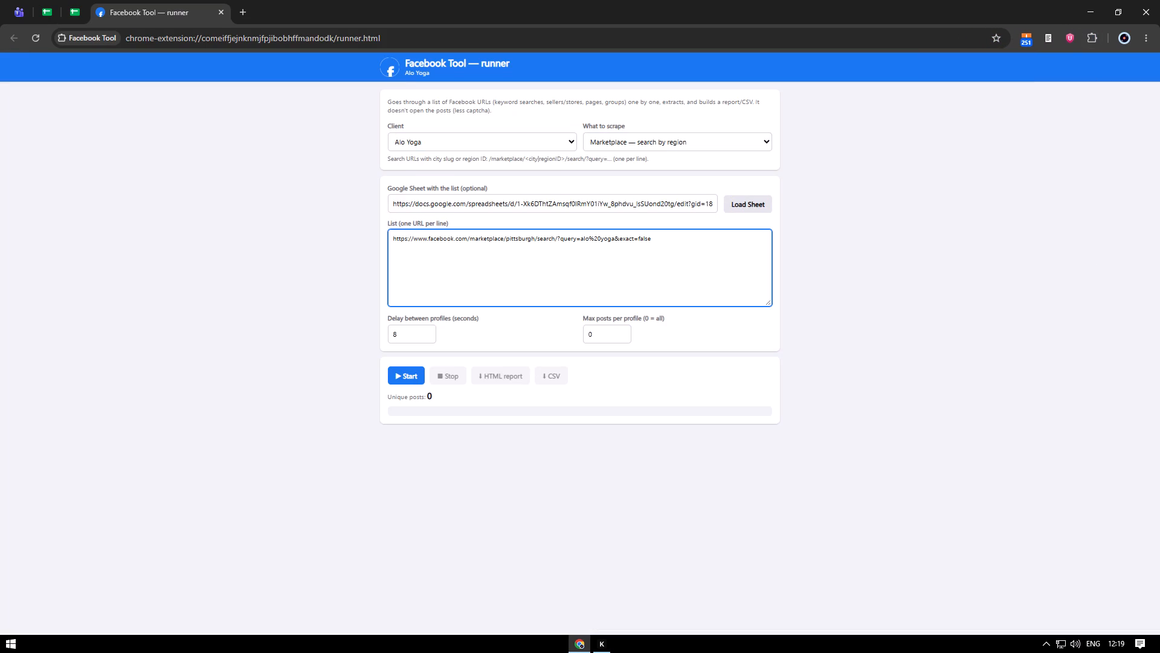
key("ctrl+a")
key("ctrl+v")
Set the max posts per profile to 2000 and start the Marketplace scrape.
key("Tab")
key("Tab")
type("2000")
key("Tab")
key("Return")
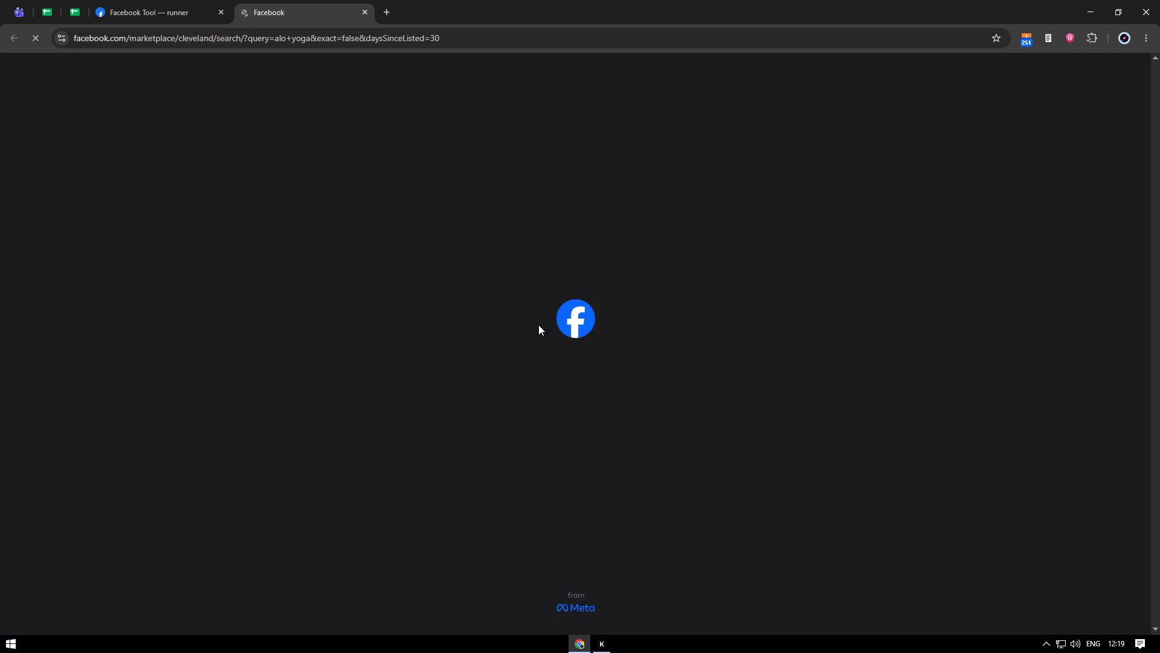
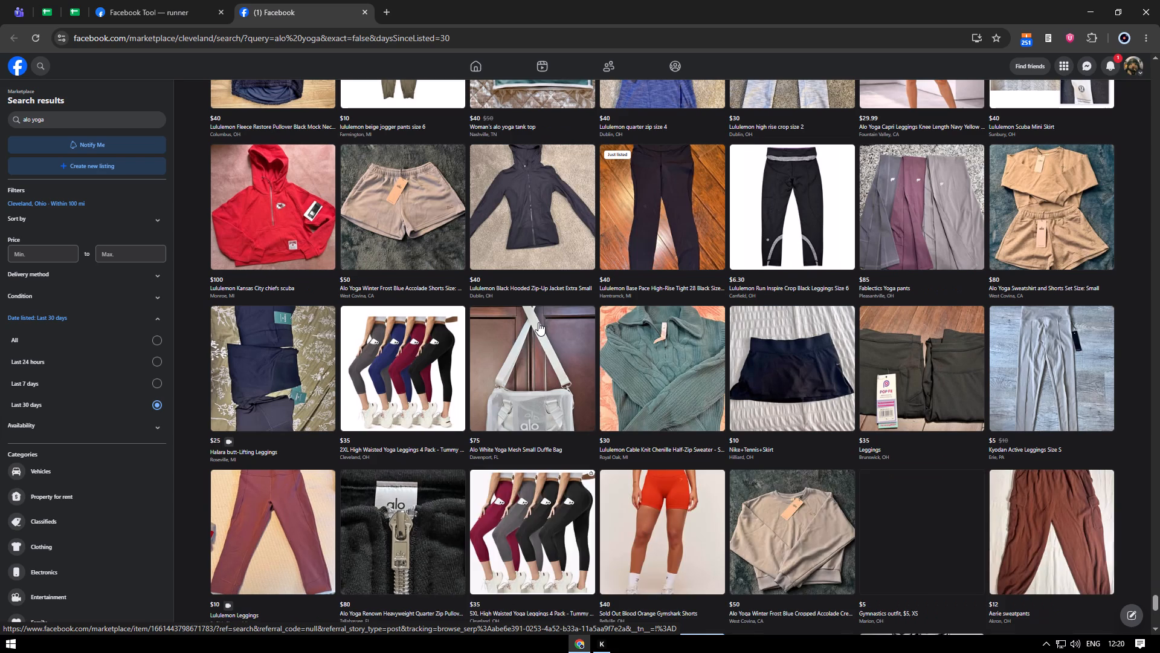
Switch to File Explorer and delete all the ai_reviewed and alo_pipeline files grouped under Yesterday in the Downloads folder.
key("super+e")
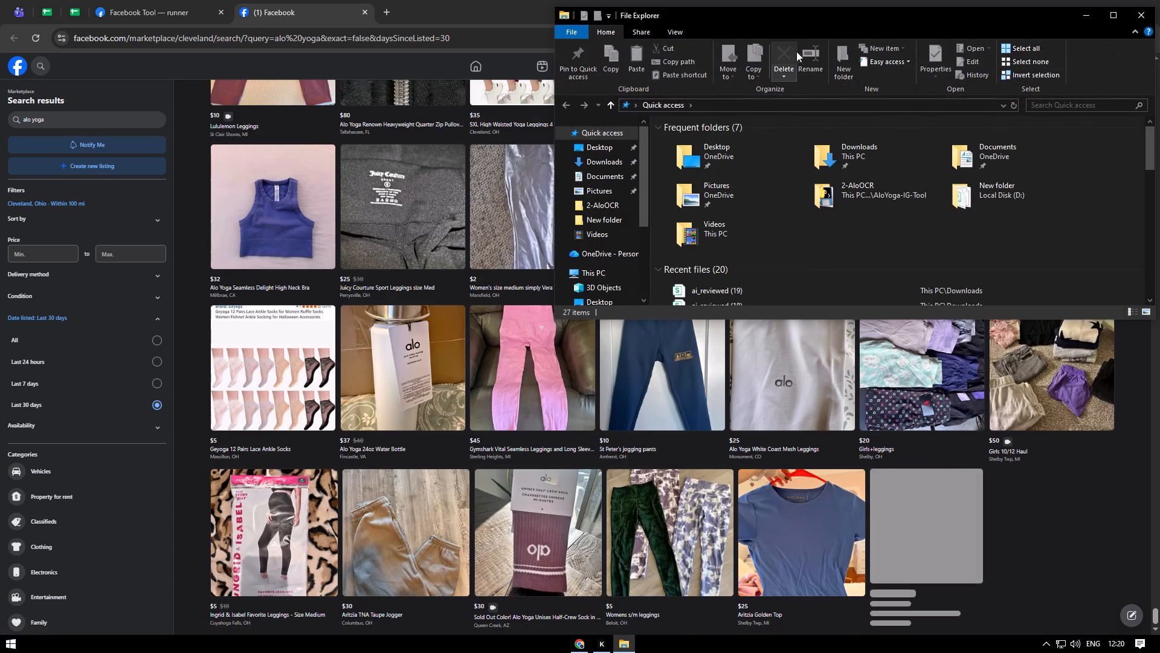
left_click_drag(826, 22, 605, 128)
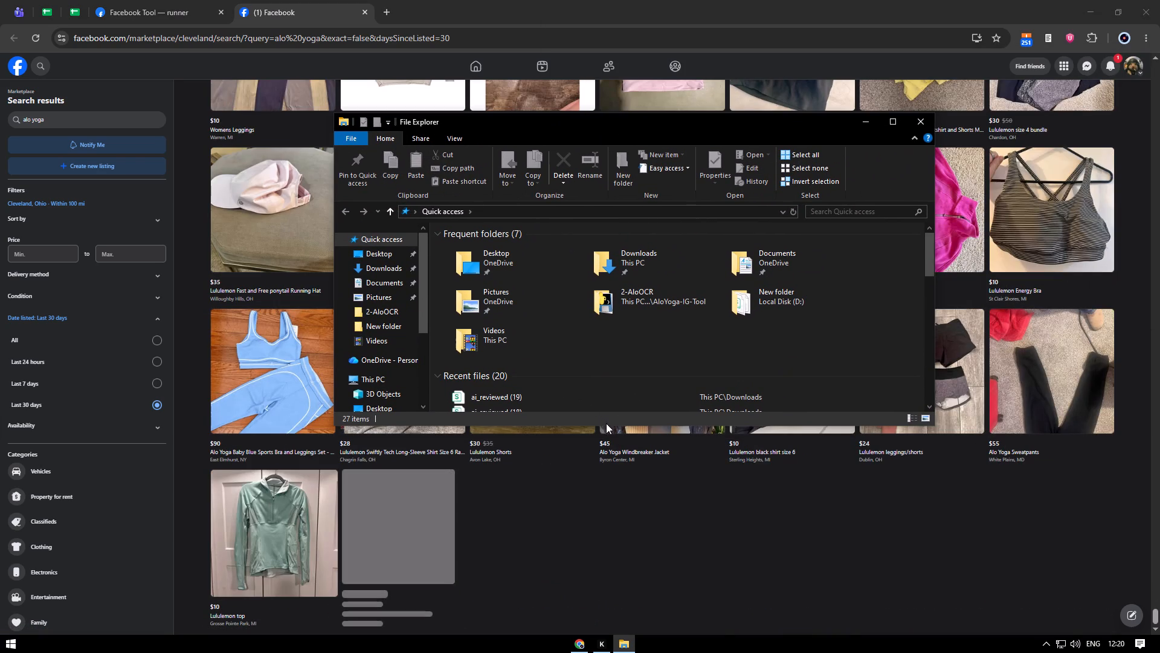
left_click_drag(606, 426, 589, 560)
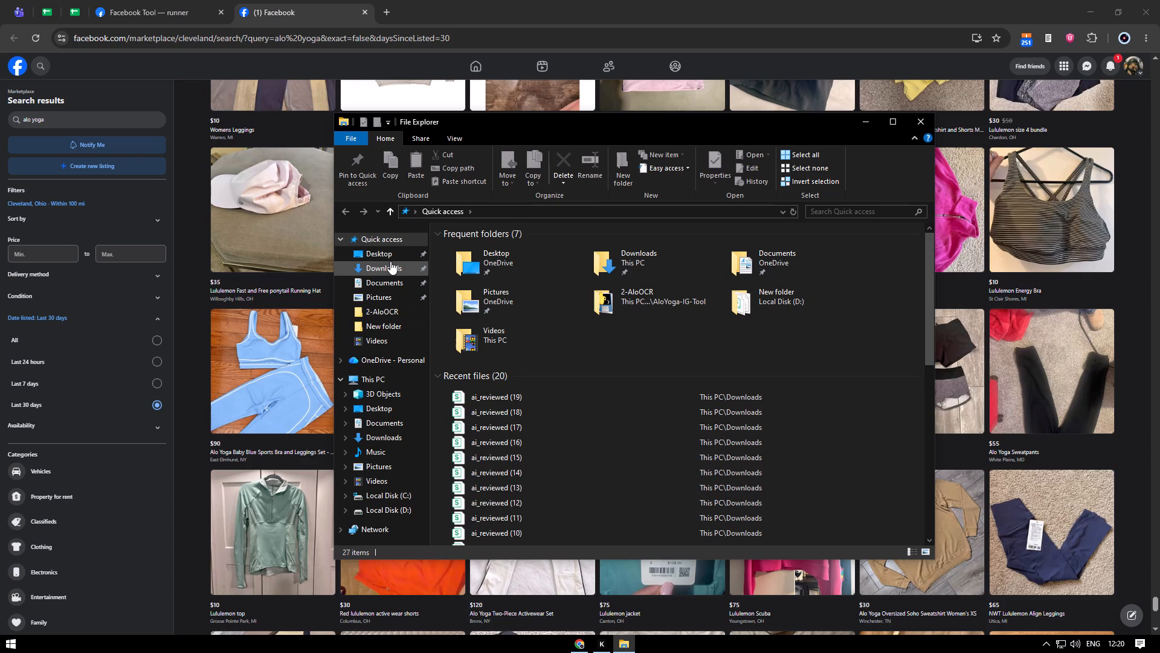
left_click(390, 261)
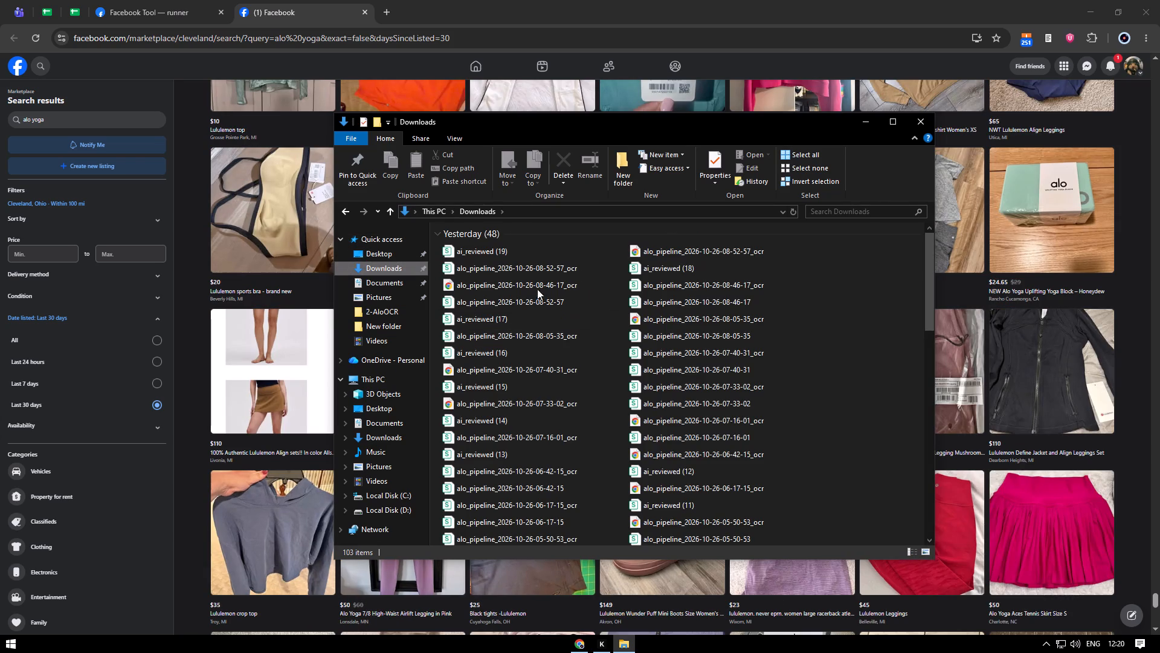
left_click_drag(816, 250, 529, 442)
scroll(529, 441, "down", 2)
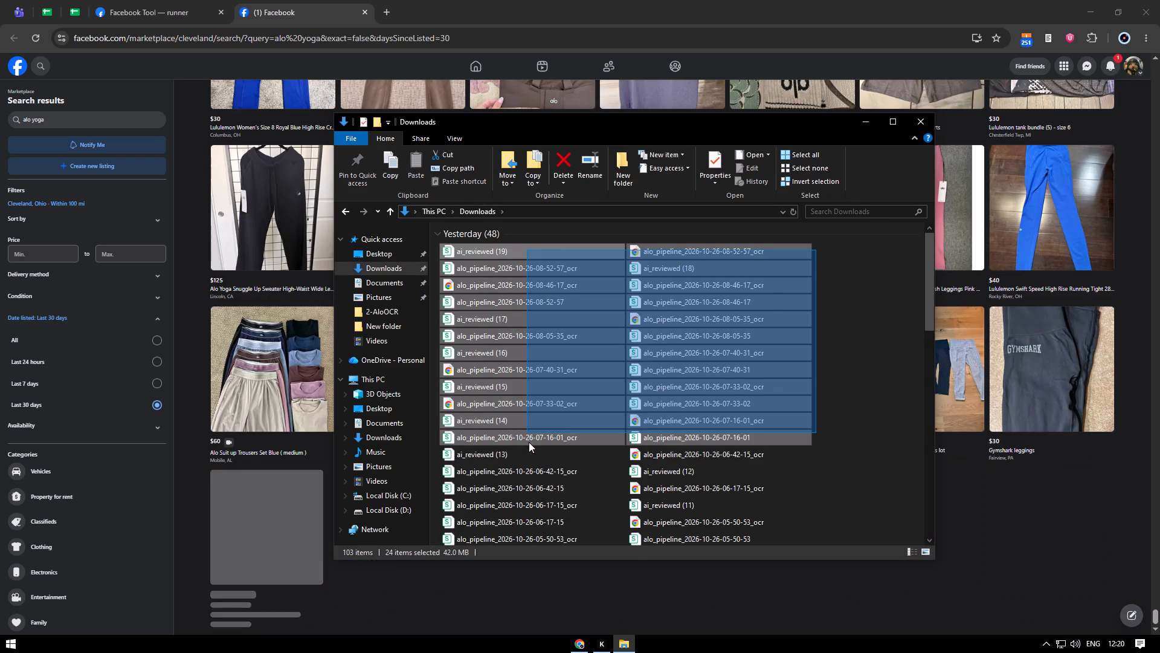
scroll(529, 442, "down", 2)
left_click_drag(529, 442, 504, 450)
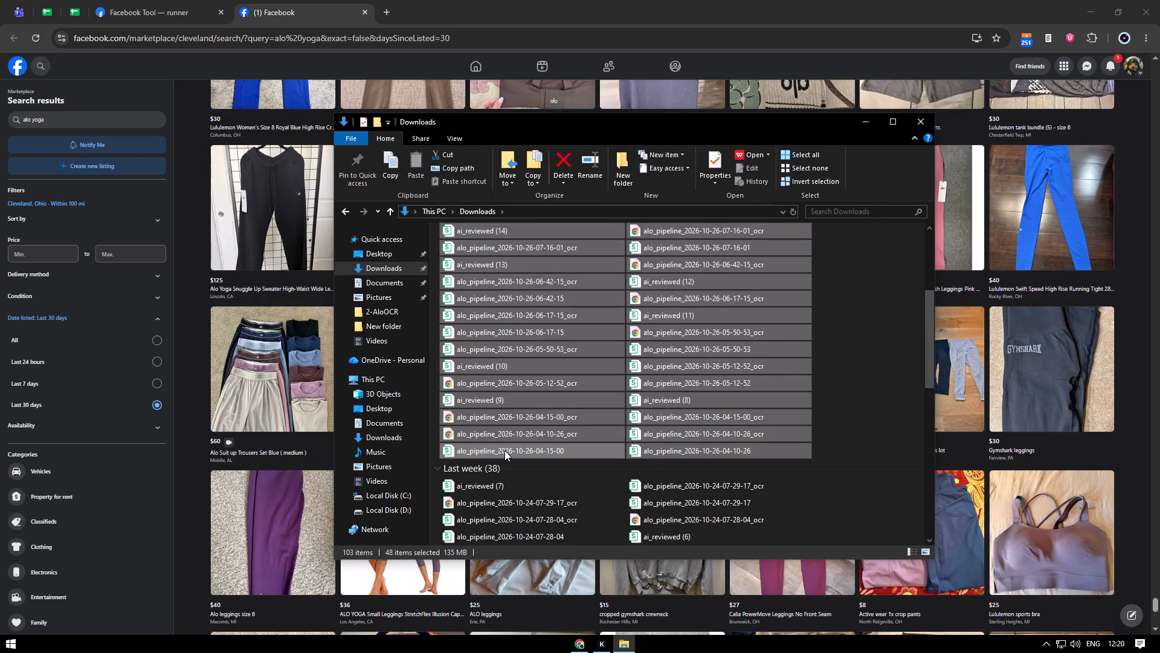
key("Delete")
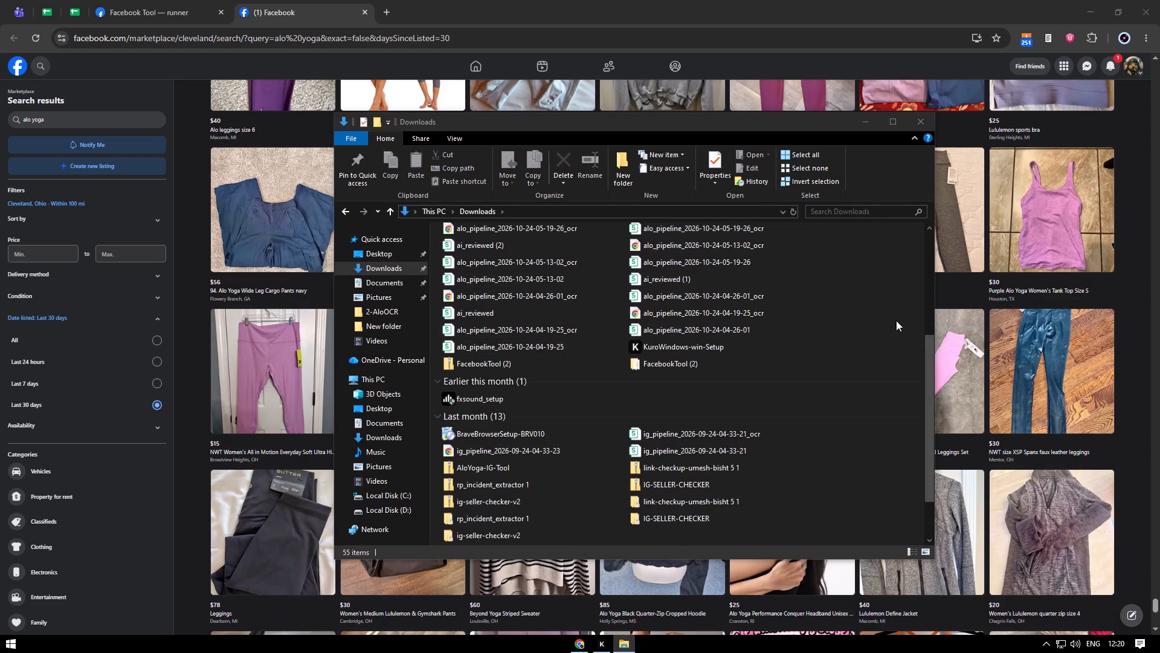
Enlarge the Downloads window so the remaining file groups fit in a wider and taller view.
left_click_drag(938, 310, 1092, 301)
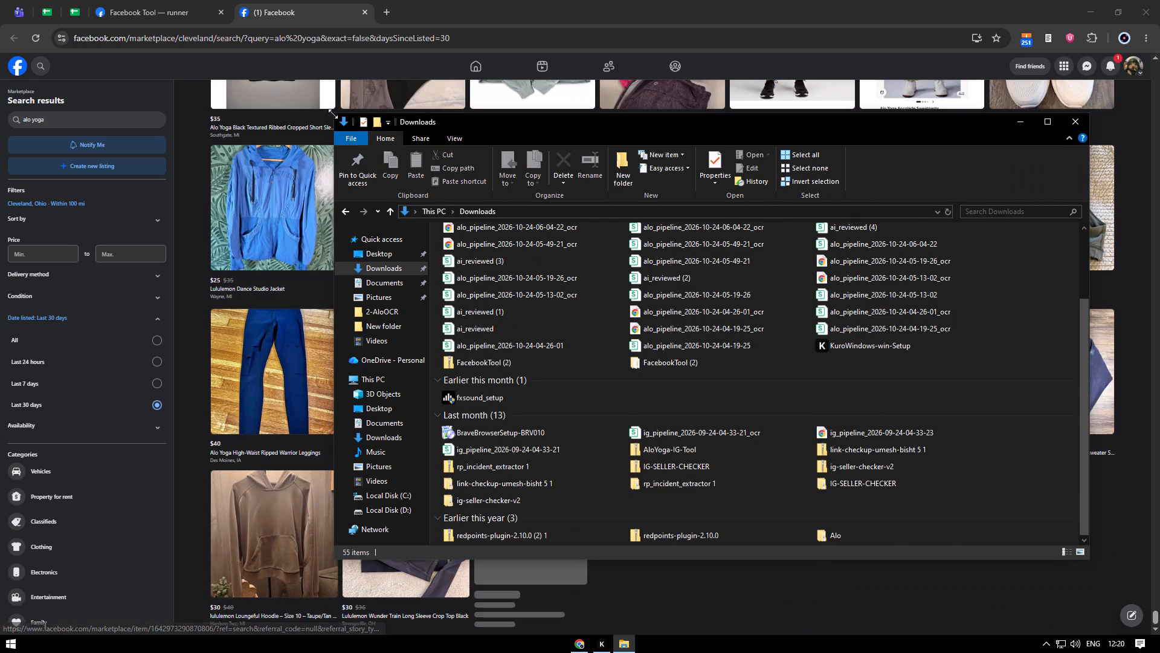
left_click_drag(333, 114, 56, 45)
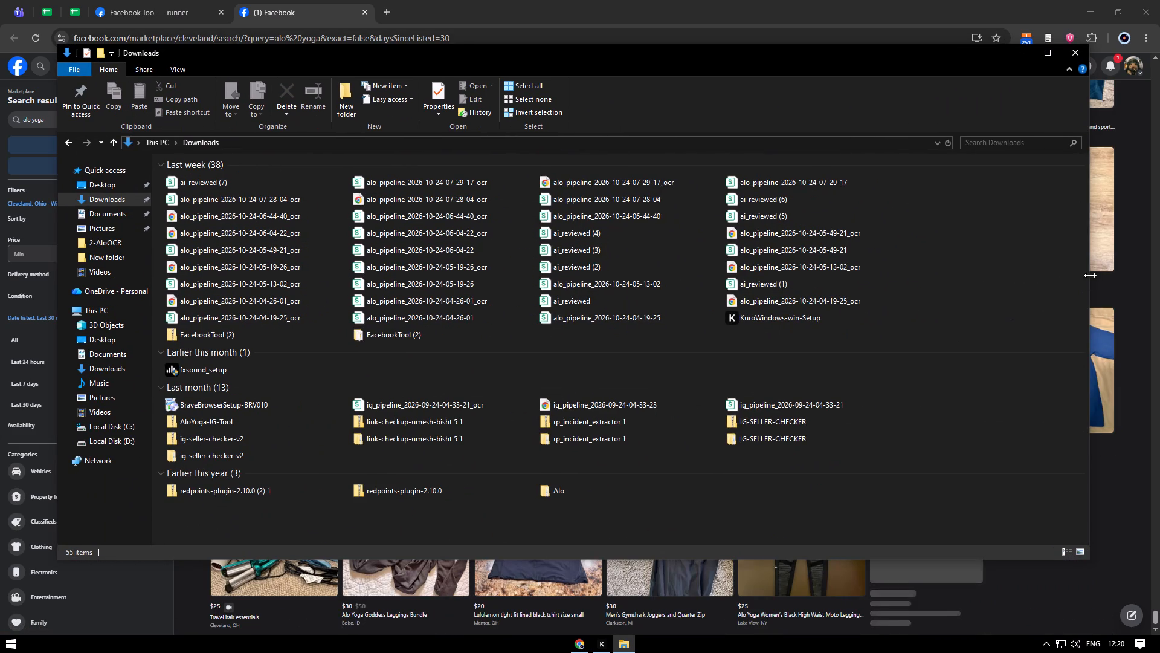
Widen the Downloads window and delete all the ai_reviewed and alo_pipeline files grouped under Last week.
left_click_drag(1090, 275, 1129, 270)
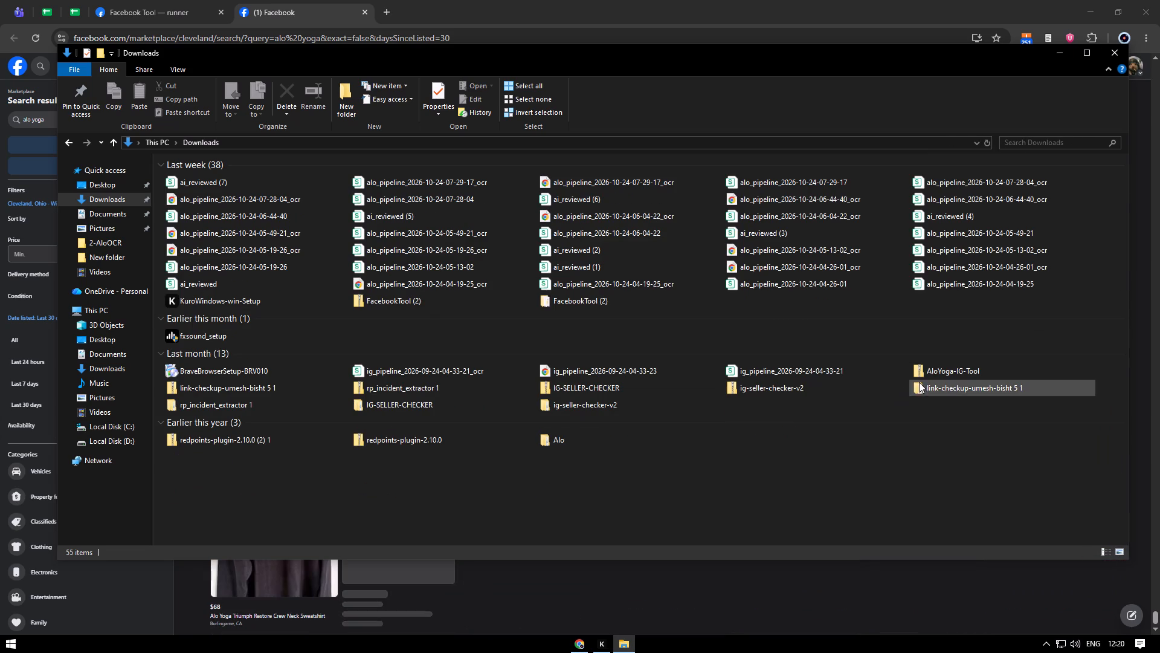
left_click_drag(1094, 276, 982, 279)
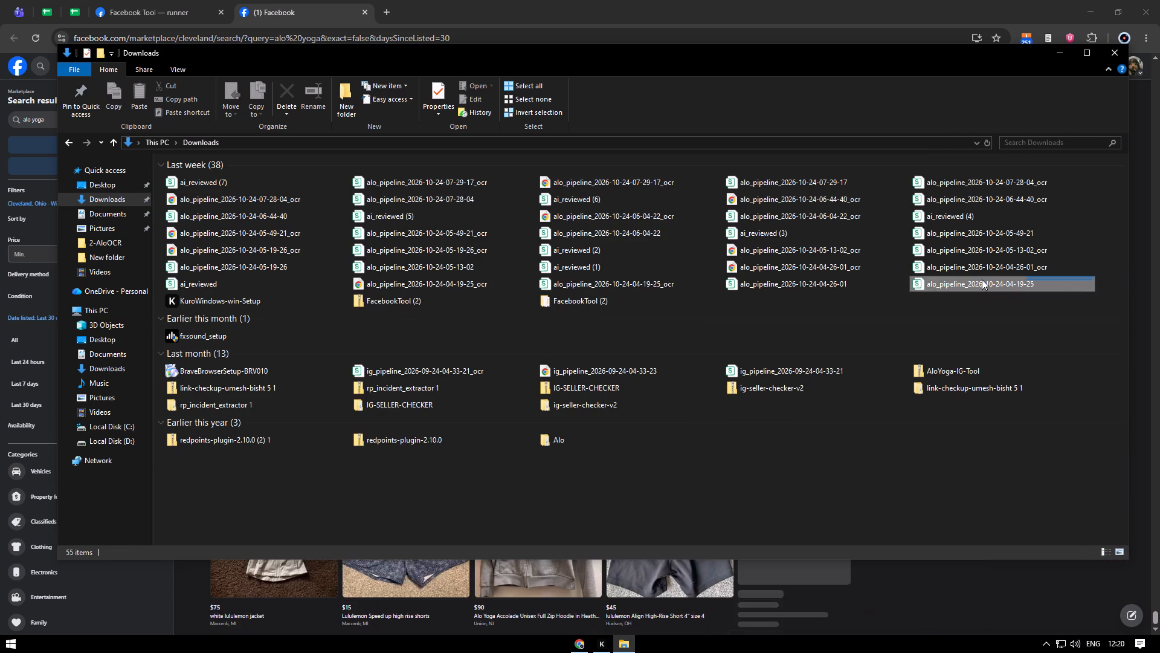
left_click_drag(982, 279, 239, 284)
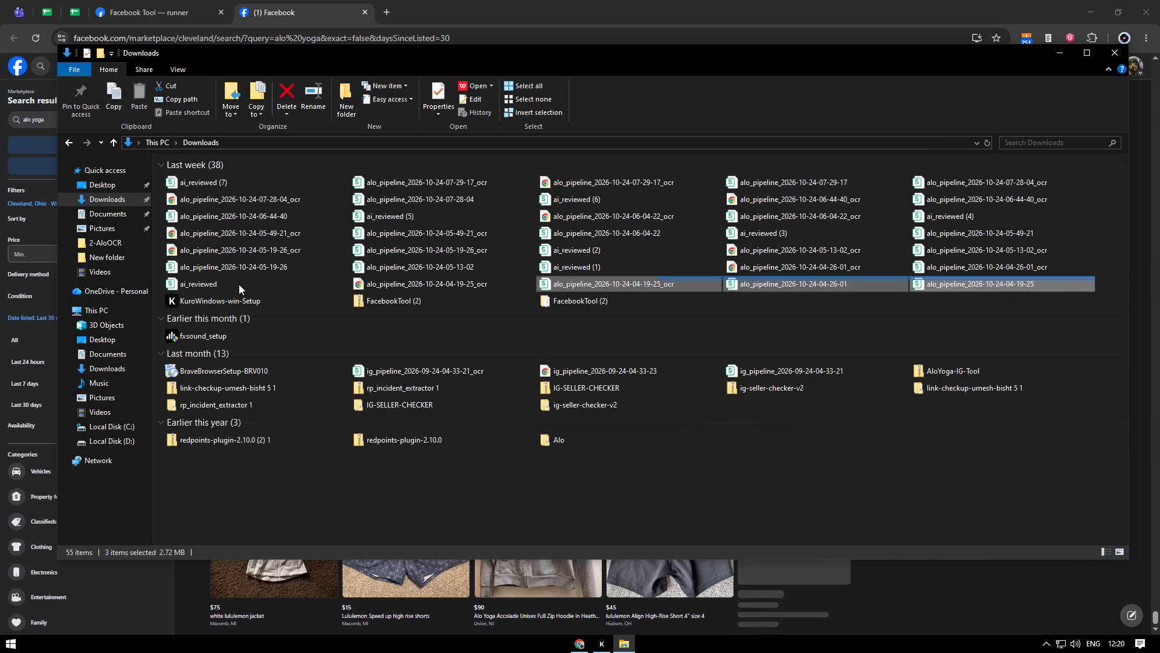
left_click_drag(239, 284, 214, 182)
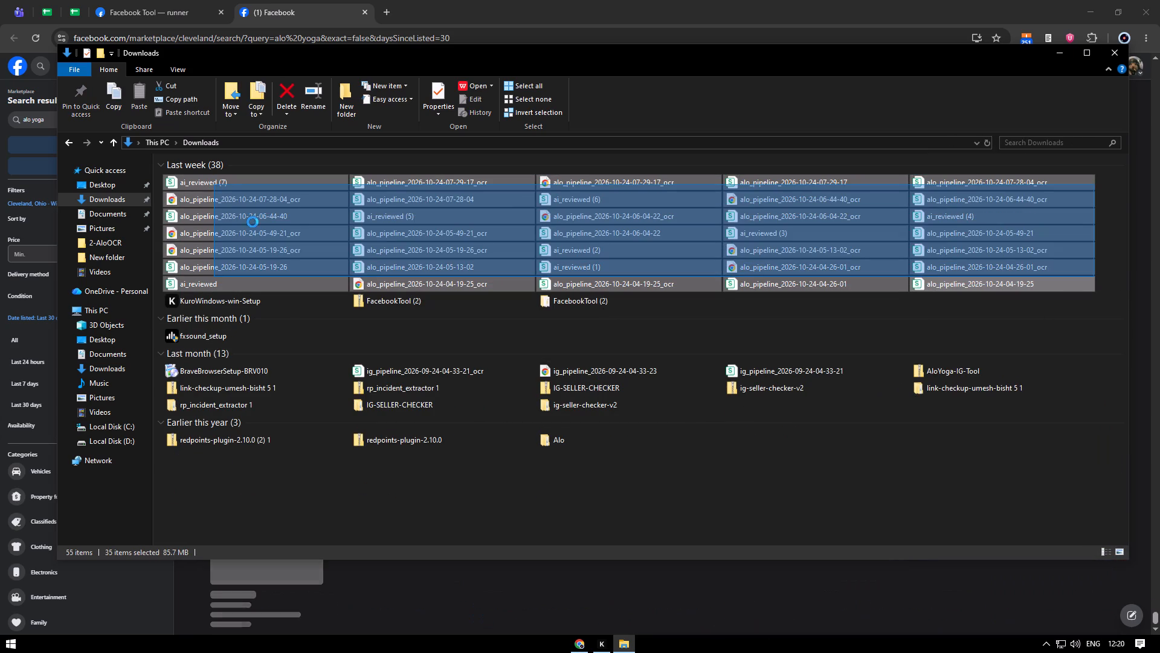
key("Delete")
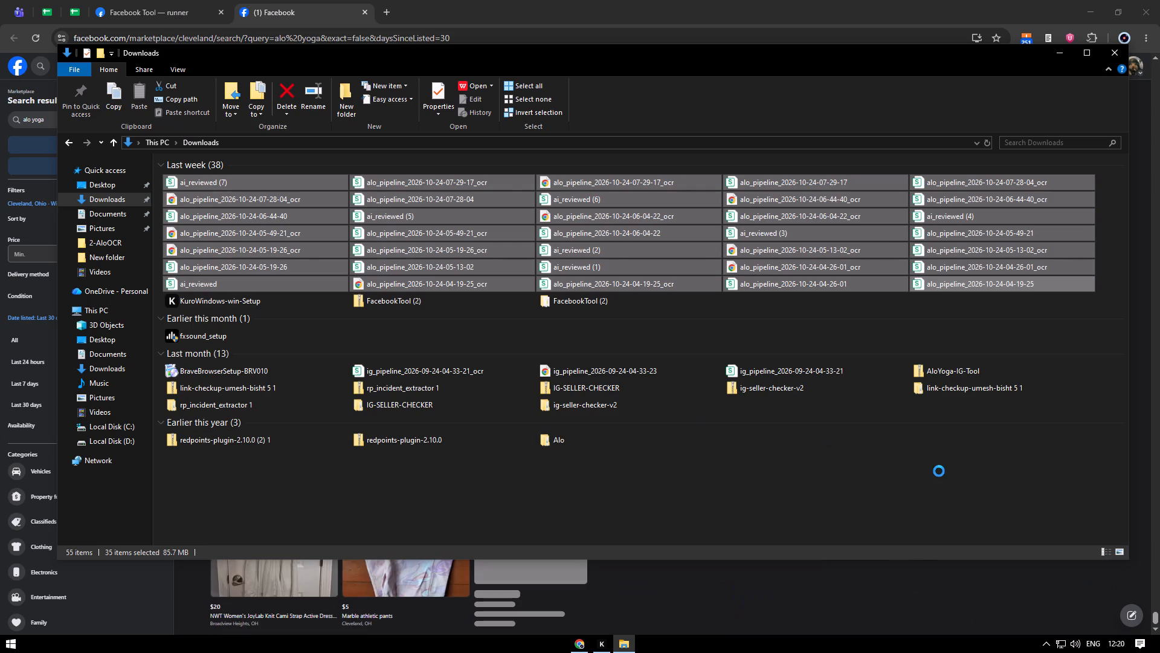
Open the 2-OCR folder inside the unzipped FacebookTool (2) folder and select the FB-OCR application.
key("Down")
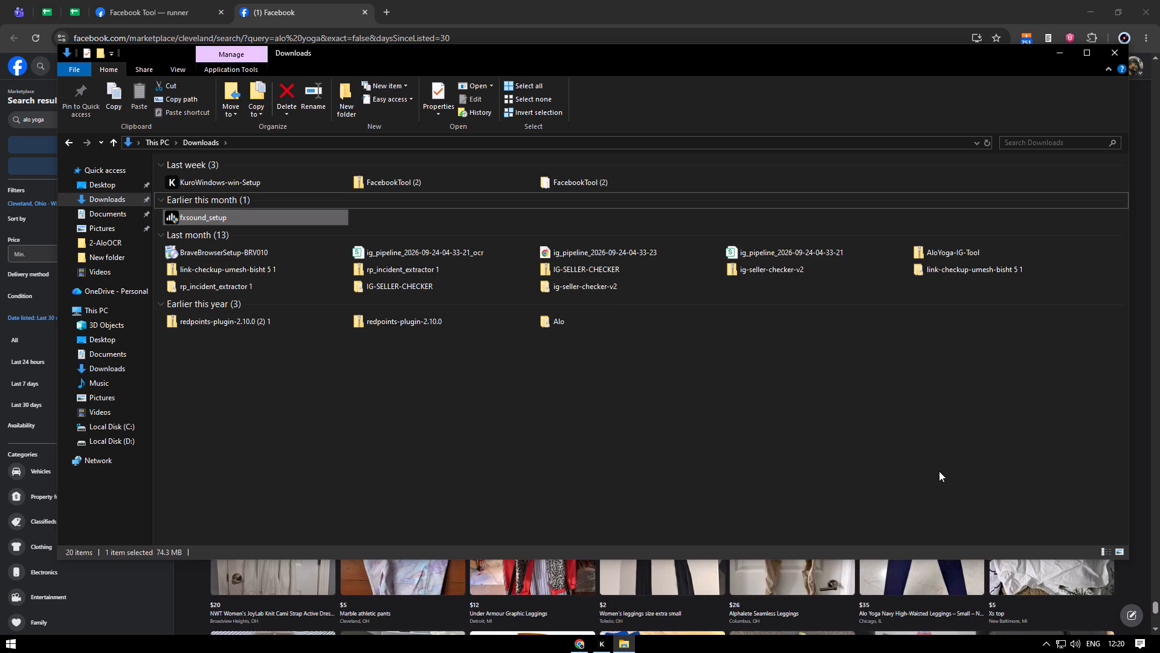
key("Up")
key("Right")
key("Right")
key("Up")
key("Up")
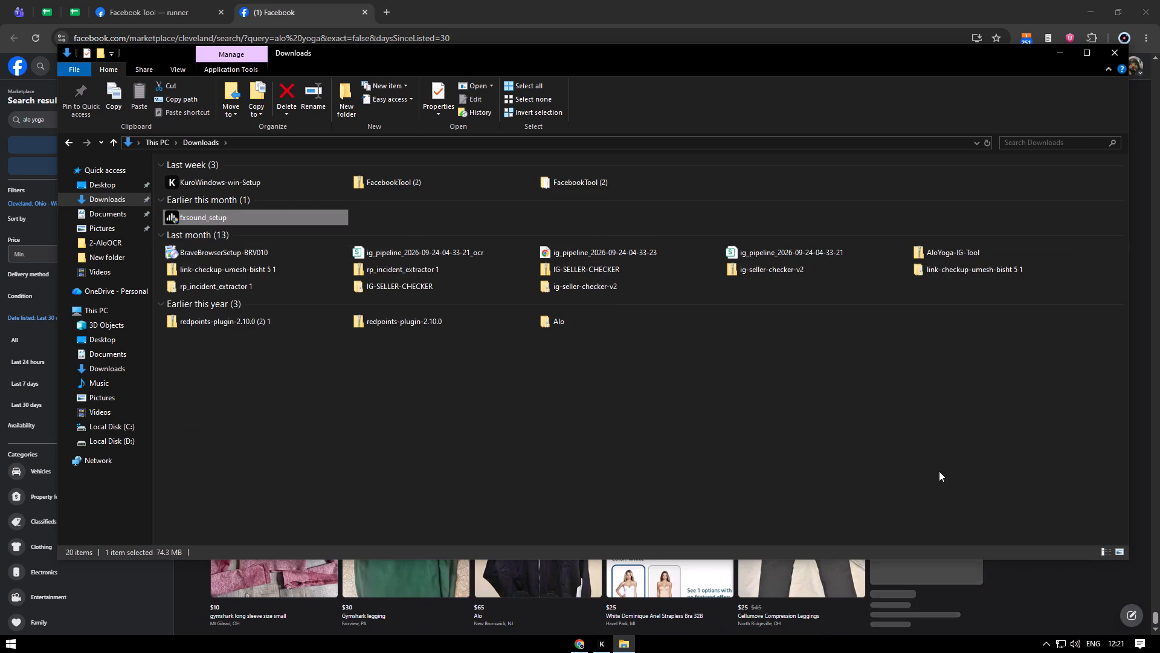
key("Up")
key("Up")
key("Return")
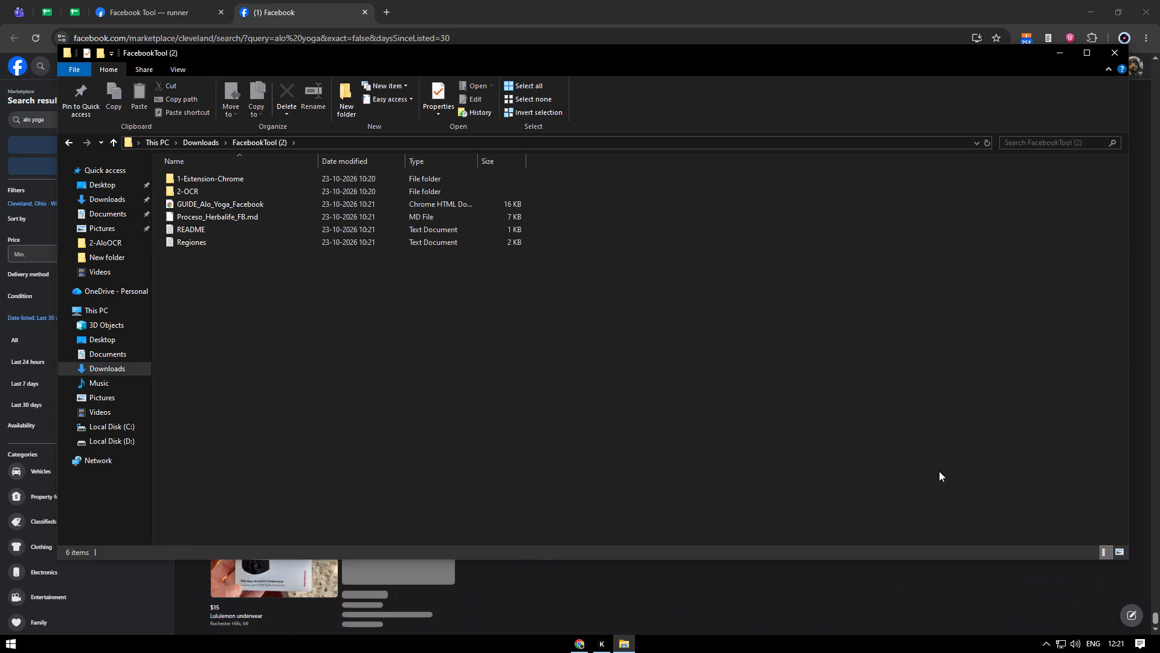
key("Down")
key("Return")
key("Down")
key("Up")
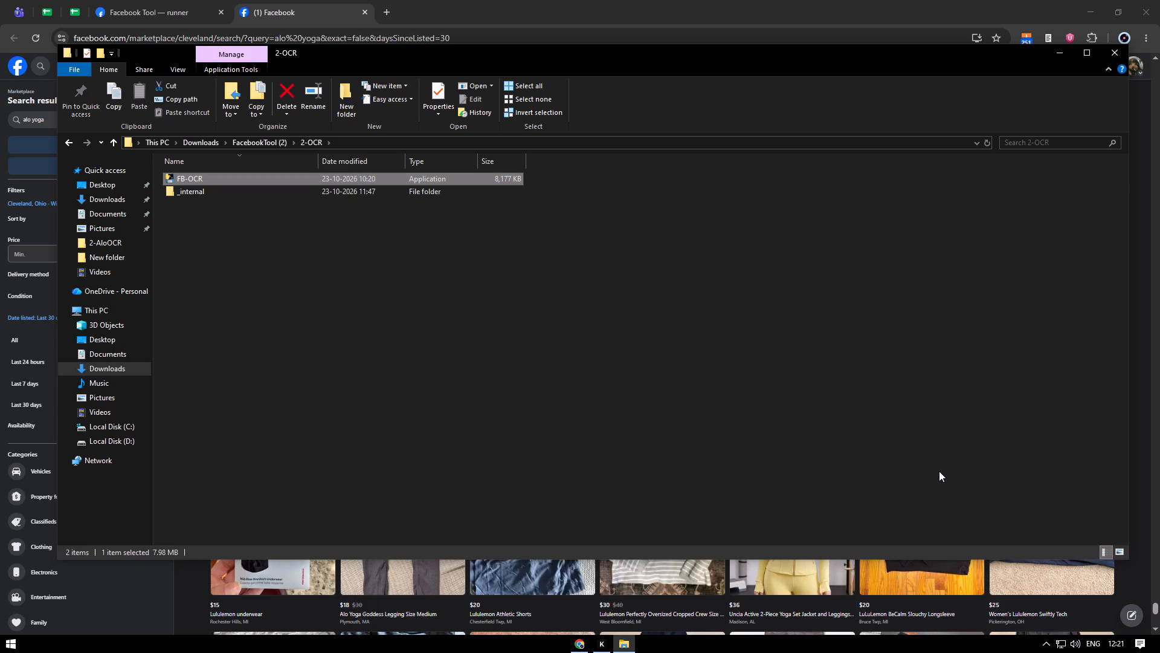
Switch back to the browser showing the Cleveland alo yoga Marketplace results.
key("alt+Tab")
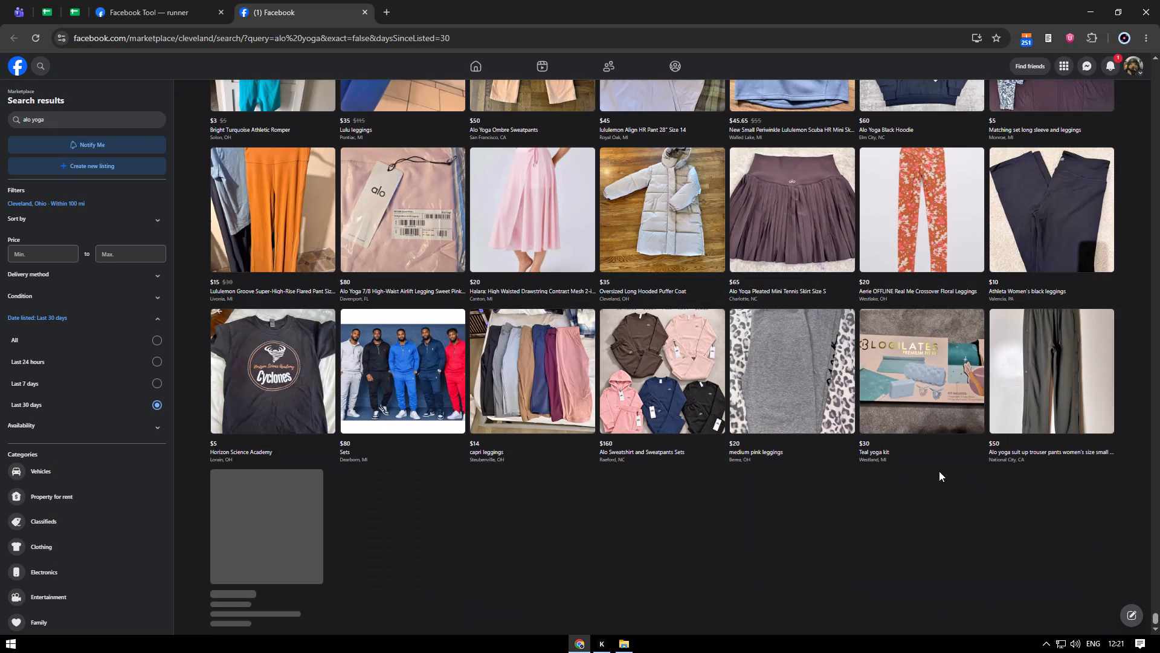
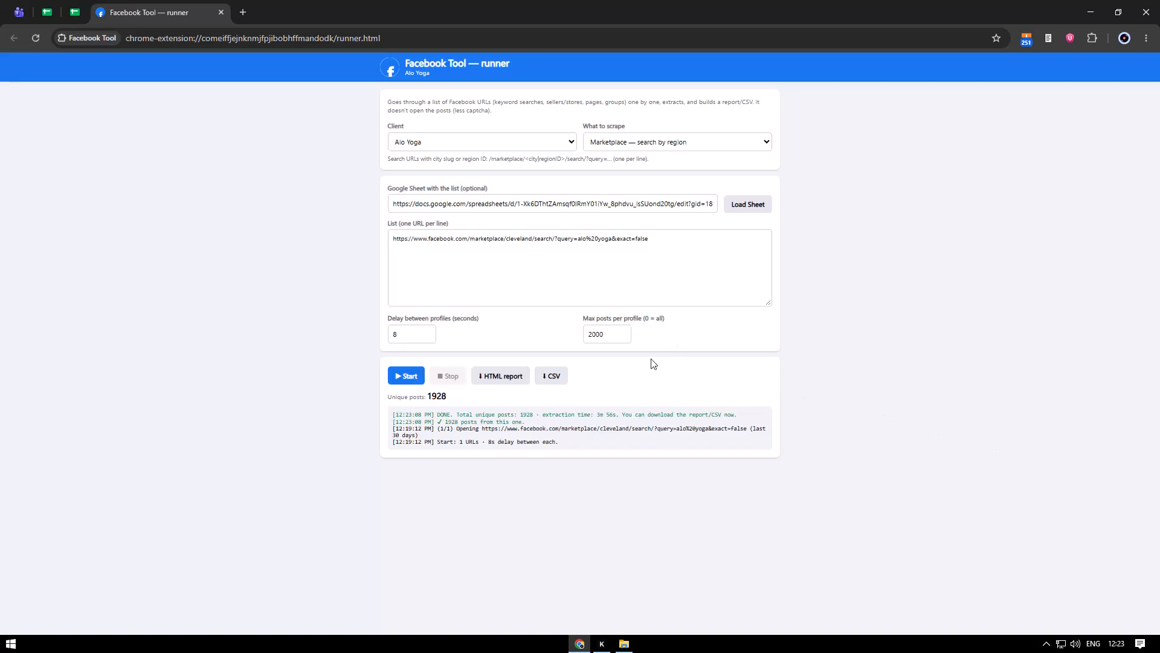
Download the scraped Cleveland alo yoga Marketplace posts as a CSV file.
left_click(559, 378)
Switch to the 2-OCR folder in File Explorer and launch FB-OCR.exe to process the newly downloaded alo_pipeline CSV.
key("alt+Tab")
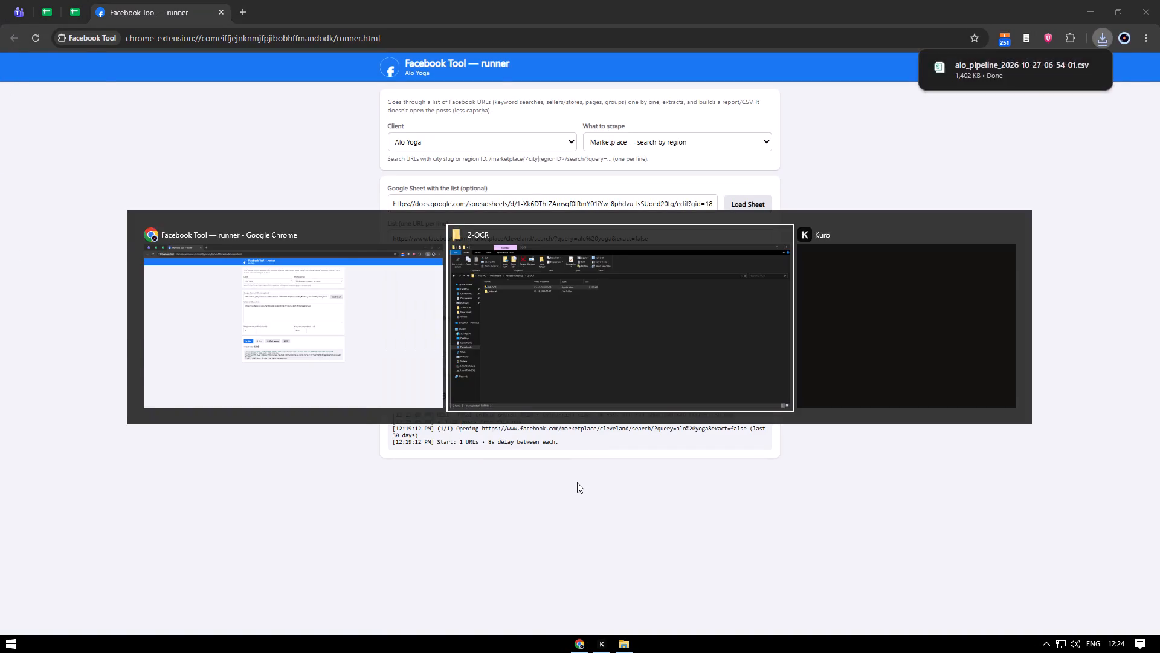
key("Return")
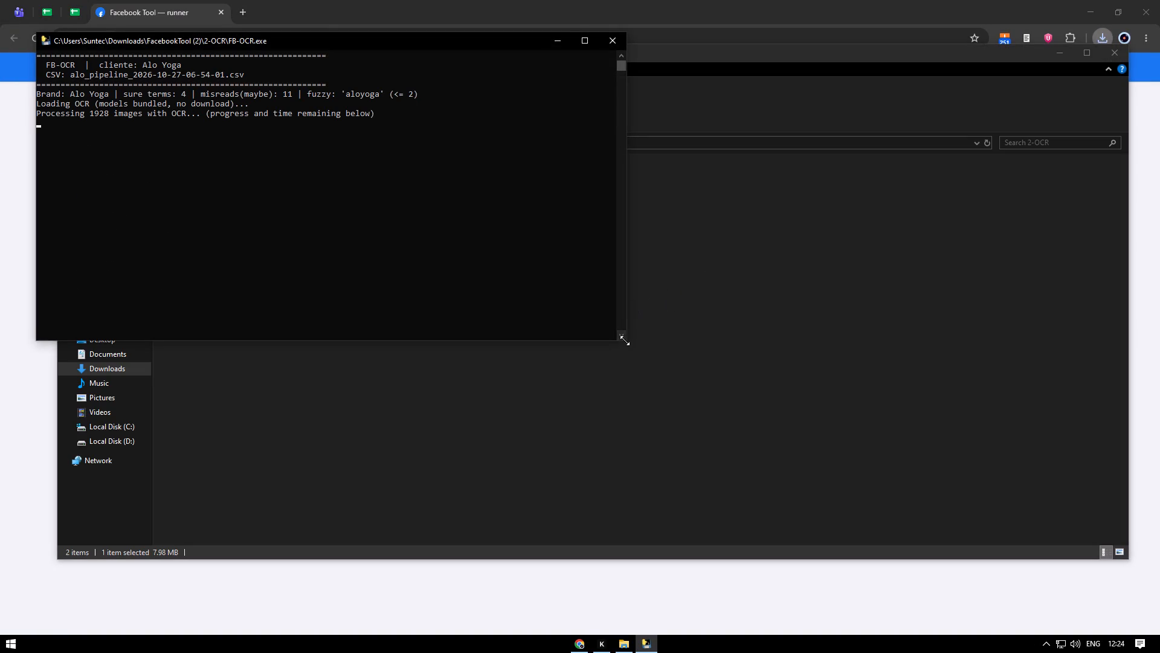
Enlarge the FB-OCR console window in both width and height for a roomier view of its progress output.
left_click_drag(625, 340, 798, 446)
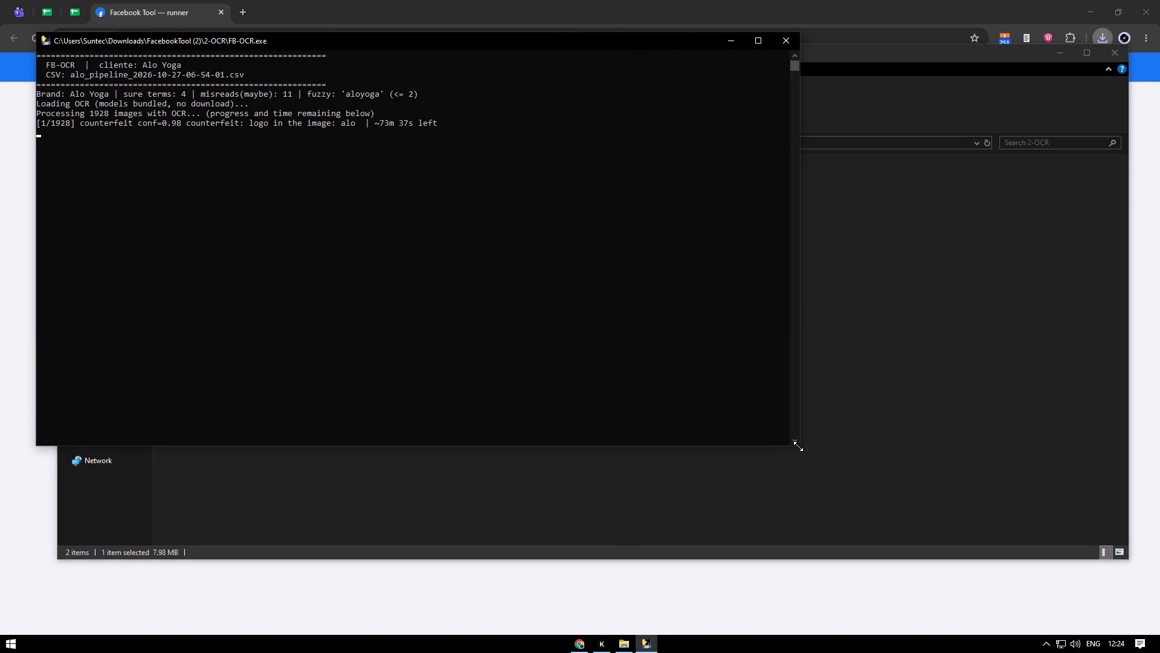
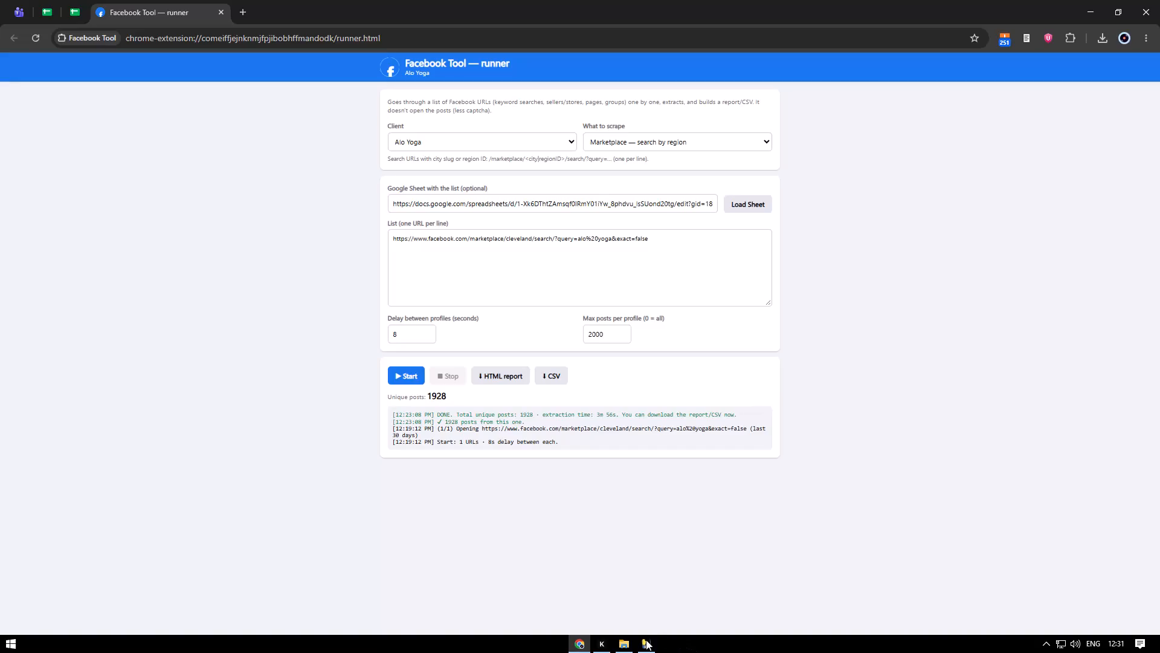
Switch to the FB-OCR console window to check the progress of the image review run.
left_click(649, 643)
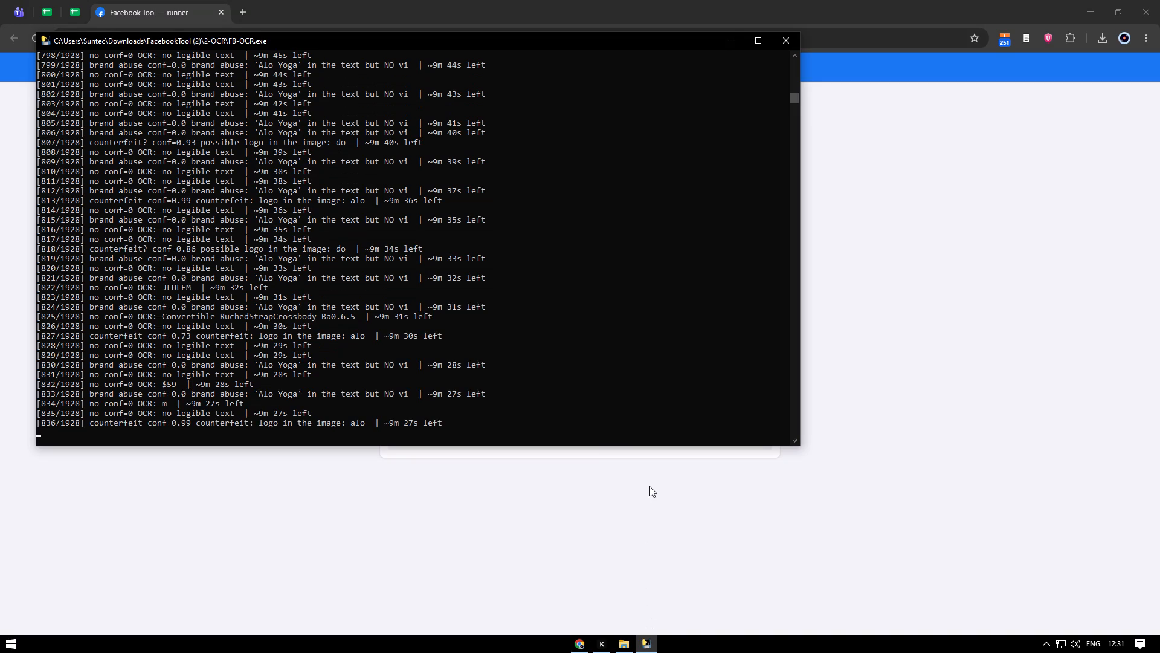
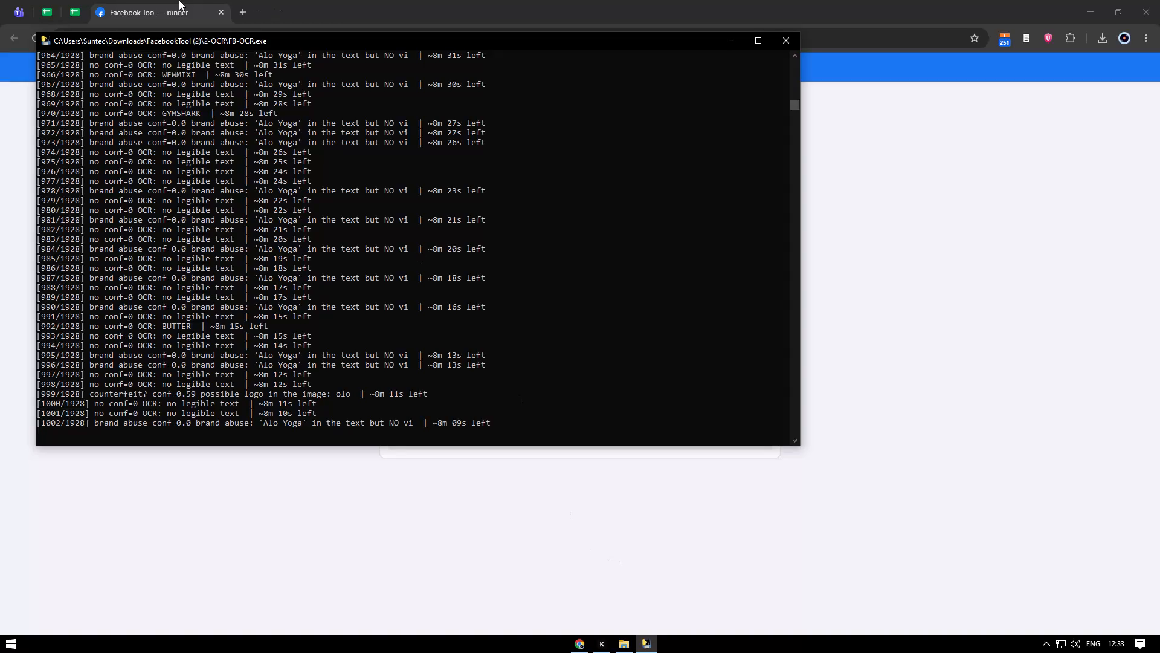
Switch to the Alo FB US worksheet in Chrome and copy the Jacksonville, FL alo yoga Marketplace search link.
left_click(80, 0)
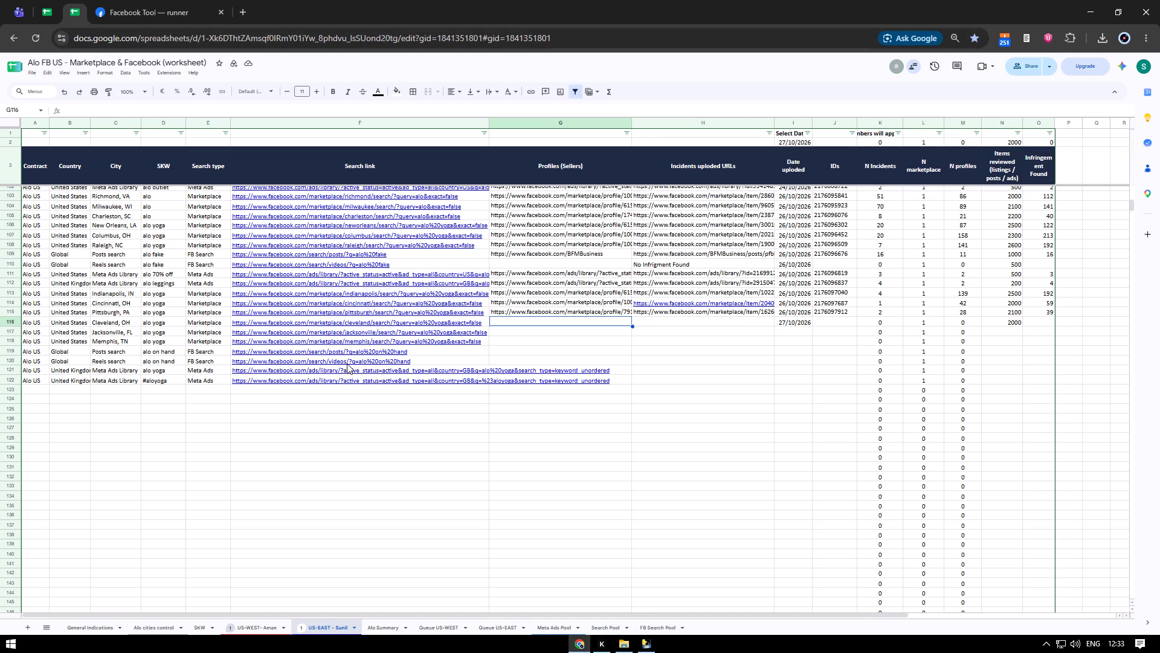
key("Down")
key("Left")
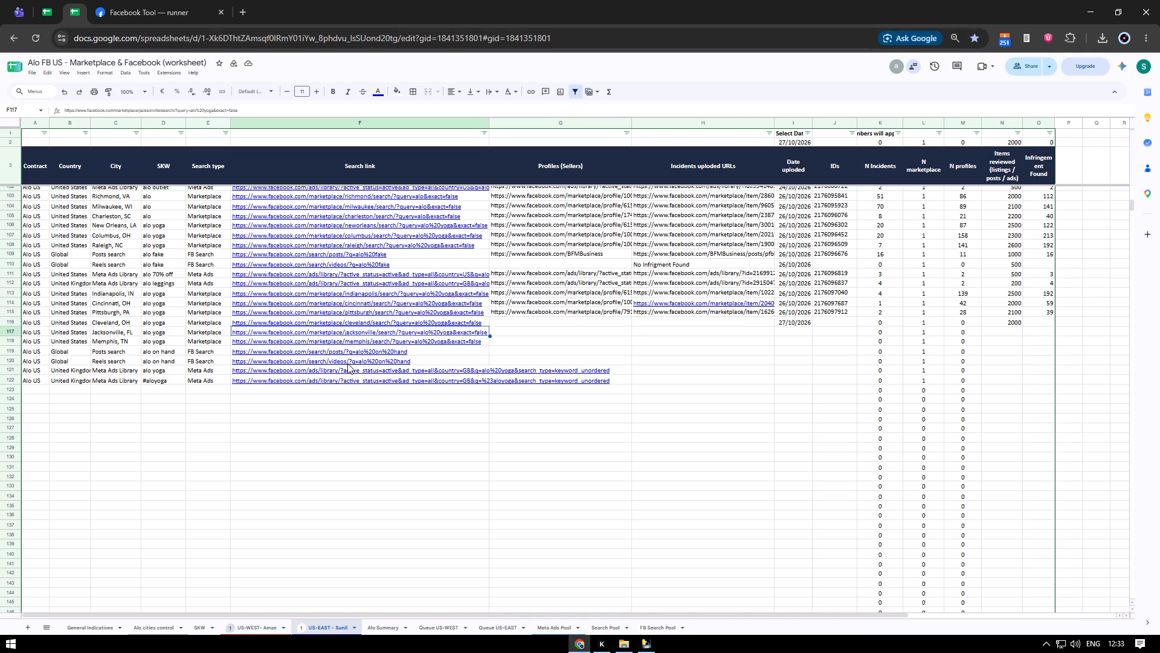
key("ctrl+c")
key("ctrl+c")
key("ctrl+c")
key("ctrl+c")
Open a second Facebook Tool runner from the extension for the Alo Yoga client.
key("ctrl+d")
key("shift+Tab")
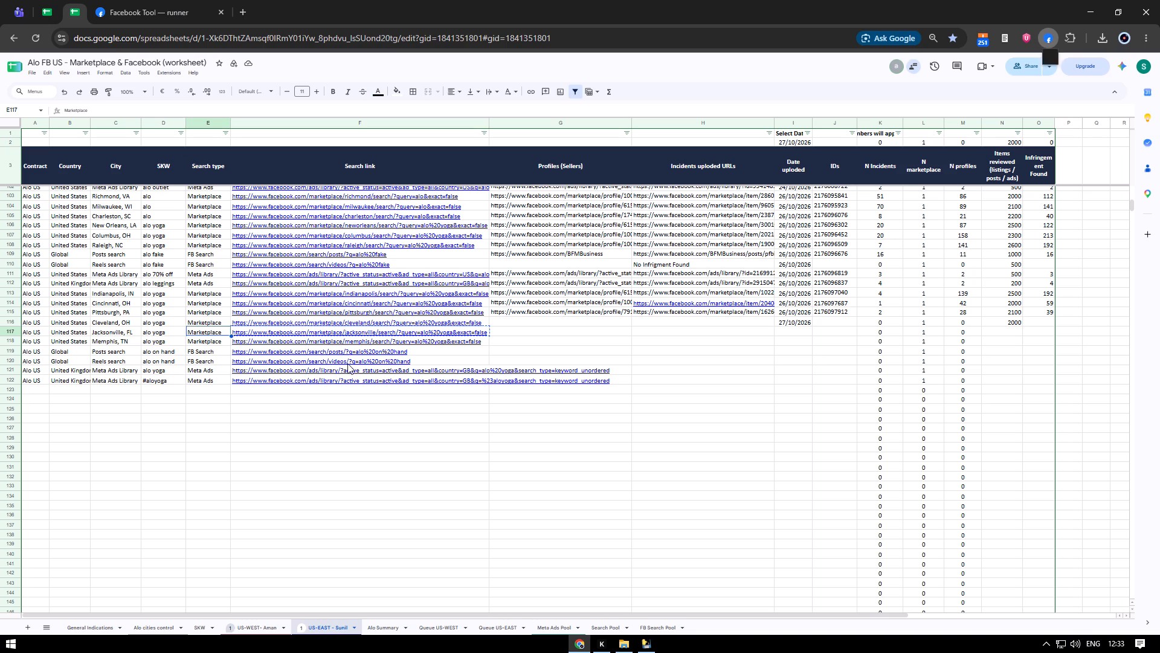
key("shift+Tab")
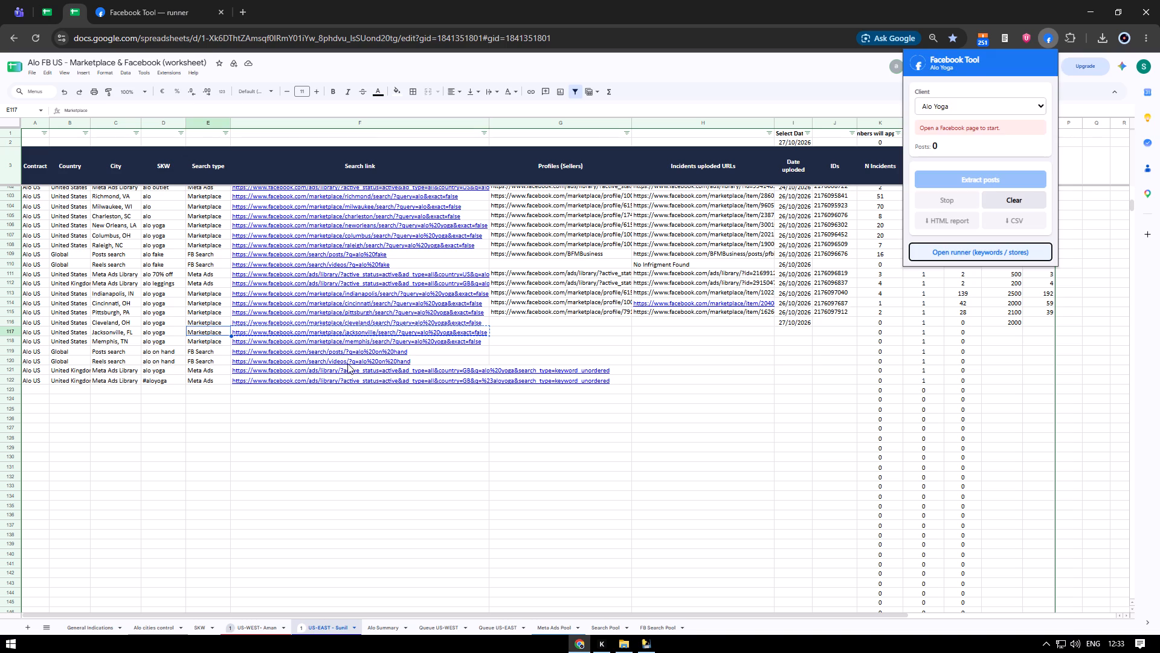
key("Return")
key("Tab")
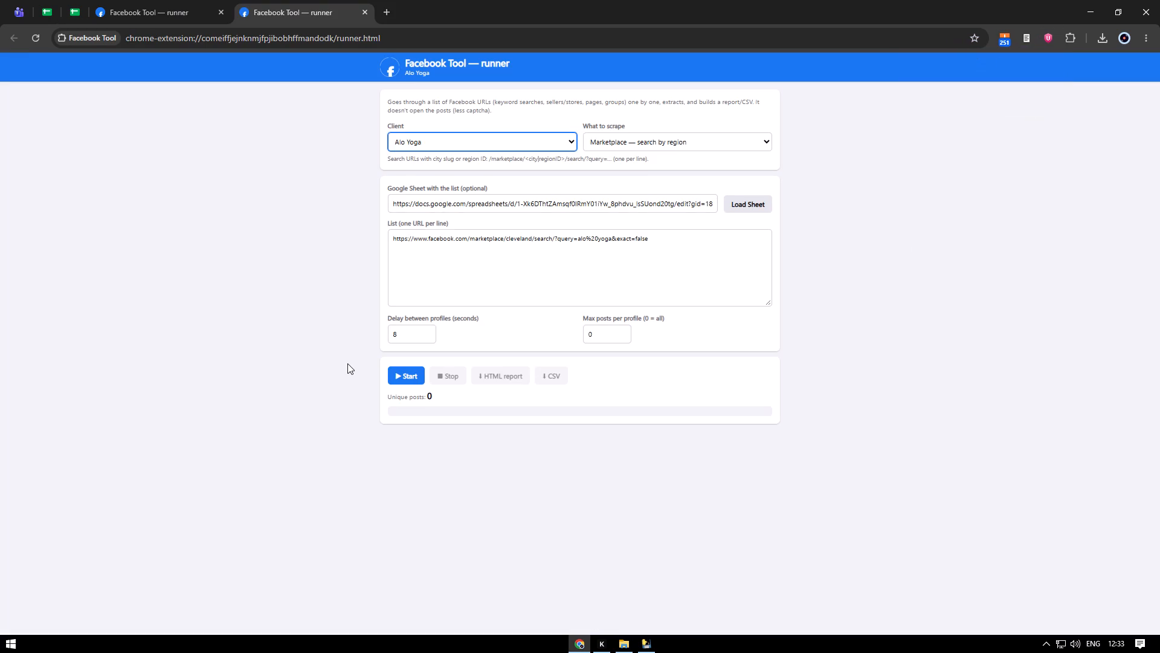
Replace the new runner's URL list with the copied Jacksonville search link and set max posts per profile to 2100.
key("Tab")
key("Tab")
key("Tab")
key("Tab")
key("ctrl+a")
key("ctrl+v")
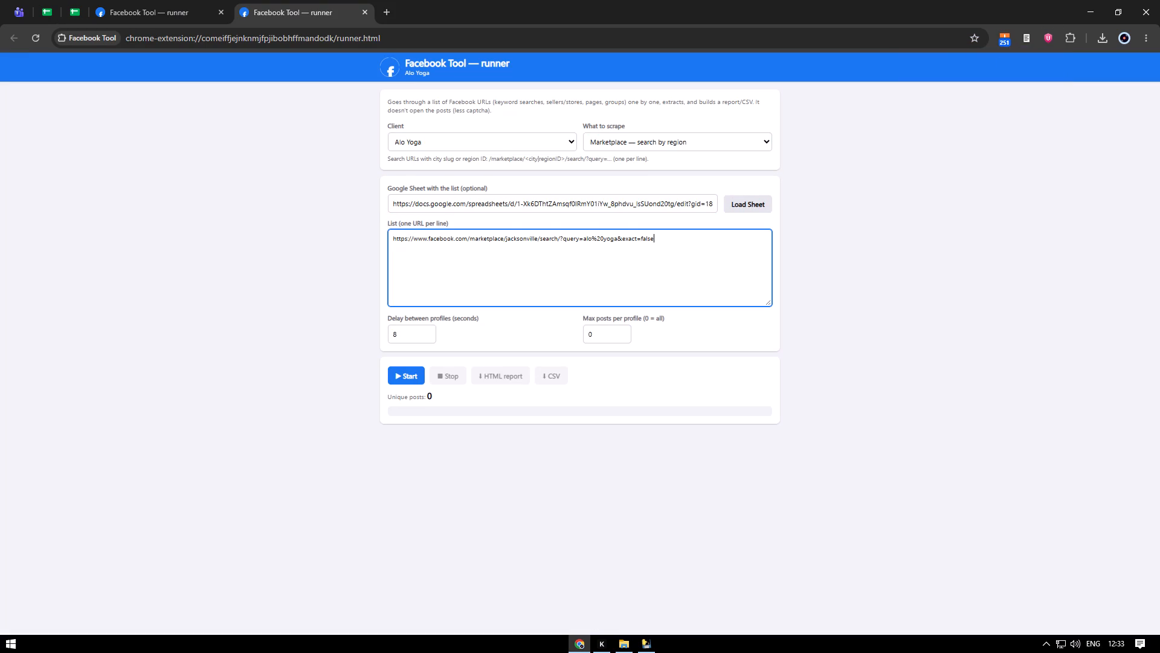
key("Tab")
key("Tab")
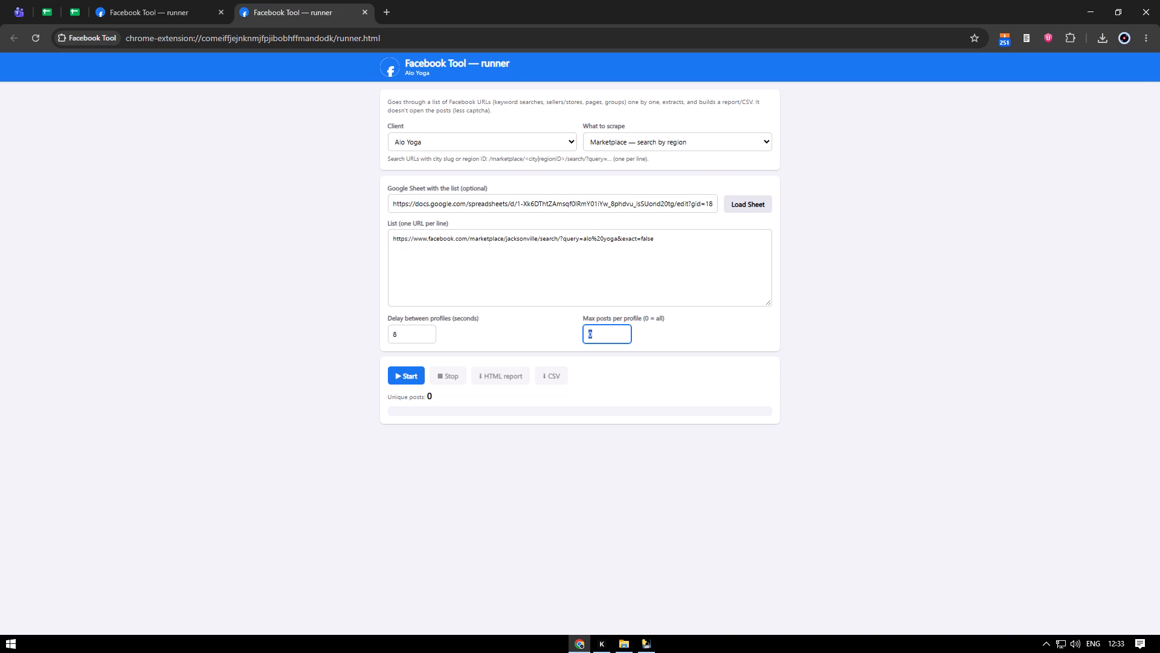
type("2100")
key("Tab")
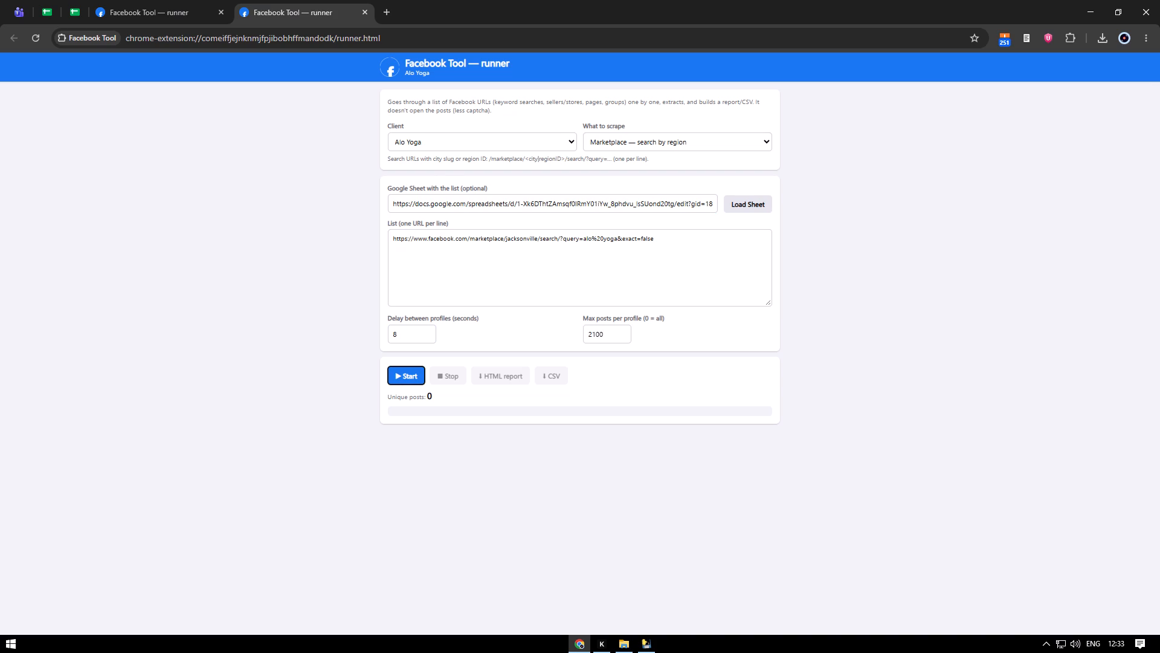
Return to the worksheet and enter 2100 as the items reviewed for the Jacksonville, FL row.
left_click(82, 0)
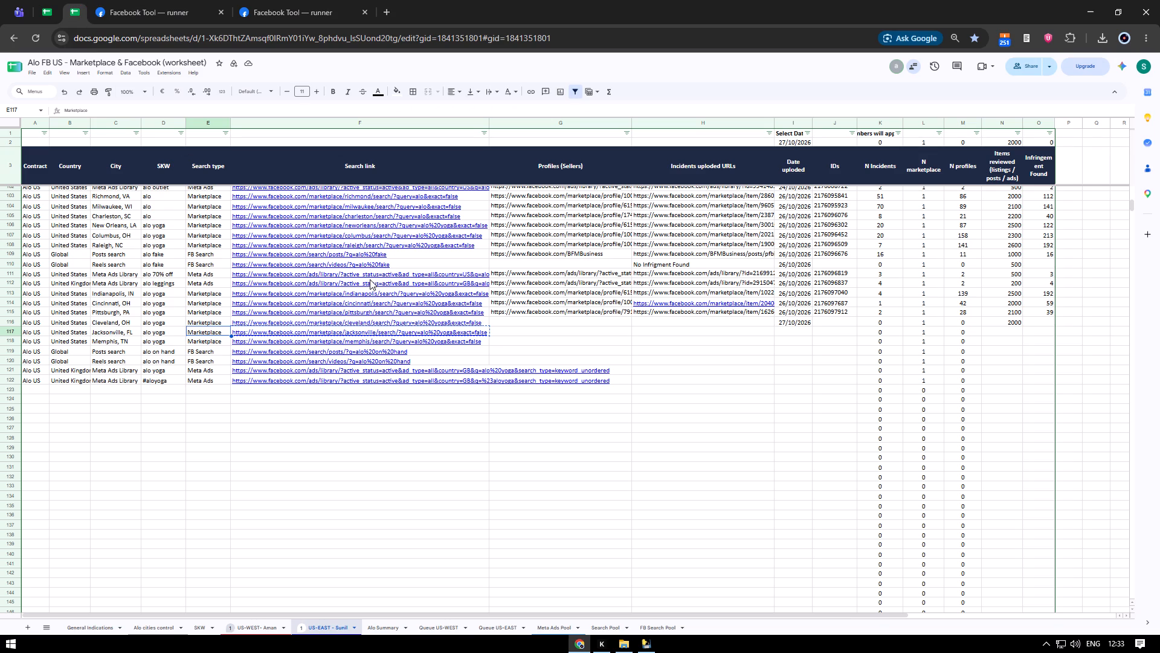
key("Right")
key("Right")
key("Right")
key("Right")
key("Right")
key("Right")
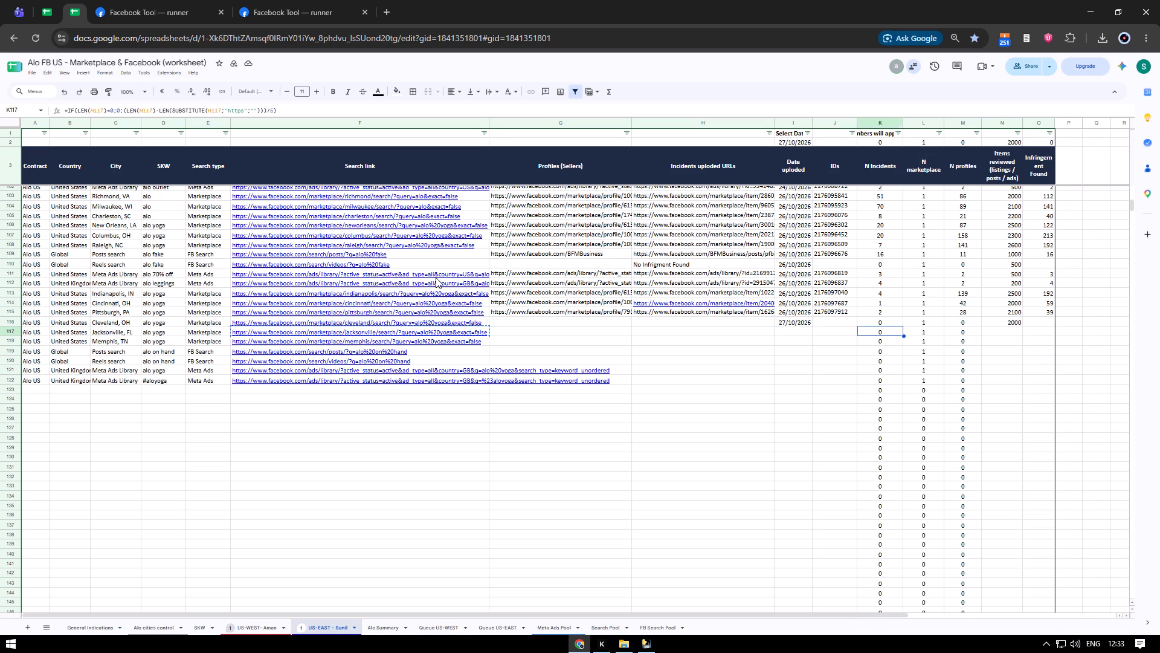
key("Right")
key("Right")
key("Right")
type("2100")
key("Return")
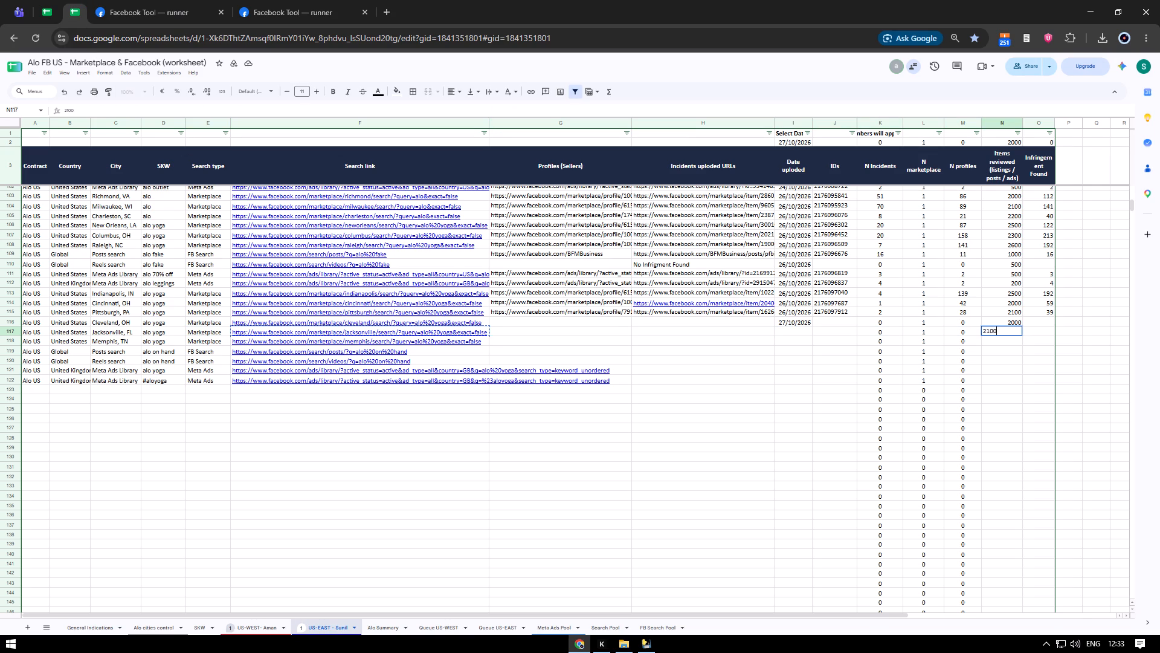
Select the empty Profiles (Sellers) cell in the worksheet's Cleveland, OH row.
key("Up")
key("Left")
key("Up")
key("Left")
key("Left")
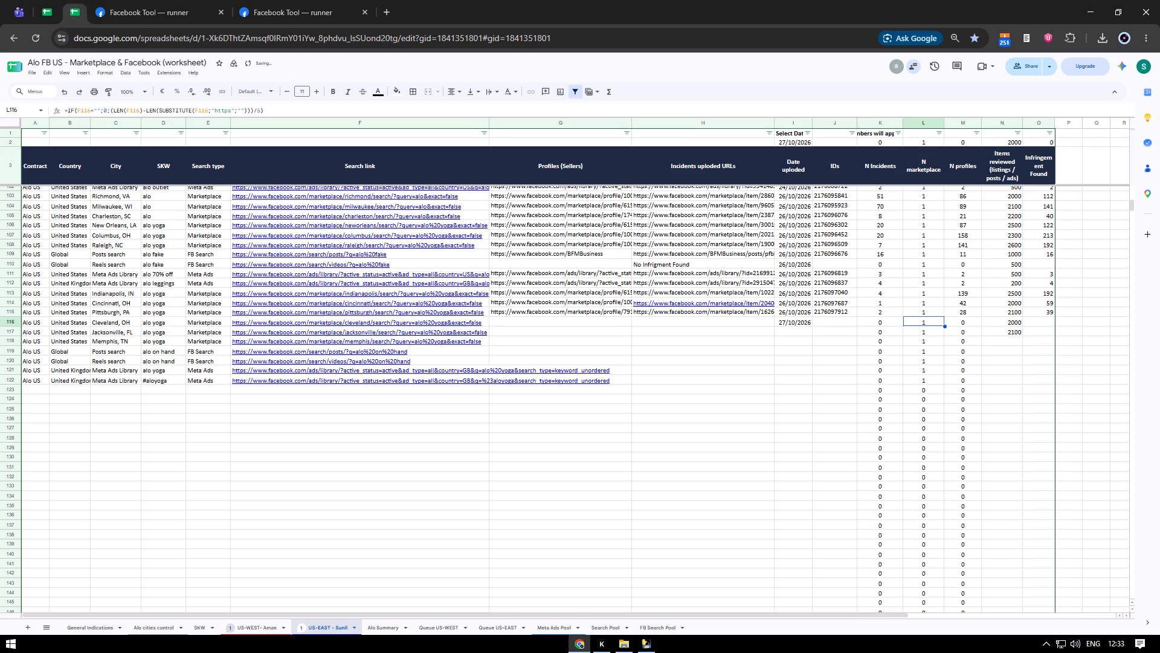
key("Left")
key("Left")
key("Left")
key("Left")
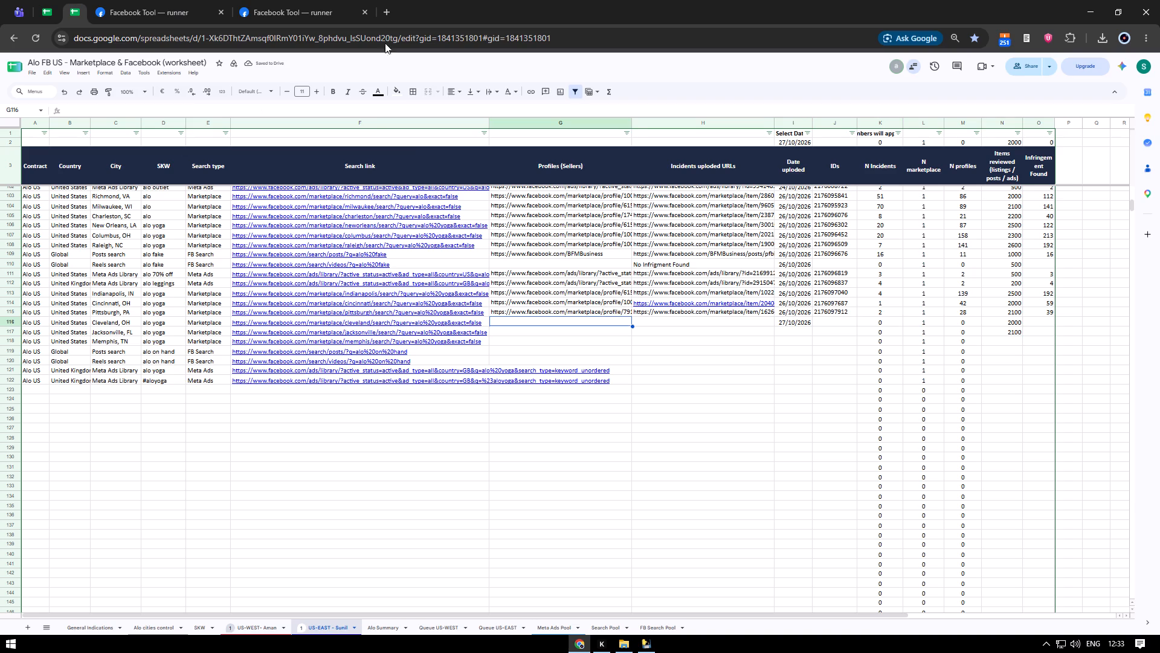
Go back to the second Facebook Tool runner and start scraping the Jacksonville Marketplace search.
left_click(299, 0)
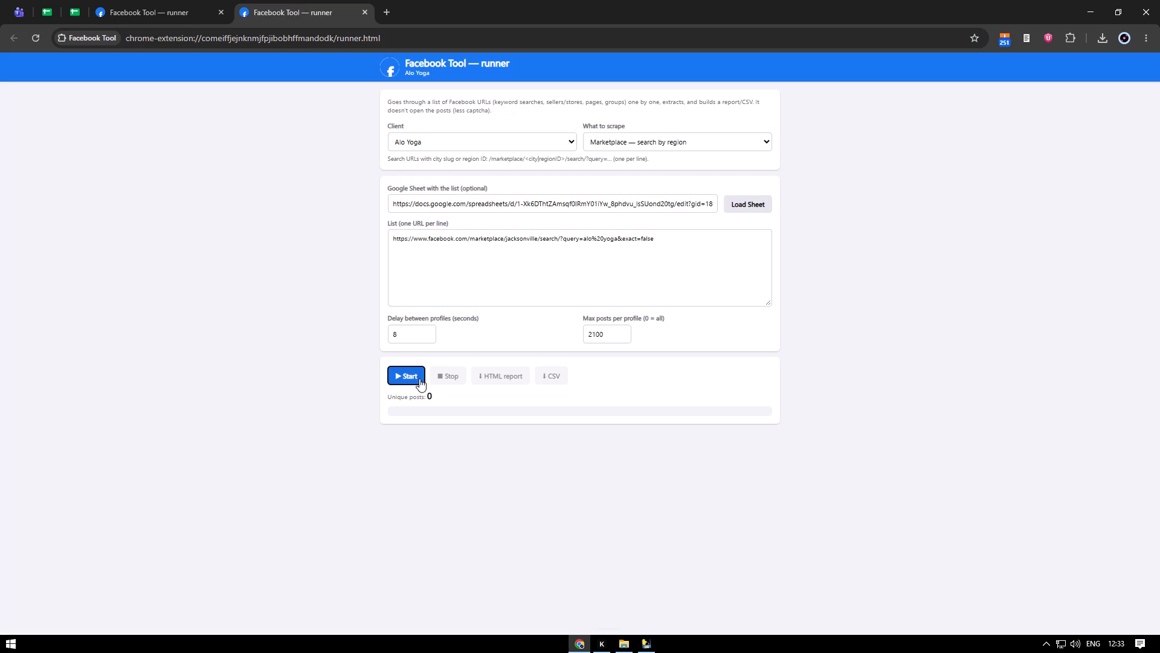
left_click(419, 378)
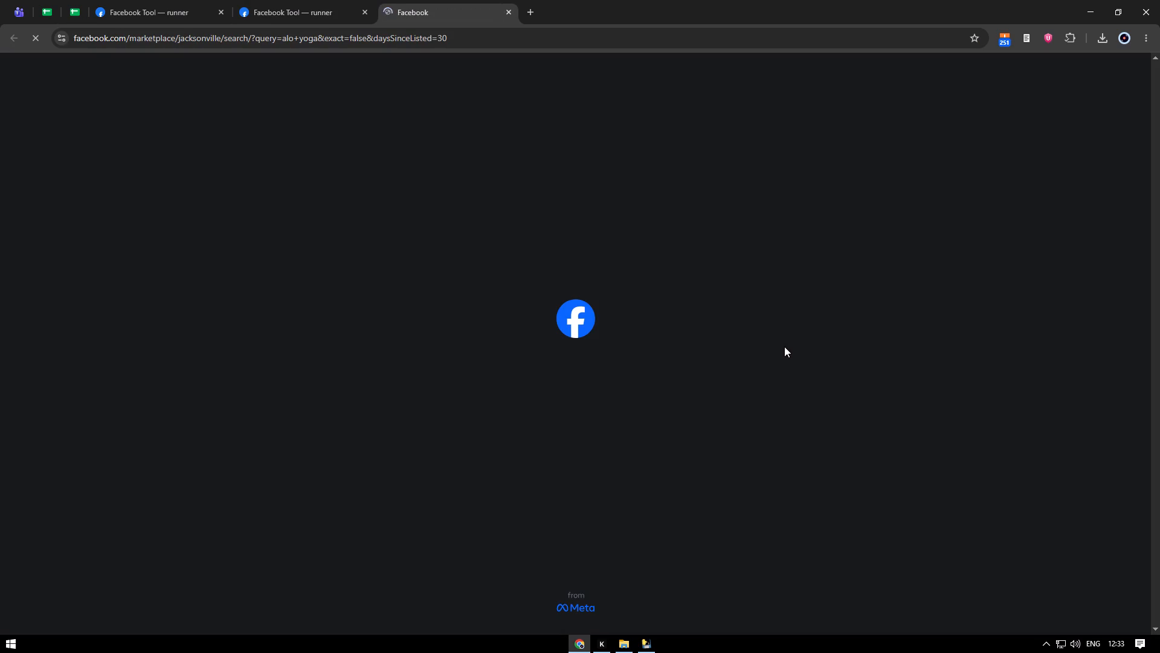
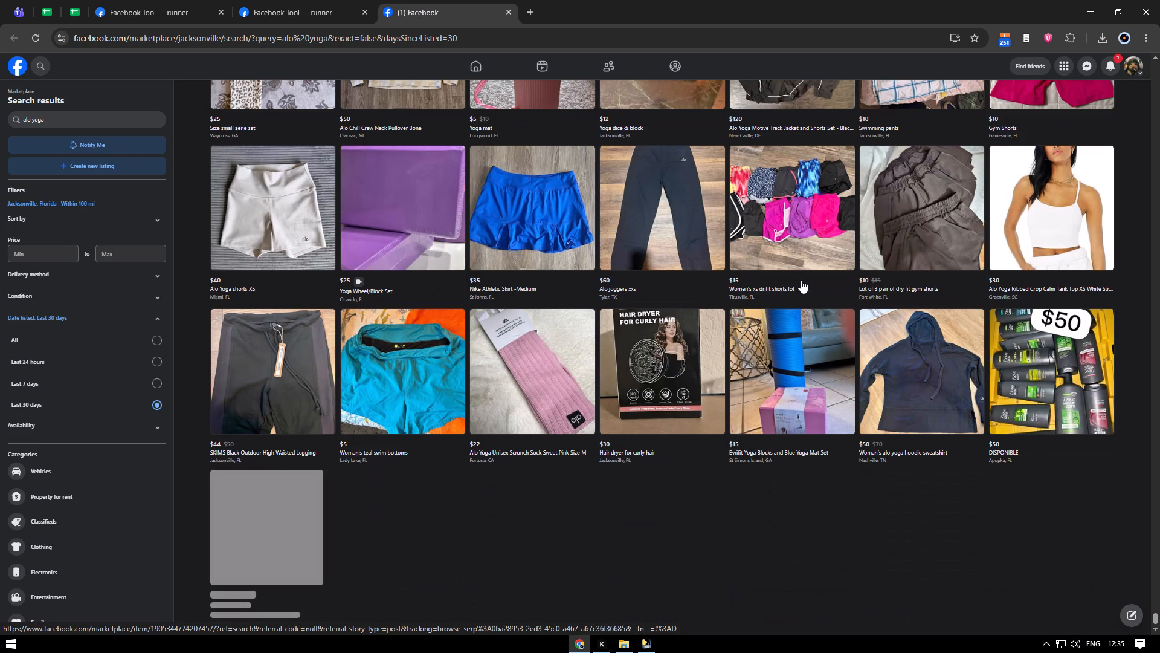
Switch from the Jacksonville Marketplace results to the FB-OCR console window to check the image review progress again.
key("alt+Tab")
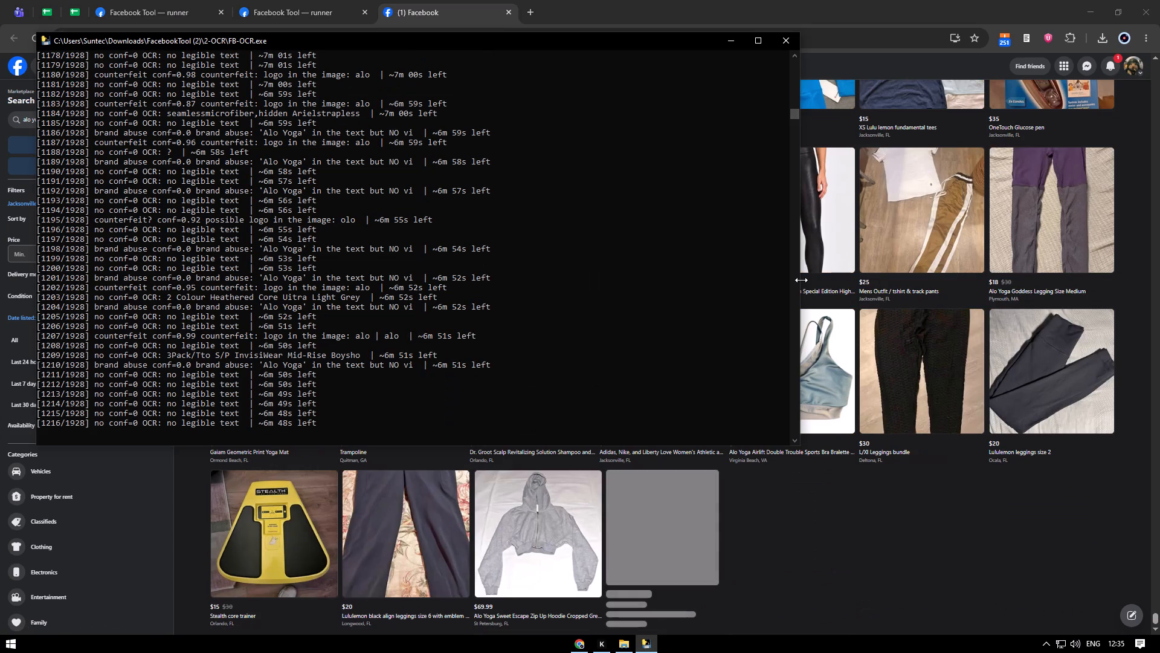
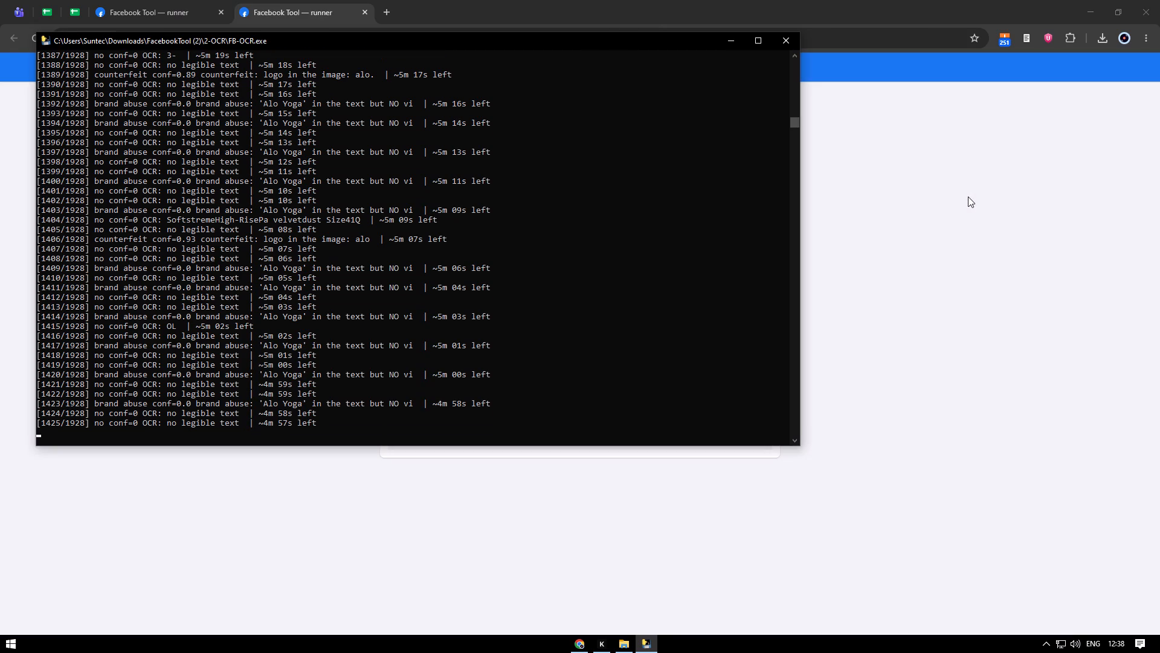
Switch to the Facebook Tool runner in Chrome and download the Jacksonville alo yoga results as a CSV.
left_click(942, 249)
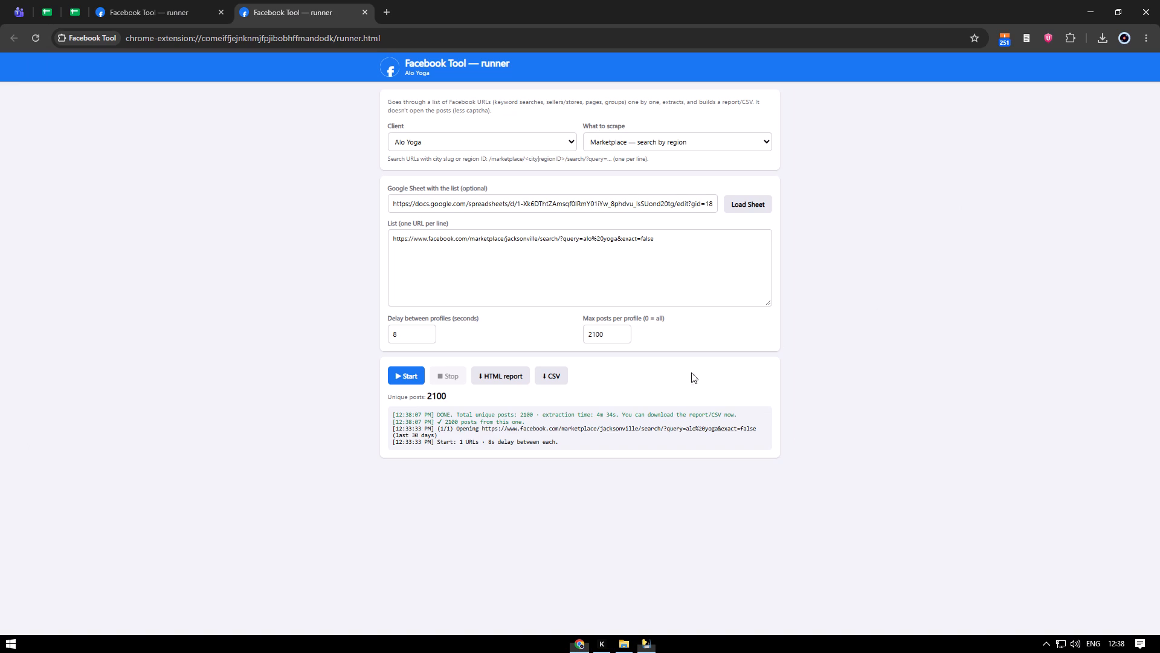
left_click(549, 375)
Switch to File Explorer and launch a second FB-OCR instance from the 2-OCR folder to review the Jacksonville CSV's images.
key("alt+Tab")
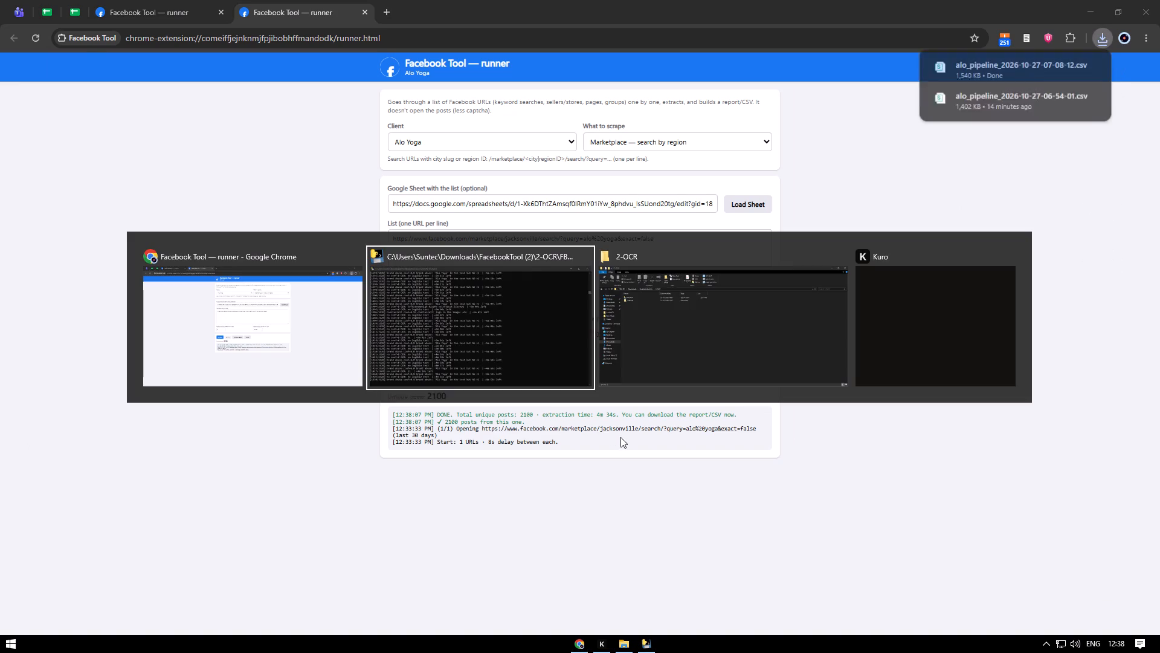
key("alt+Tab")
key("Up")
key("Down")
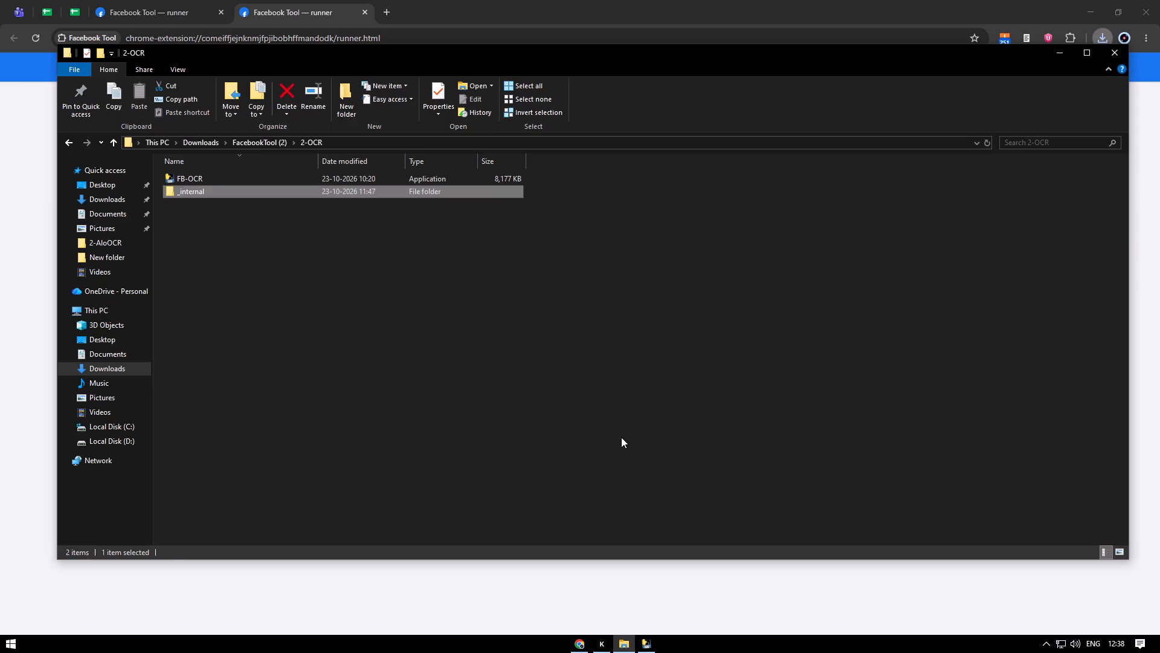
key("Up")
key("Return")
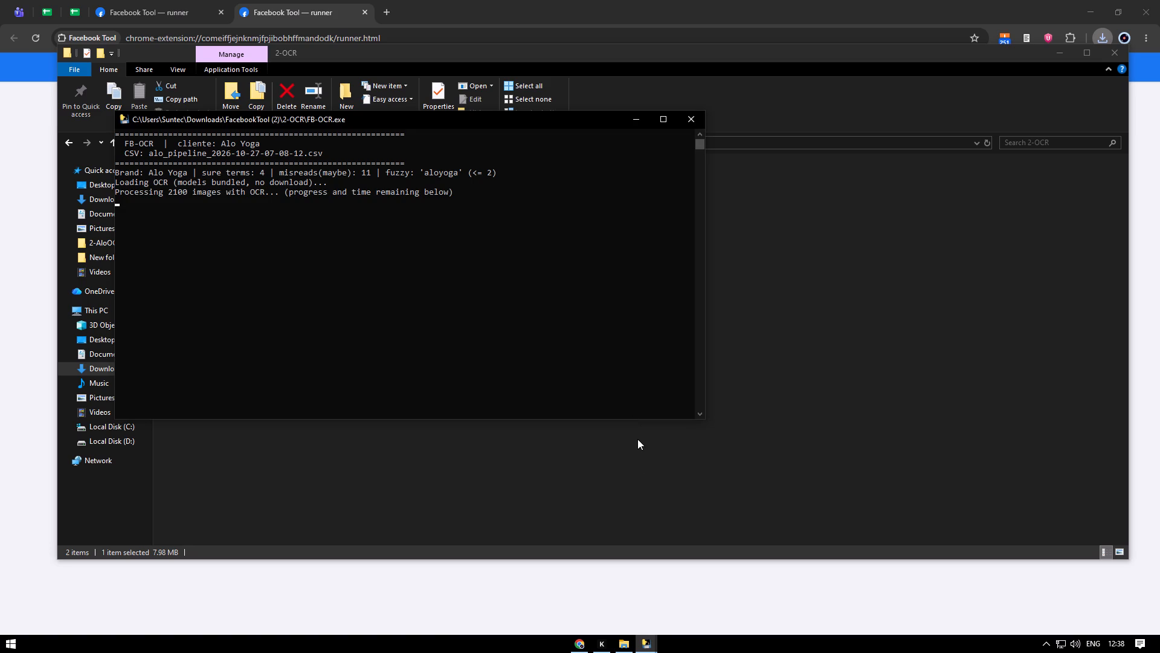
Switch back to the Facebook Tool runner in Chrome.
key("alt+Tab")
key("alt+Tab")
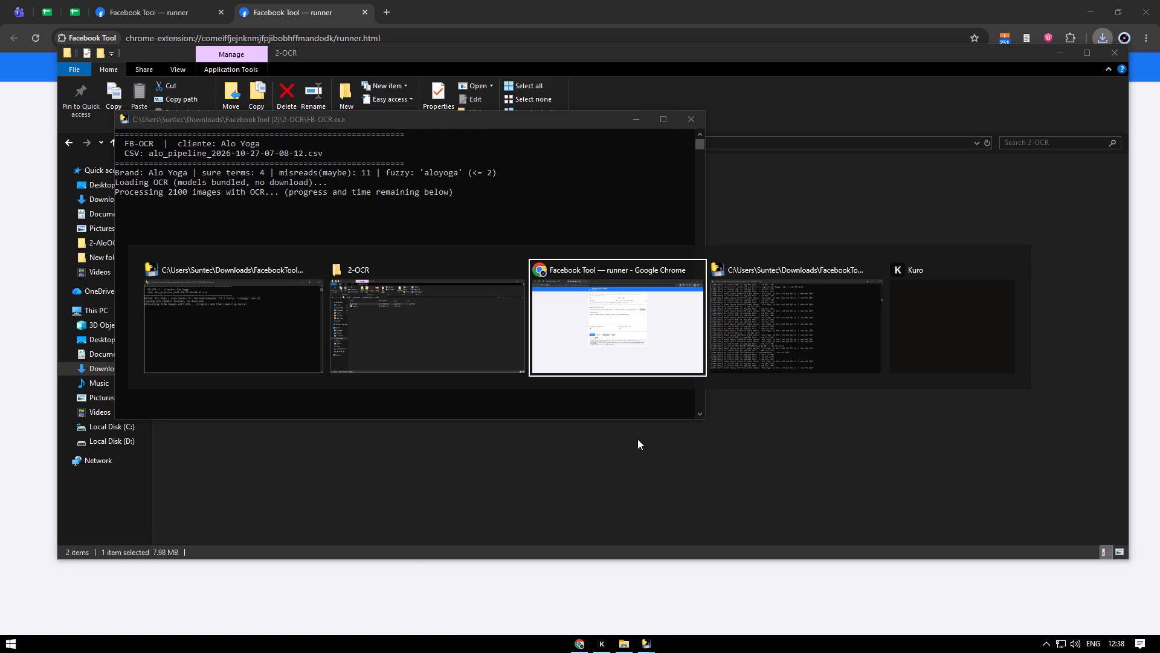
Bring both running FB-OCR consoles in front of the browser, then move and resize them to sit side by side without overlapping.
key("alt+Tab")
key("alt+Tab")
key("alt+Tab")
key("alt+Tab")
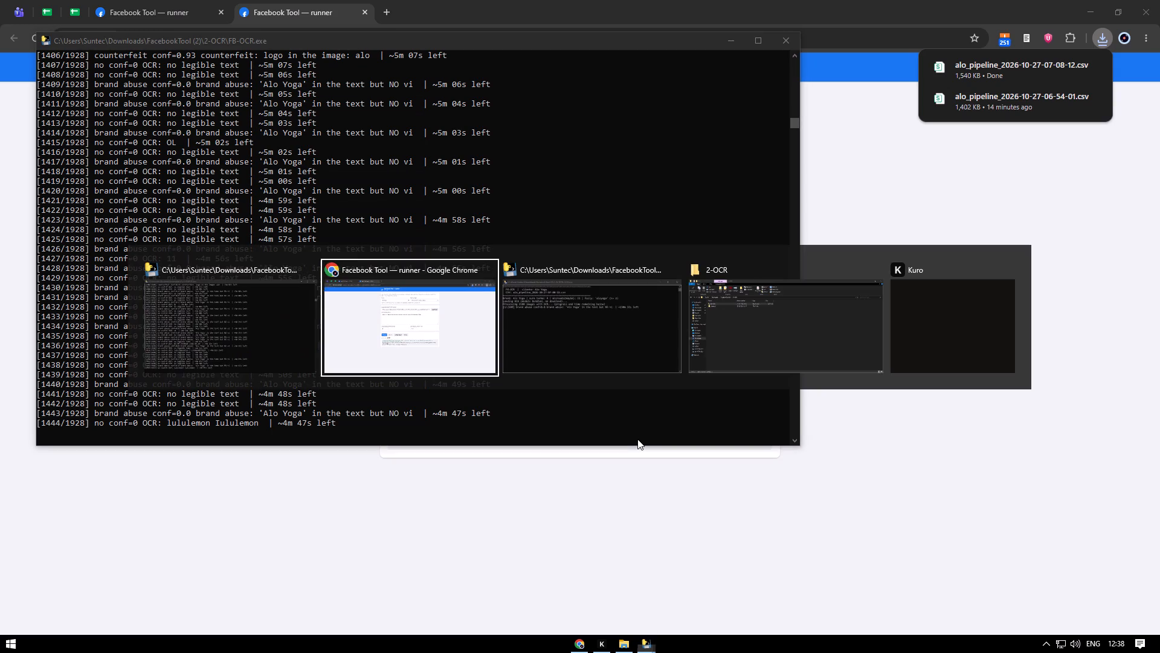
key("alt+Tab")
left_click_drag(422, 122, 423, 123)
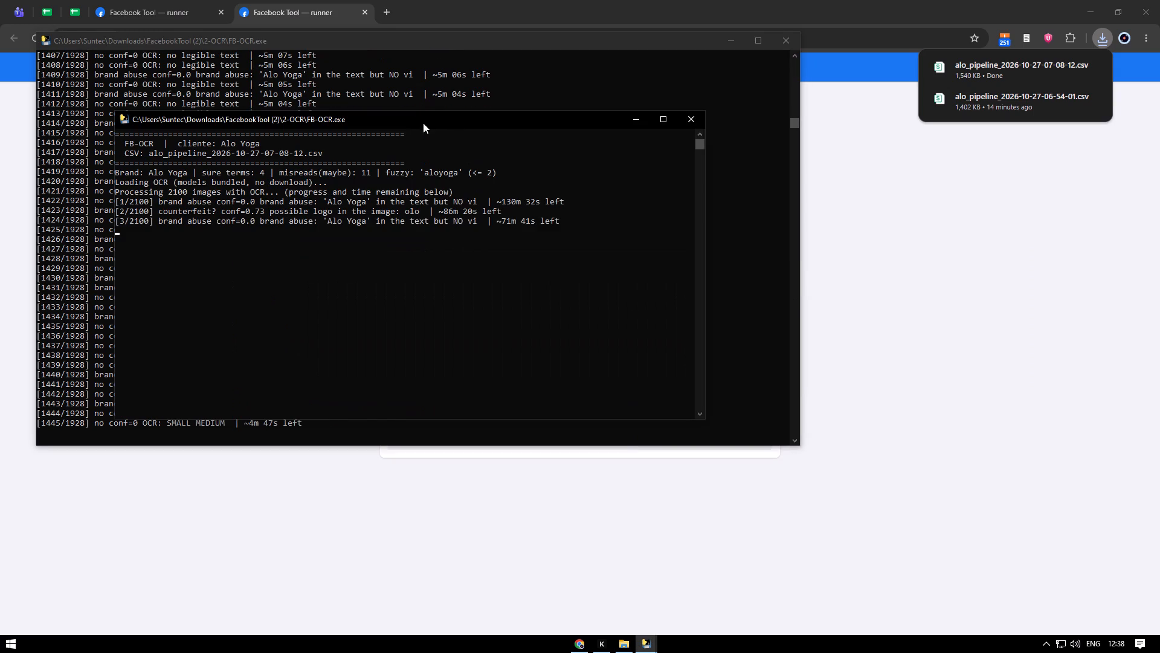
left_click_drag(423, 123, 750, 224)
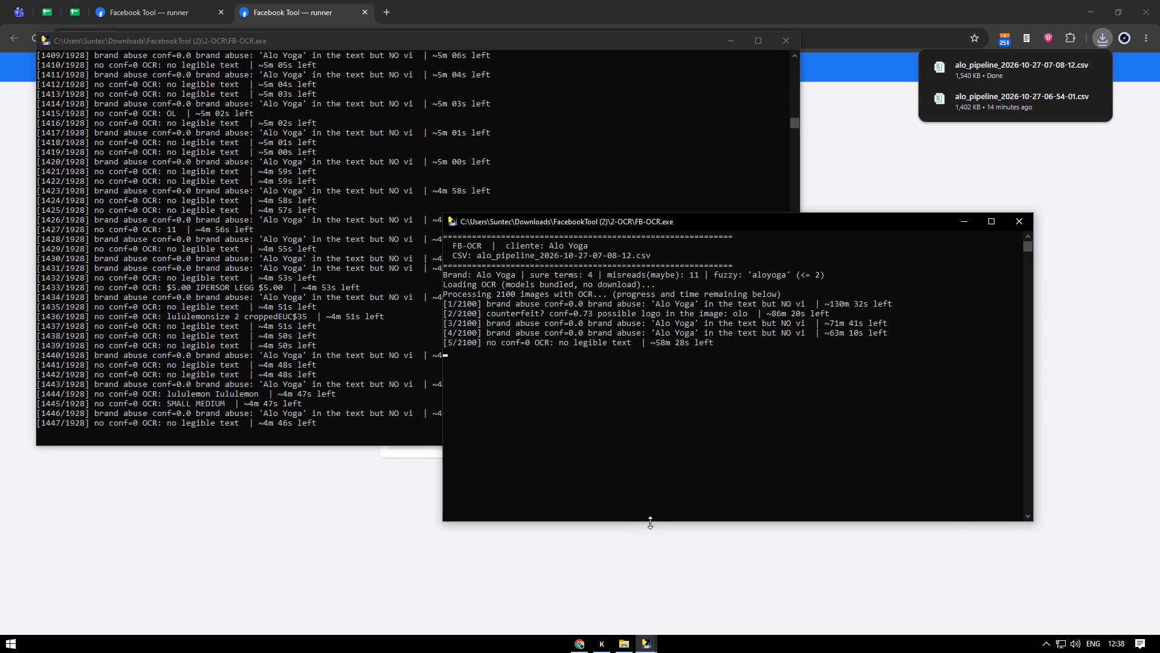
left_click_drag(651, 523, 663, 574)
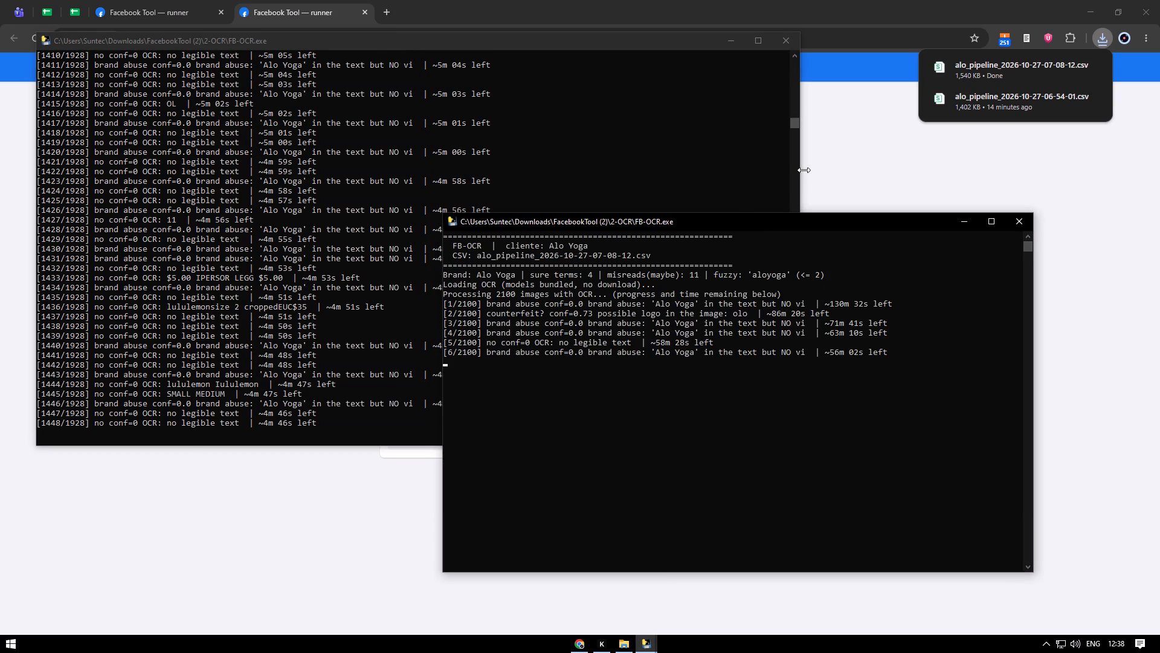
left_click_drag(804, 170, 573, 163)
left_click_drag(739, 225, 802, 211)
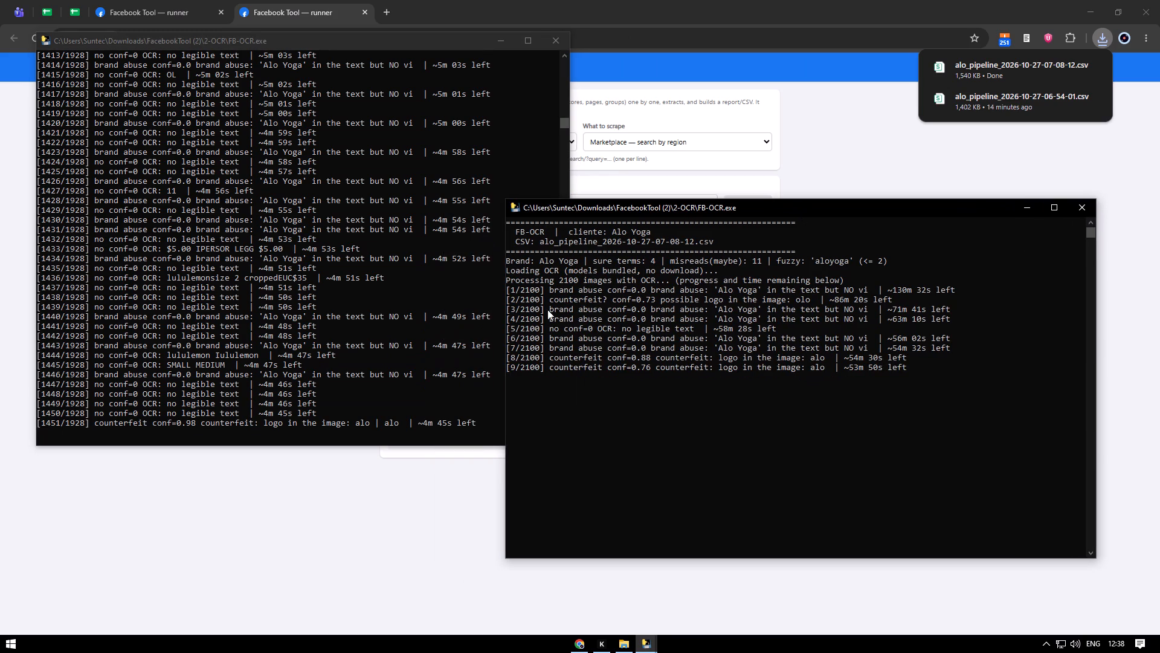
left_click_drag(501, 326, 592, 330)
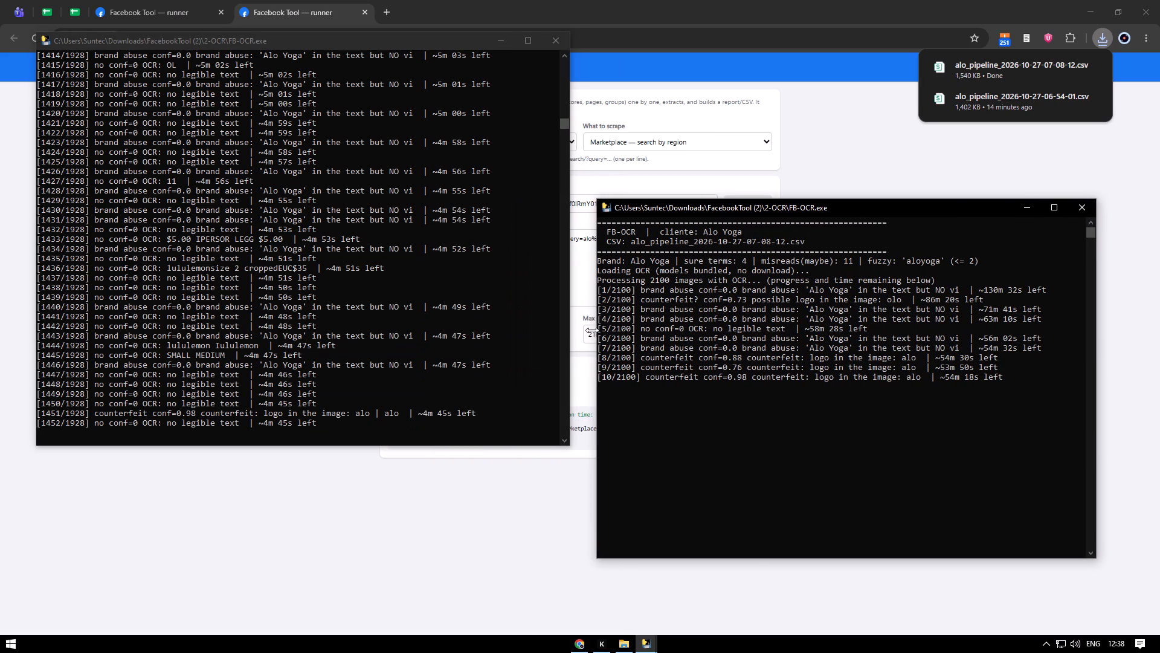
left_click_drag(572, 289, 582, 290)
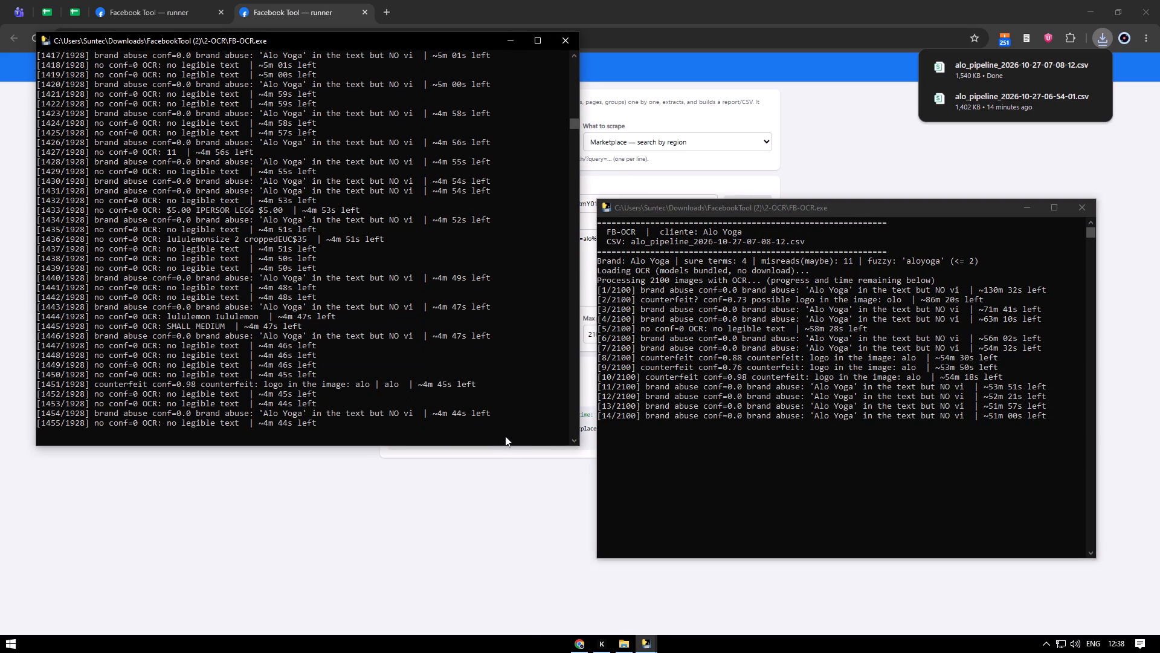